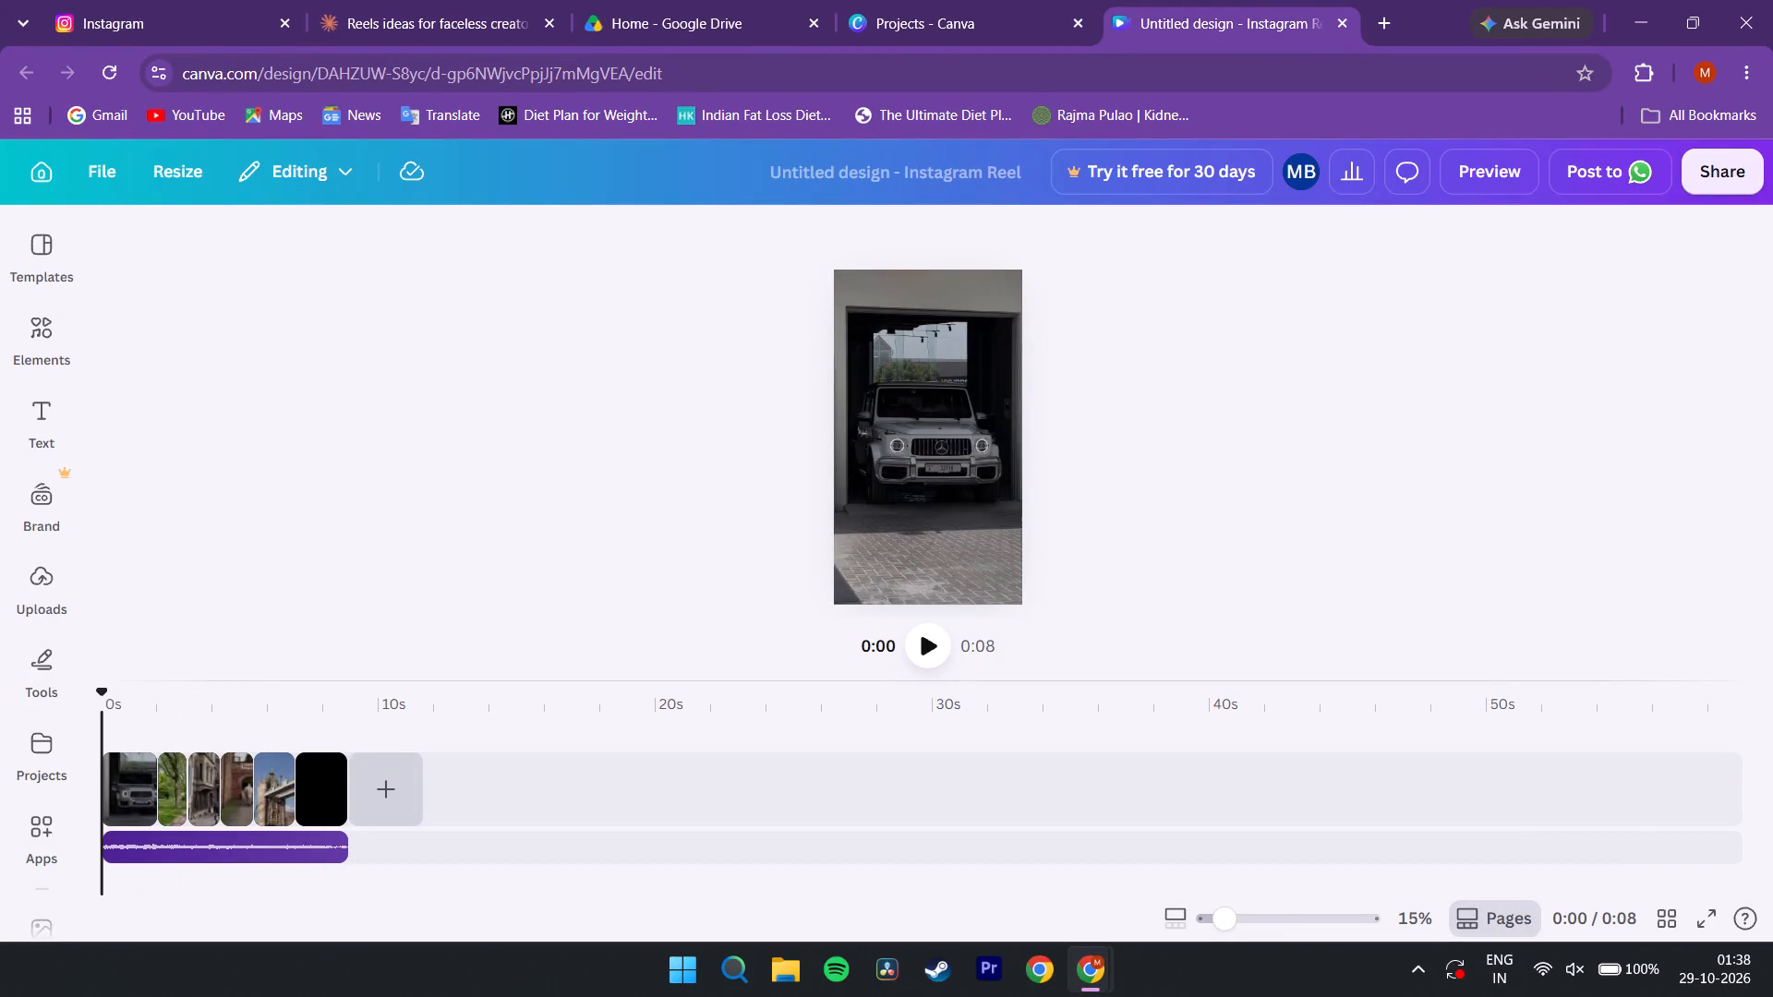
Replace the 1.0s tree-lined path clip, after the opening car clip, with the uploaded 21.1s folder screen recording.
left_click_drag(102, 691, 103, 706)
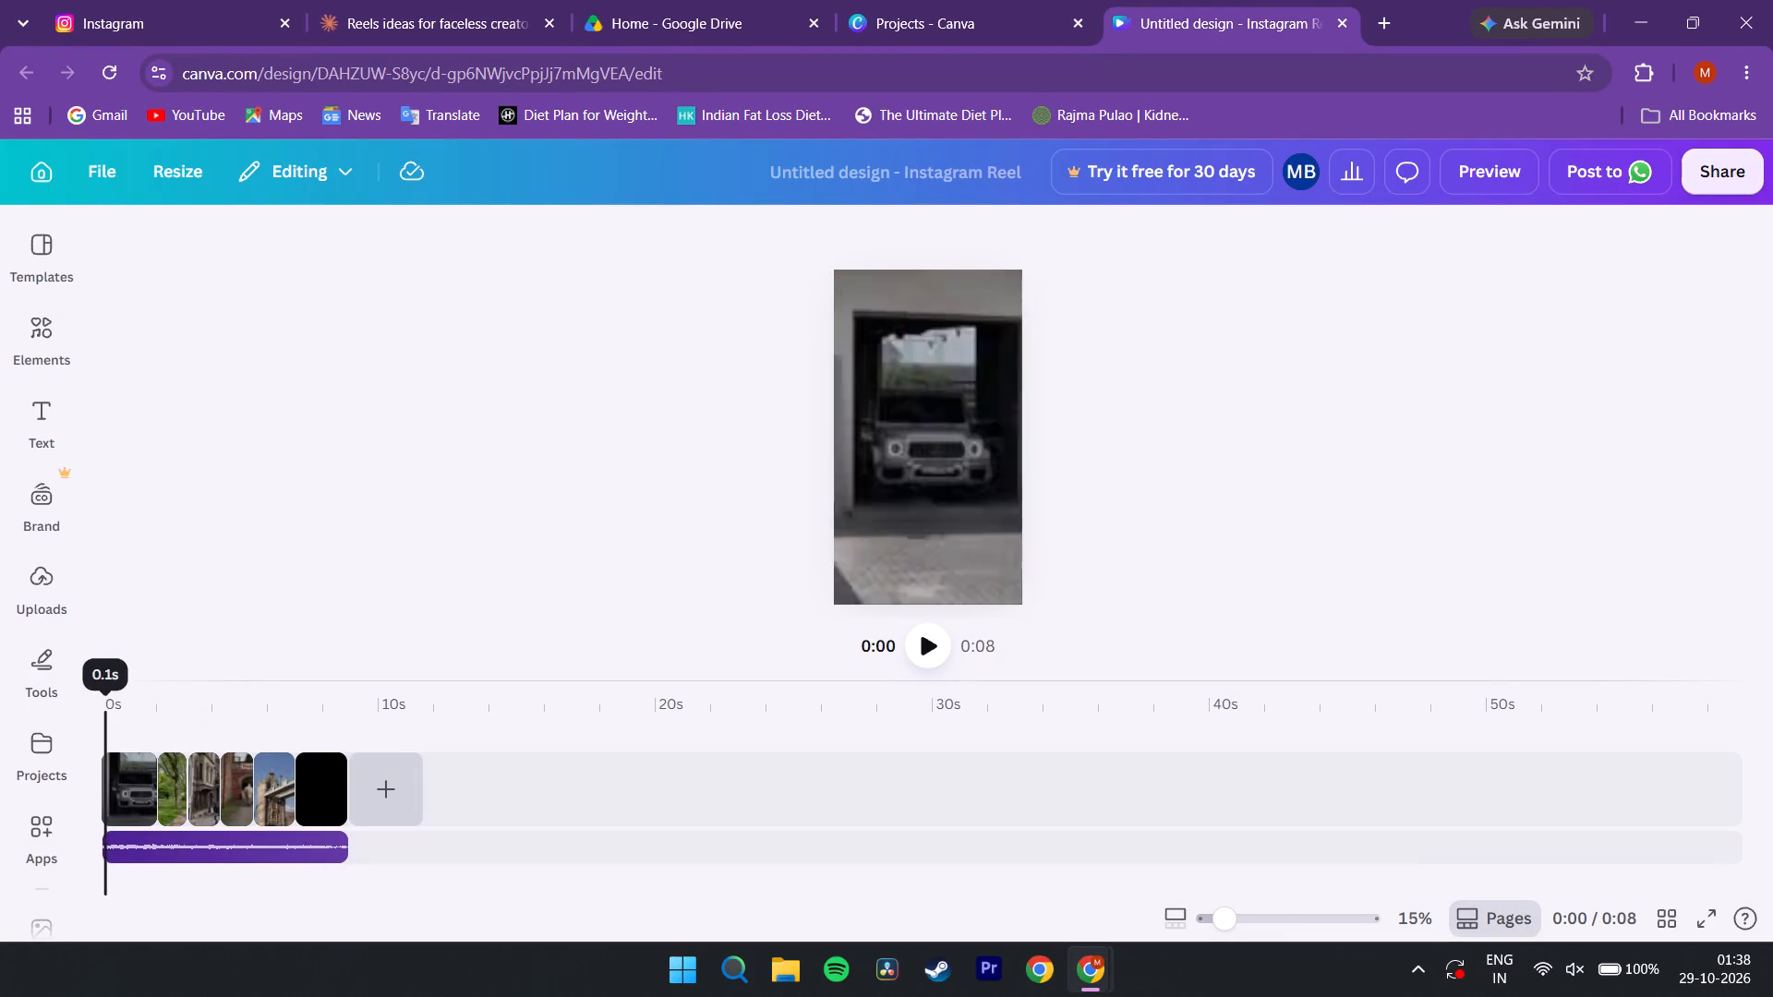
left_click_drag(103, 706, 101, 706)
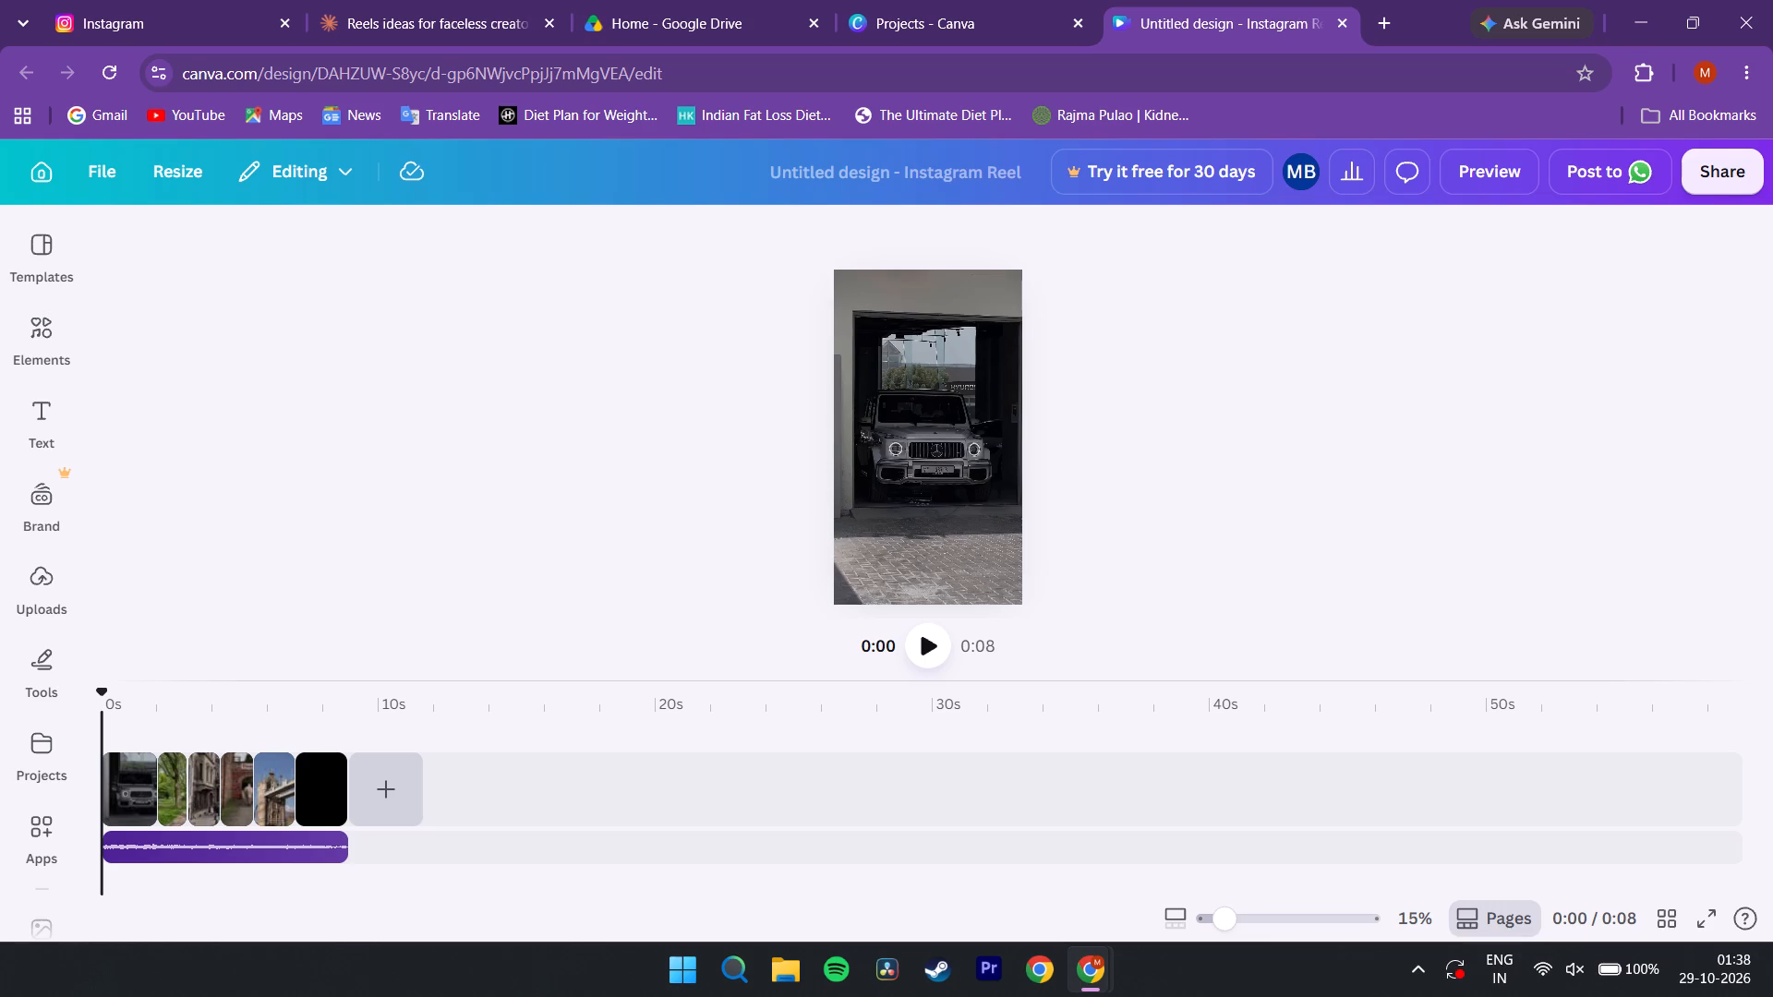
left_click_drag(99, 693, 116, 696)
left_click(122, 826)
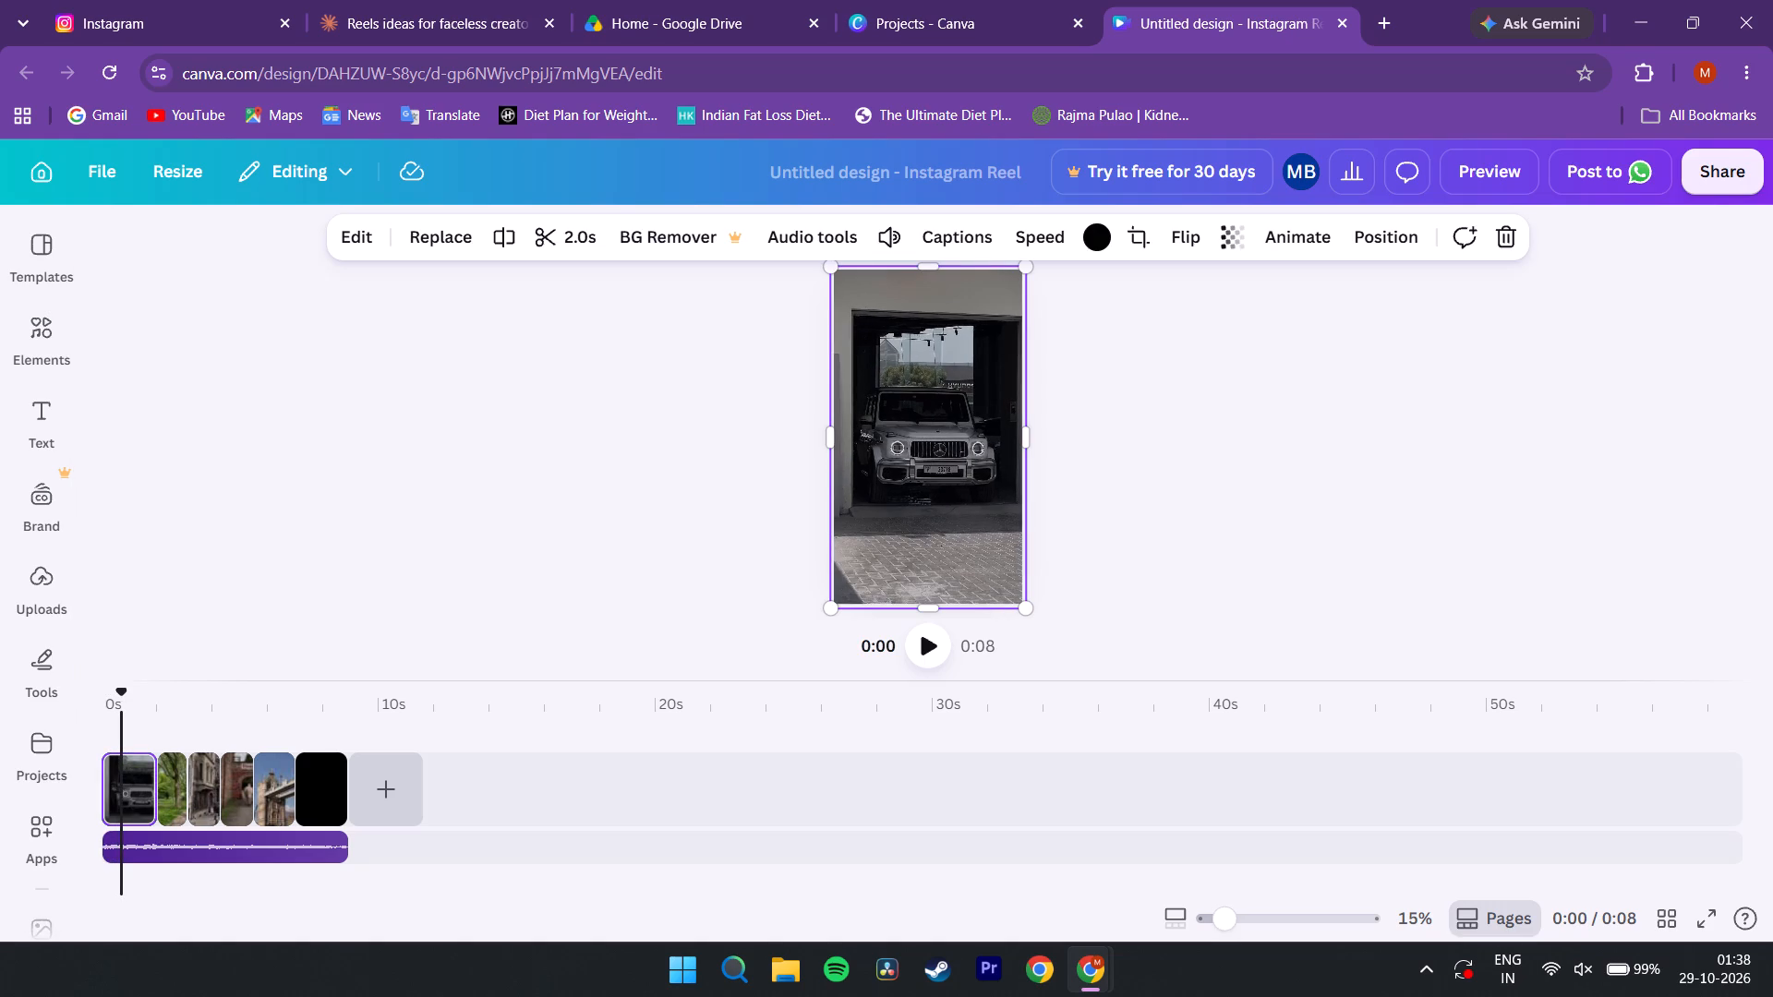
left_click_drag(121, 688, 158, 691)
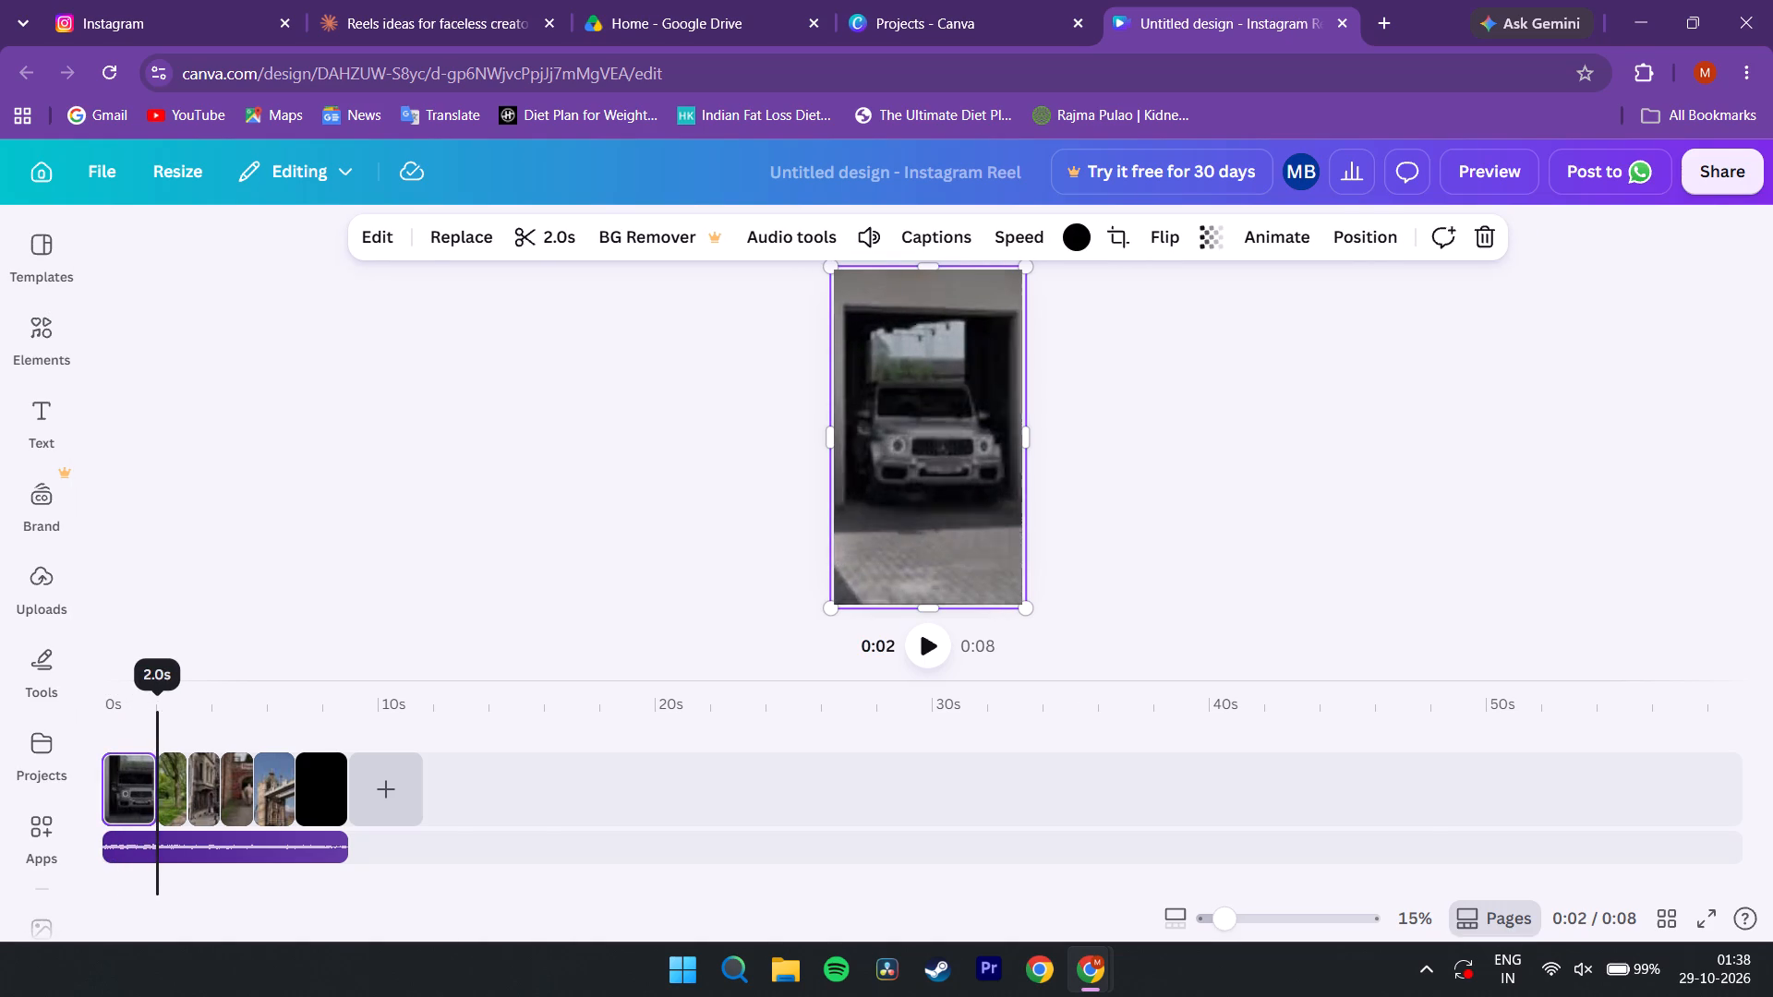
left_click_drag(158, 691, 159, 694)
left_click(167, 782)
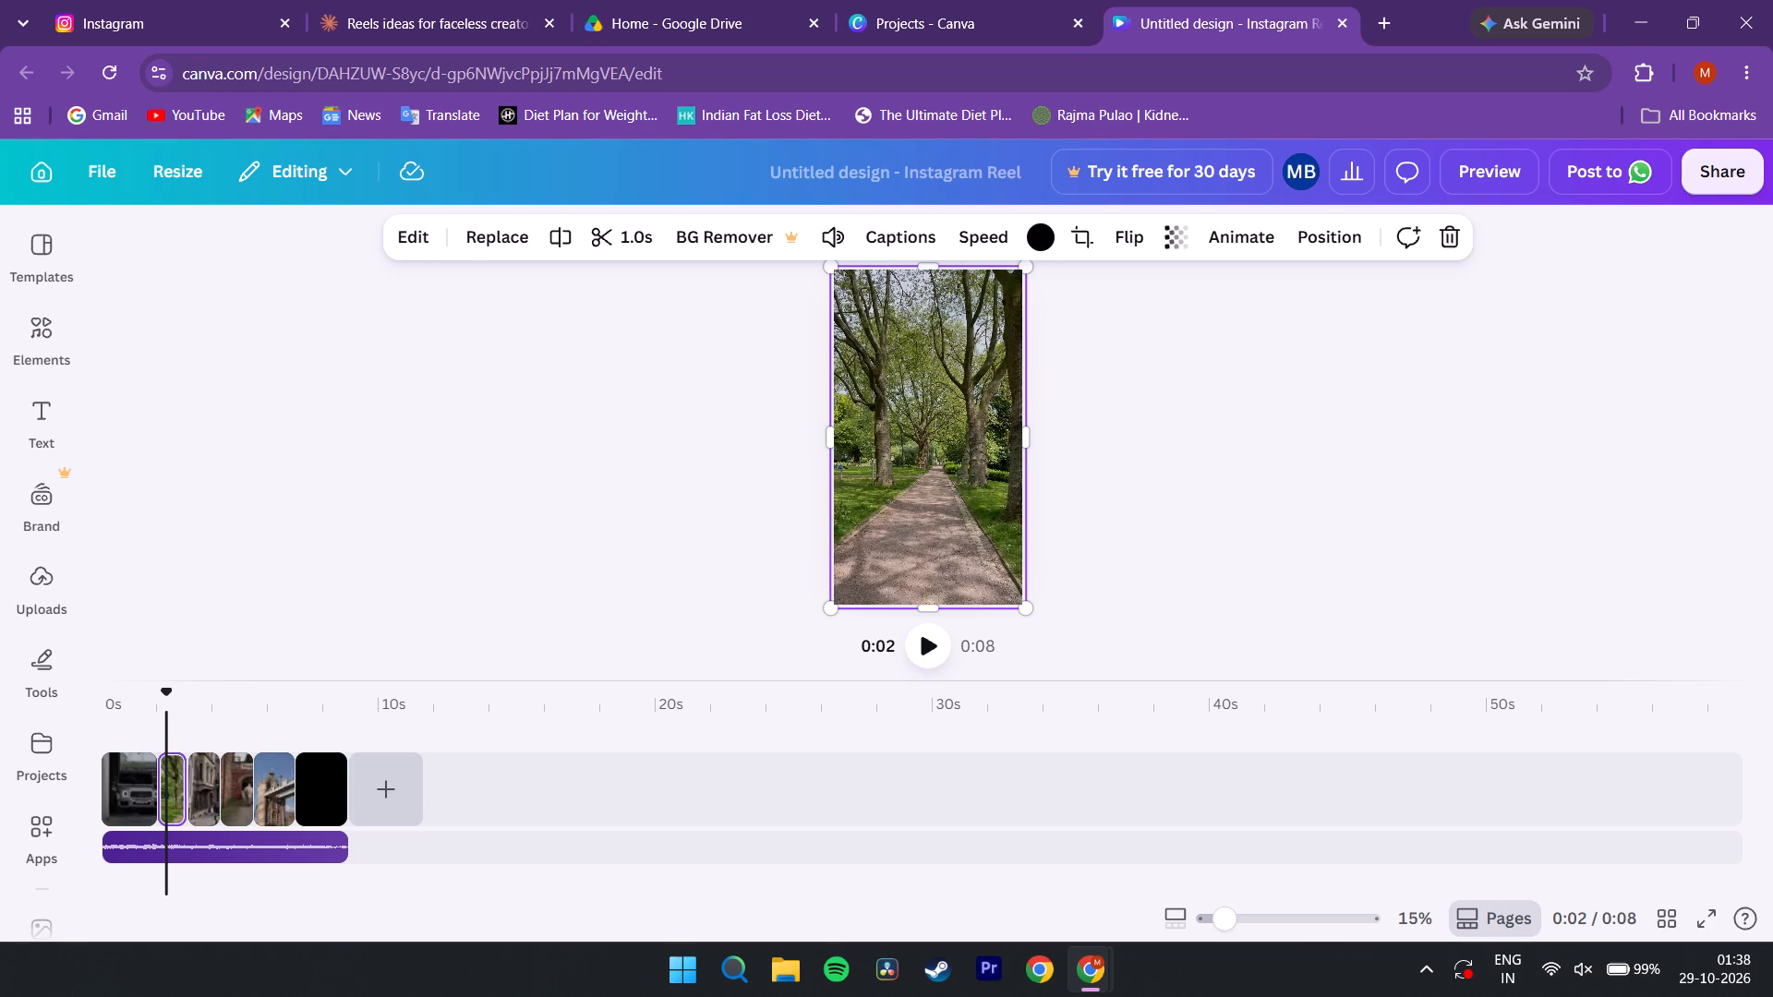
left_click(501, 234)
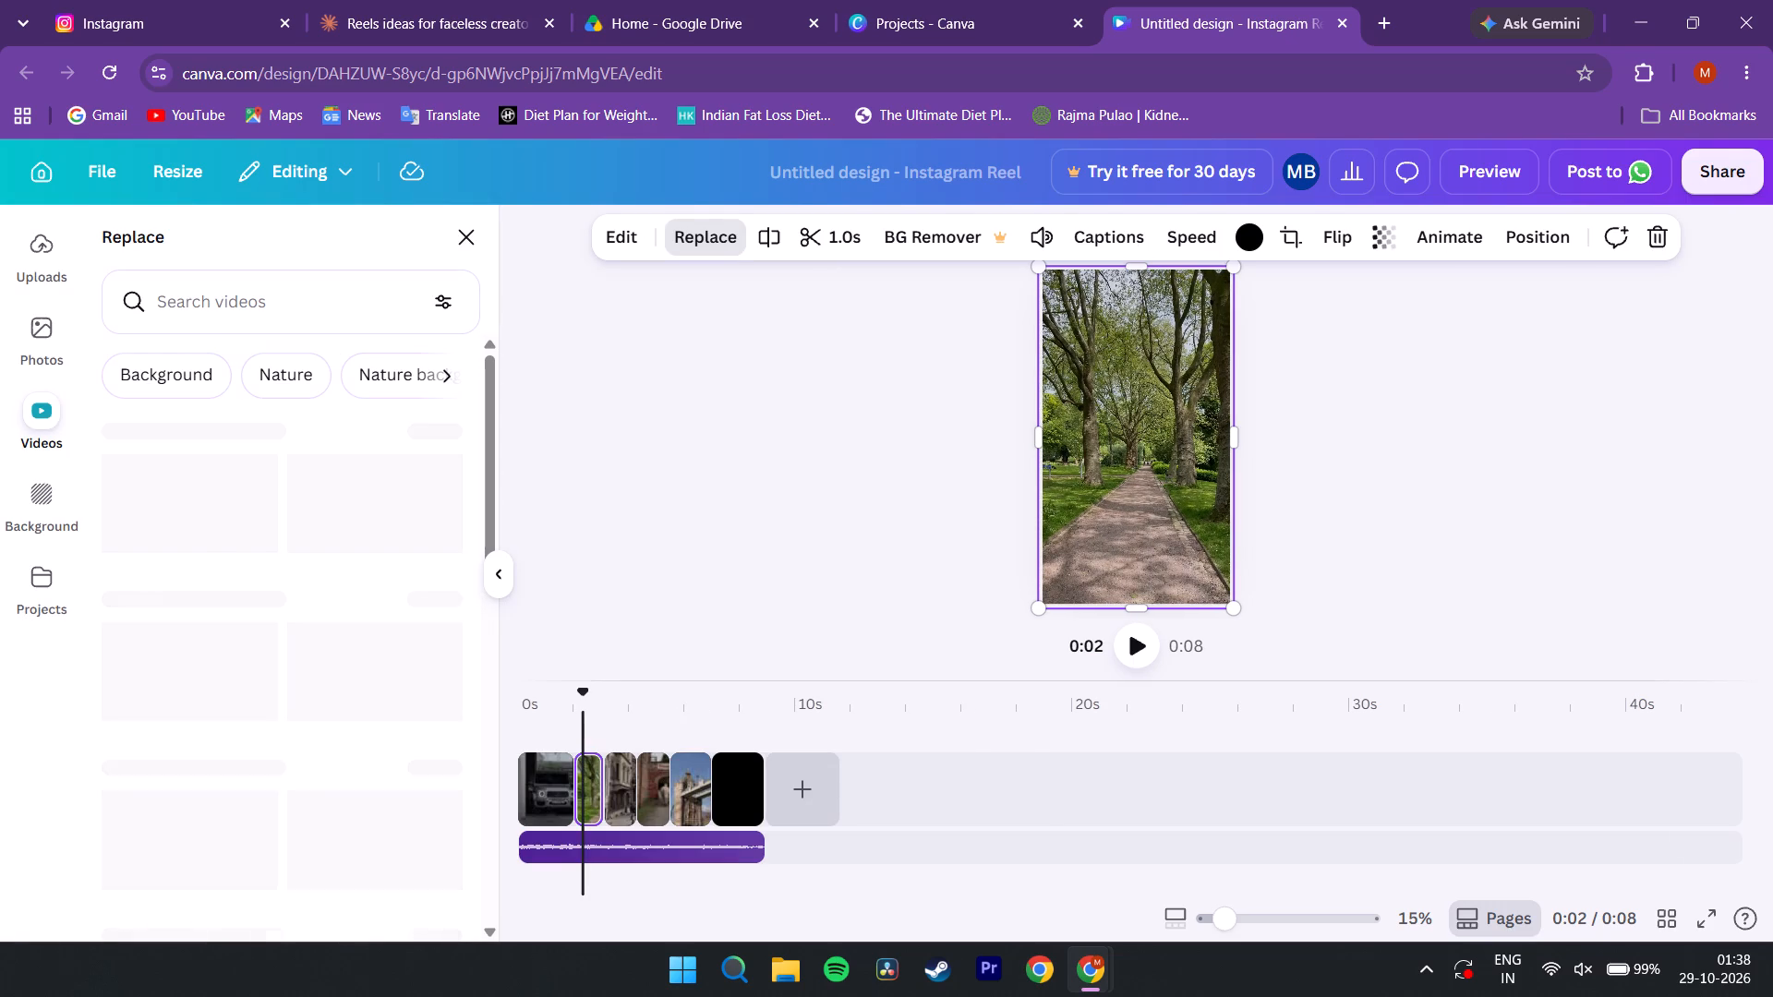
left_click(41, 283)
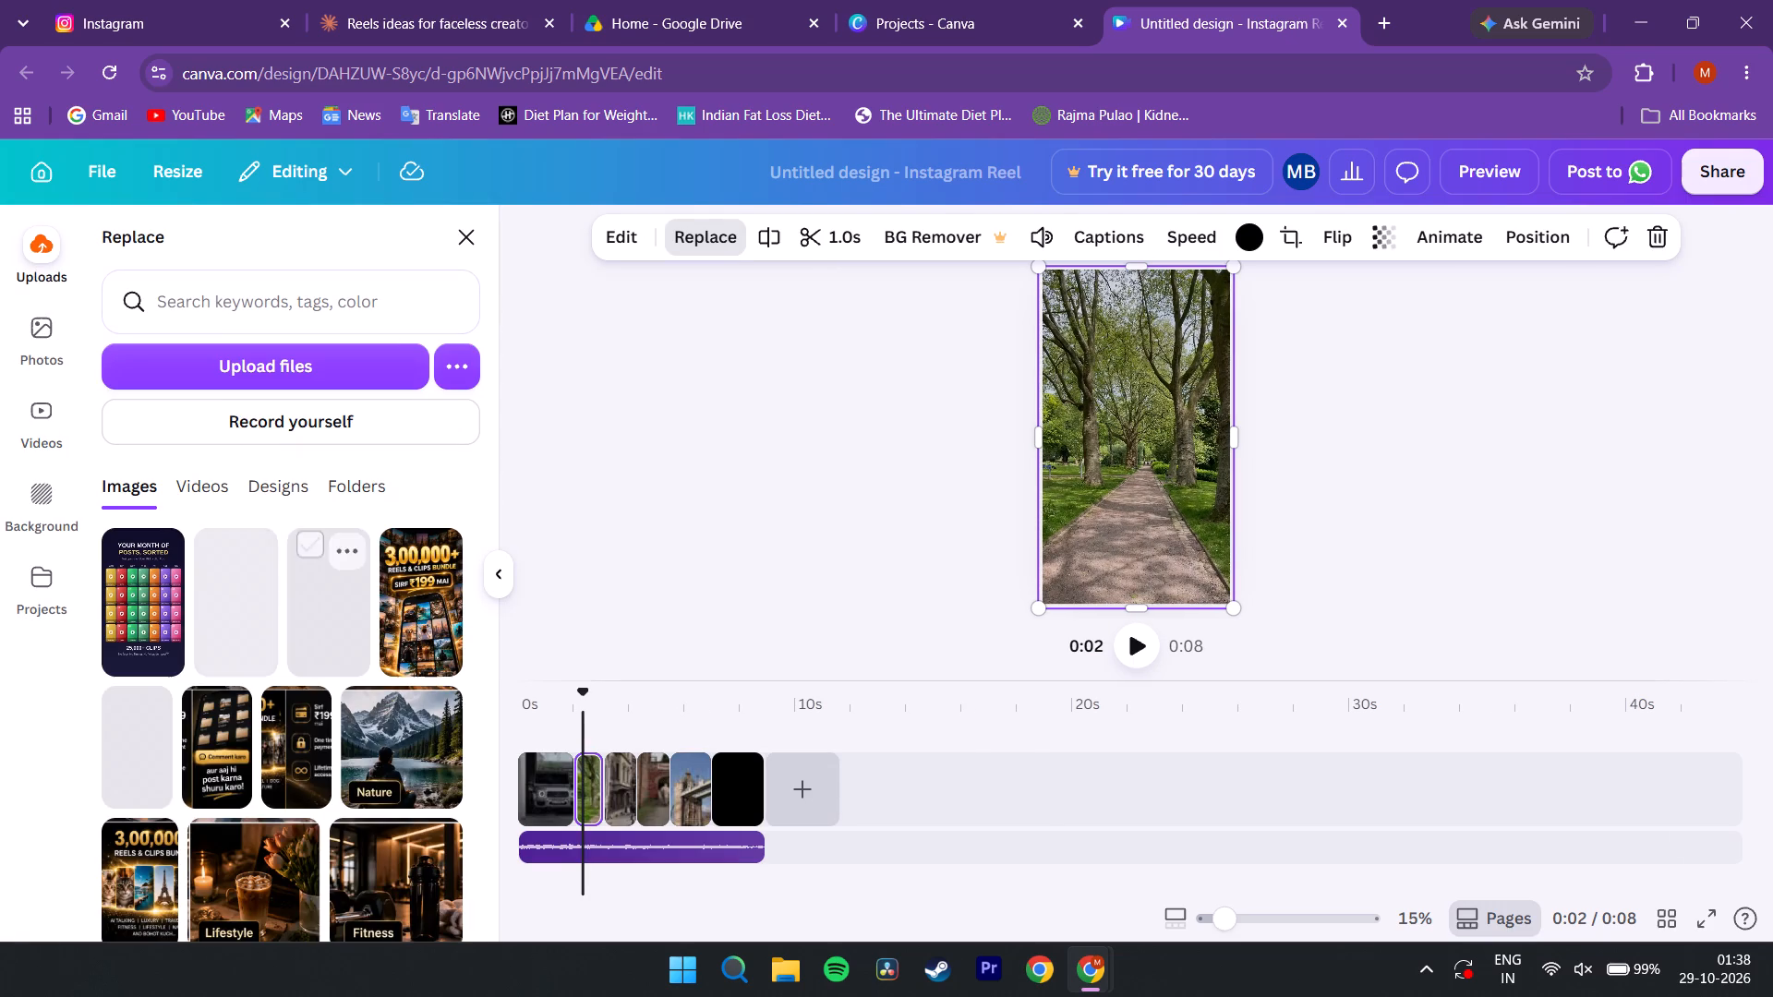
left_click(211, 493)
scroll(269, 686, "down", 1)
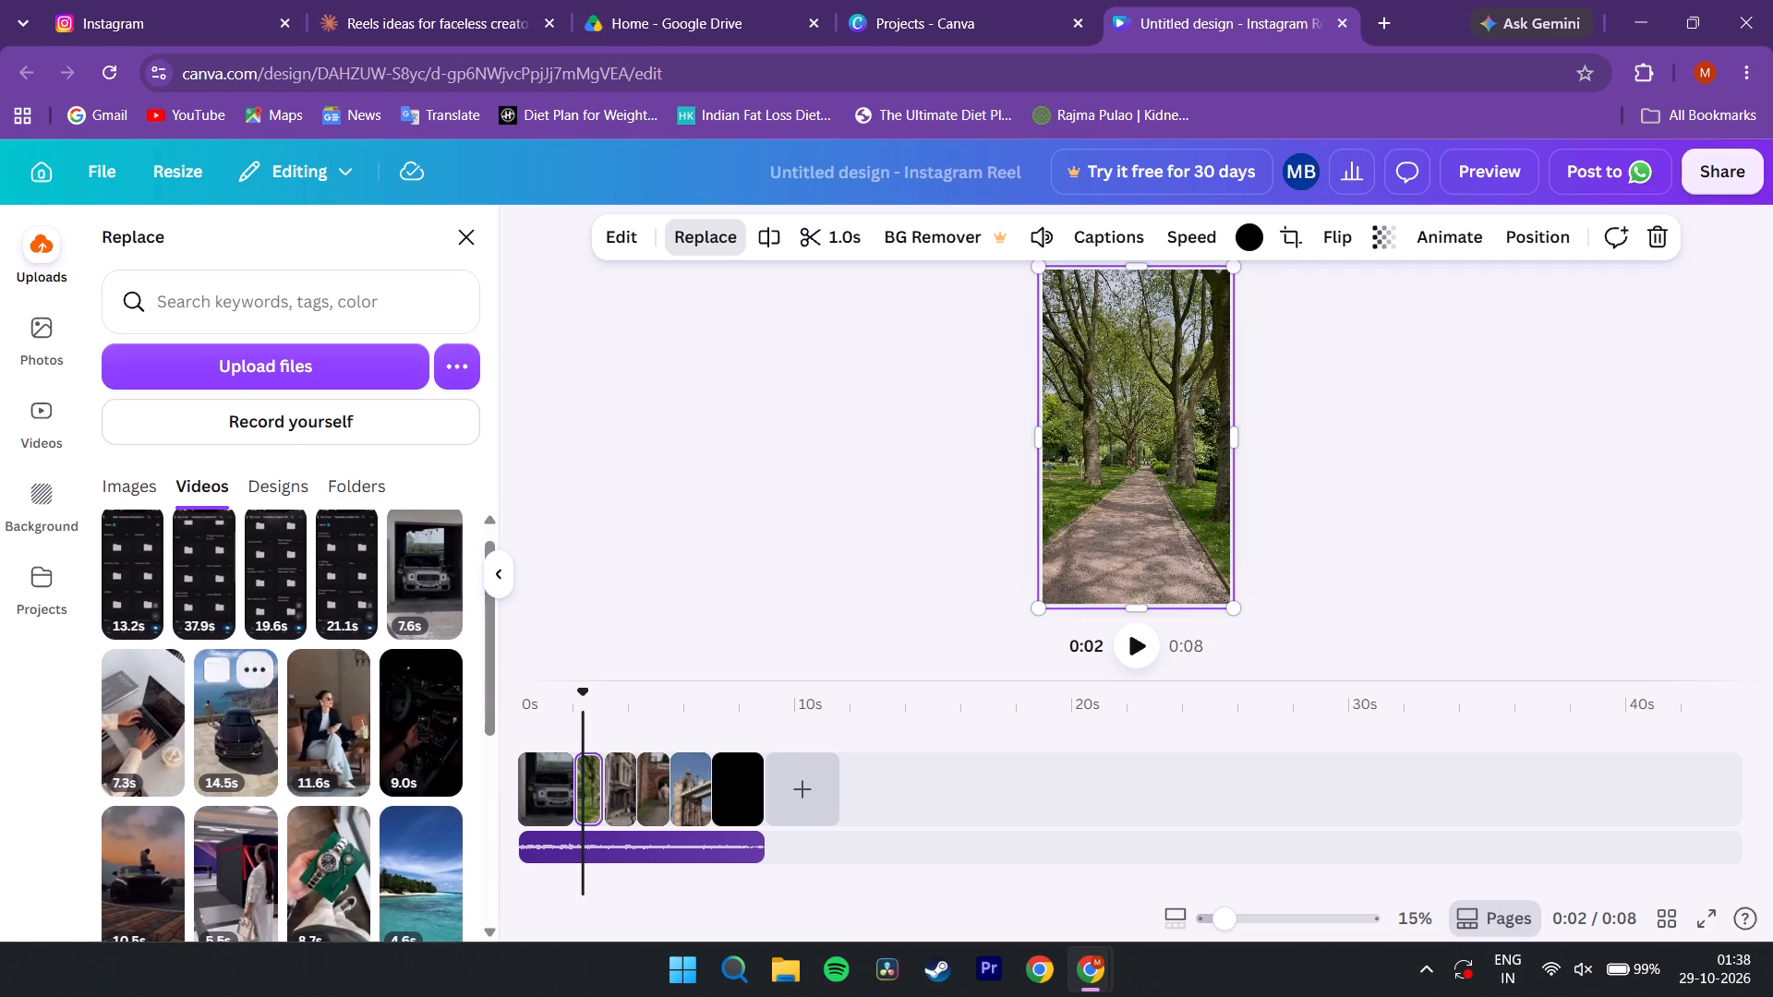
left_click(334, 584)
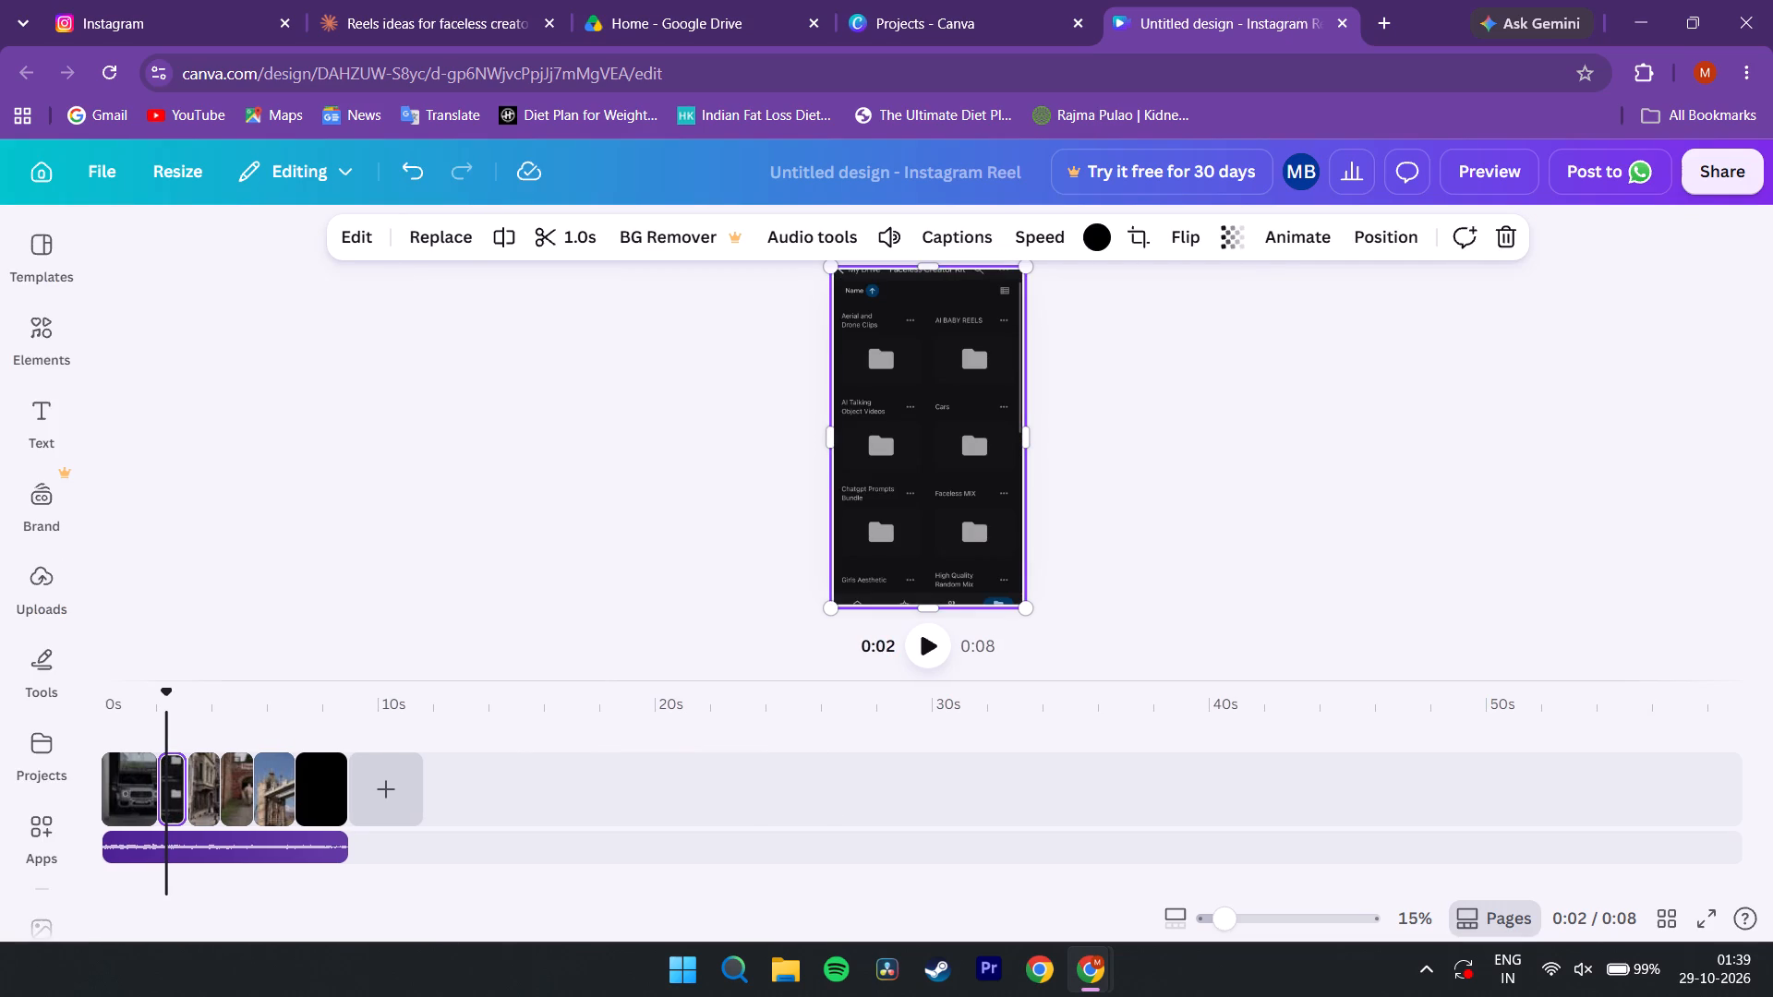
Try to shift the folder screen recording slightly downward within the reel's frame.
left_click_drag(934, 459, 934, 483)
left_click_drag(936, 384, 936, 391)
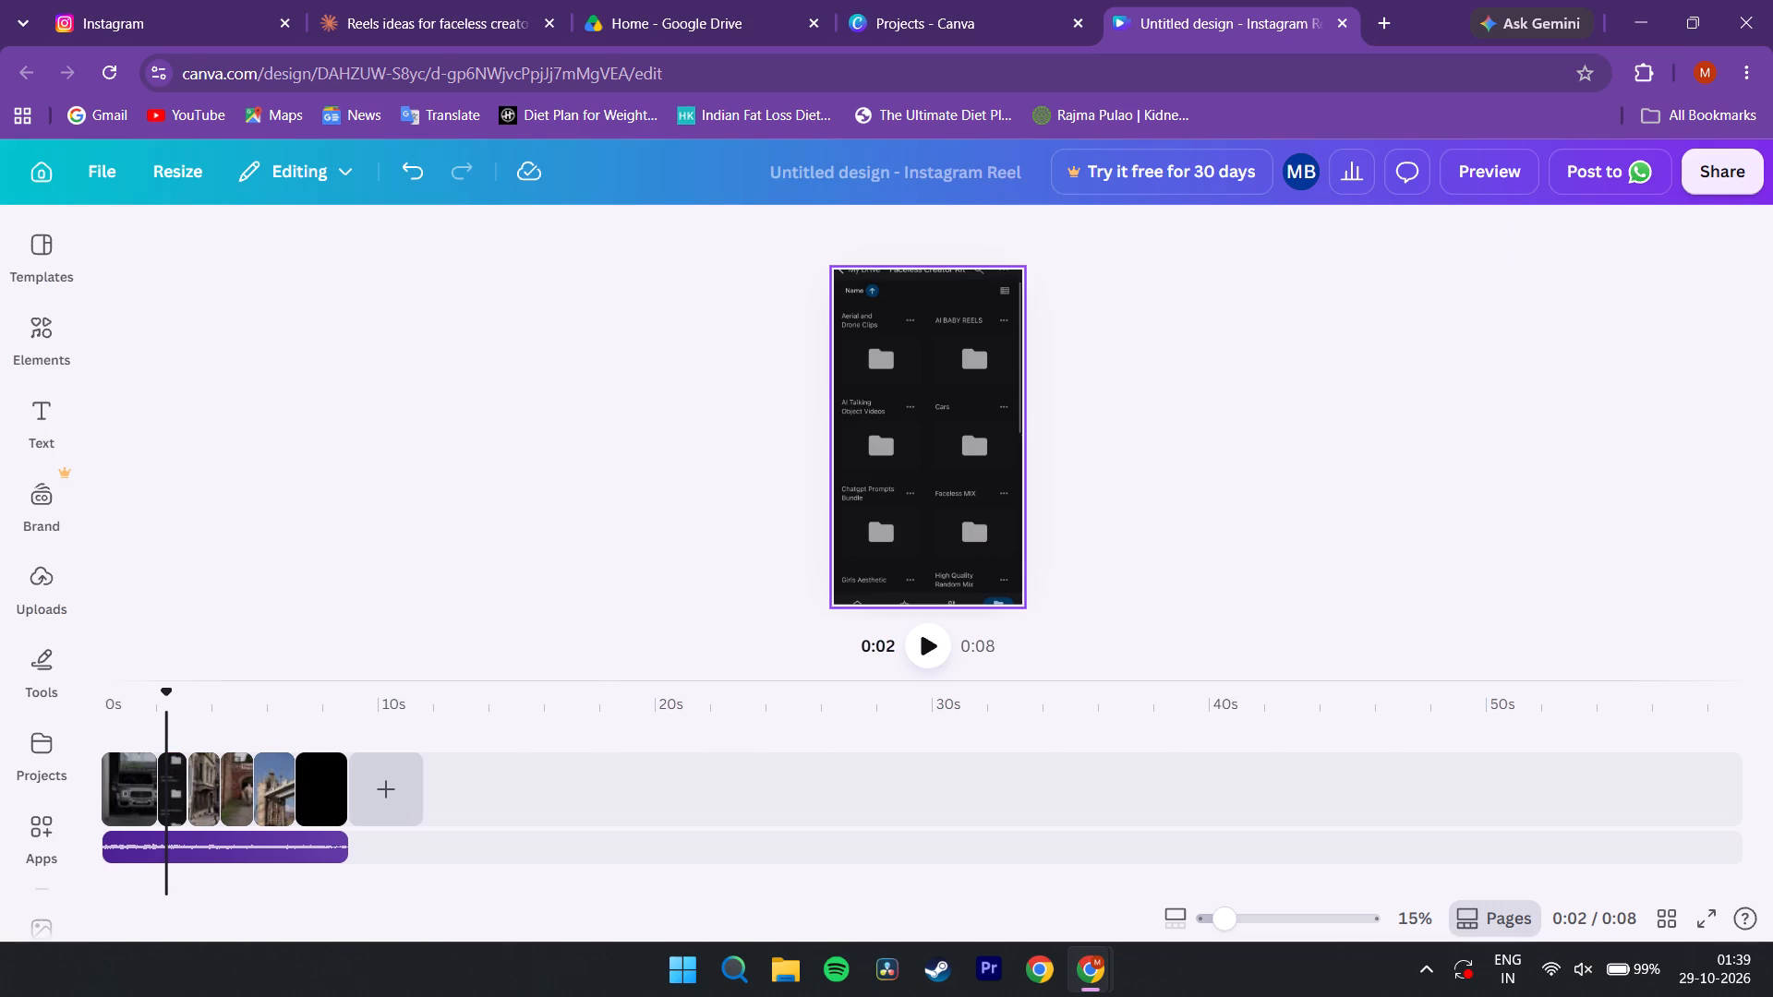
Reposition the Faceless Creator Kit screen recording slightly lower in its frame on the second page, so its header row fits at the top.
left_click_drag(936, 391, 935, 404)
left_click(925, 296)
left_click_drag(927, 266, 928, 249)
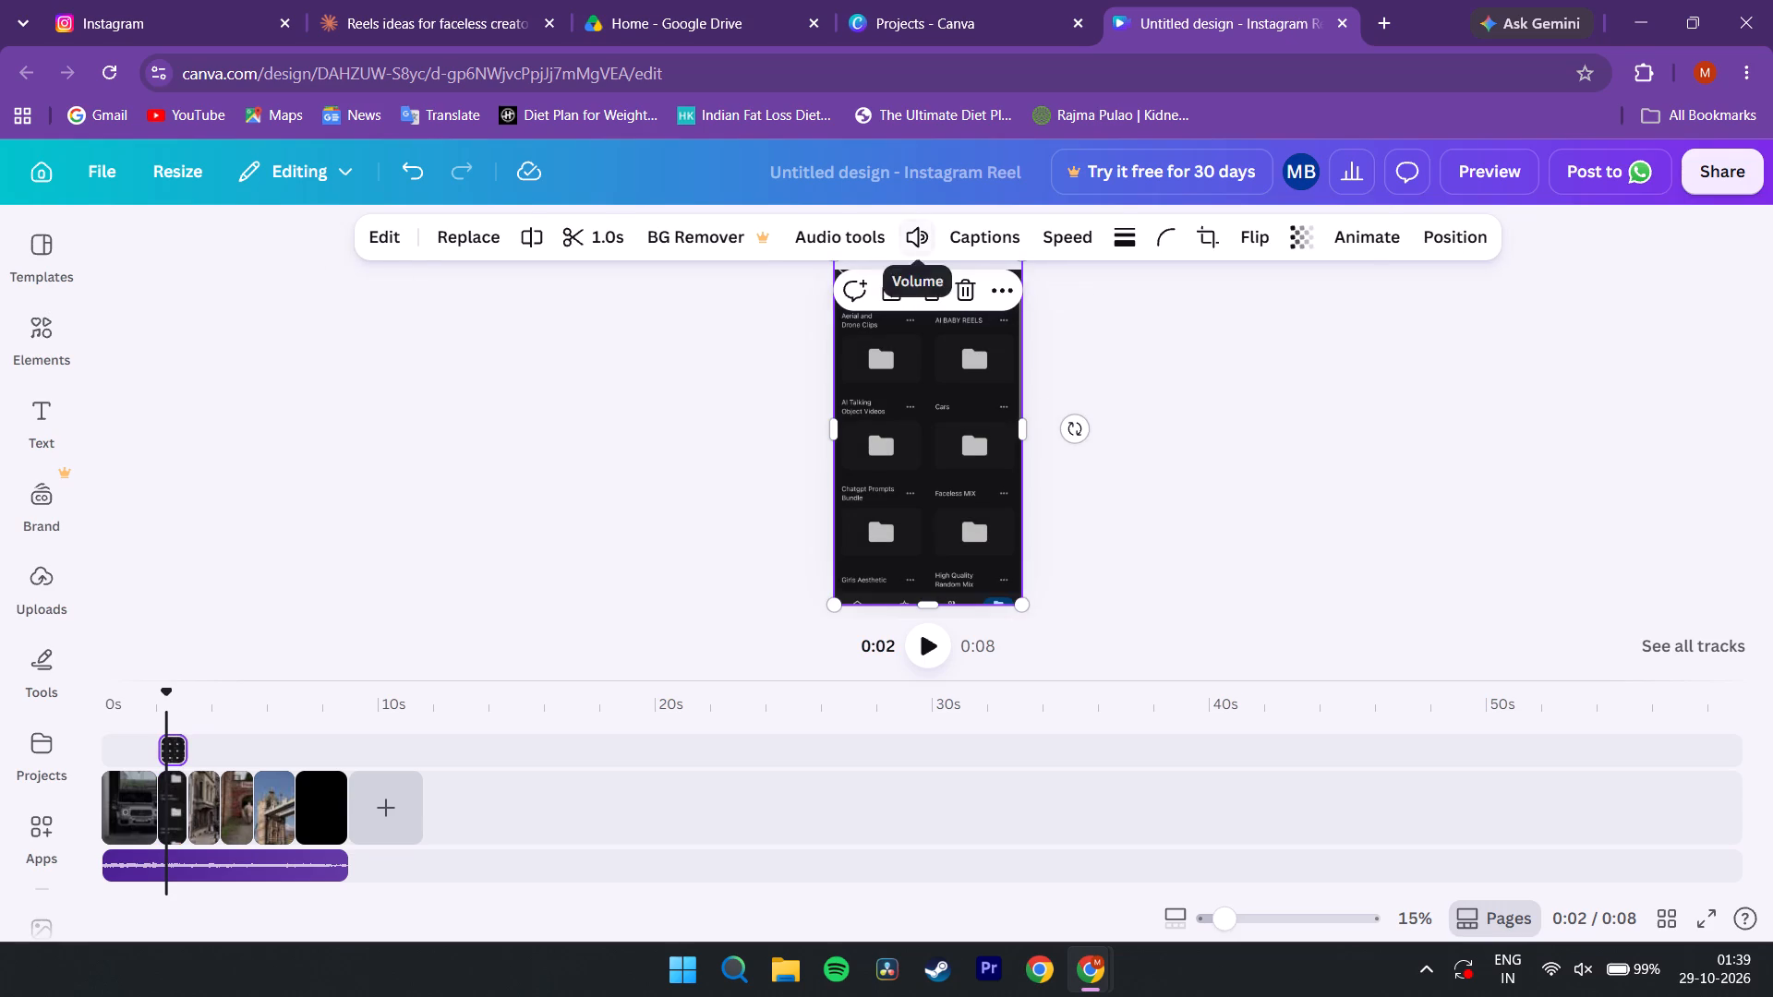
left_click_drag(947, 446, 948, 464)
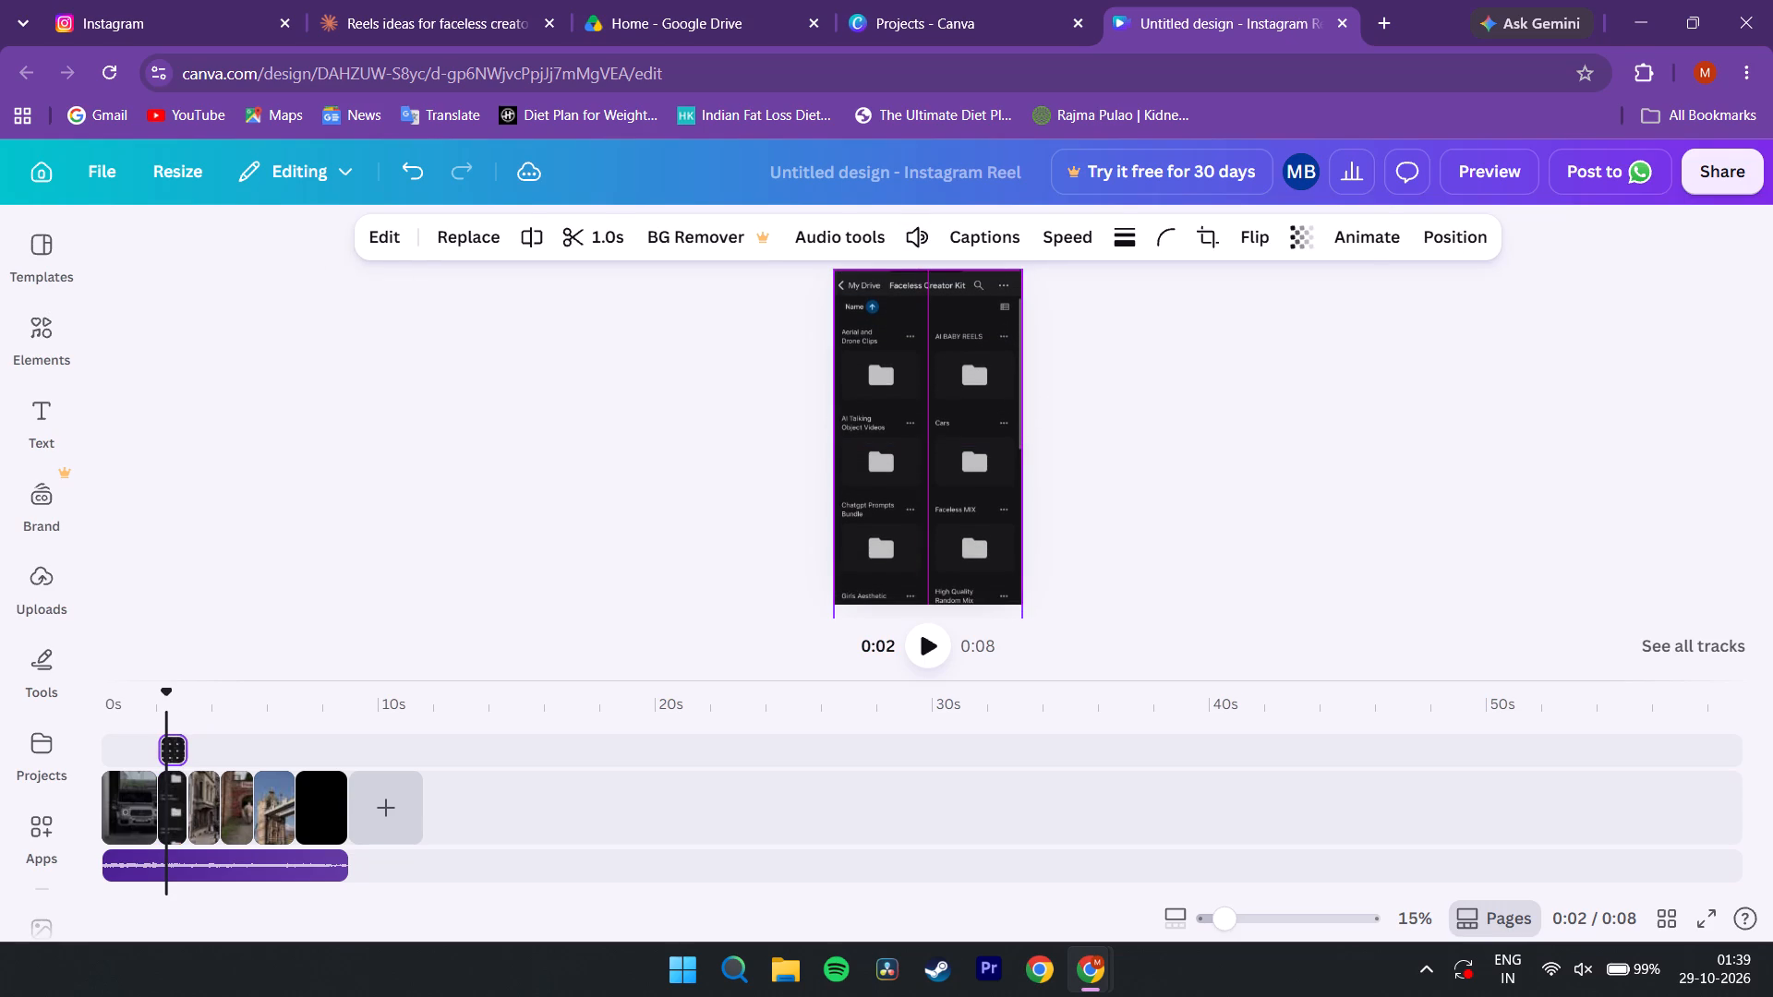
left_click_drag(948, 464, 947, 462)
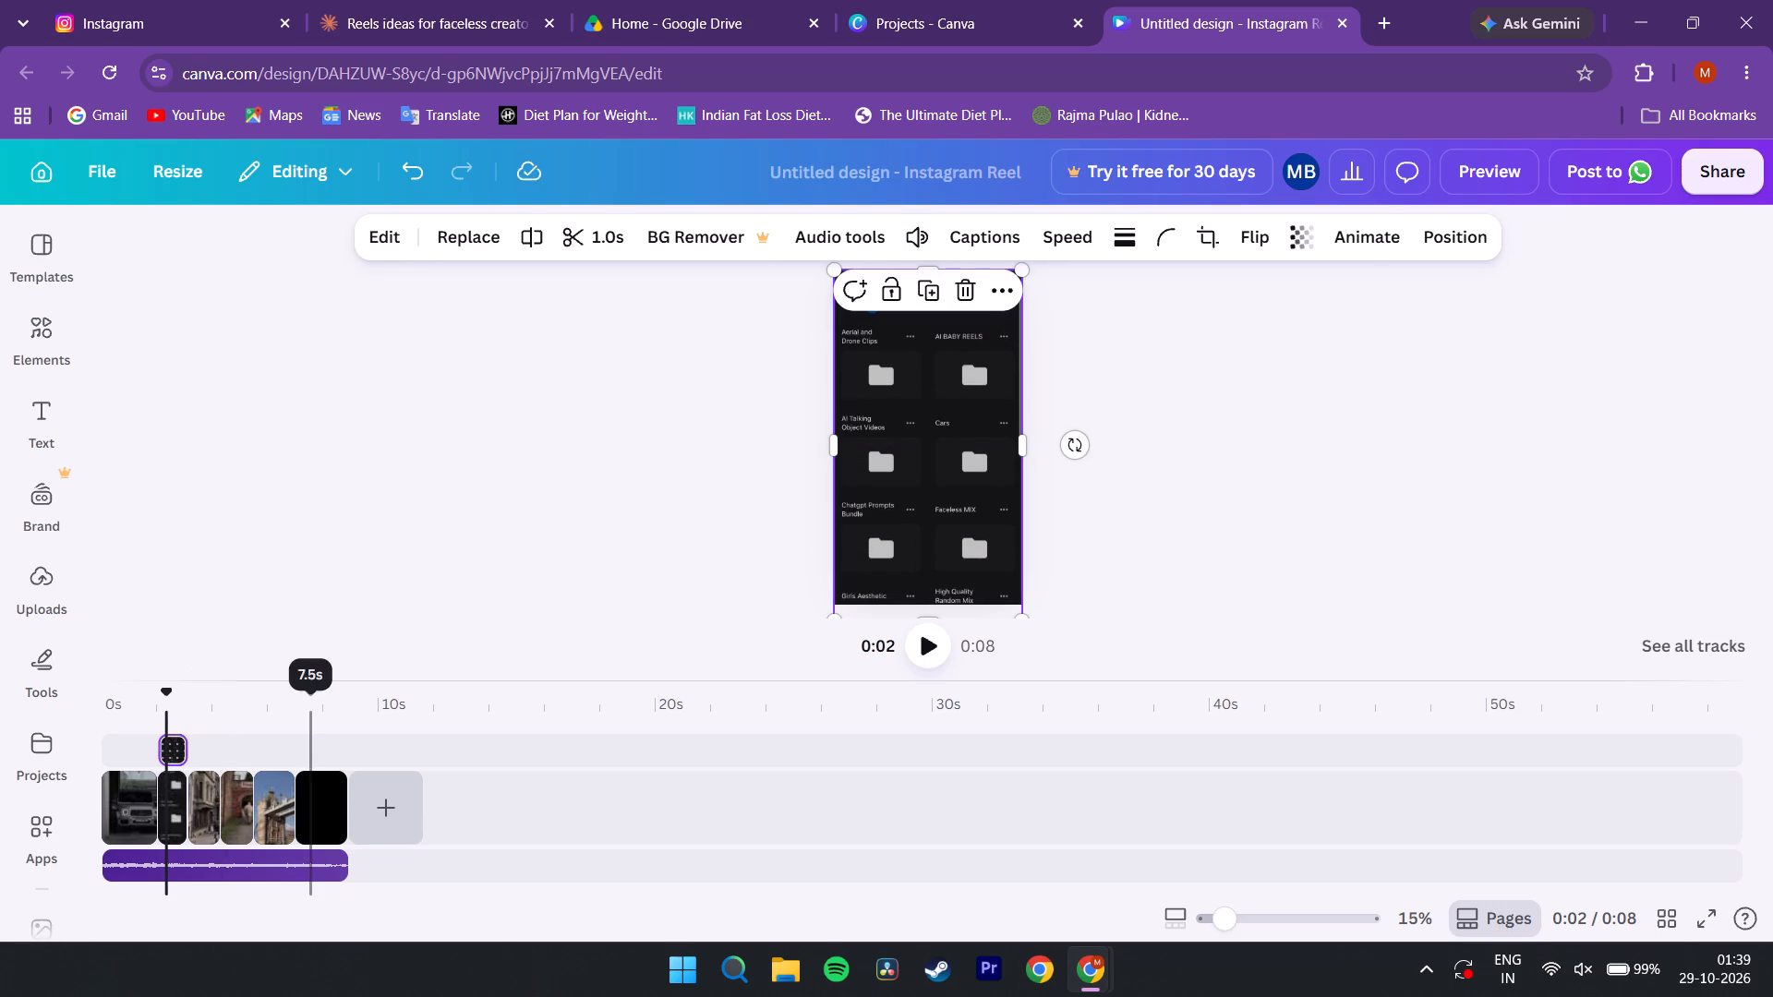
Extend the second page, the Faceless Creator Kit screen recording, to 16.7 s on the timeline.
left_click(177, 809)
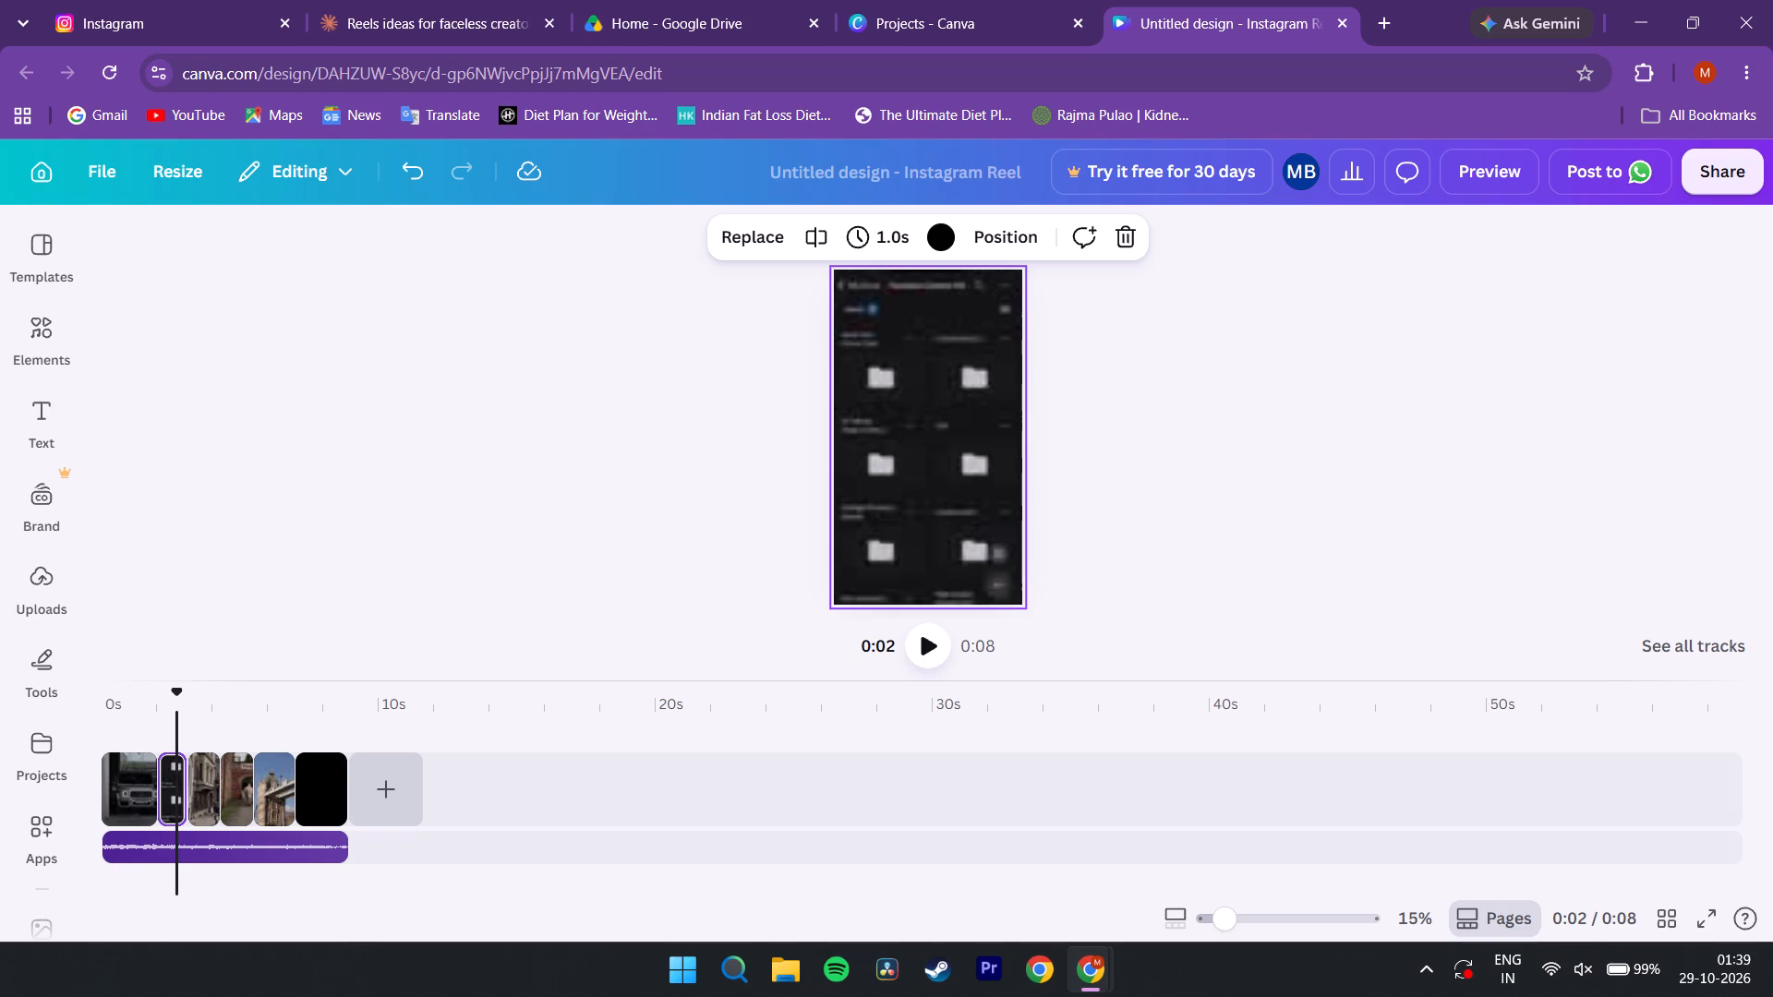
left_click_drag(175, 793, 281, 781)
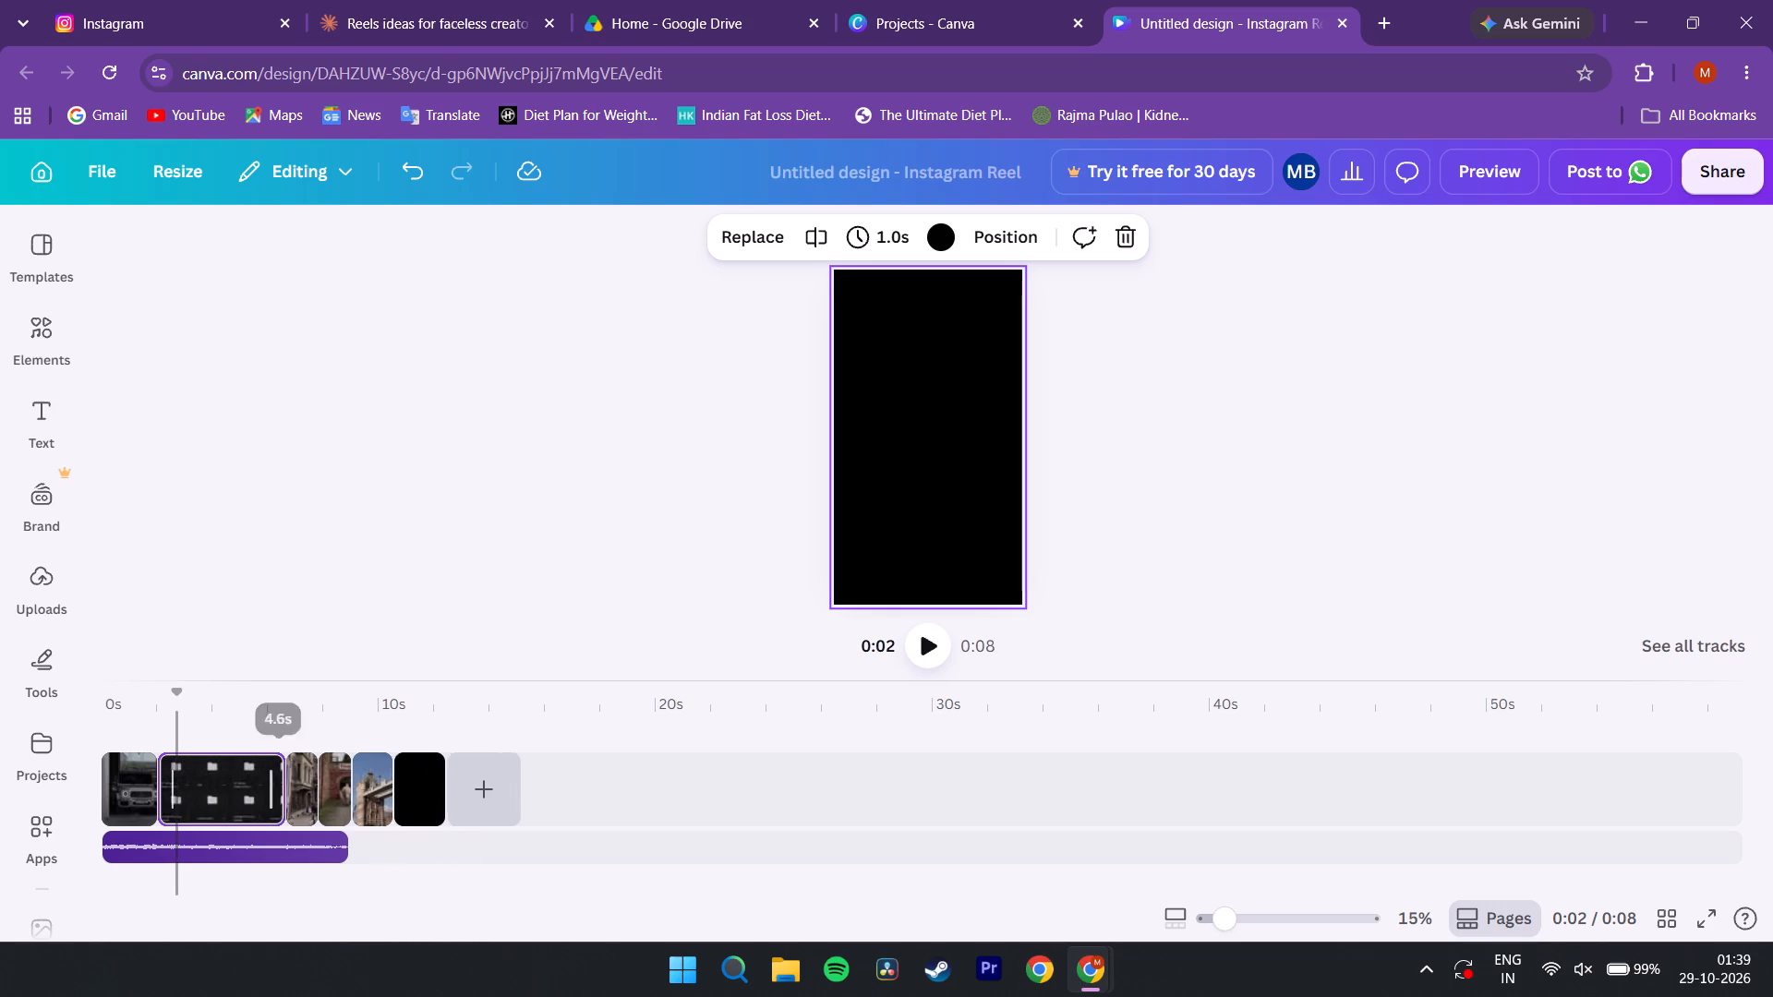
left_click_drag(281, 781, 611, 760)
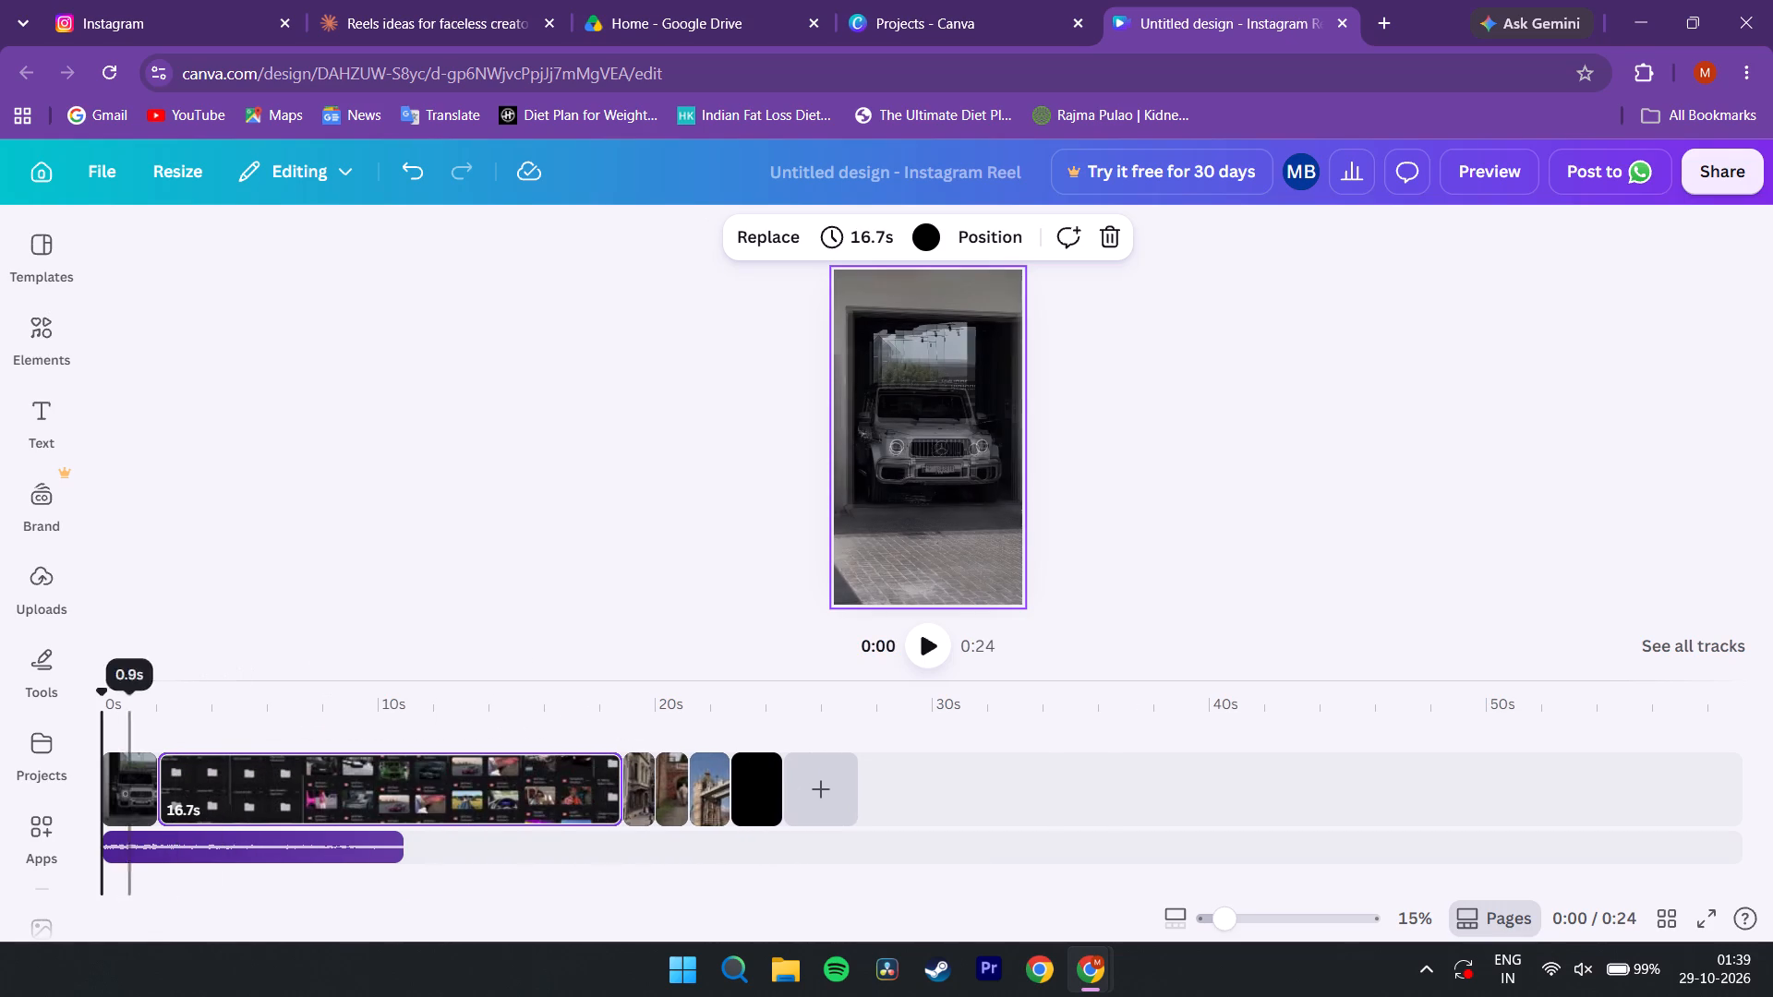
Scrub and play through the extended screen recording to examine its folder list and Luxury Bundle sections.
left_click_drag(102, 696, 177, 704)
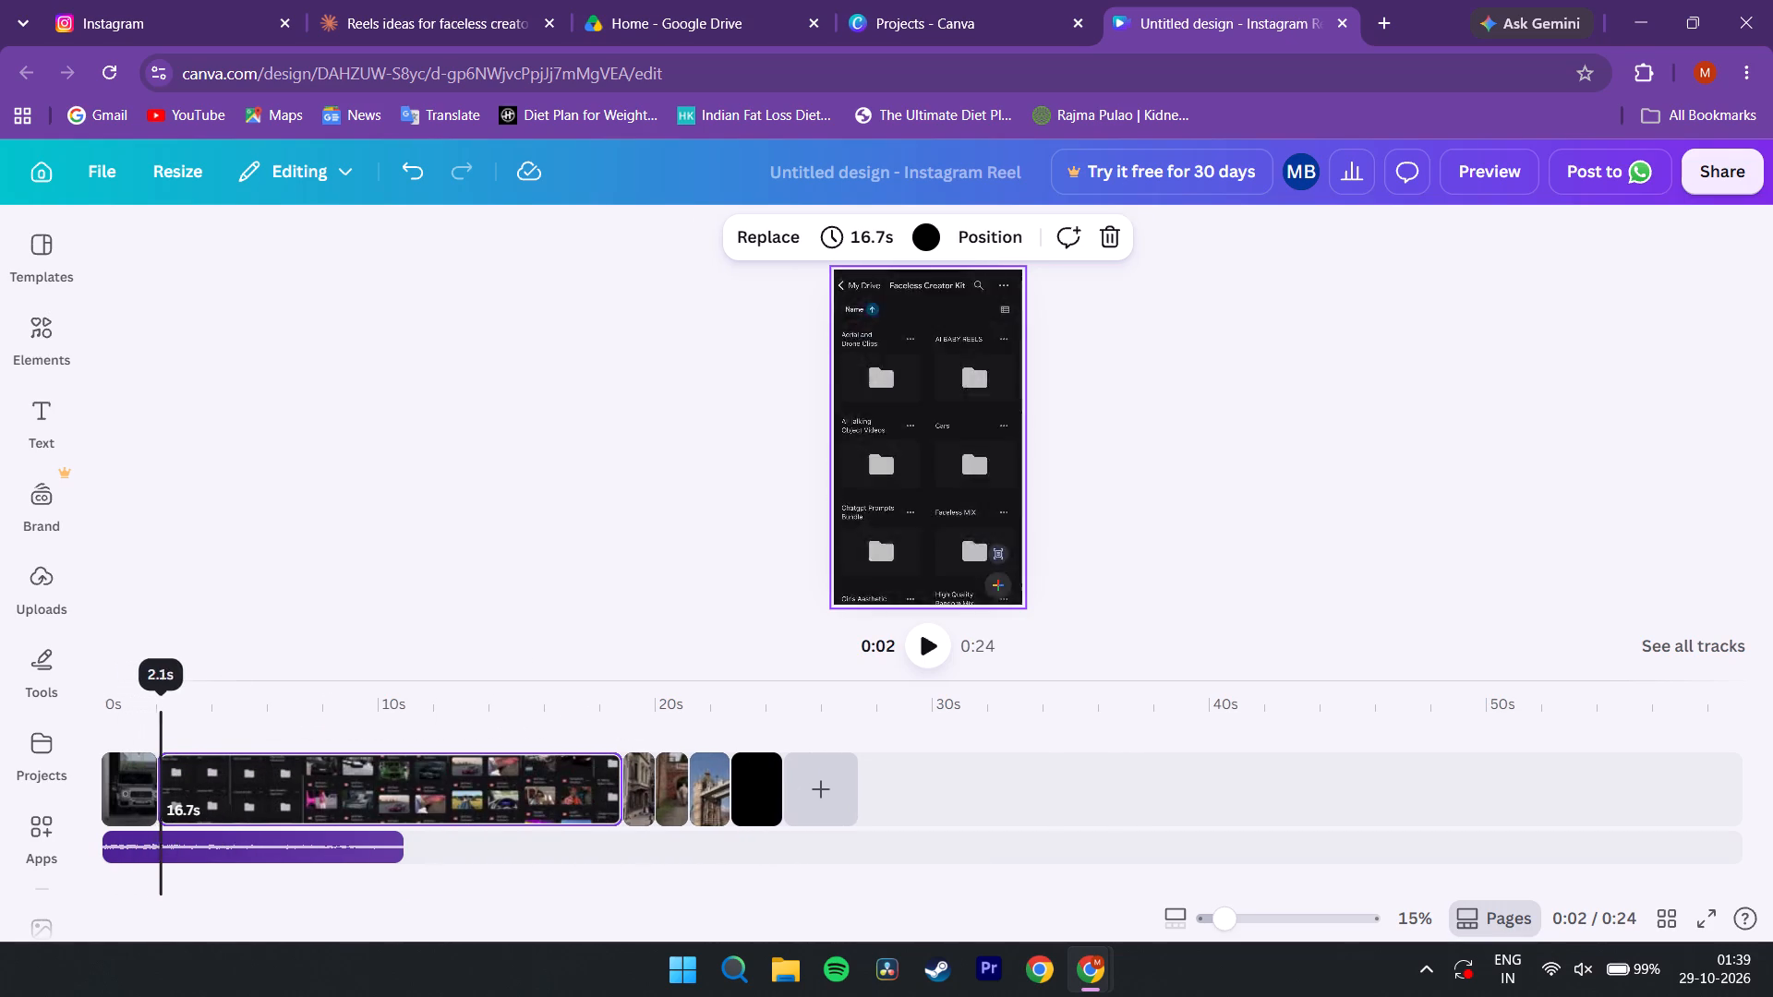
left_click_drag(177, 704, 262, 721)
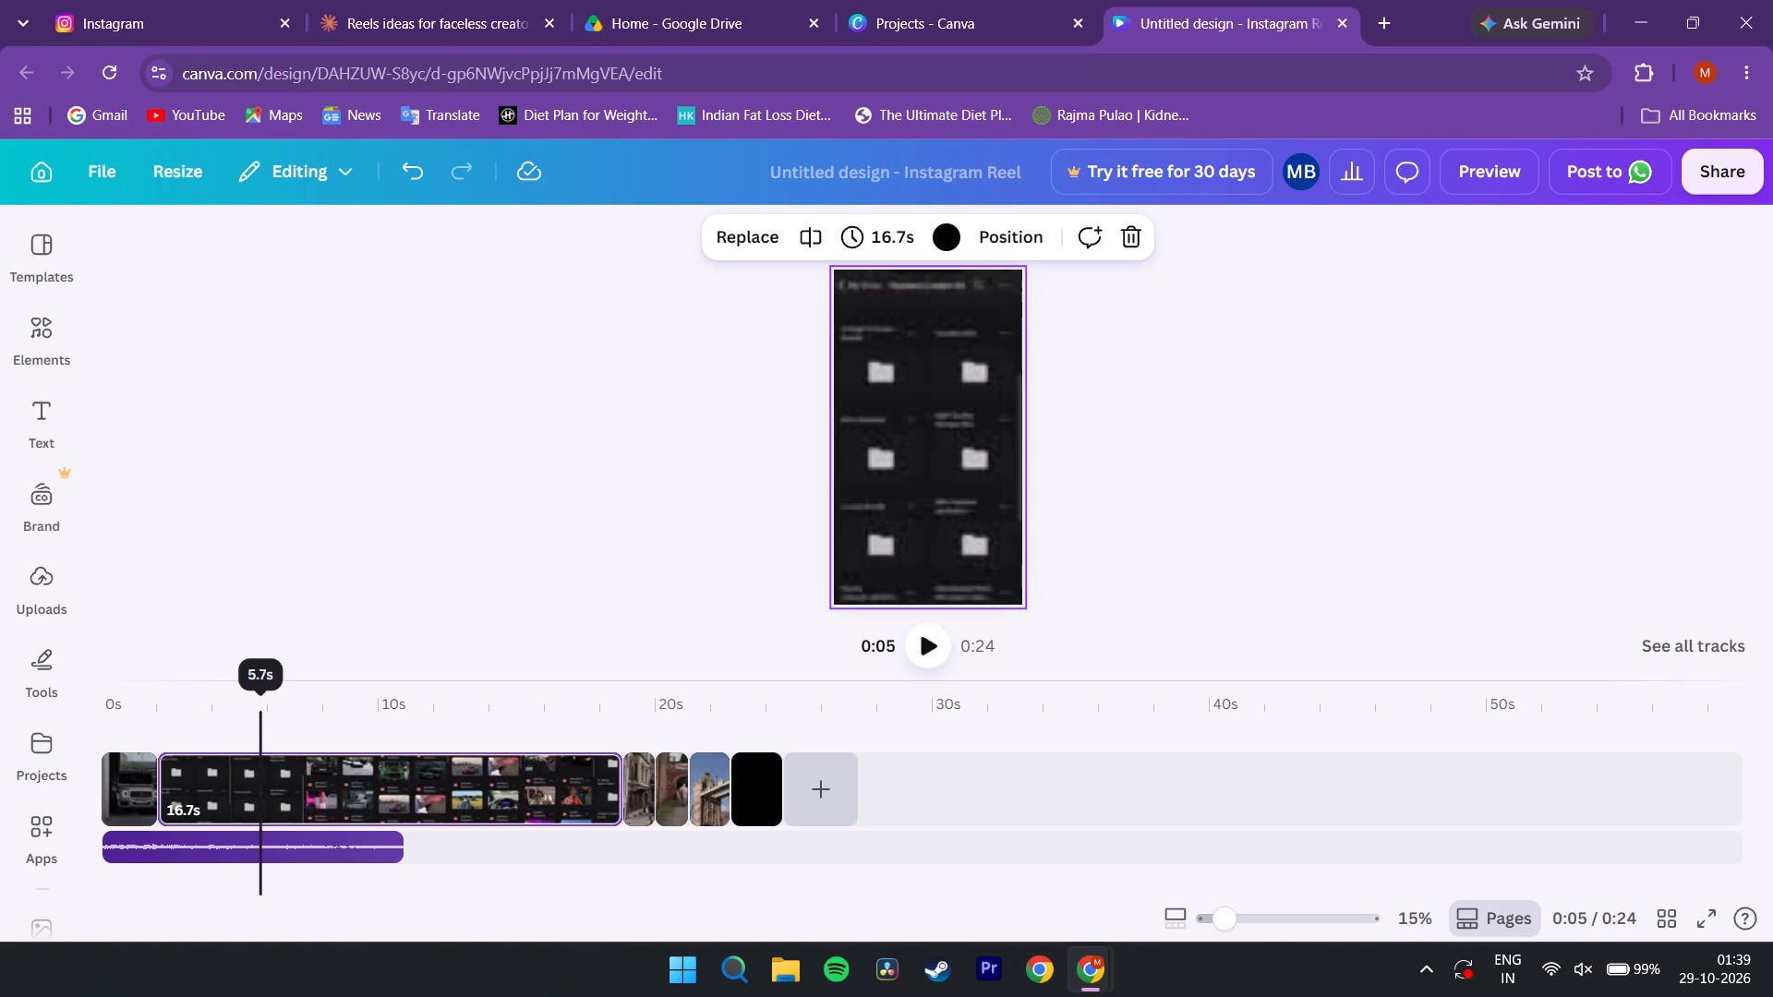
left_click_drag(262, 721, 318, 731)
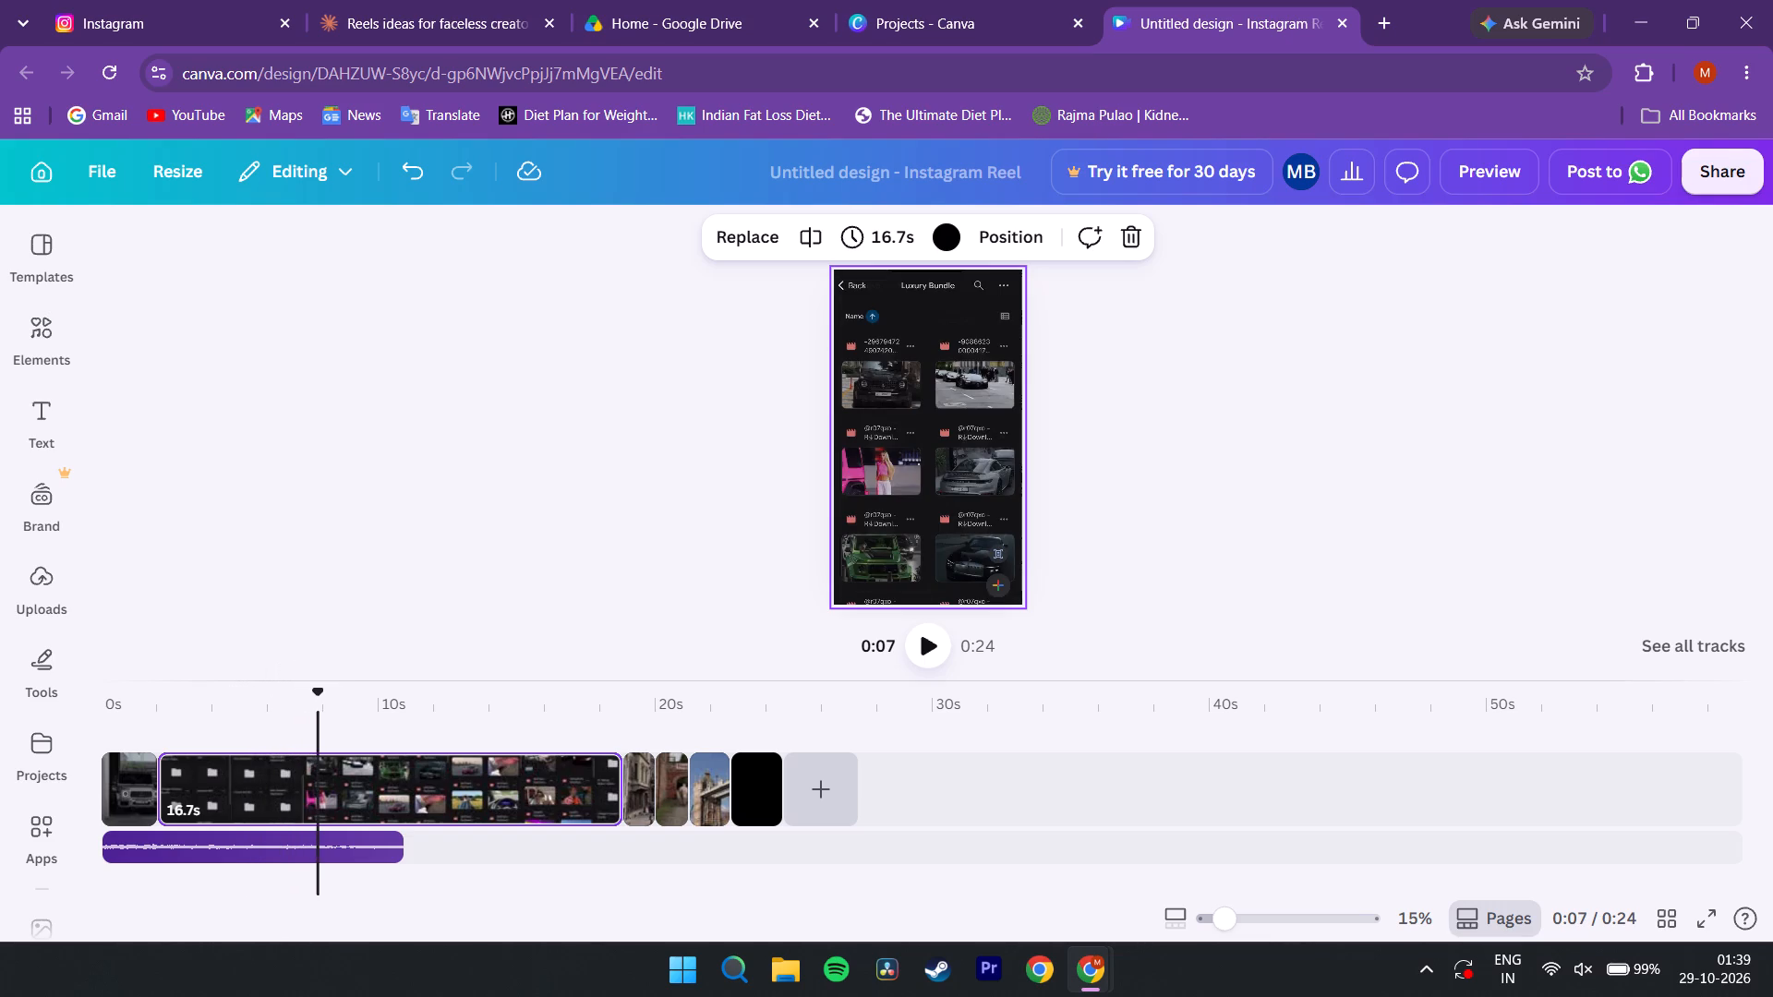
left_click_drag(315, 692, 251, 694)
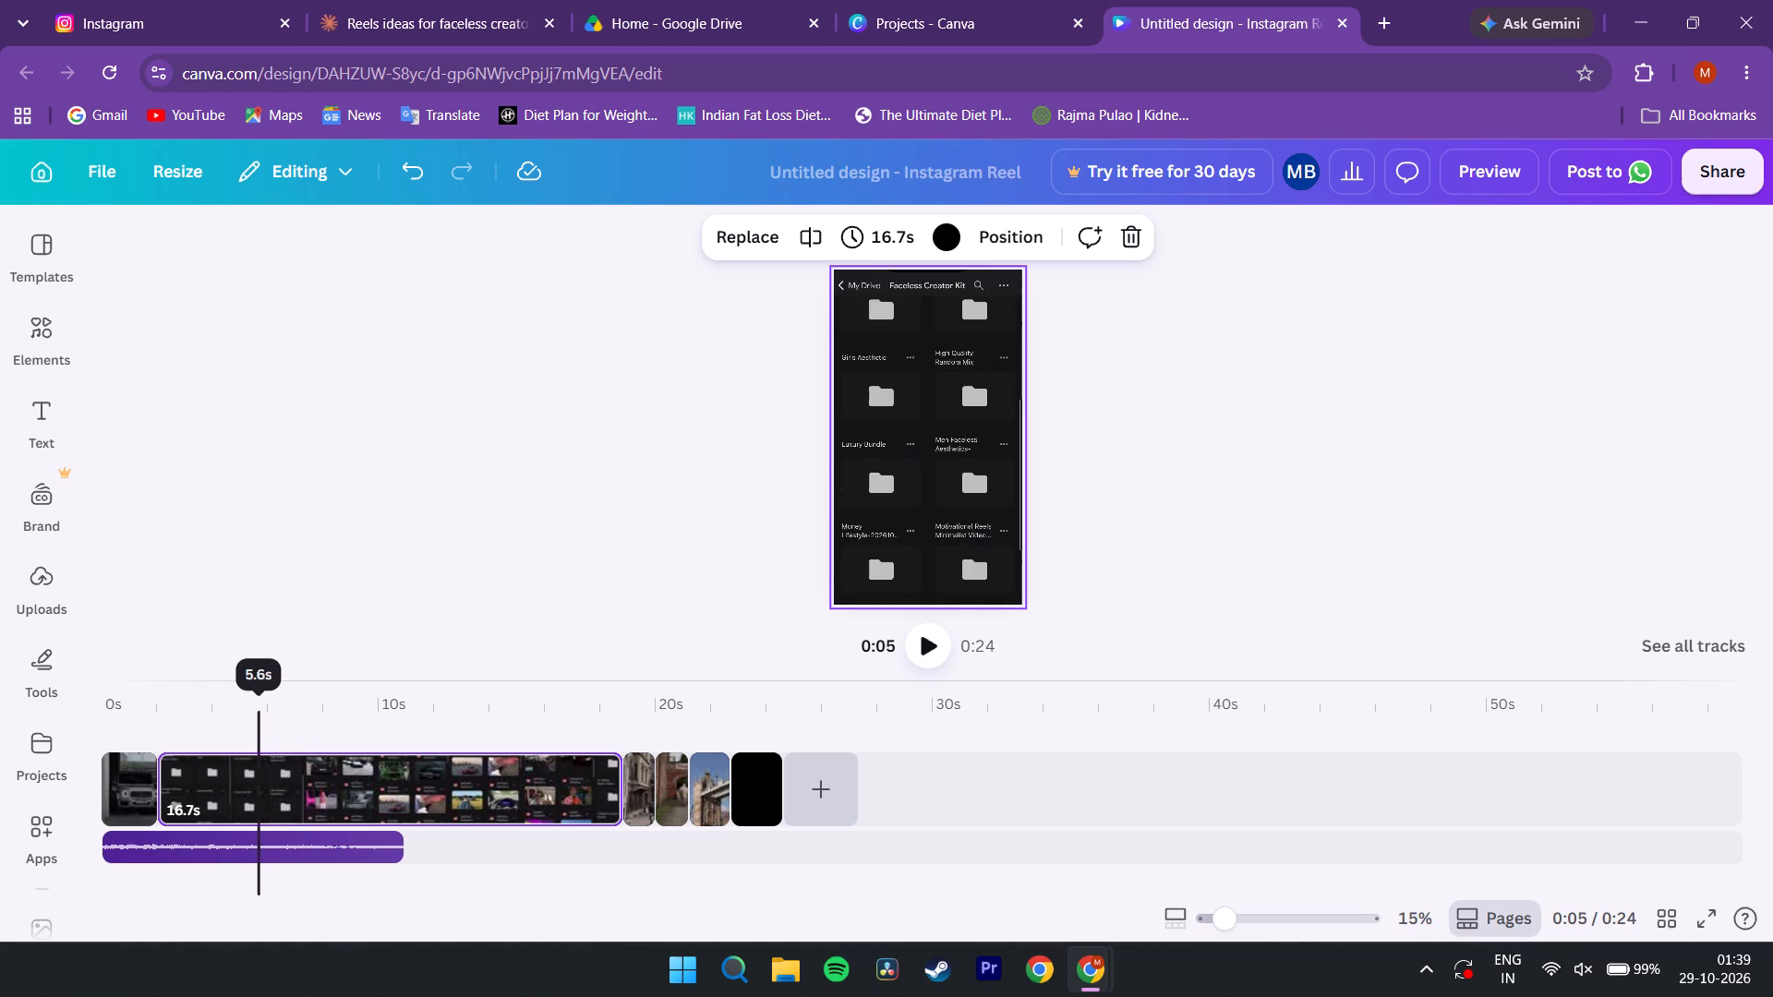
left_click_drag(251, 694, 287, 702)
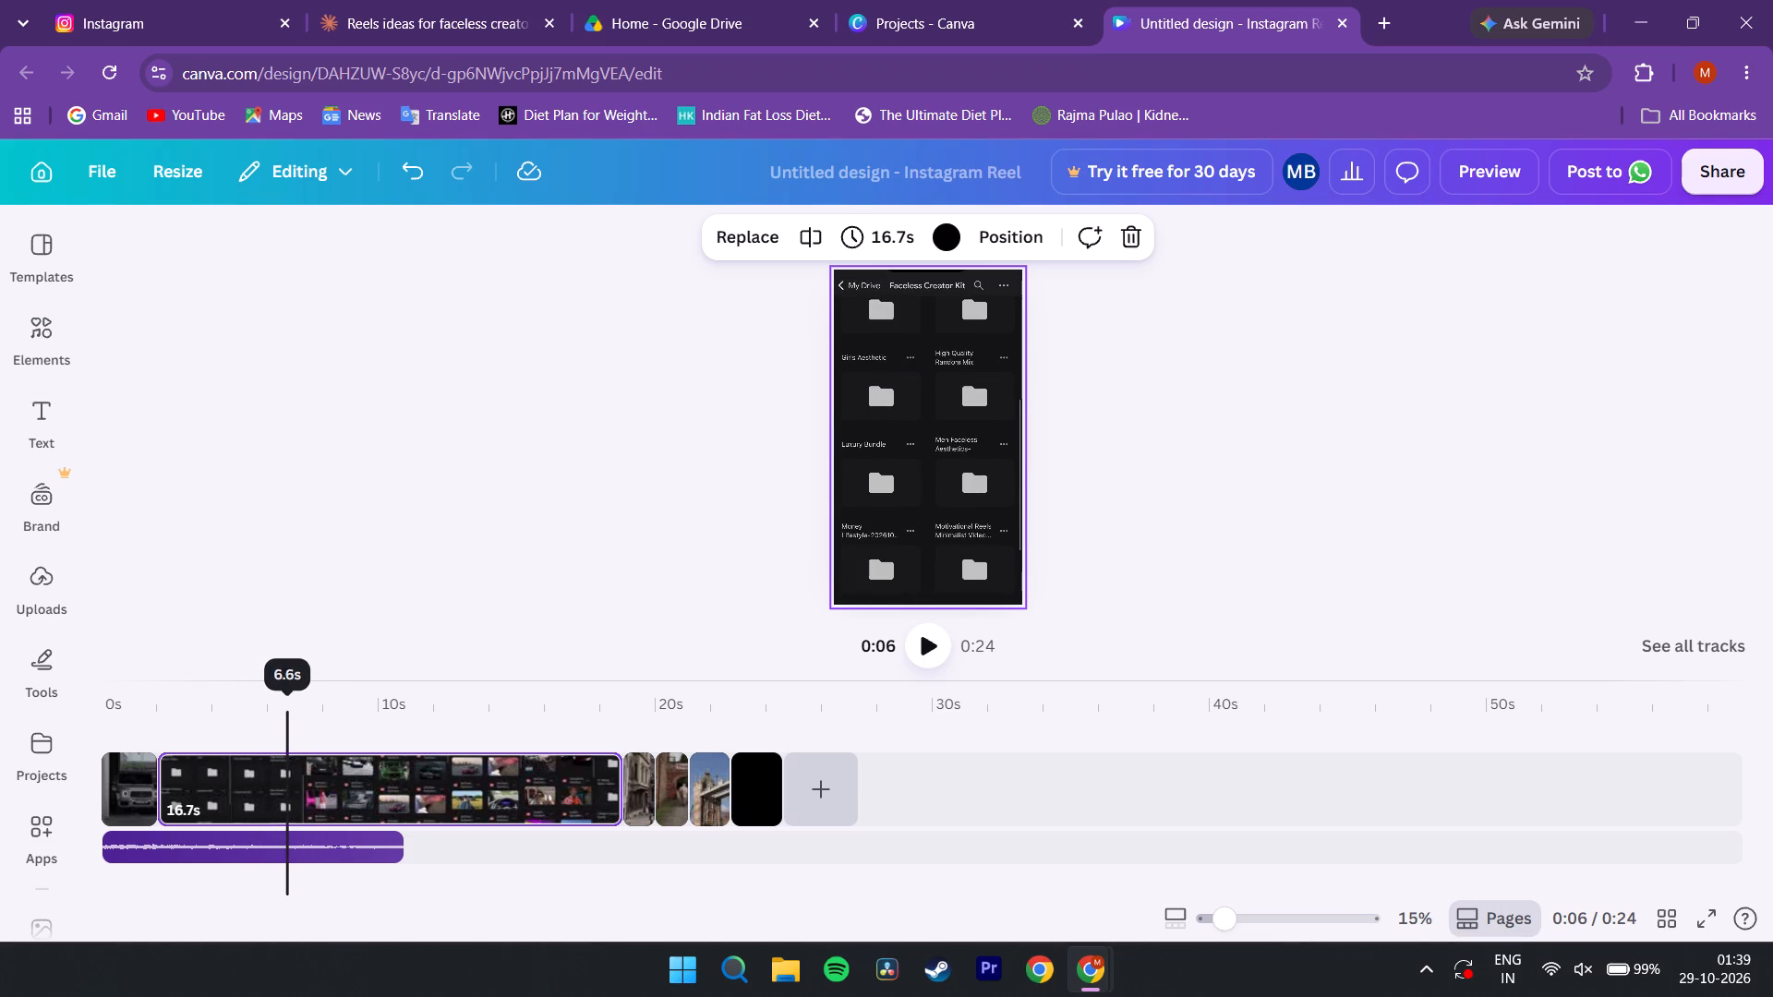
left_click_drag(287, 702, 393, 720)
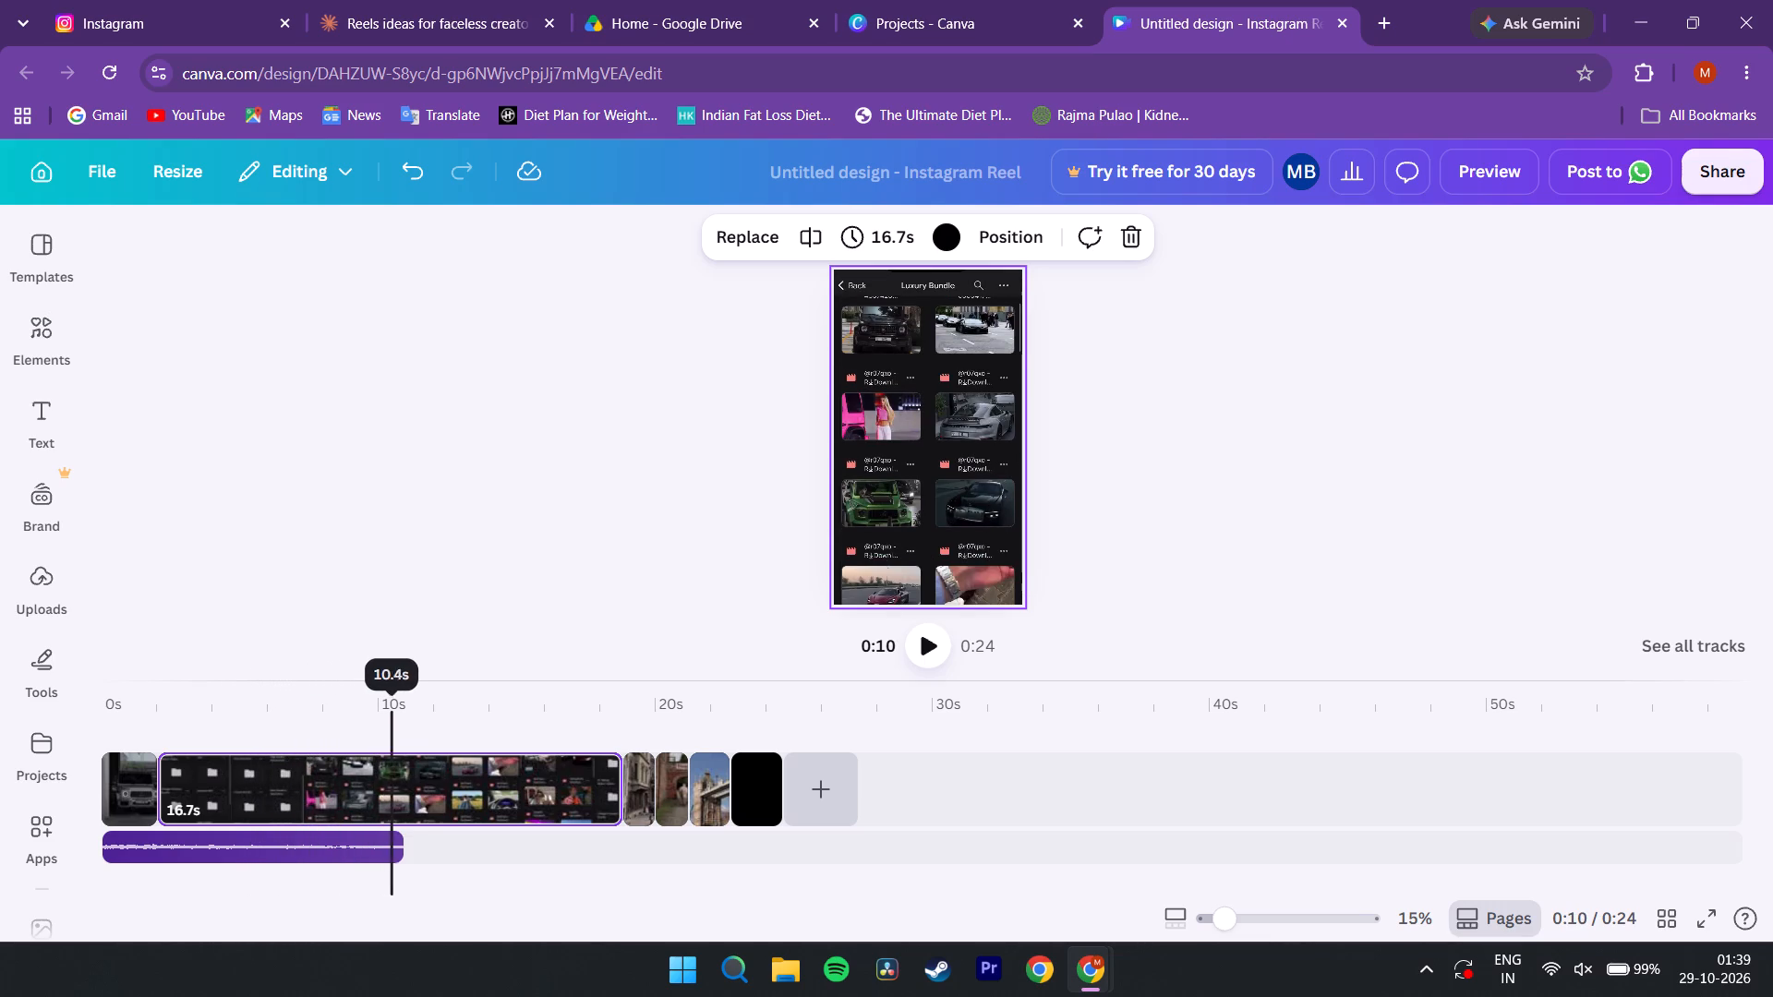
left_click_drag(393, 720, 333, 743)
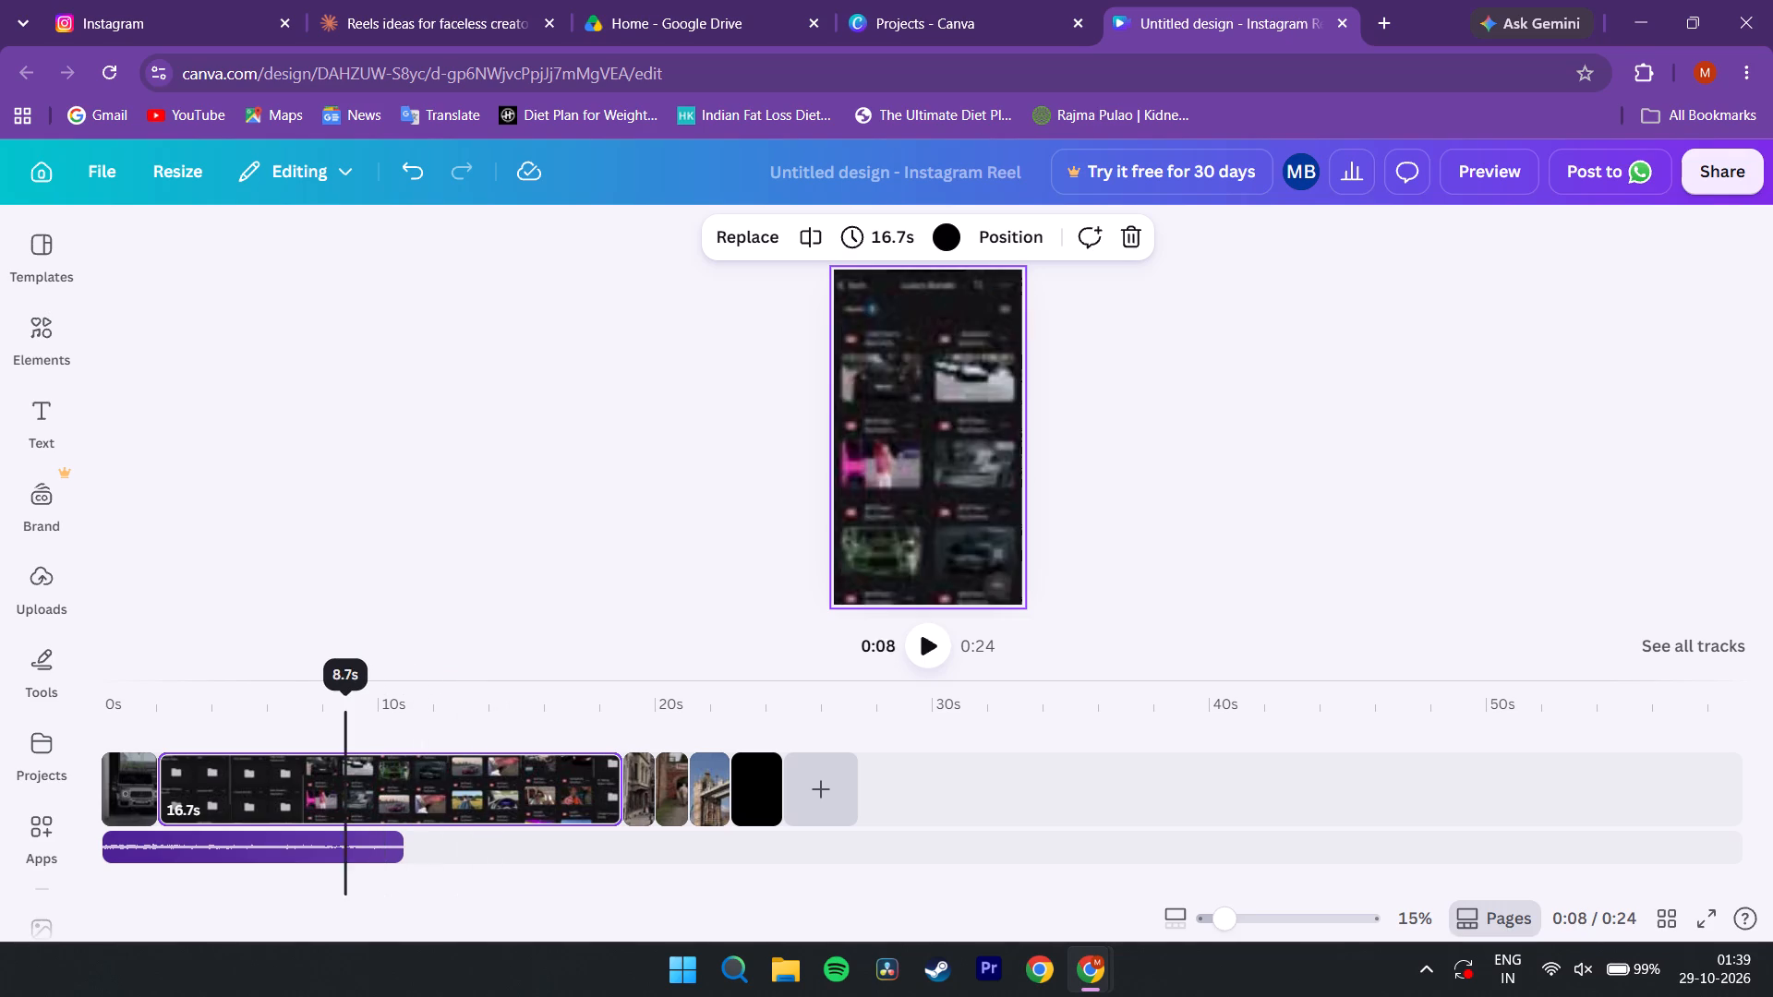
left_click_drag(333, 743, 211, 756)
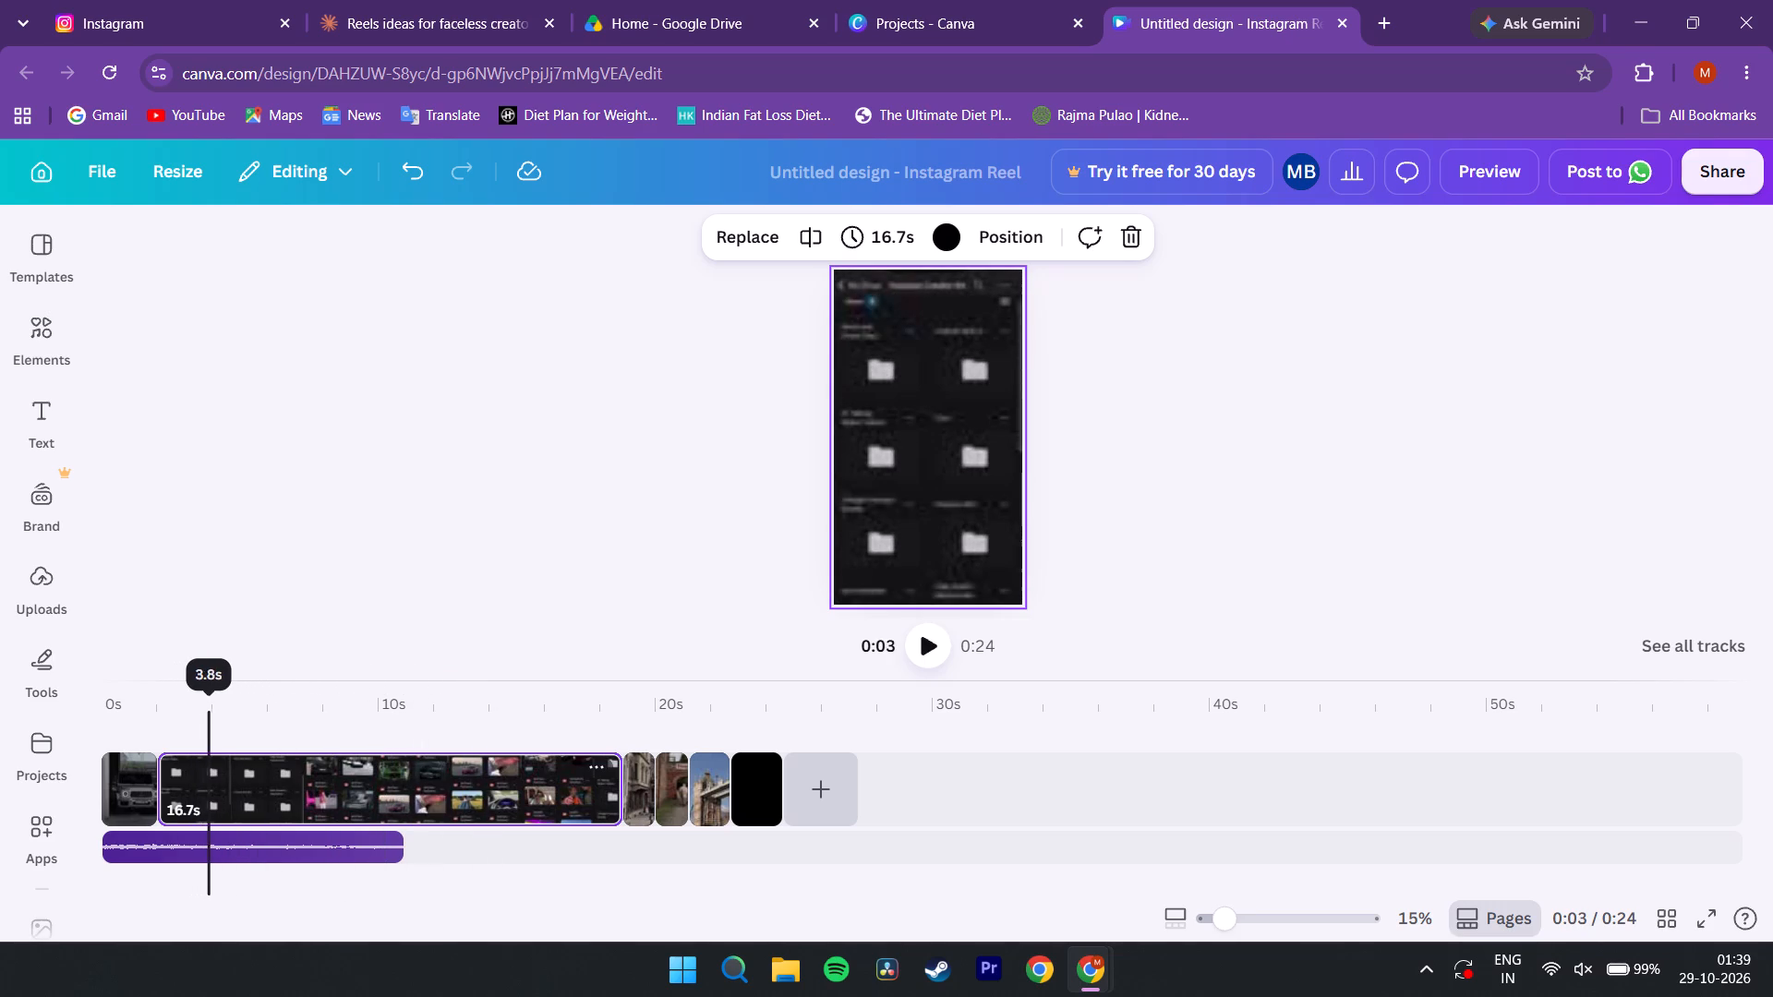
left_click_drag(211, 756, 187, 757)
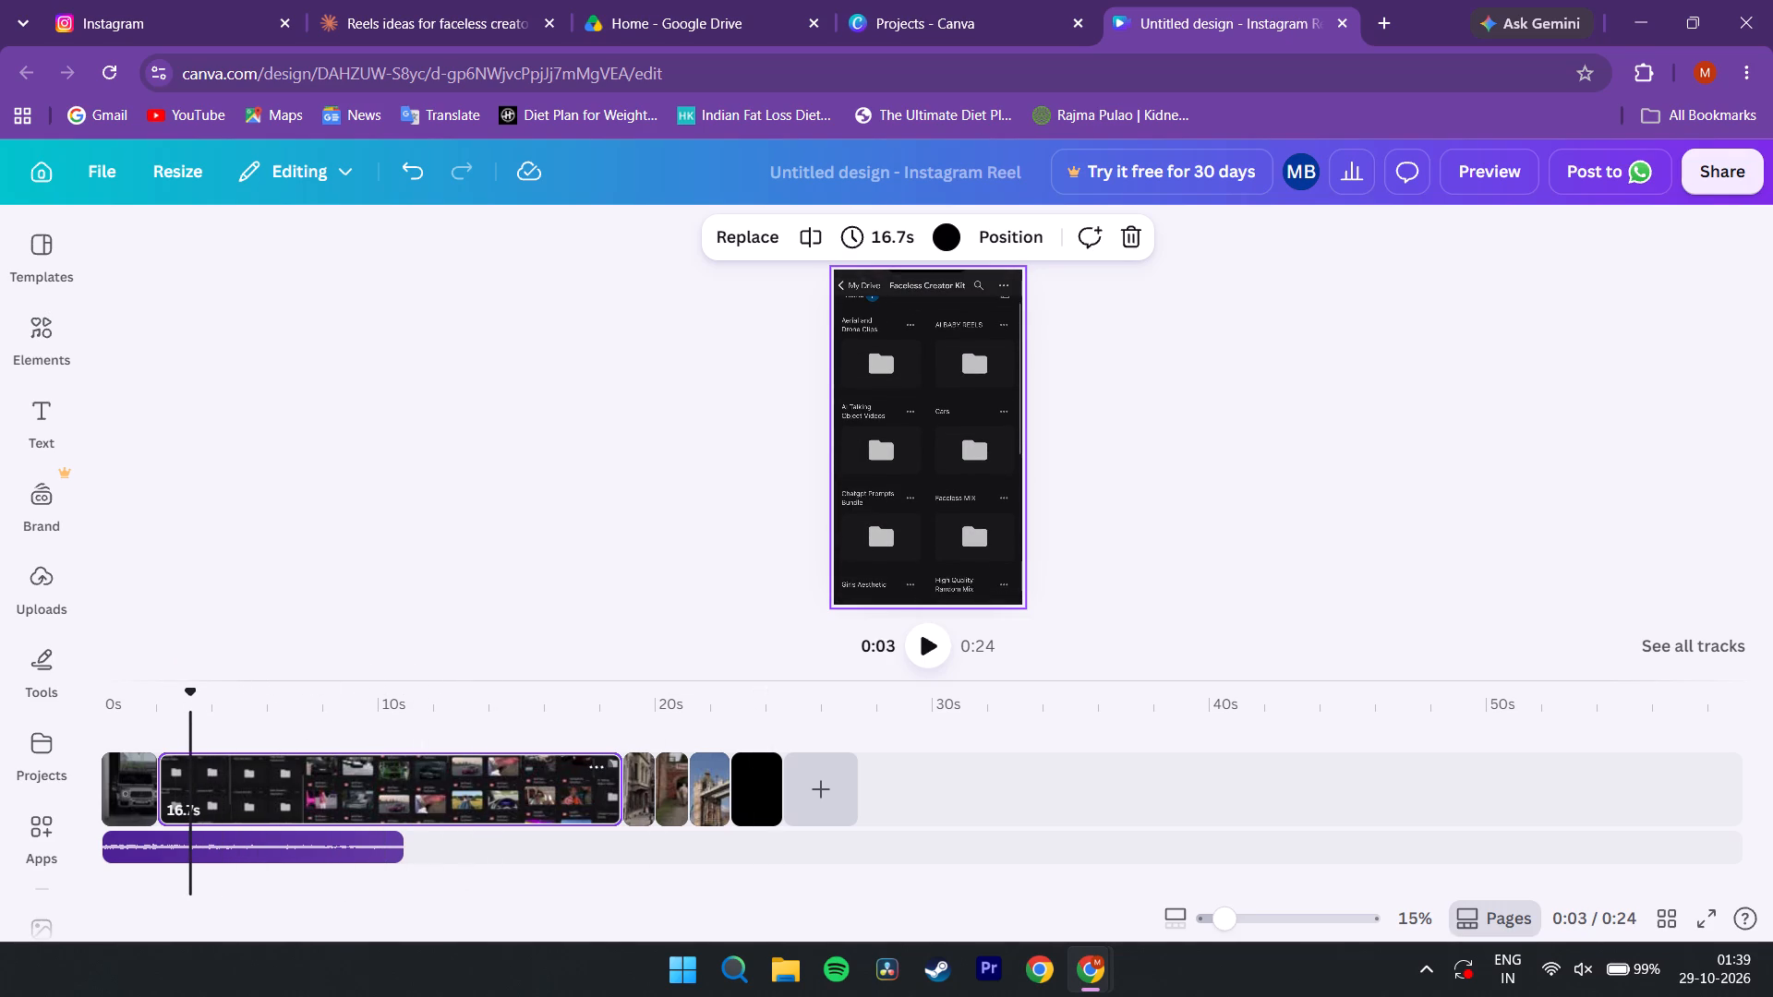
key("space")
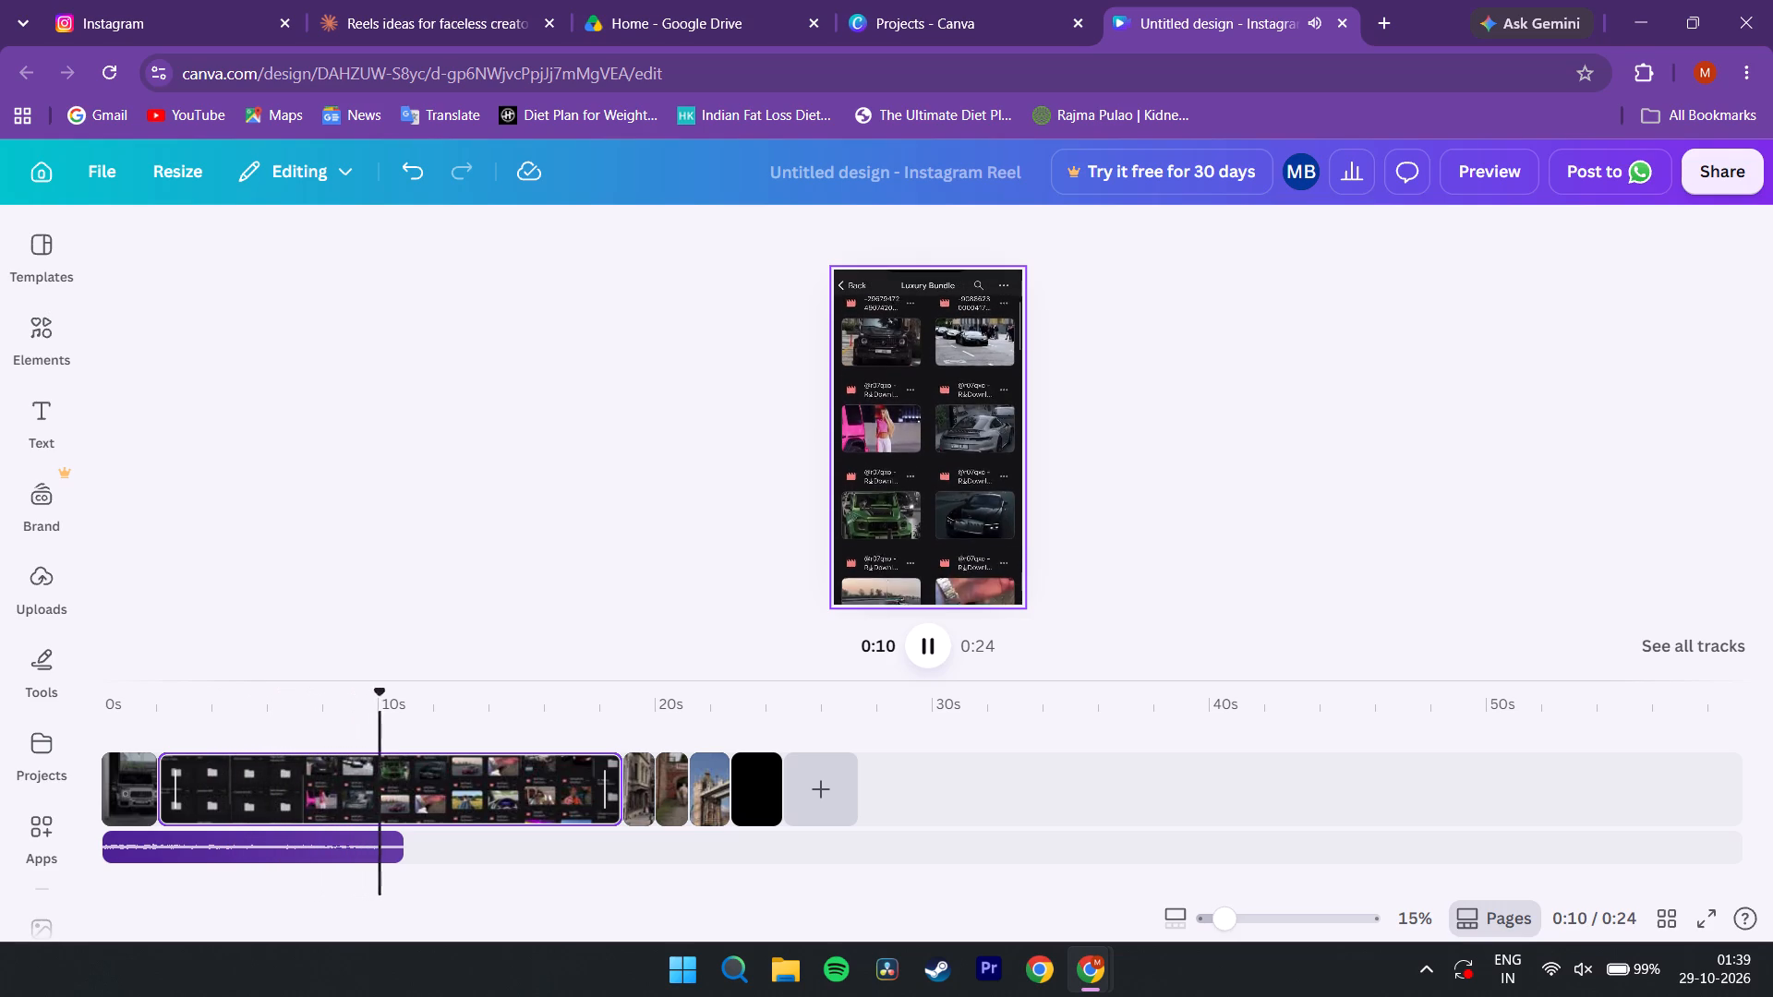
key("space")
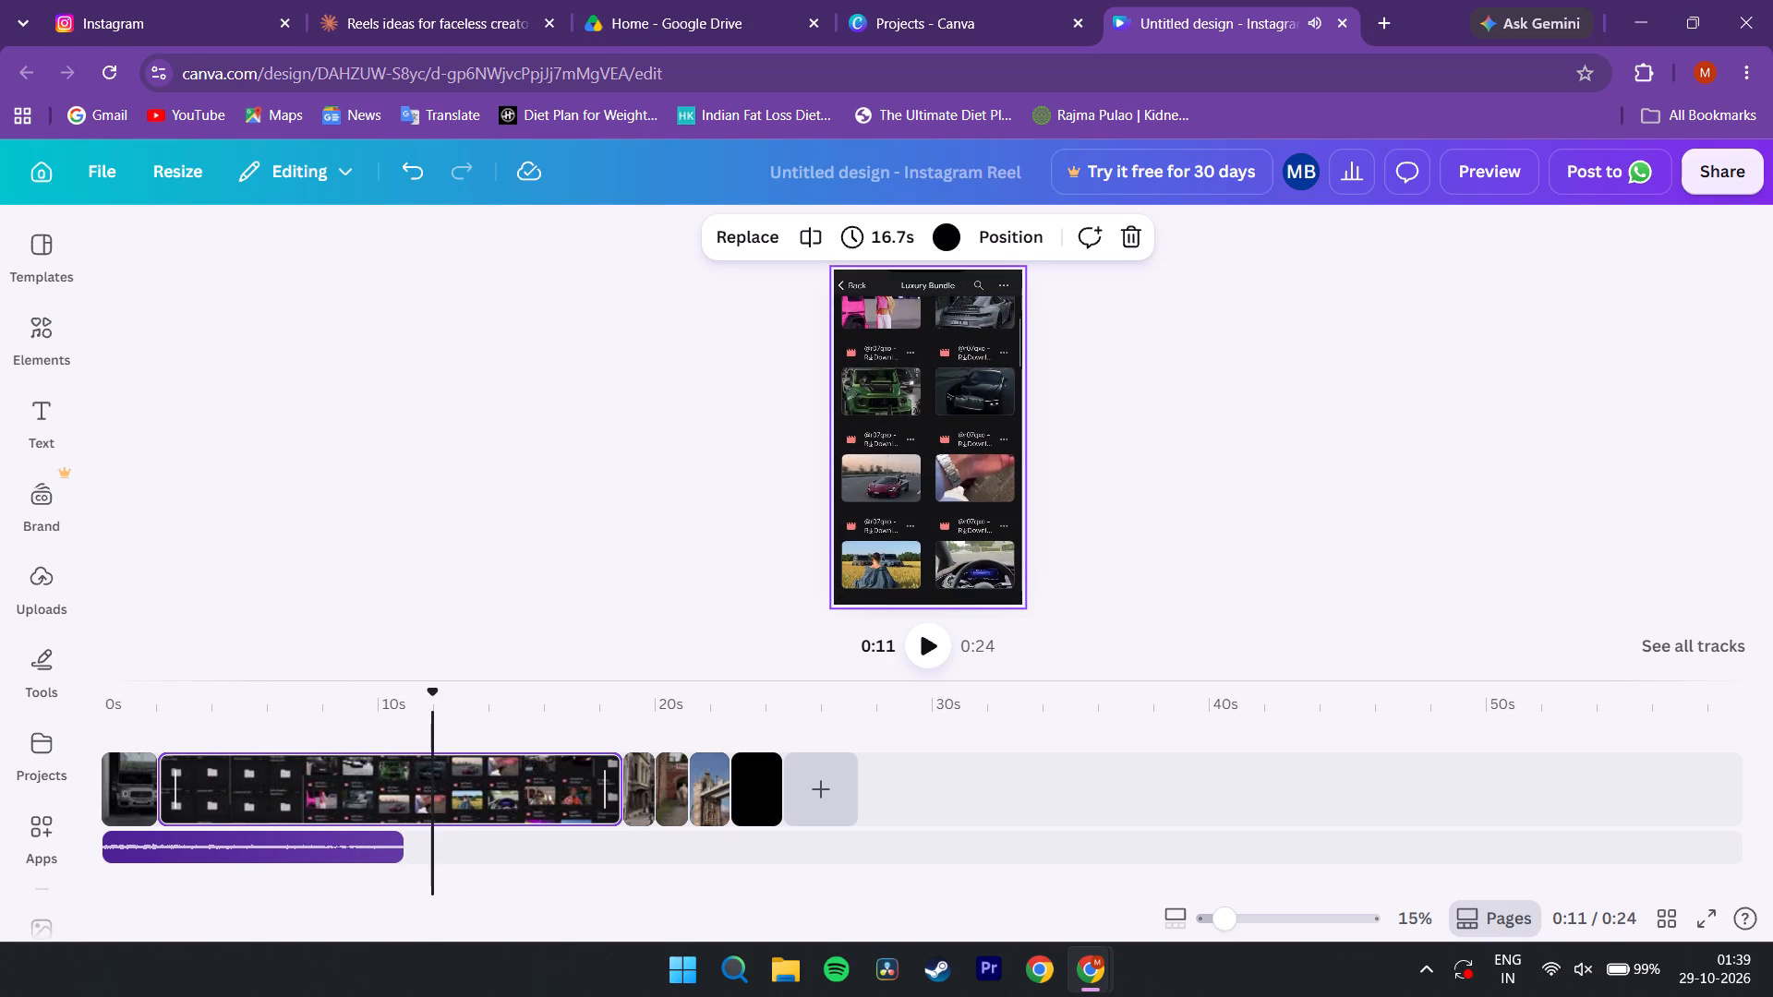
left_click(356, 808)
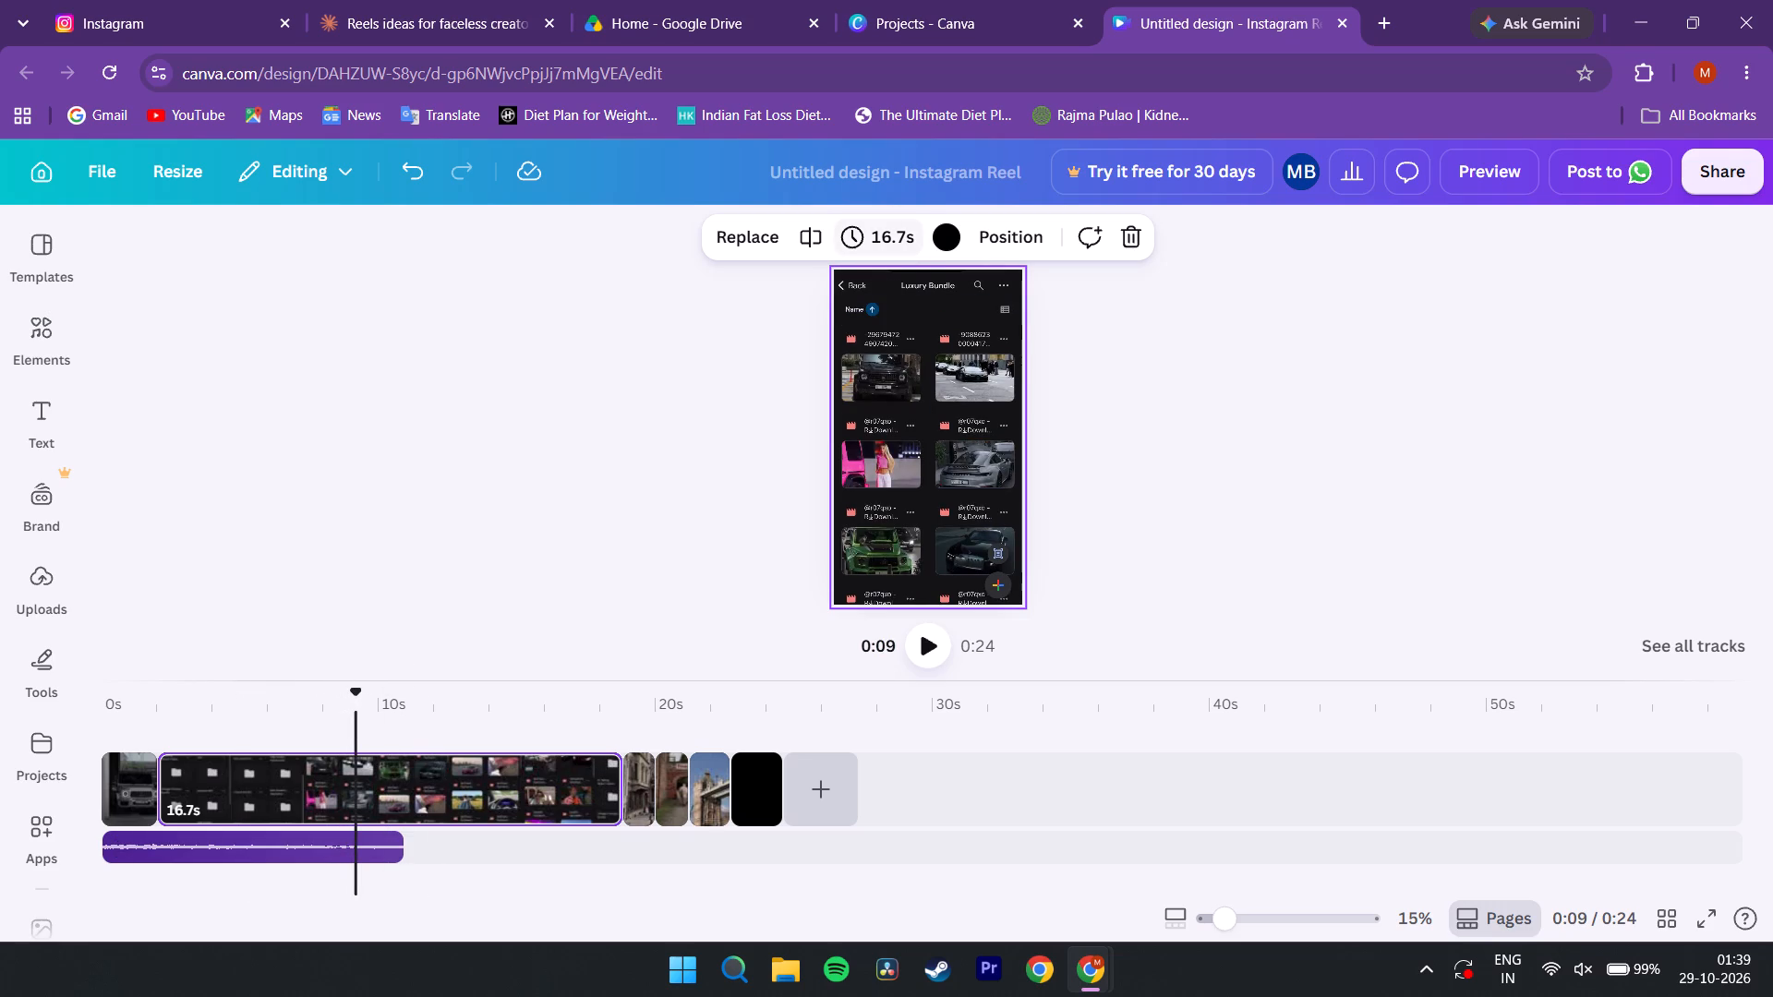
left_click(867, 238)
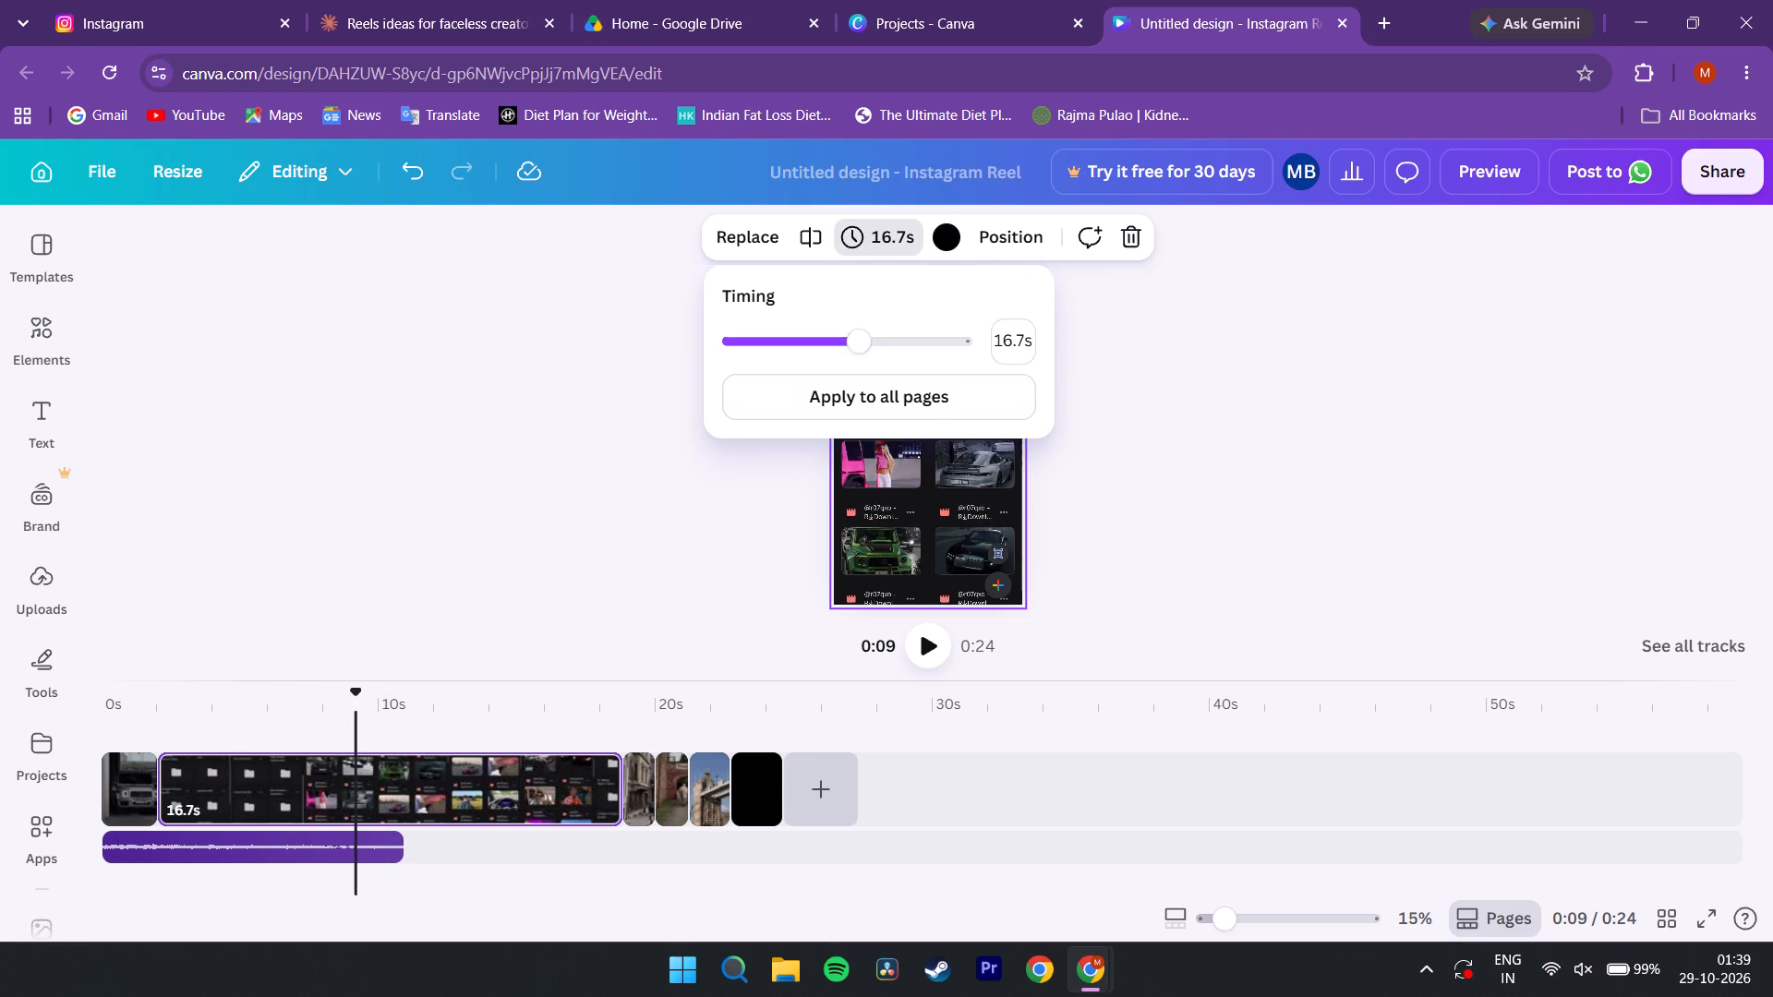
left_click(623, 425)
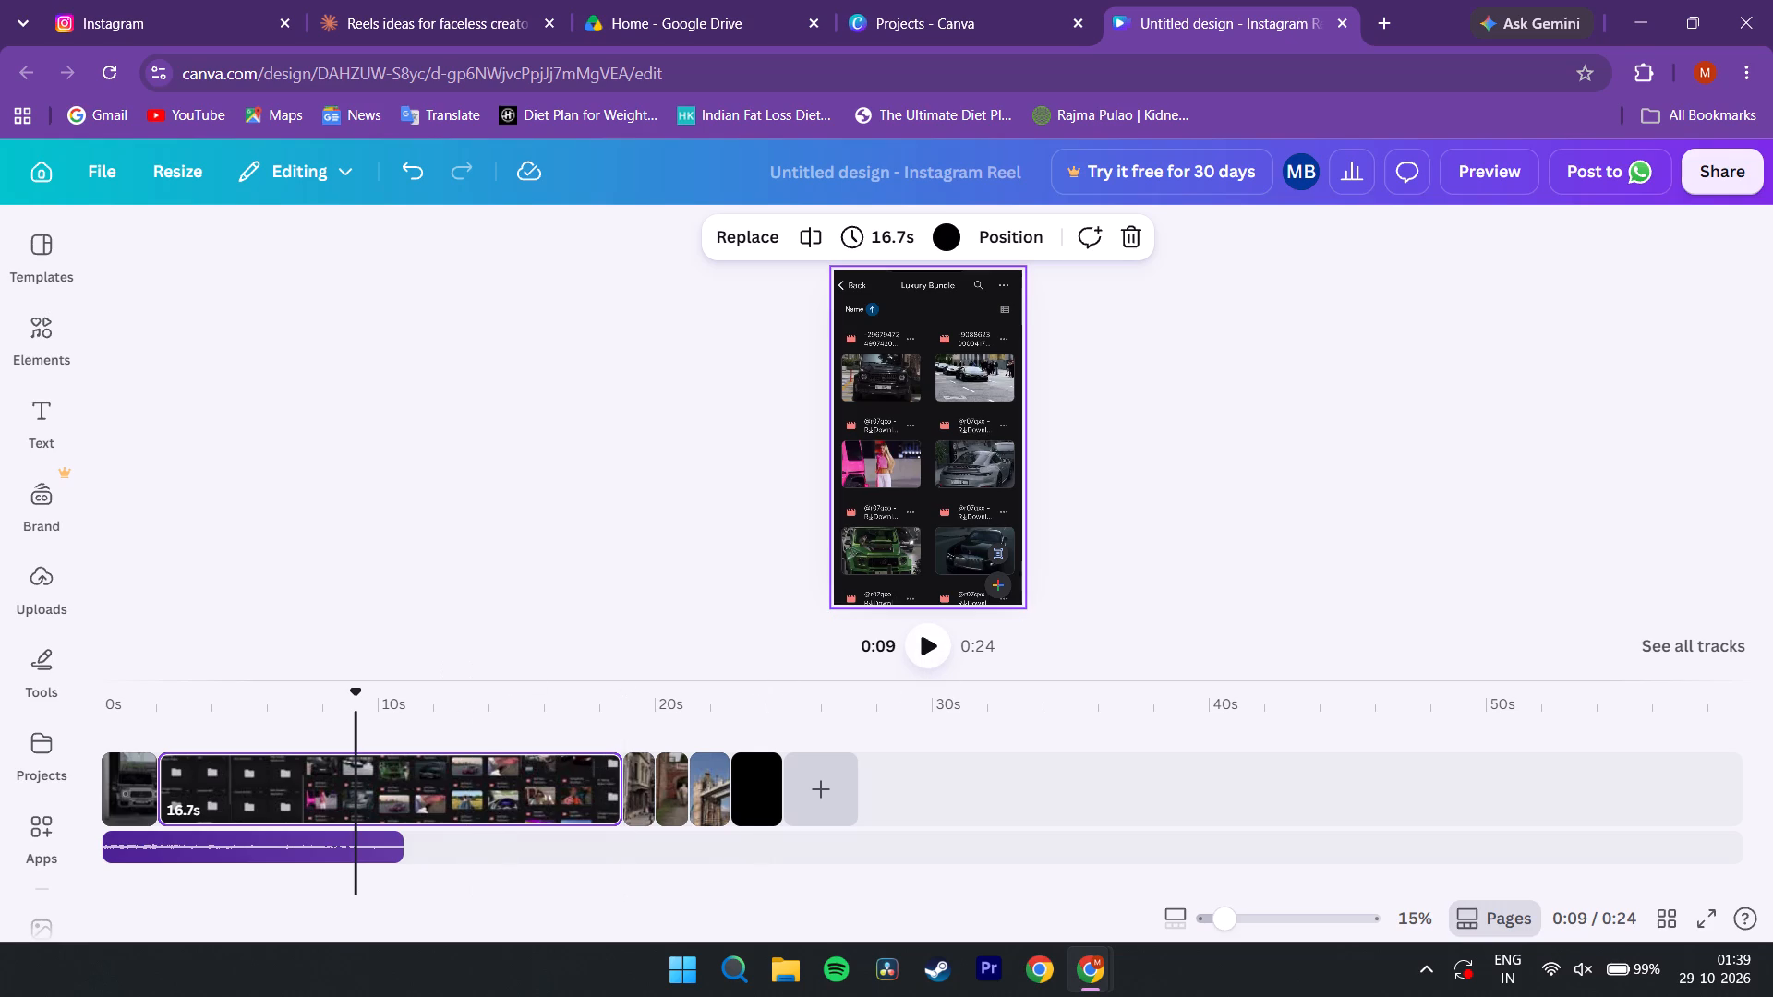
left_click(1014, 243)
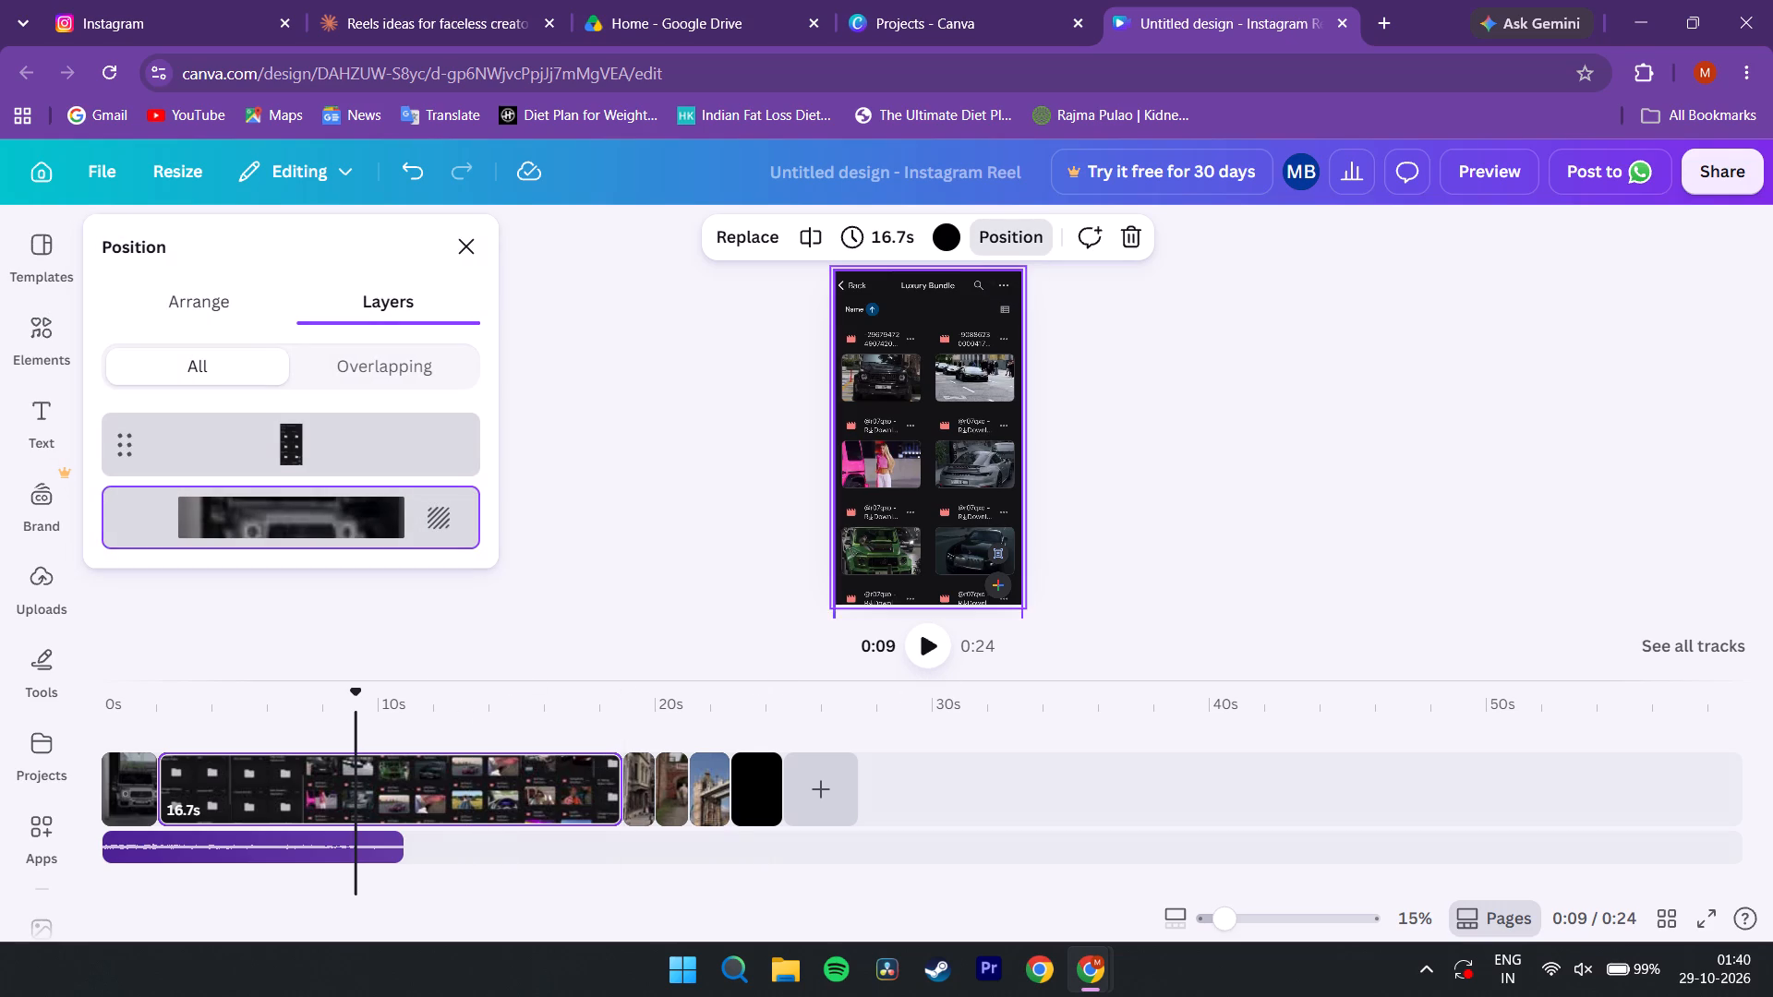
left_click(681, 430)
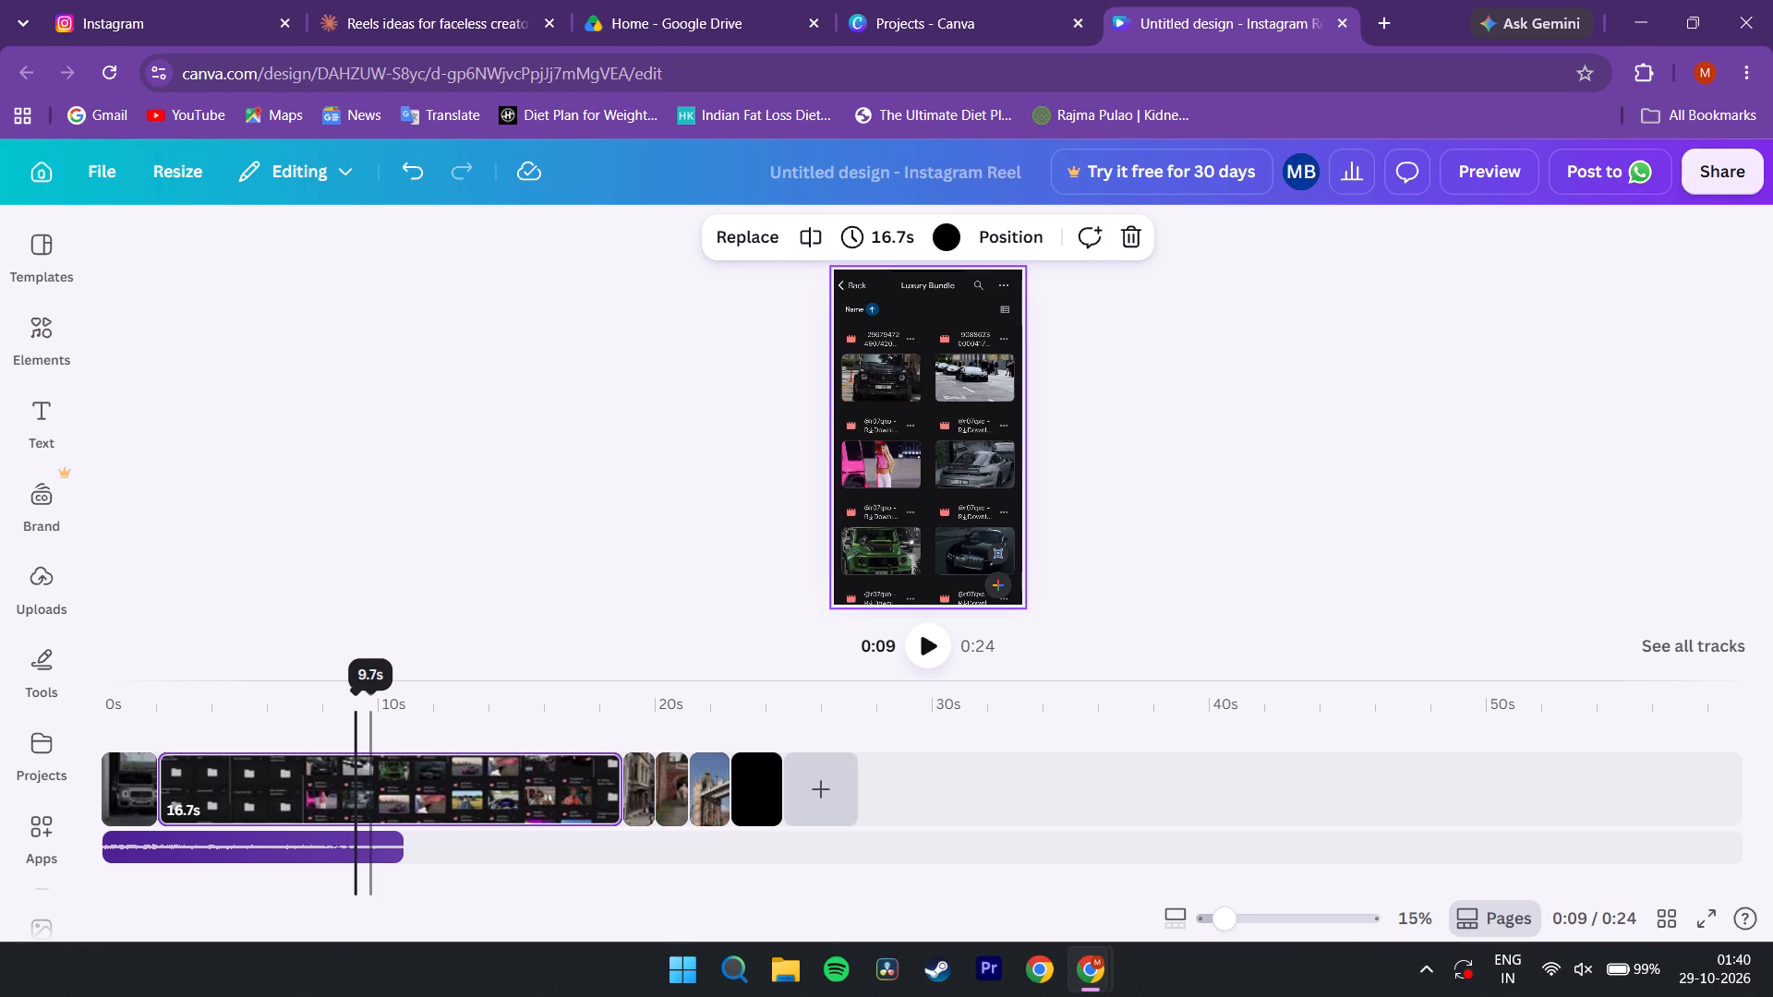
Play the screen recording from its start and check the timing of the switch from the folder list to the Luxury Bundle folder.
left_click_drag(352, 692, 167, 715)
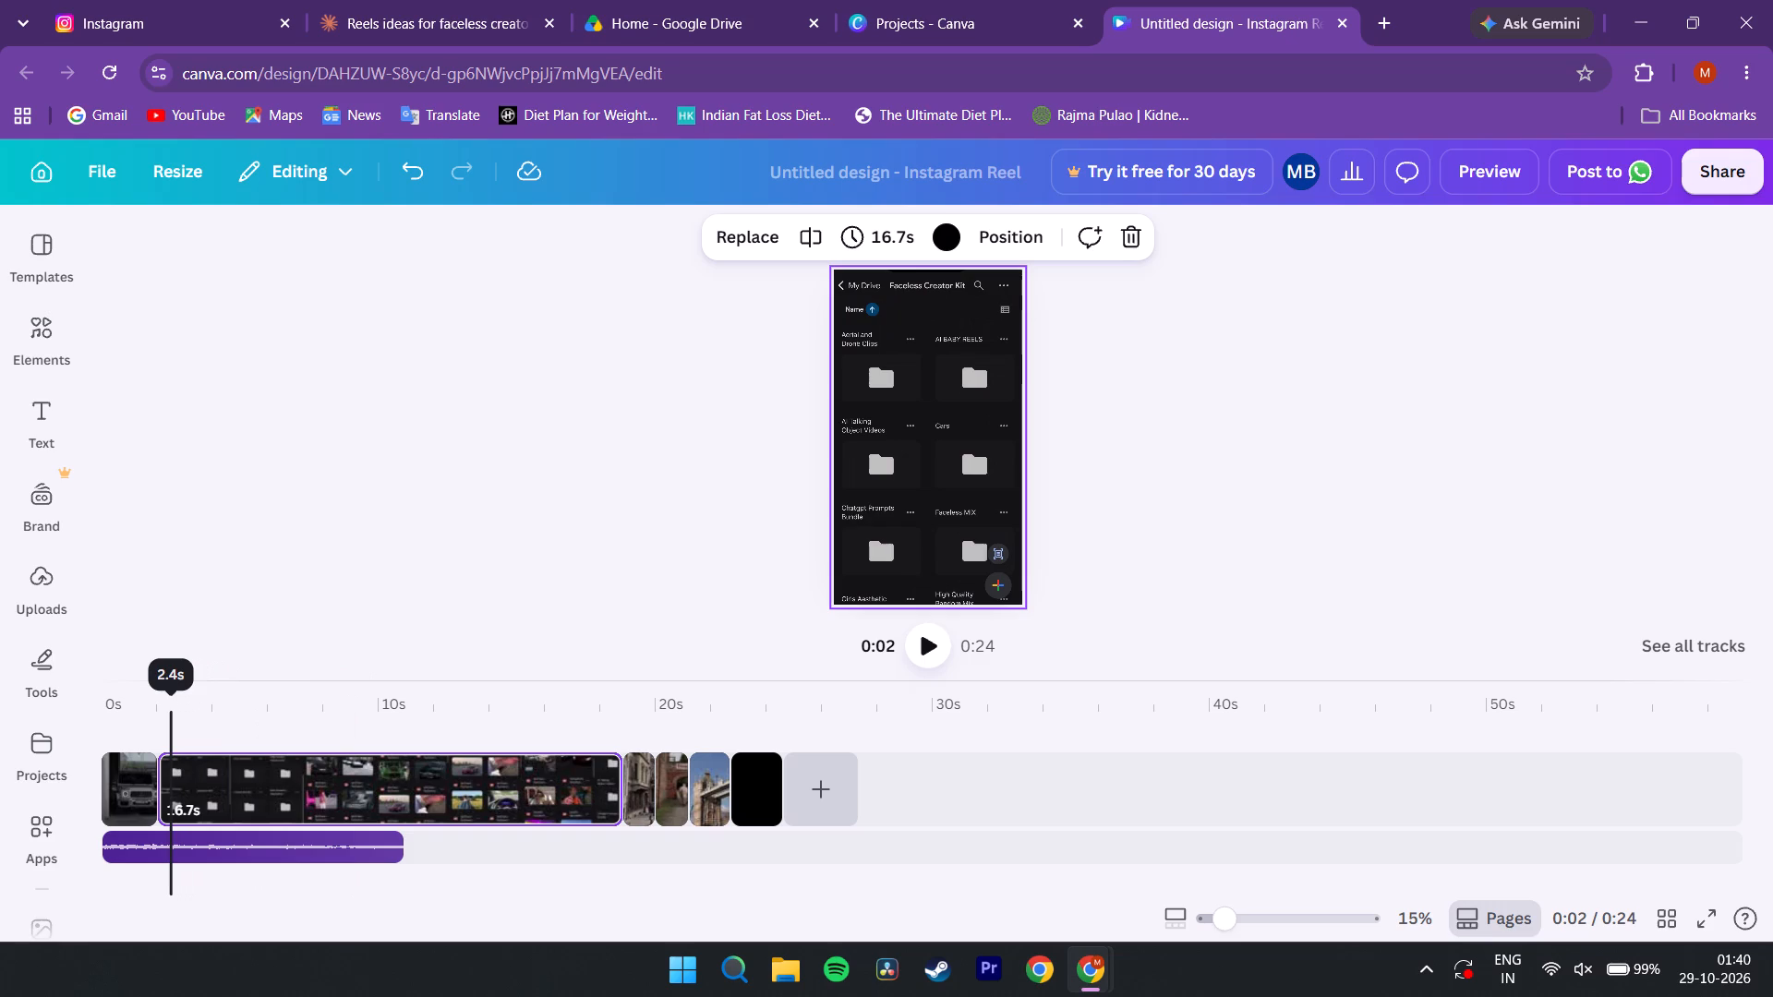
left_click_drag(167, 715, 160, 716)
key("space")
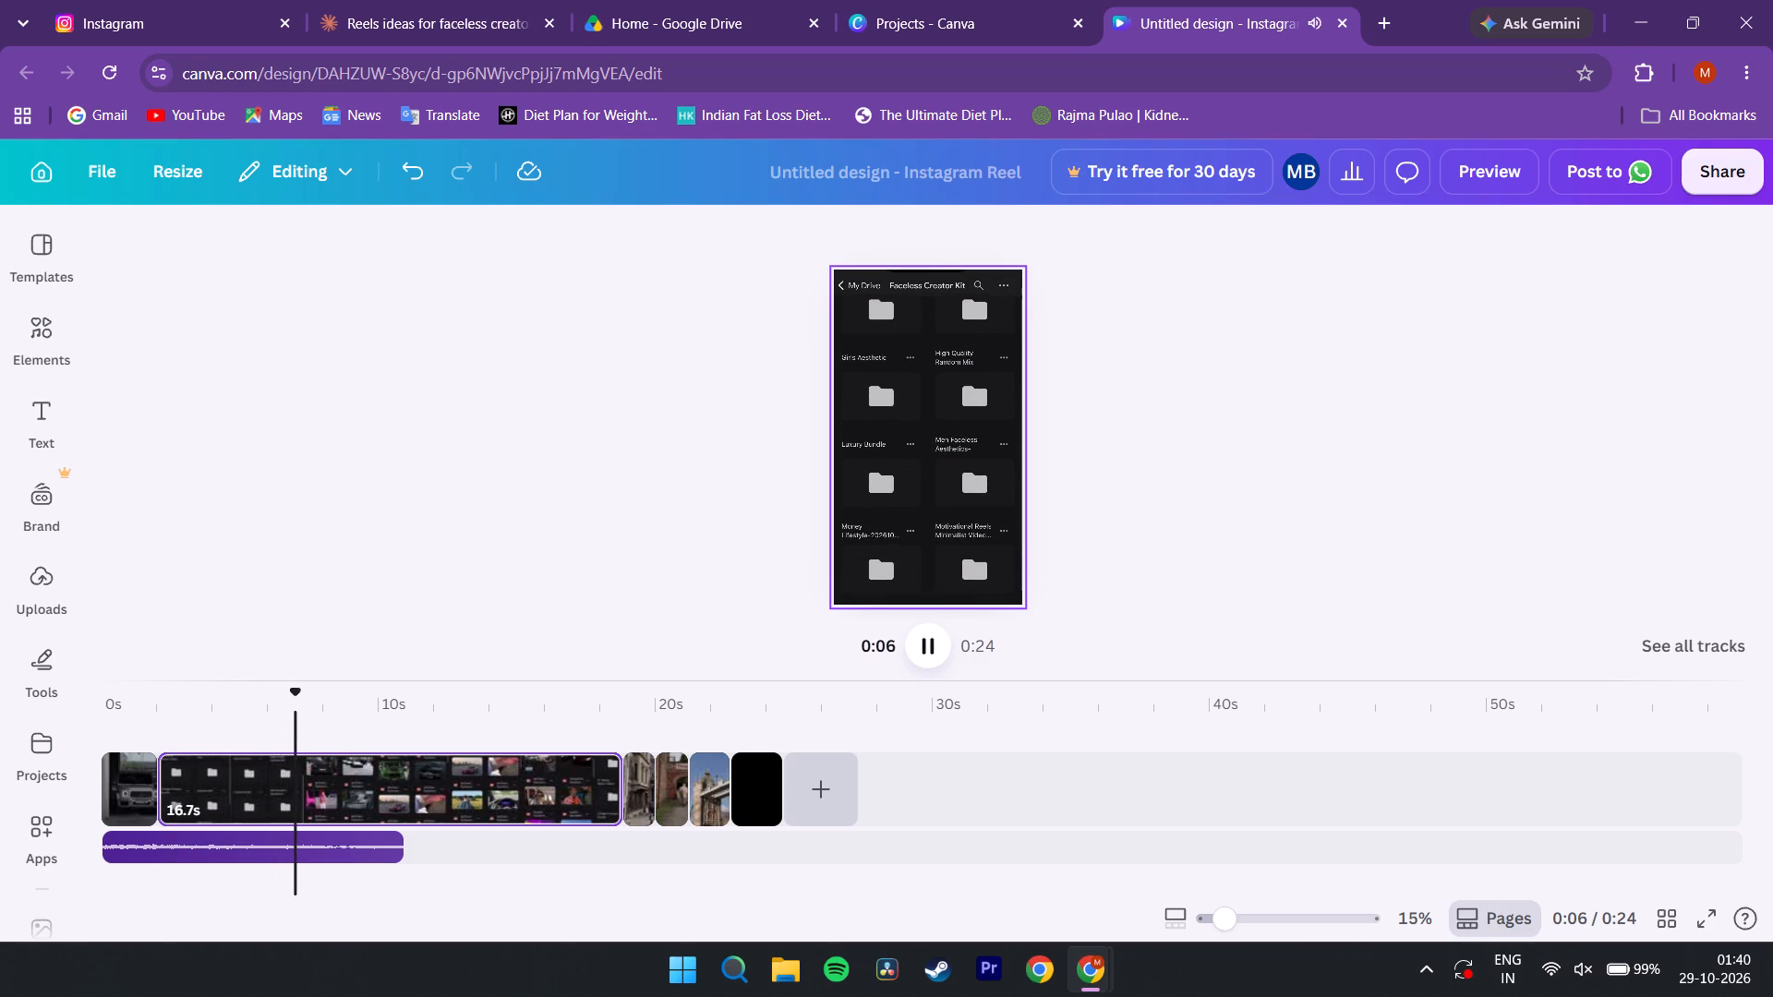
key("space")
key("space")
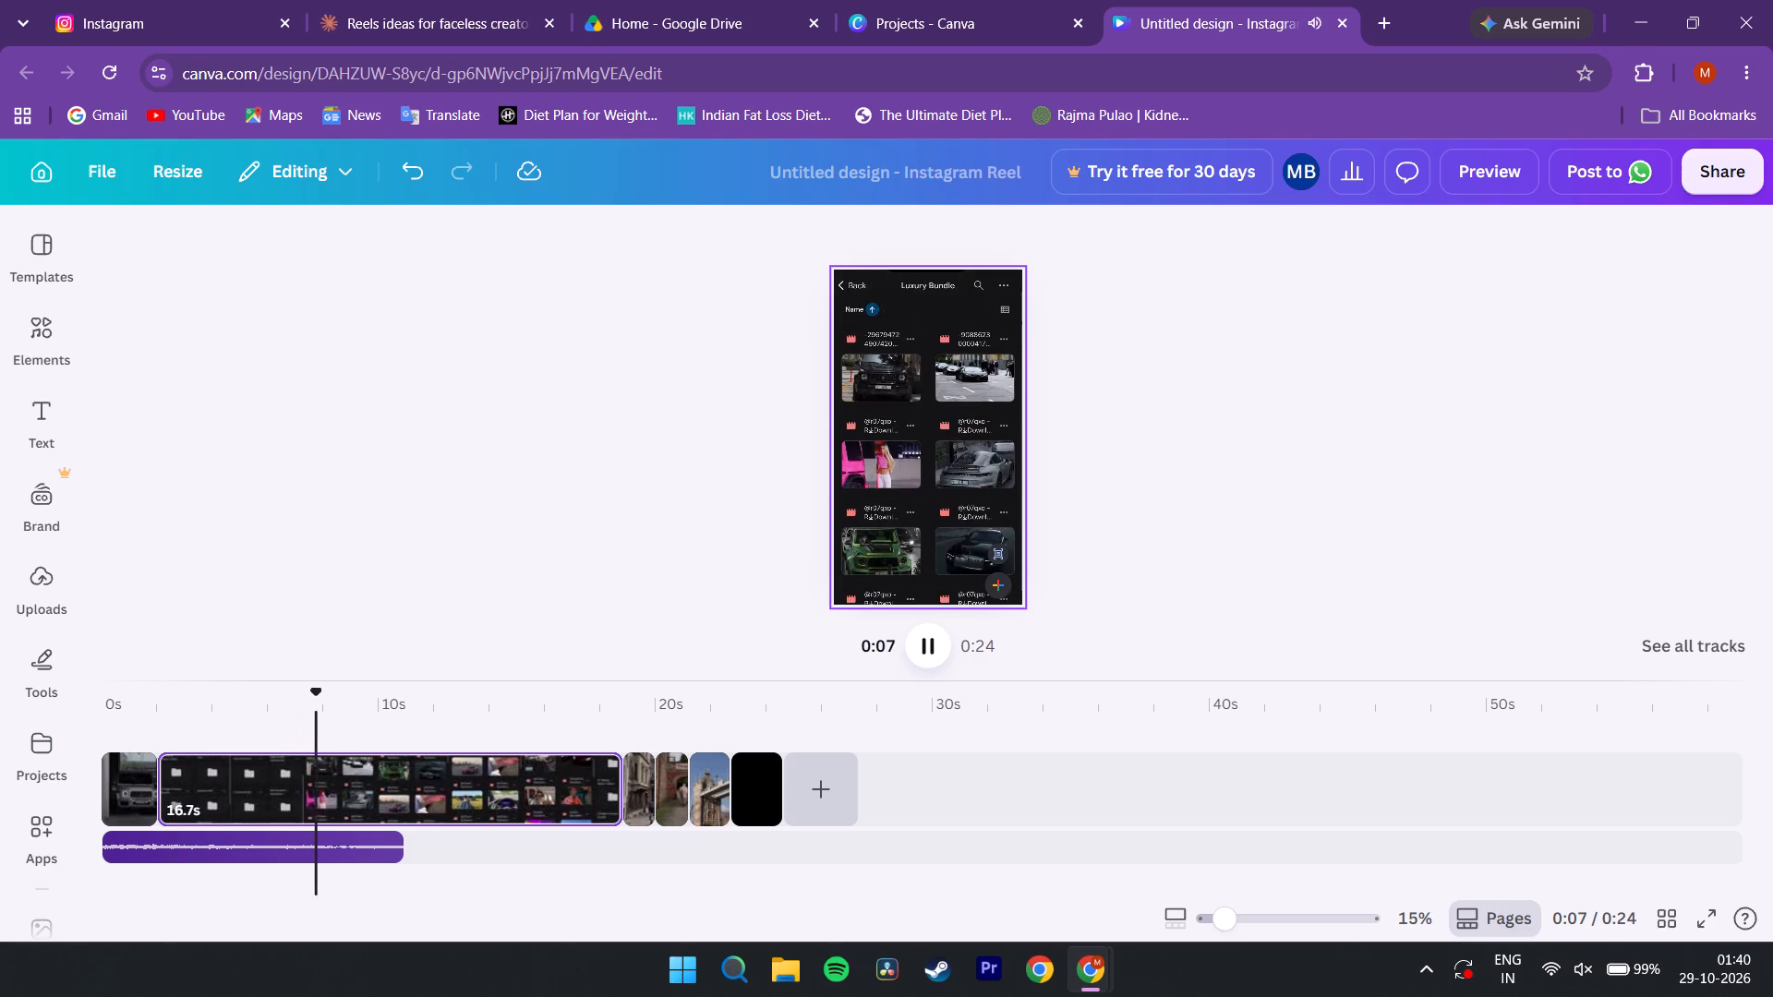
key("space")
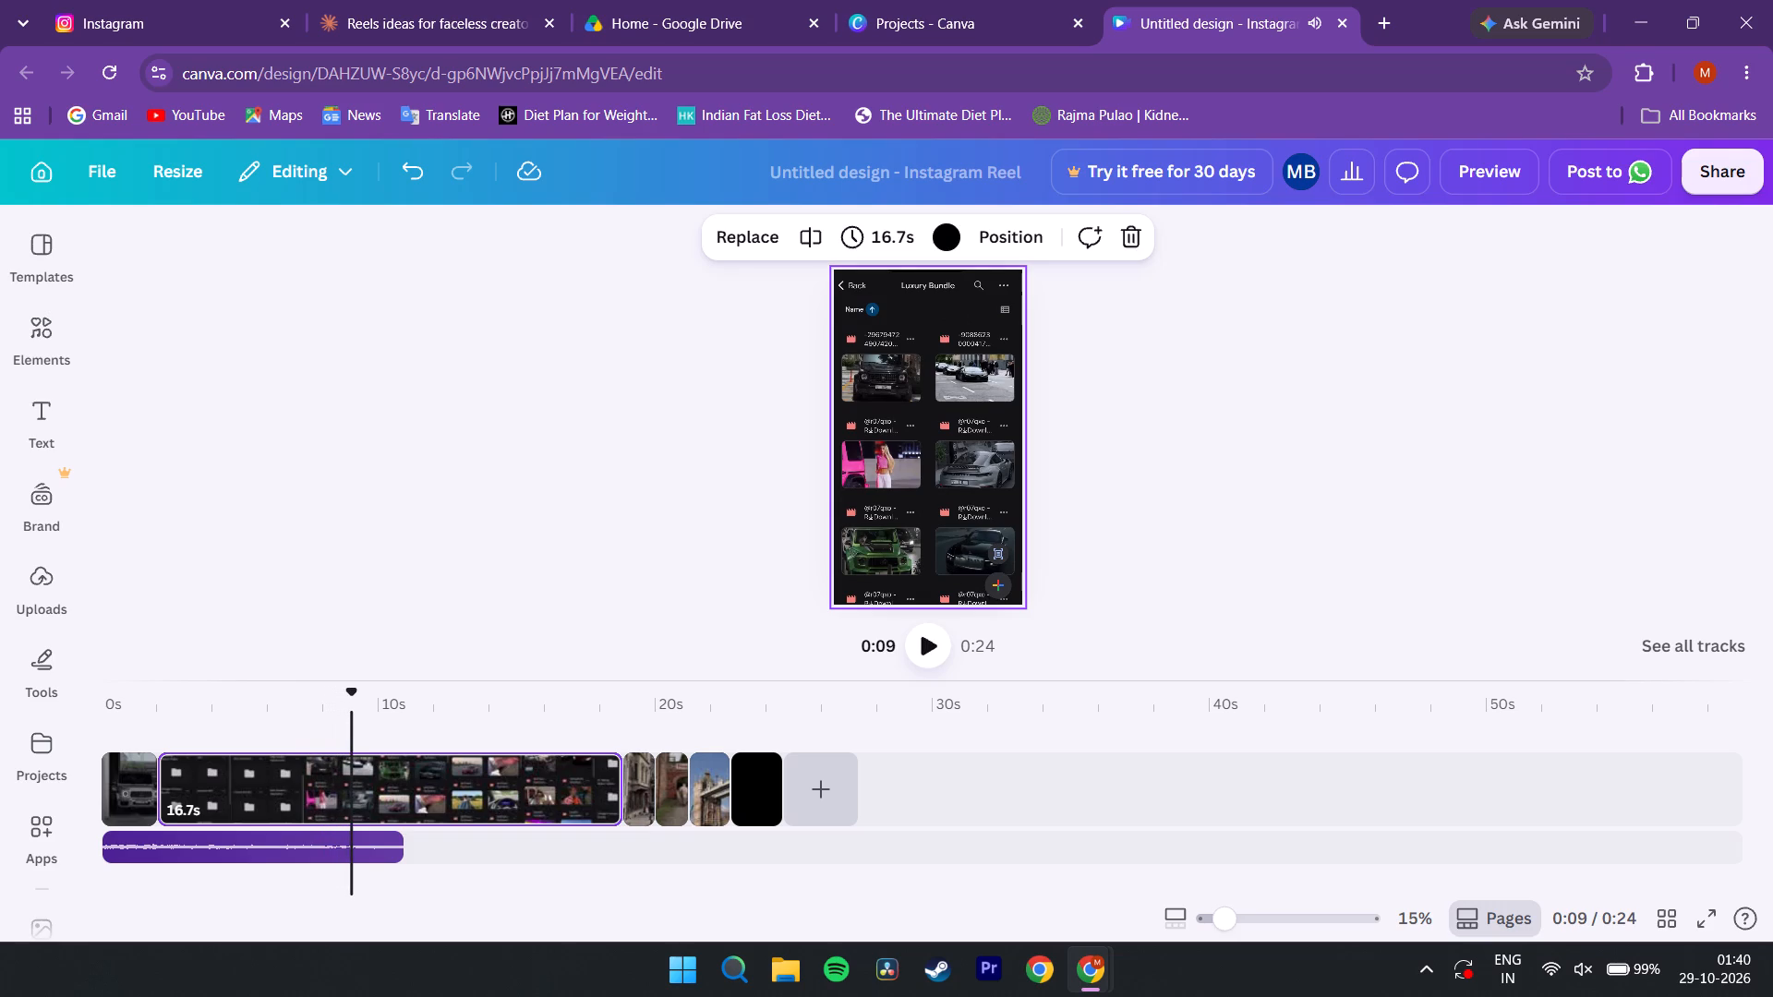
key("space")
key("space")
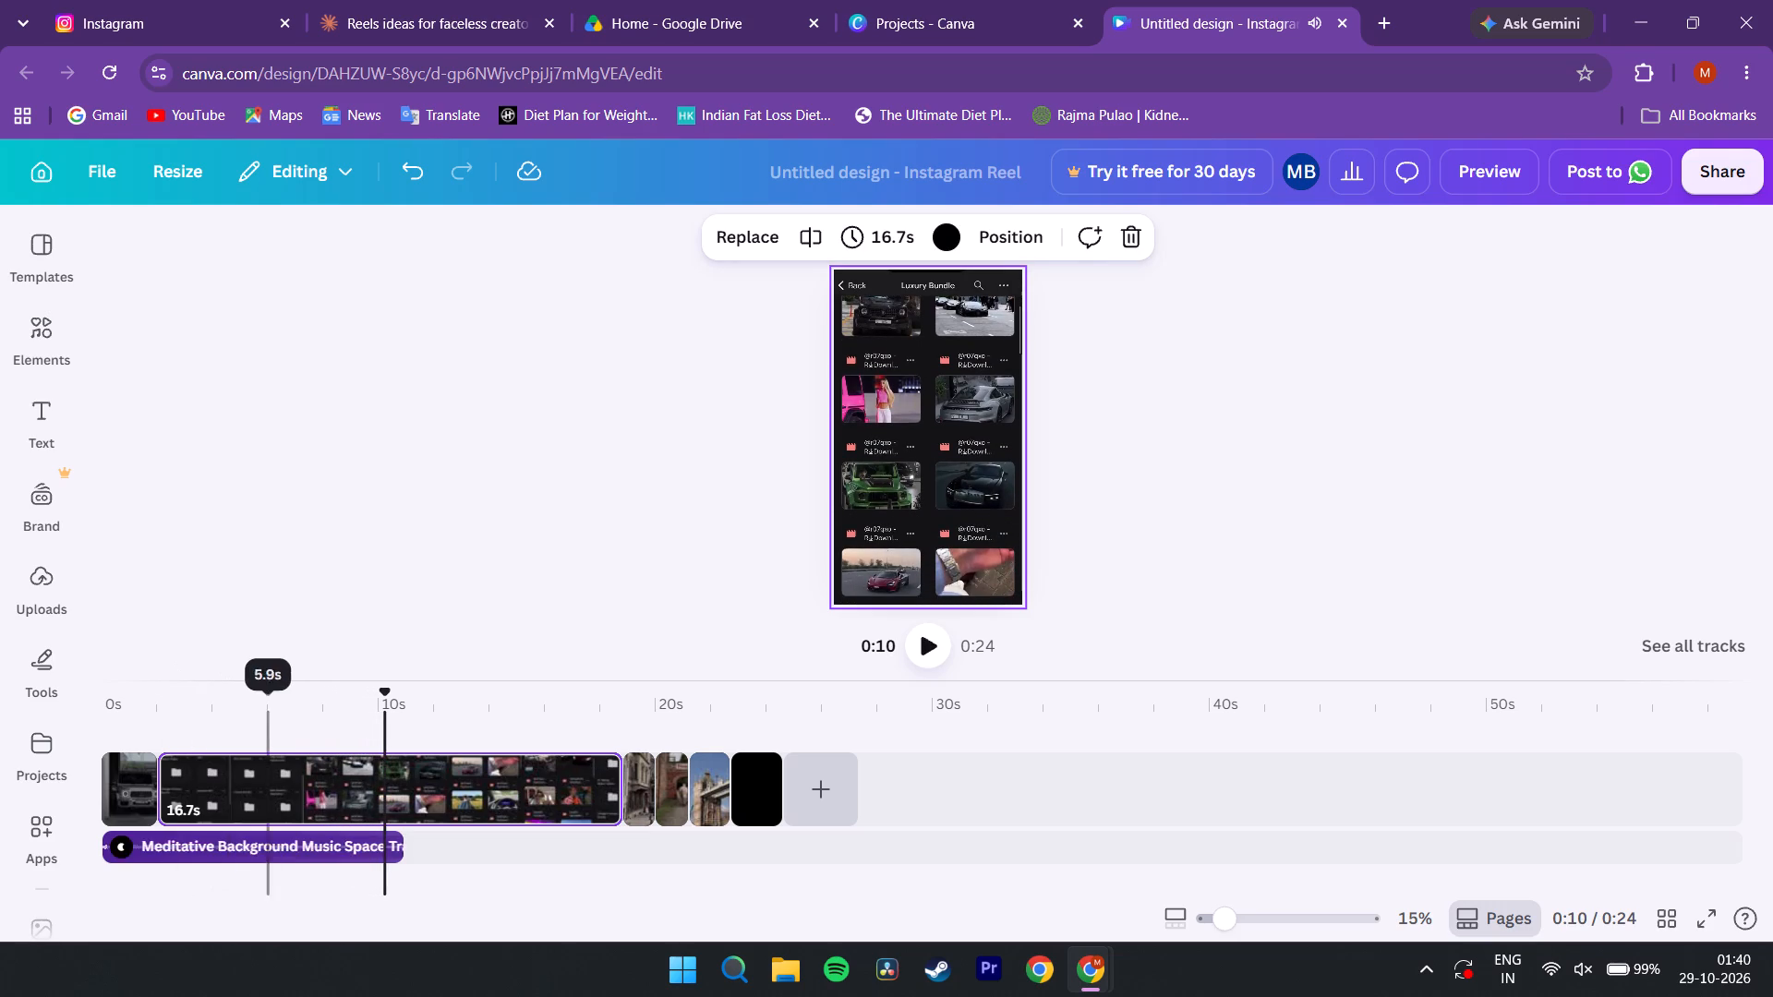
left_click_drag(384, 715, 252, 713)
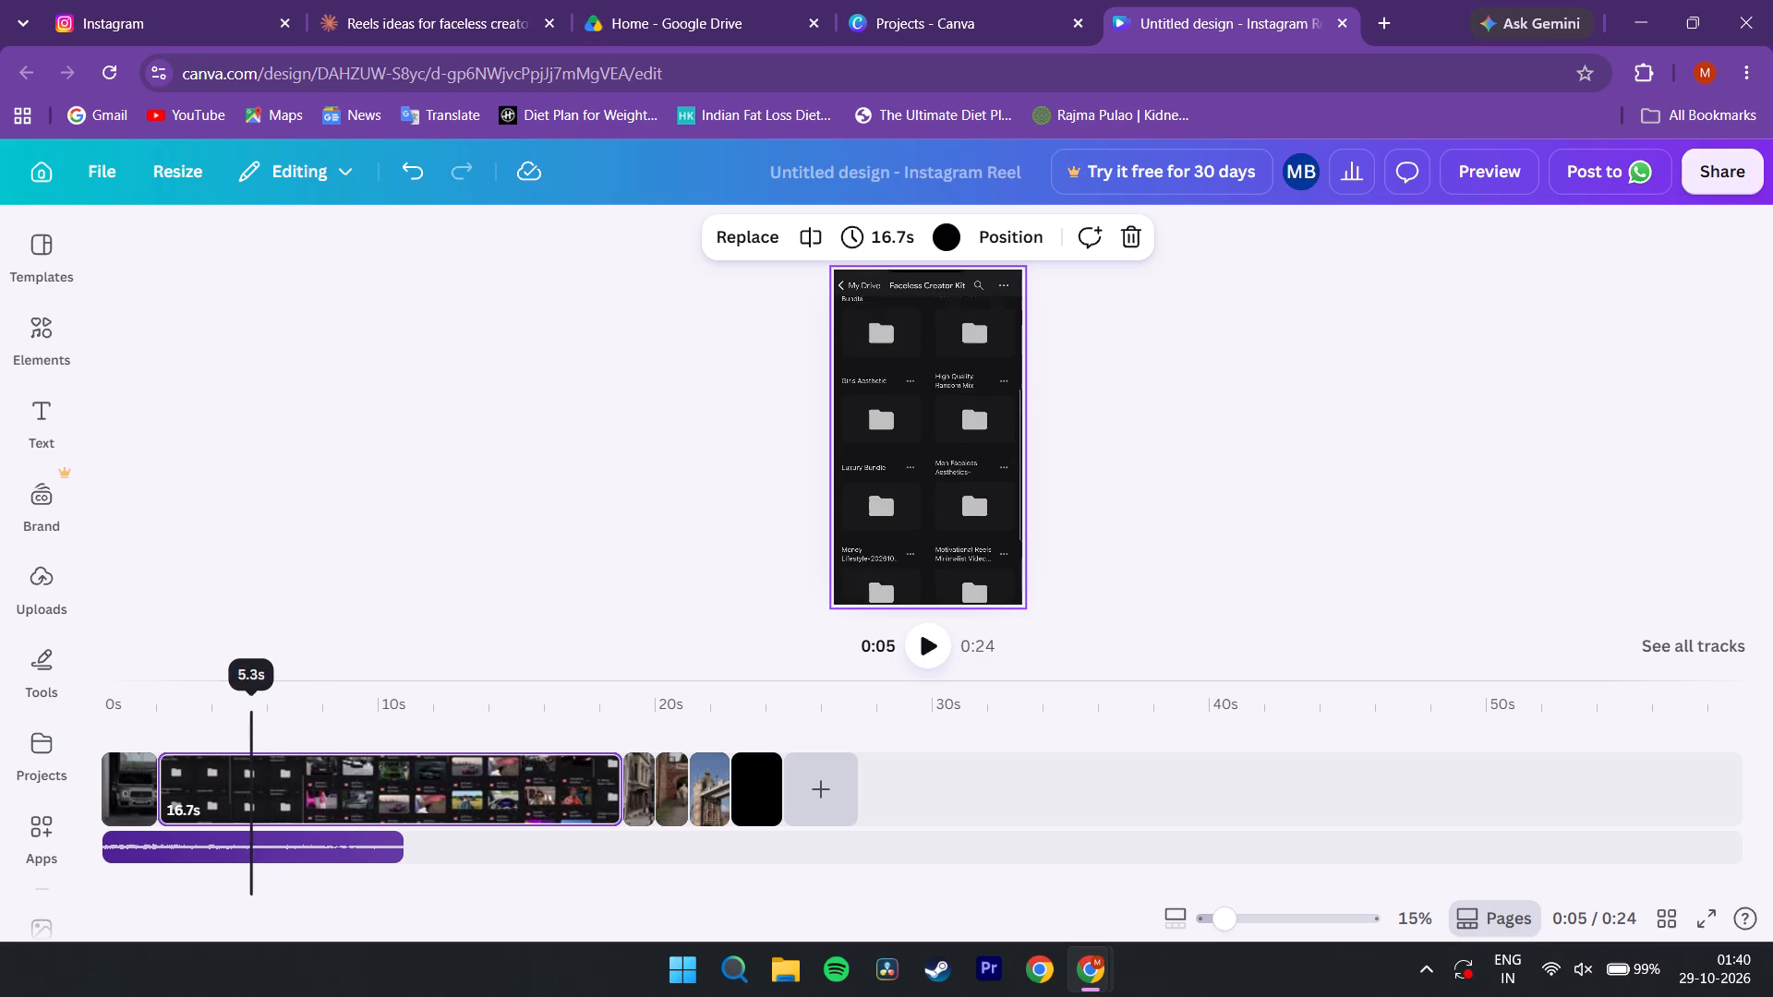
left_click_drag(252, 713, 335, 696)
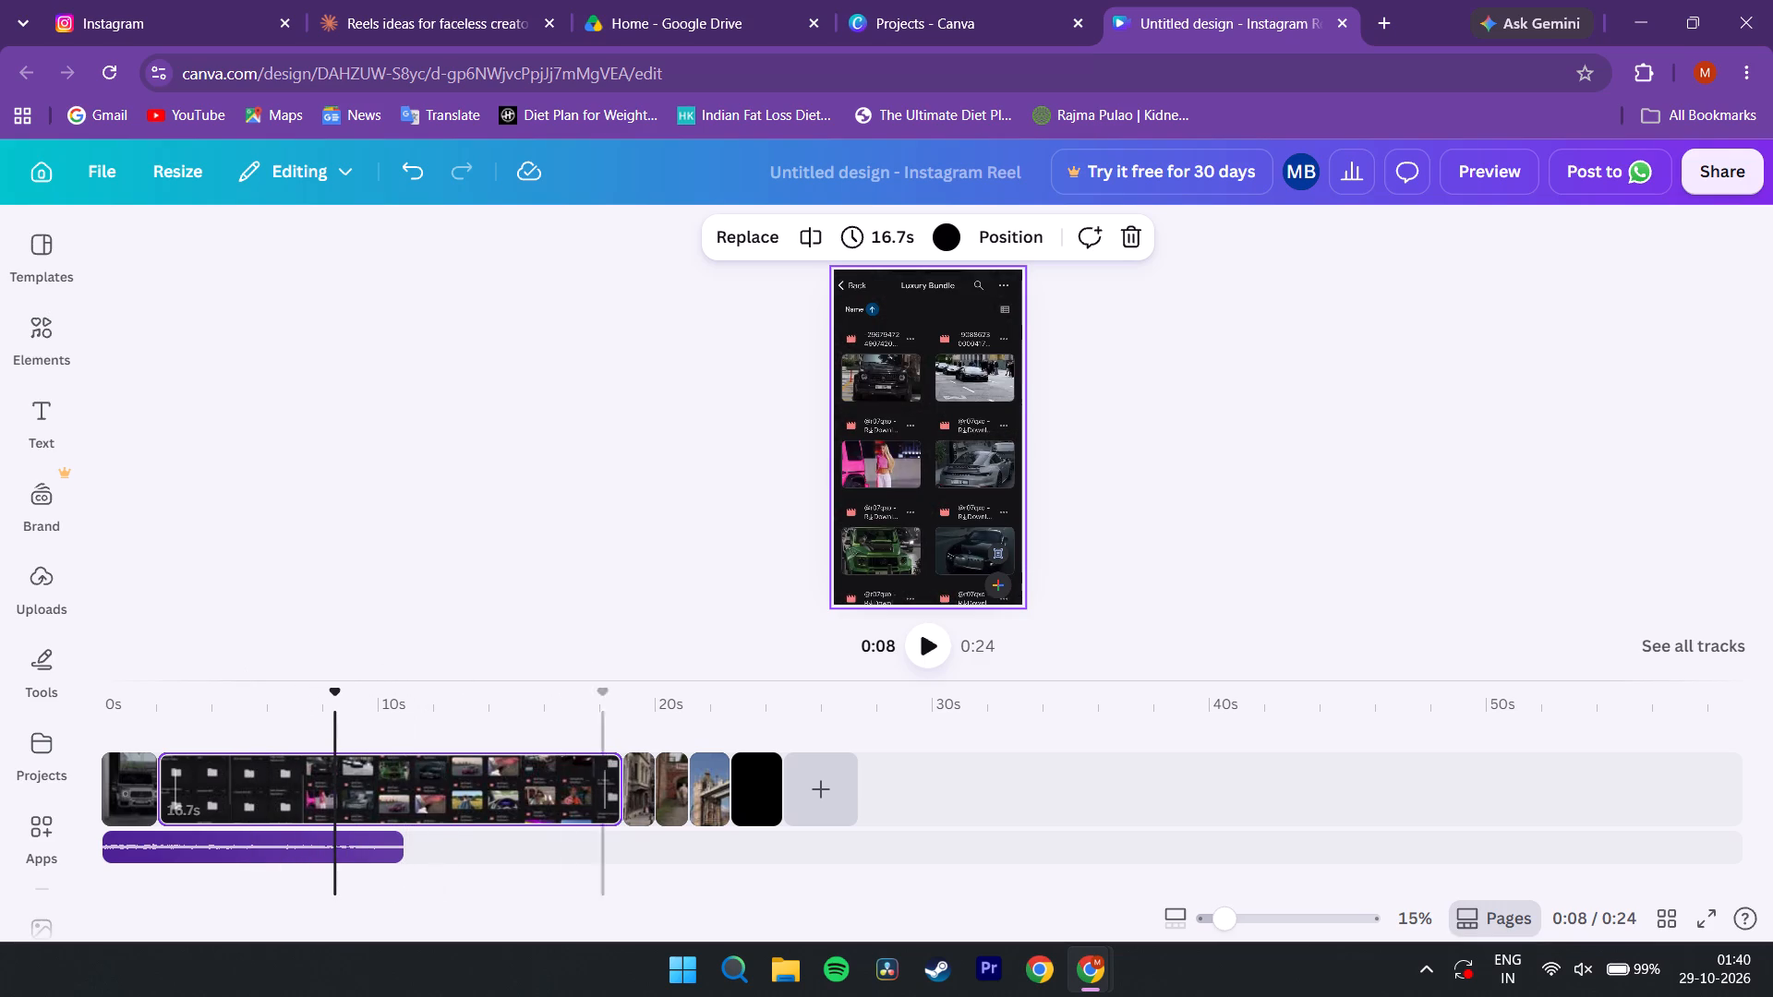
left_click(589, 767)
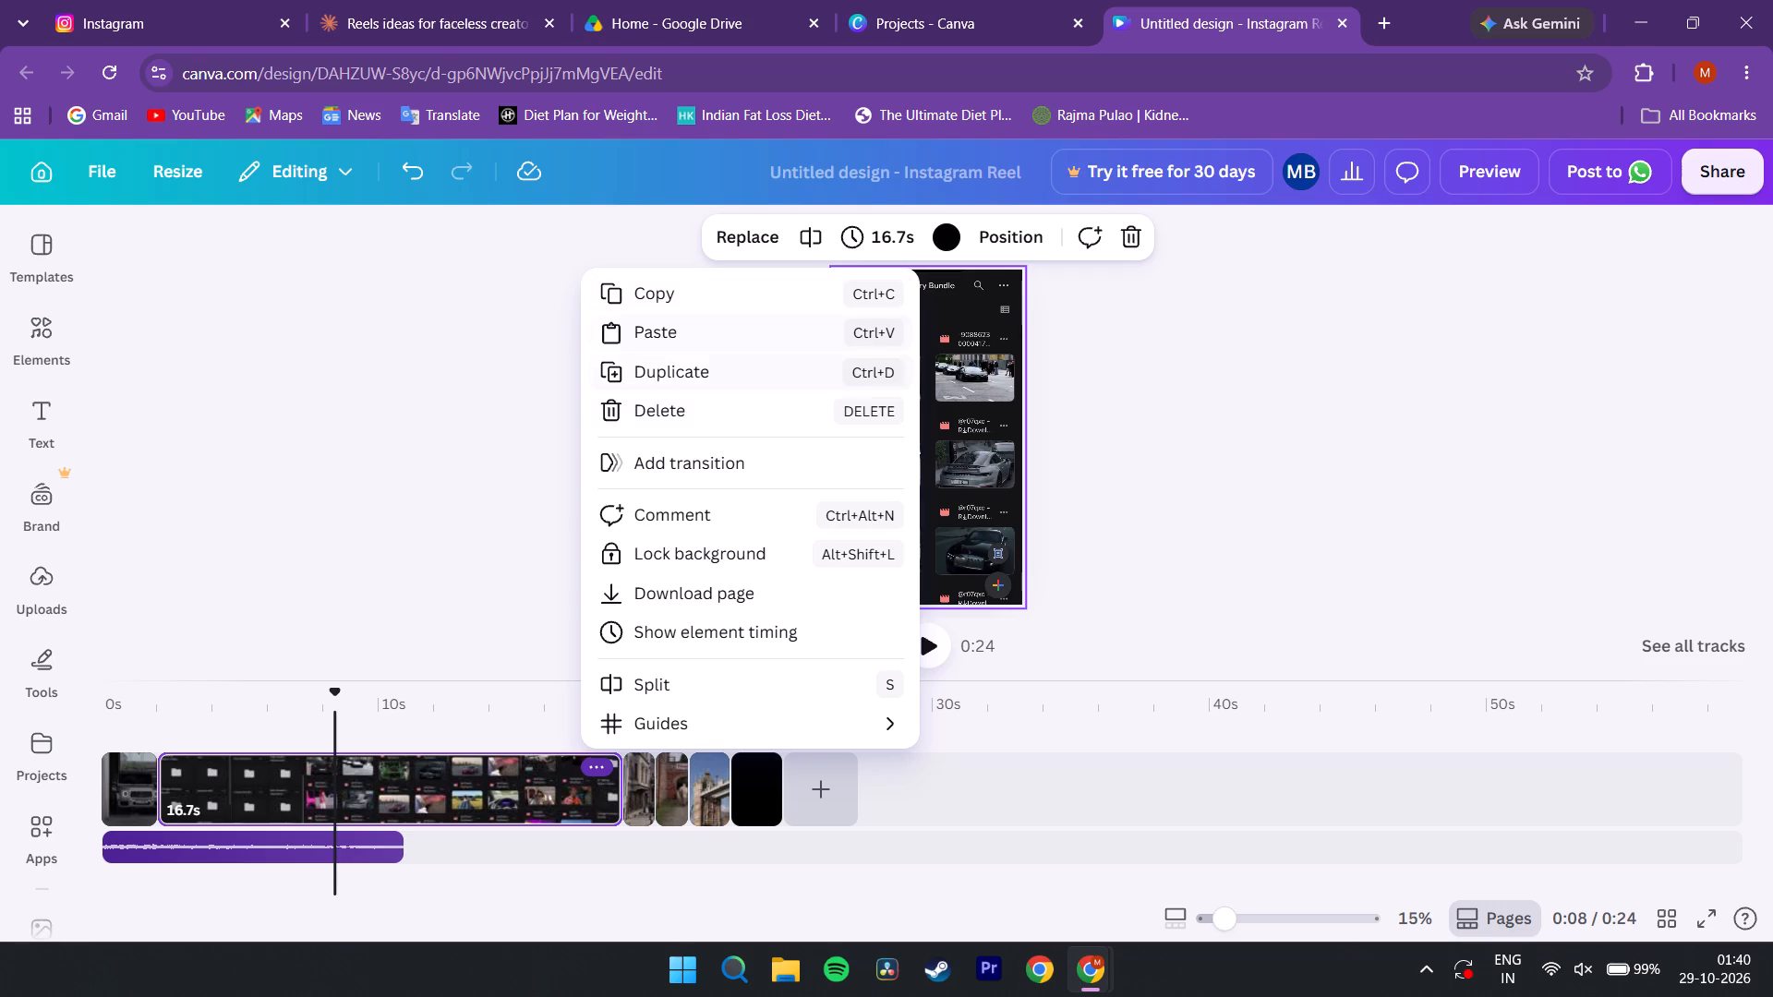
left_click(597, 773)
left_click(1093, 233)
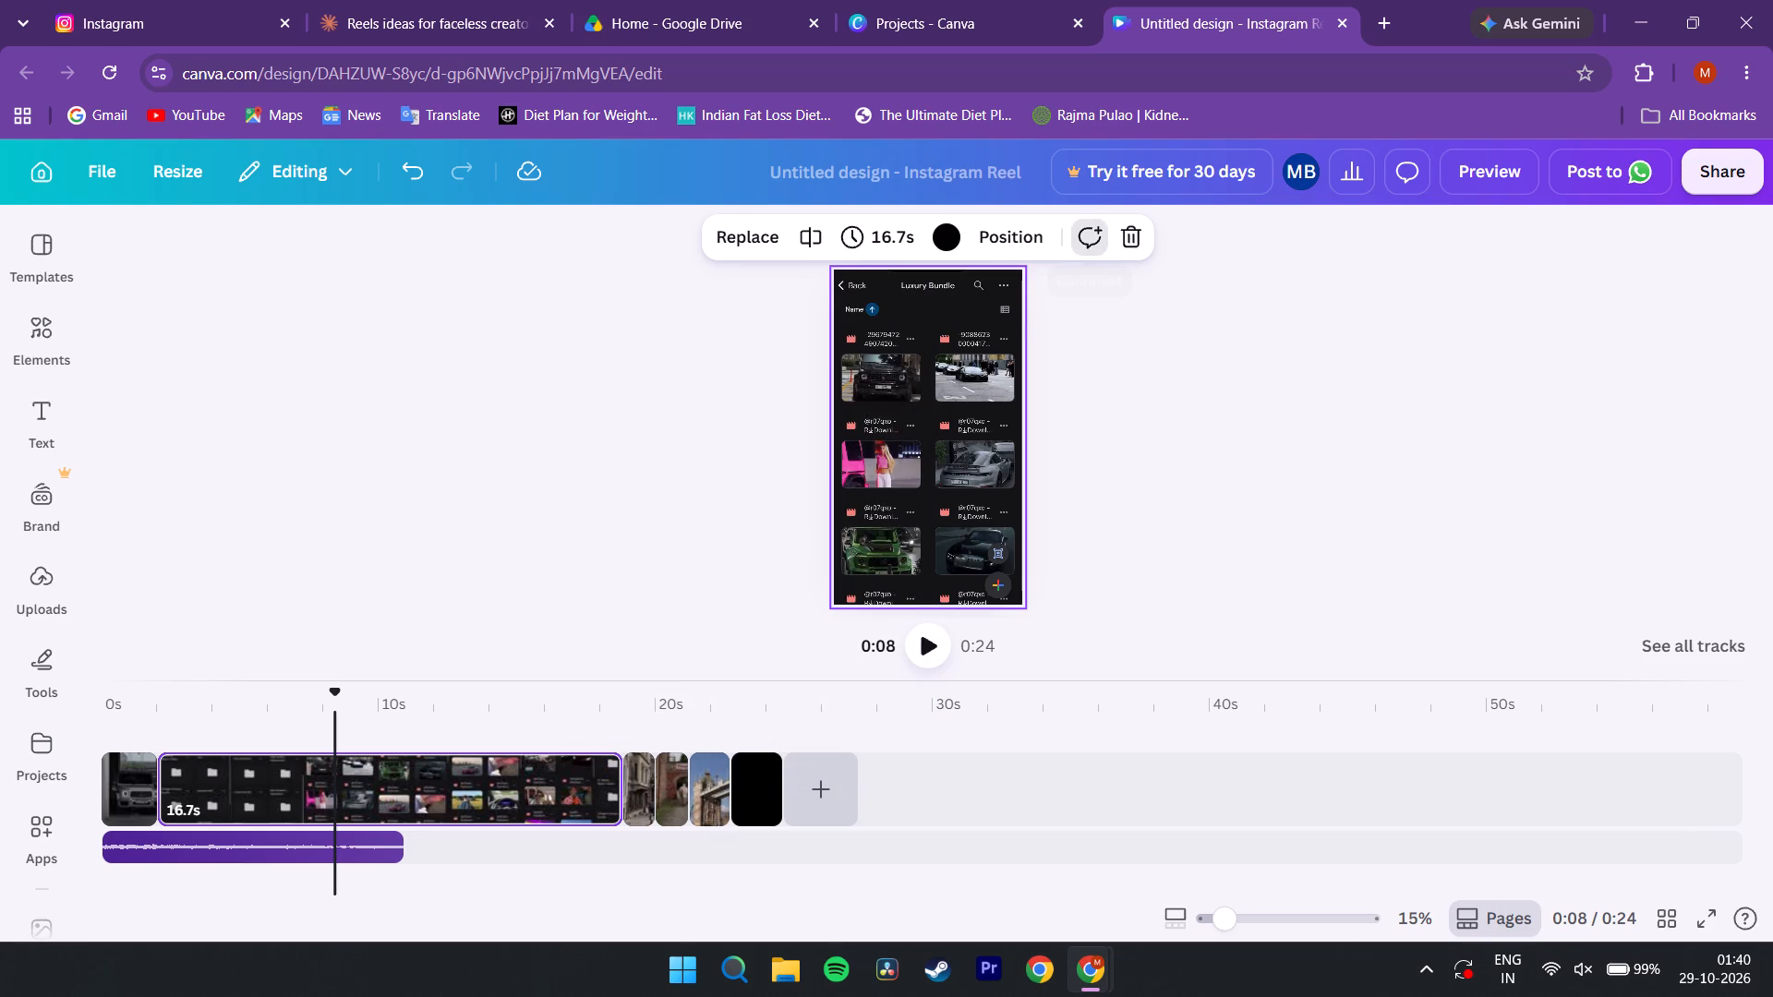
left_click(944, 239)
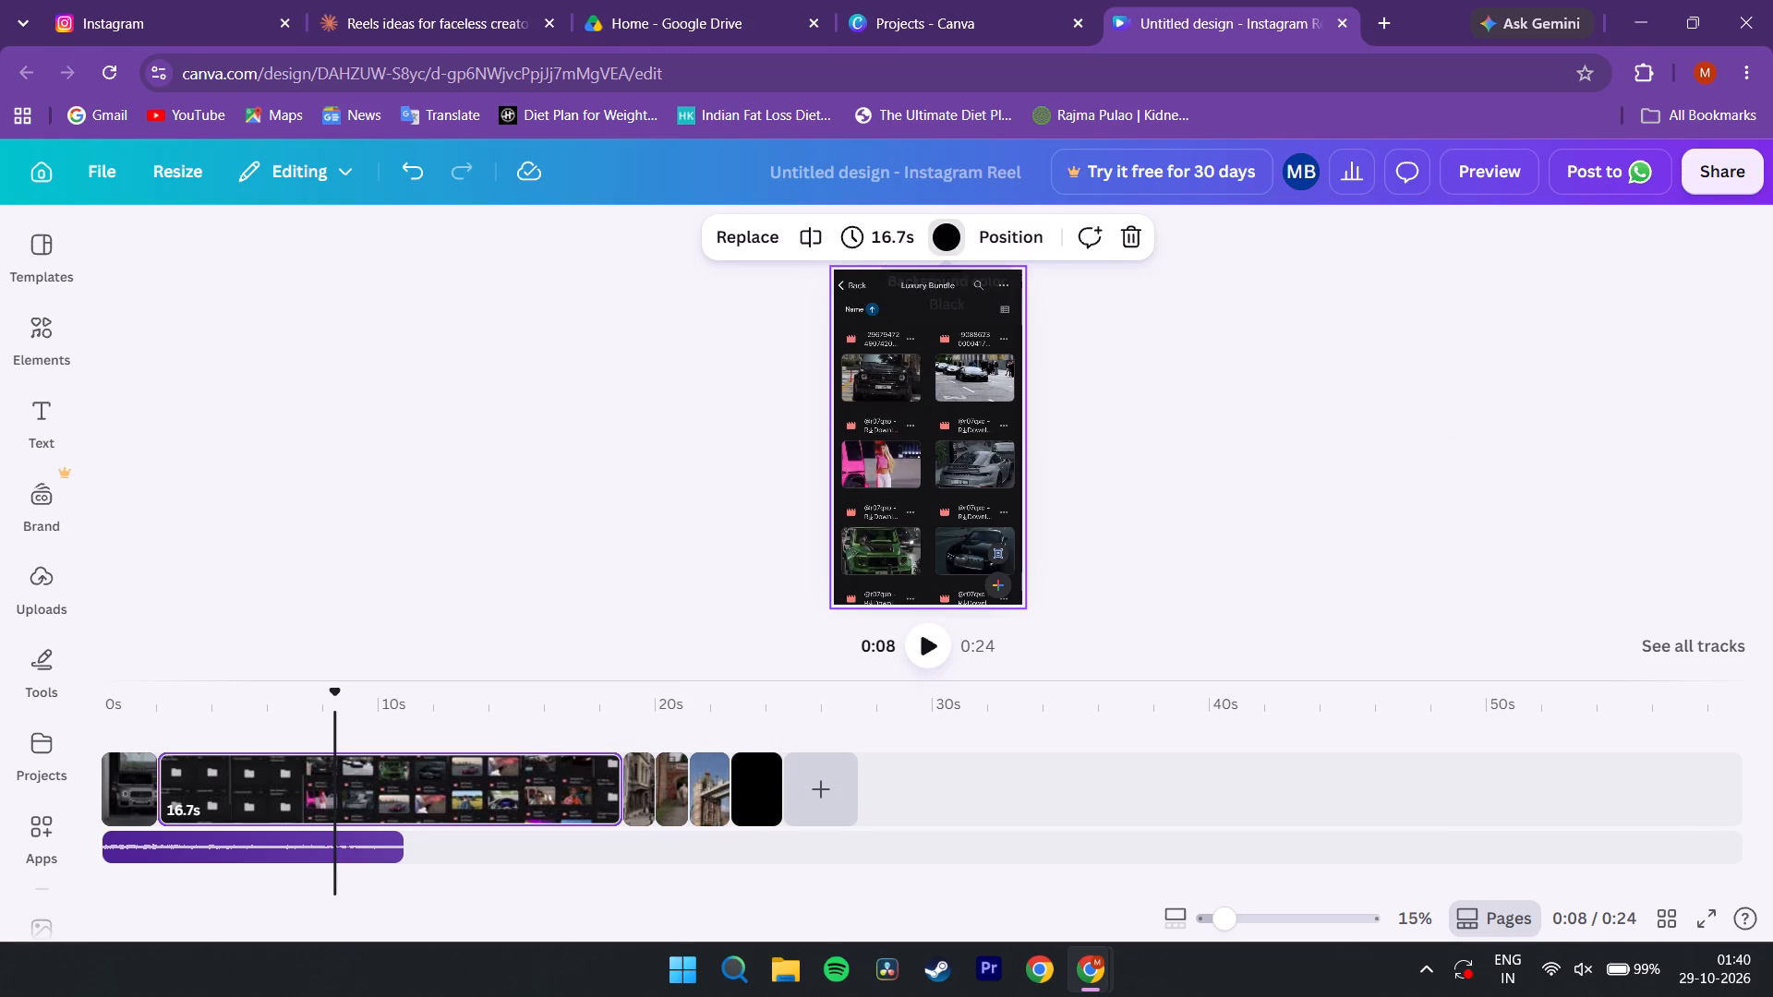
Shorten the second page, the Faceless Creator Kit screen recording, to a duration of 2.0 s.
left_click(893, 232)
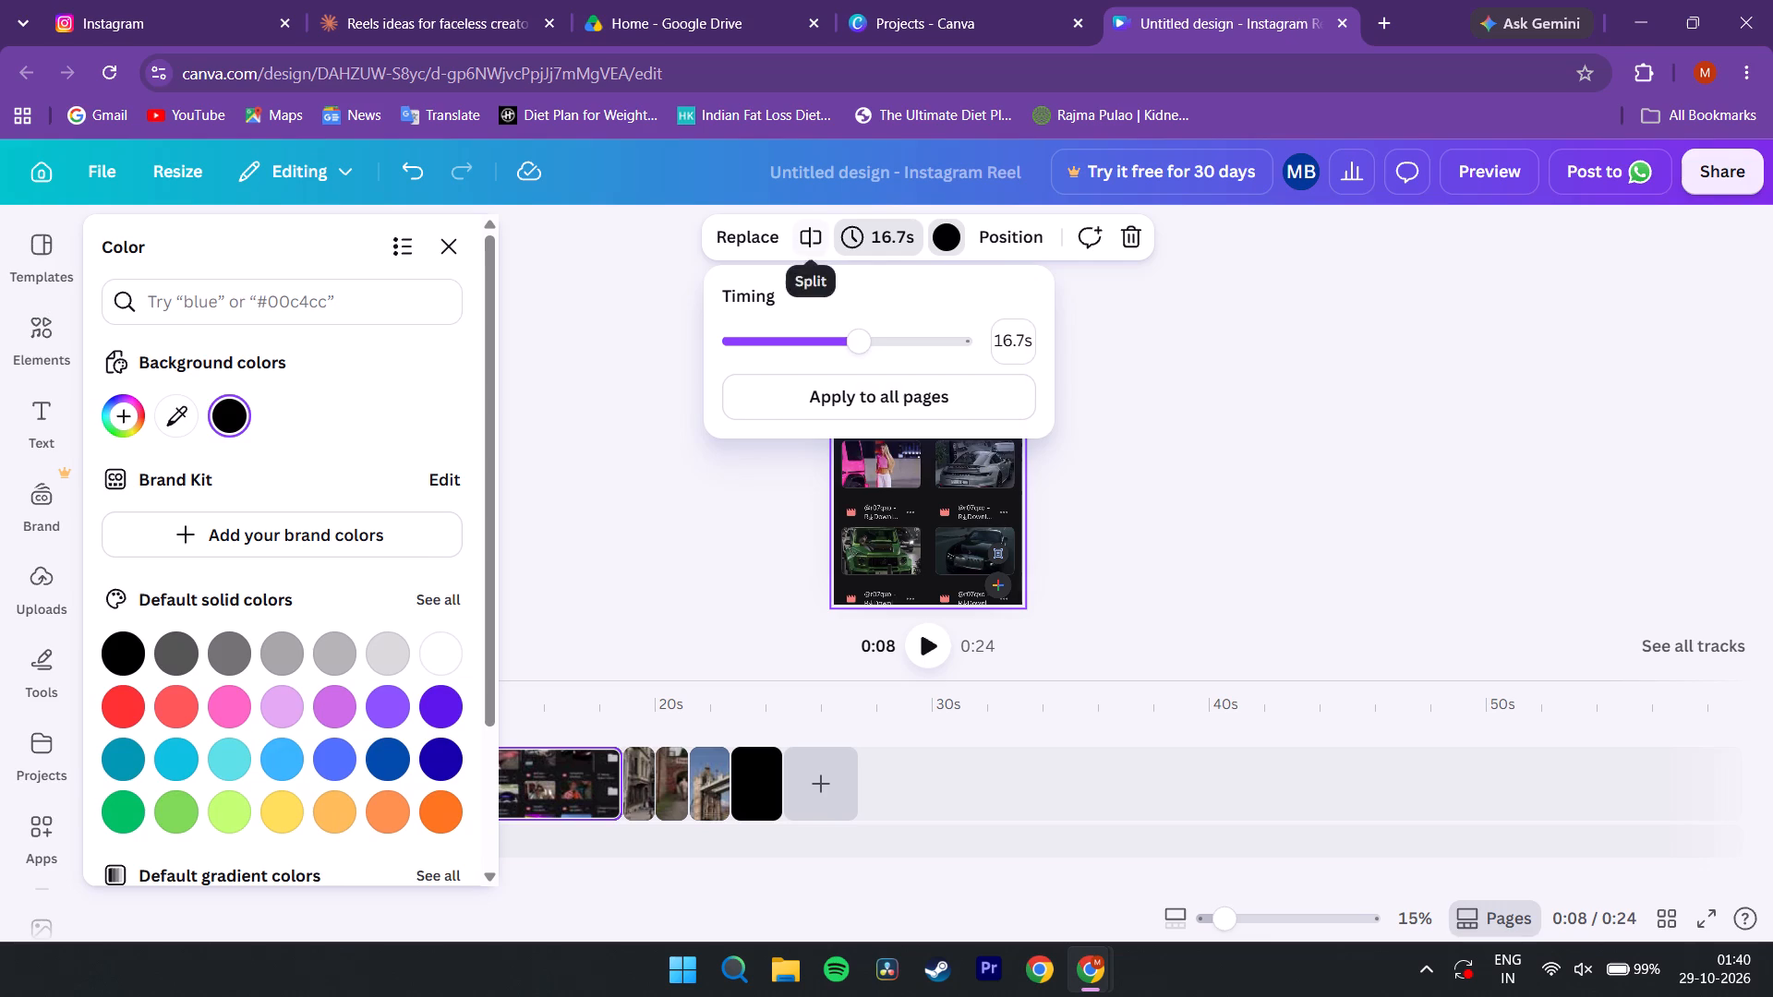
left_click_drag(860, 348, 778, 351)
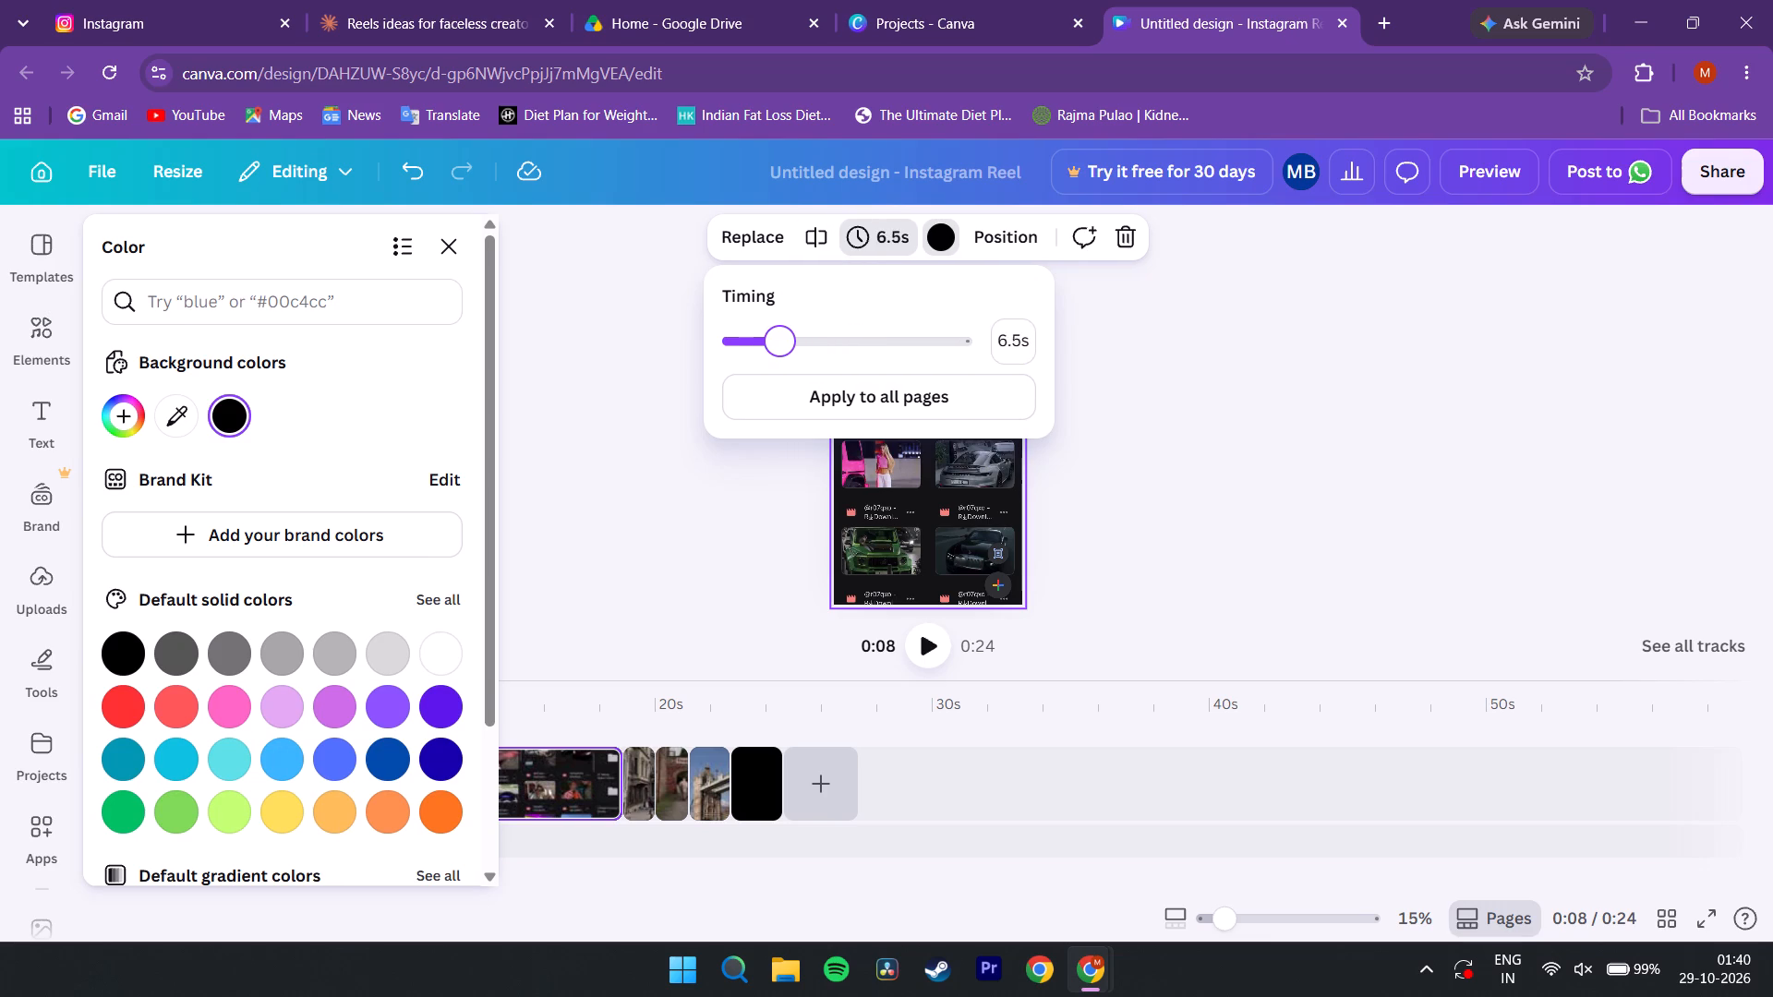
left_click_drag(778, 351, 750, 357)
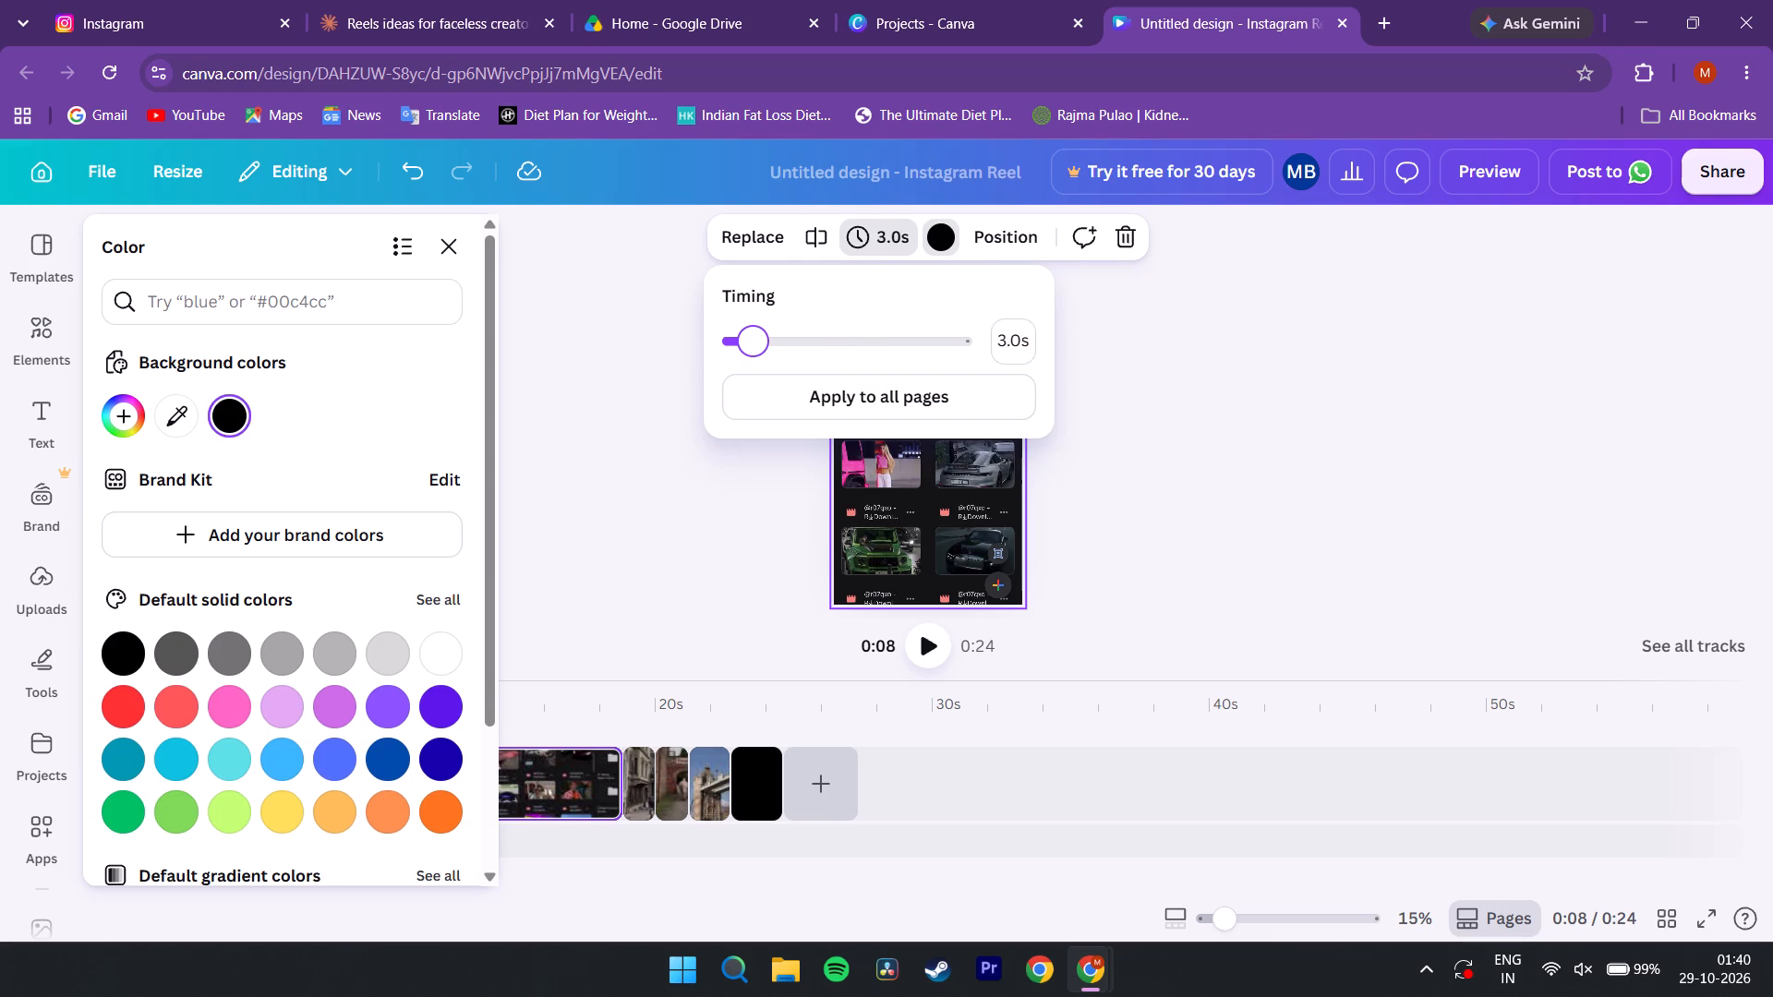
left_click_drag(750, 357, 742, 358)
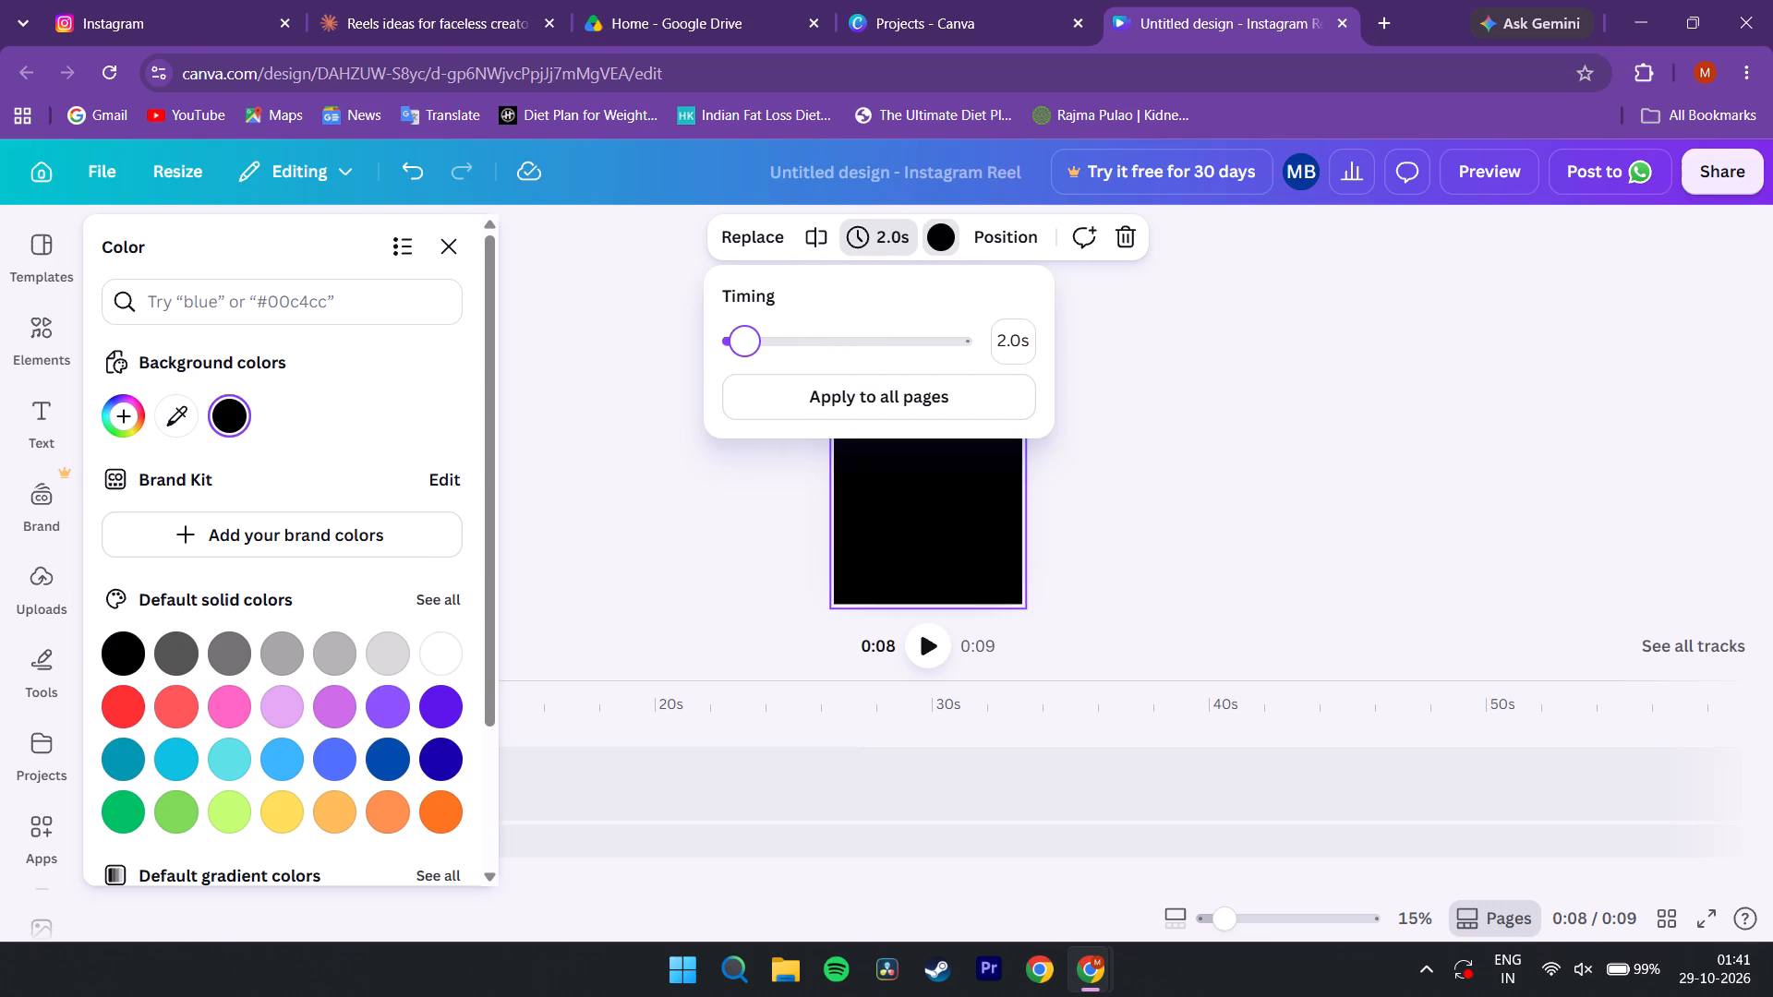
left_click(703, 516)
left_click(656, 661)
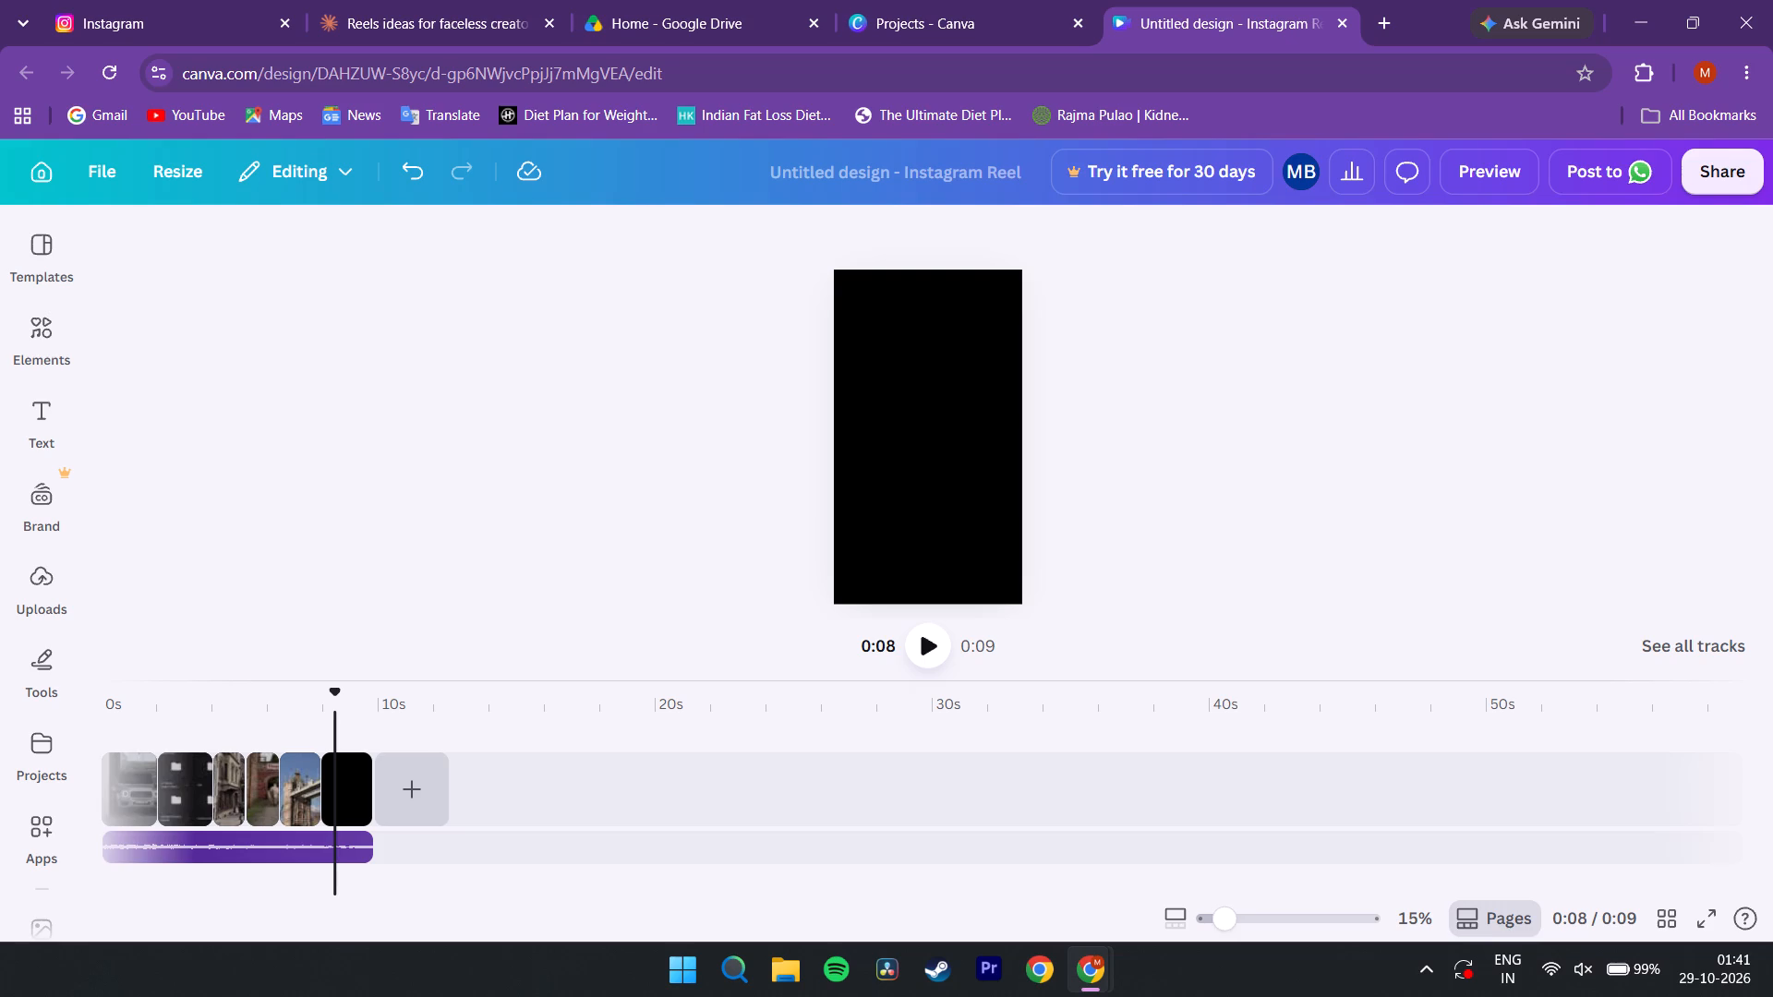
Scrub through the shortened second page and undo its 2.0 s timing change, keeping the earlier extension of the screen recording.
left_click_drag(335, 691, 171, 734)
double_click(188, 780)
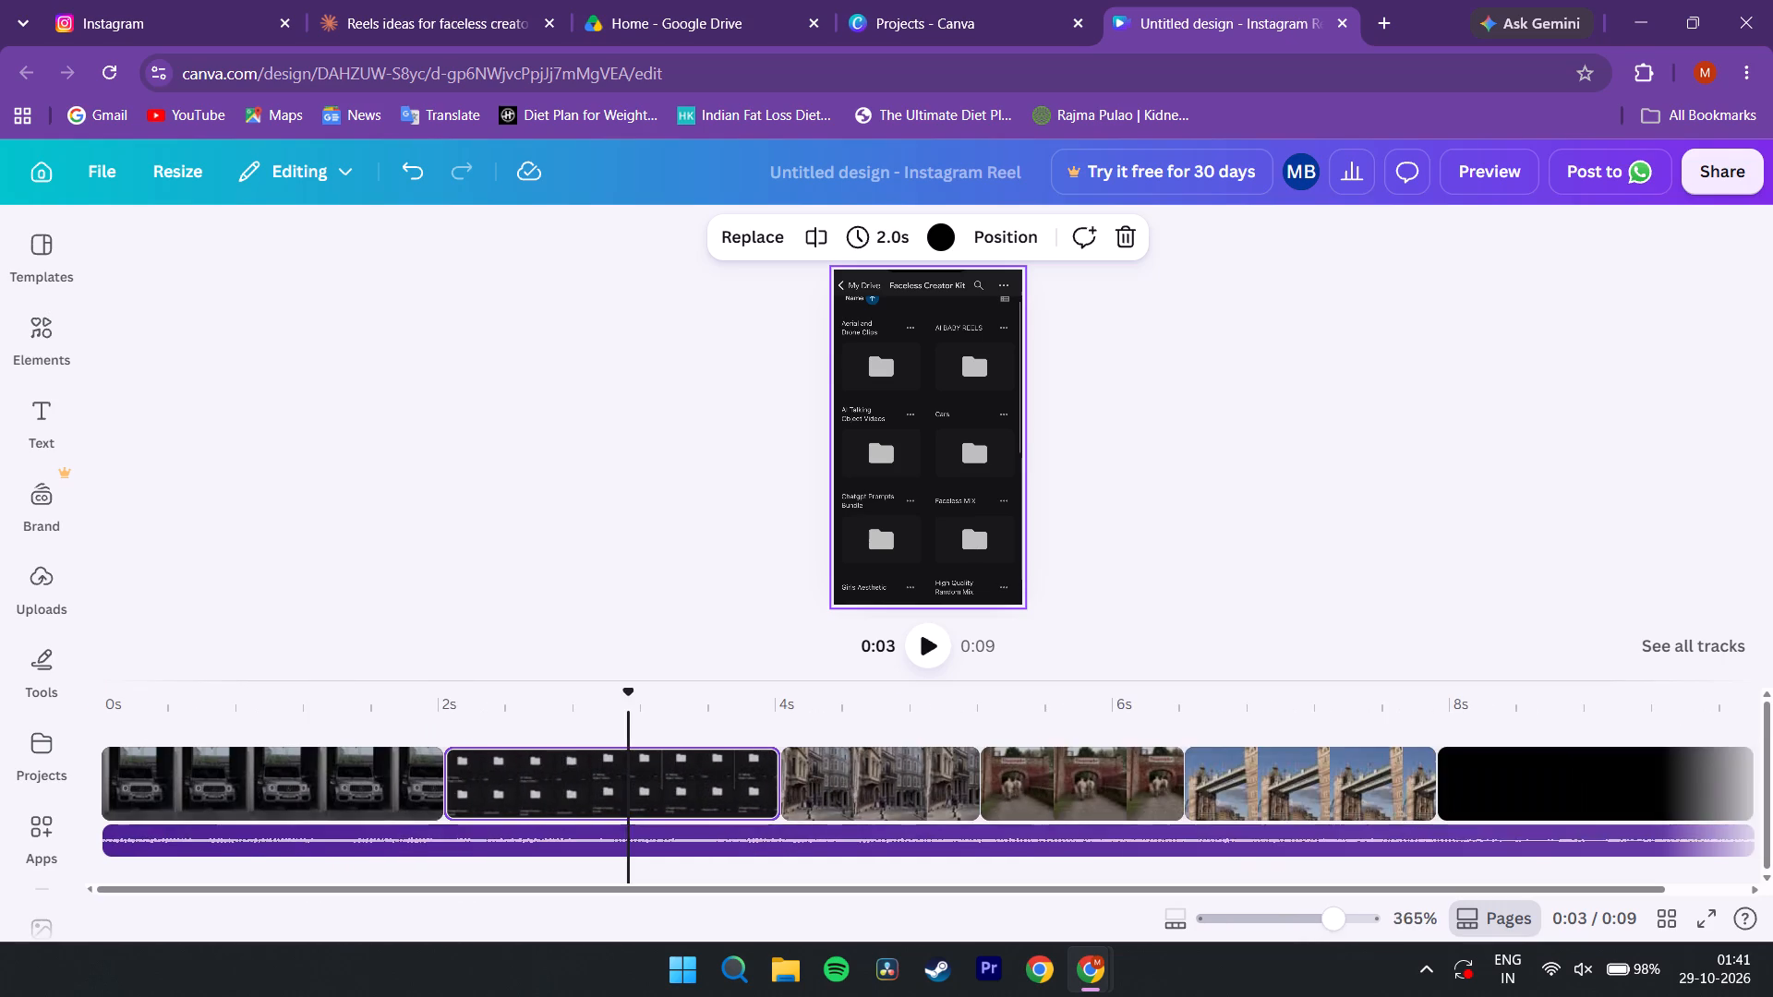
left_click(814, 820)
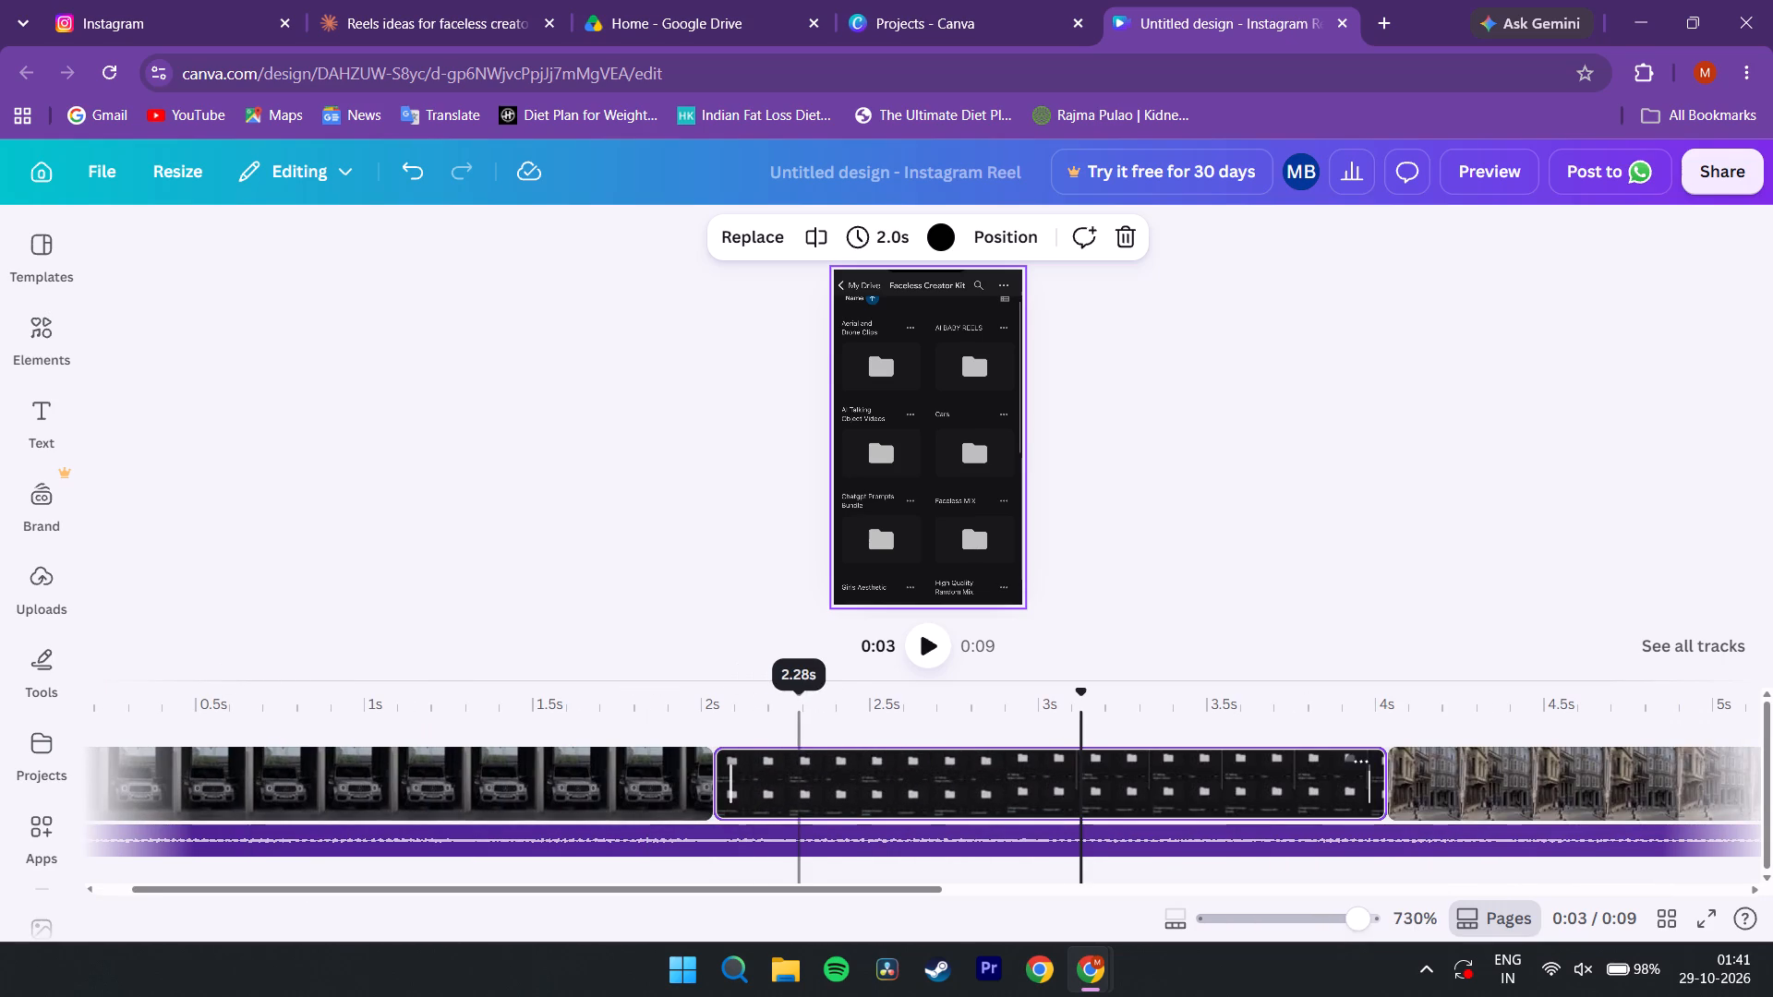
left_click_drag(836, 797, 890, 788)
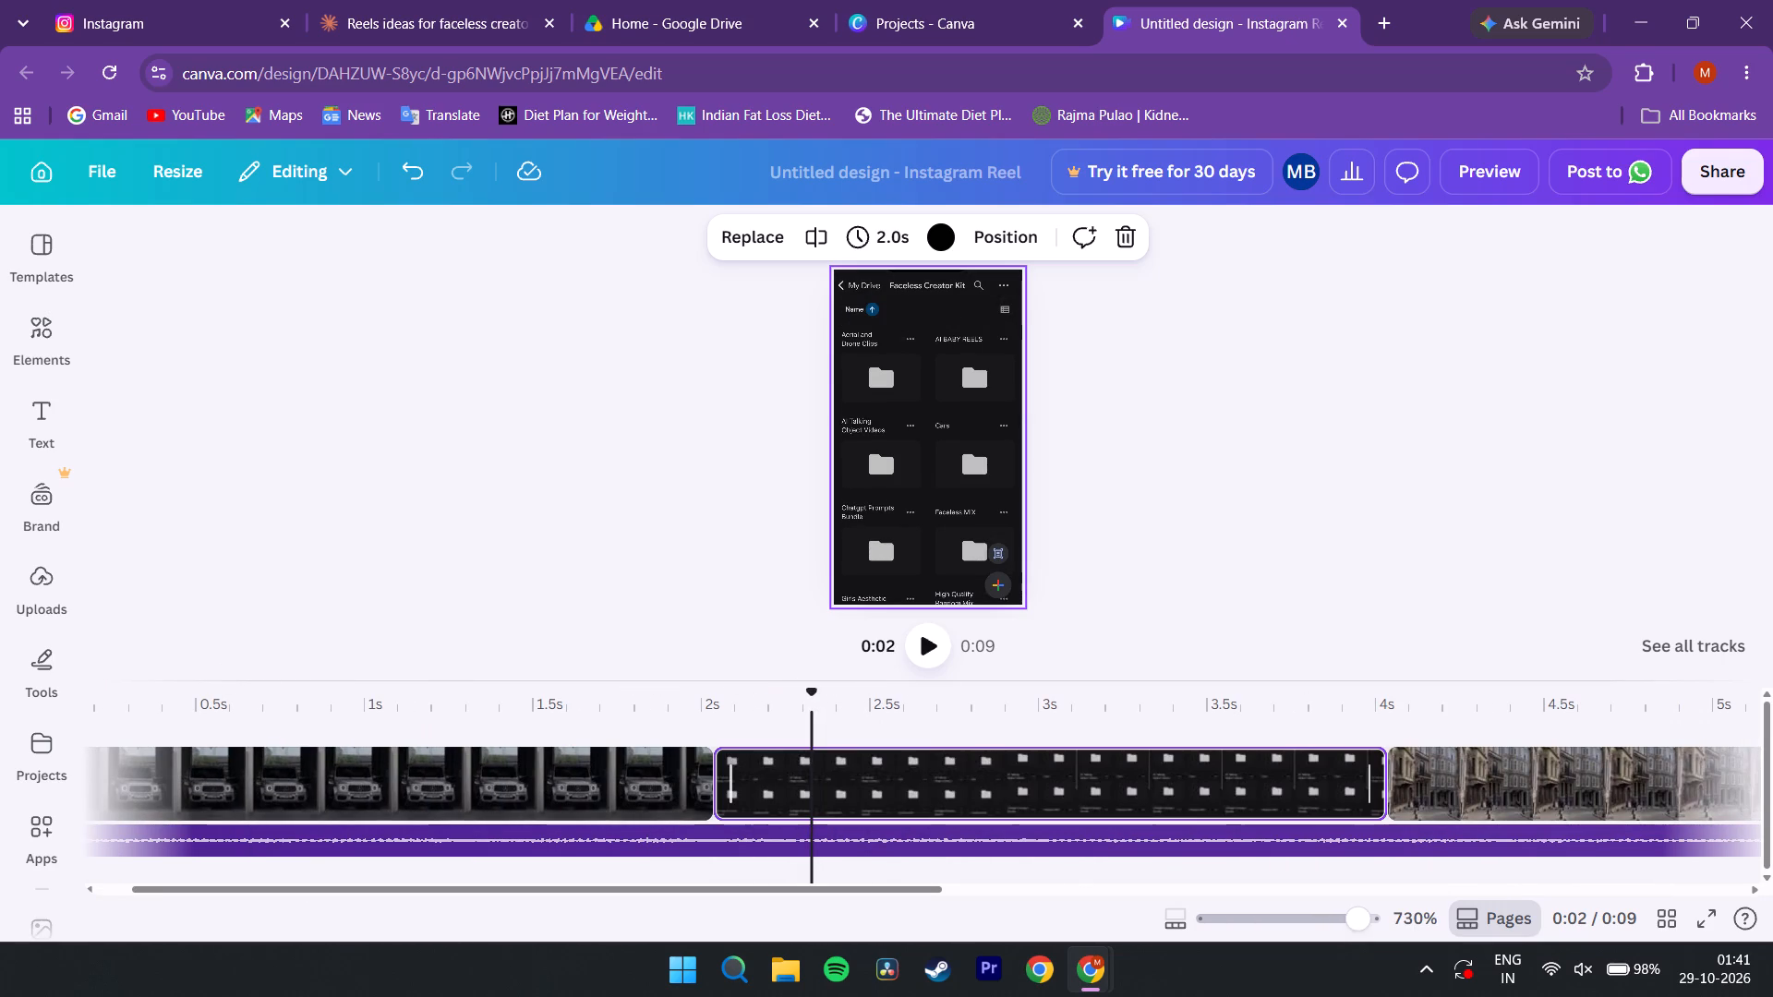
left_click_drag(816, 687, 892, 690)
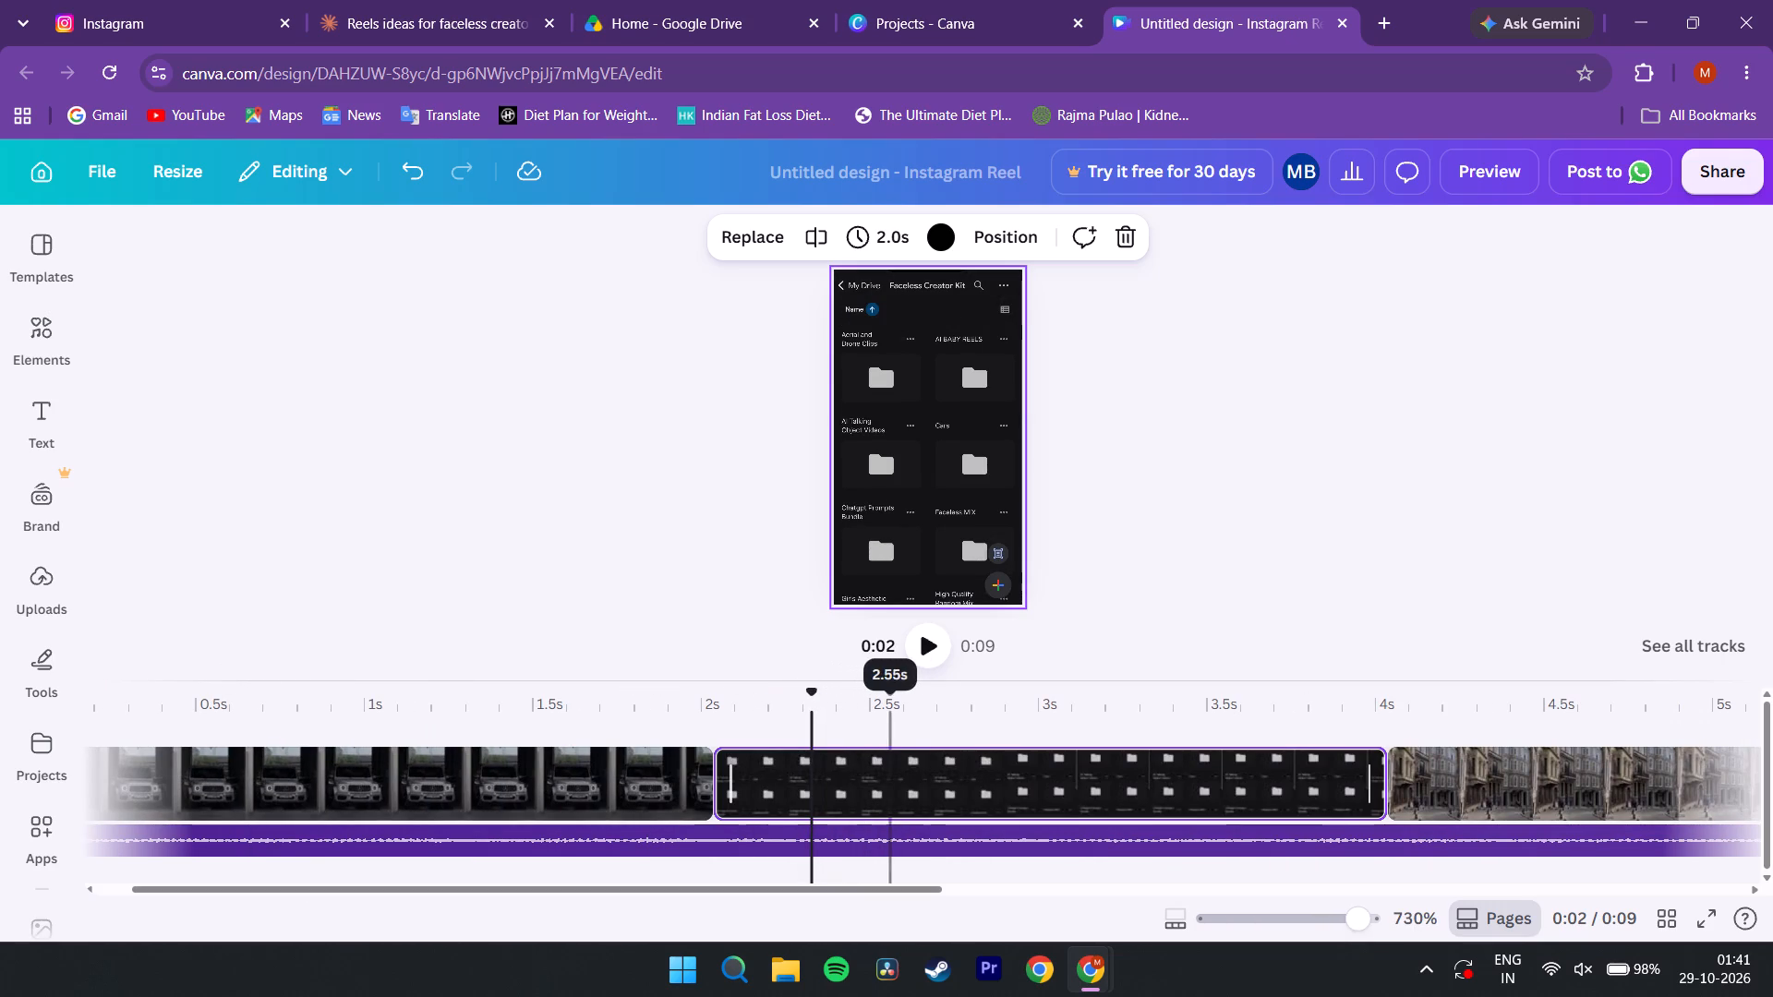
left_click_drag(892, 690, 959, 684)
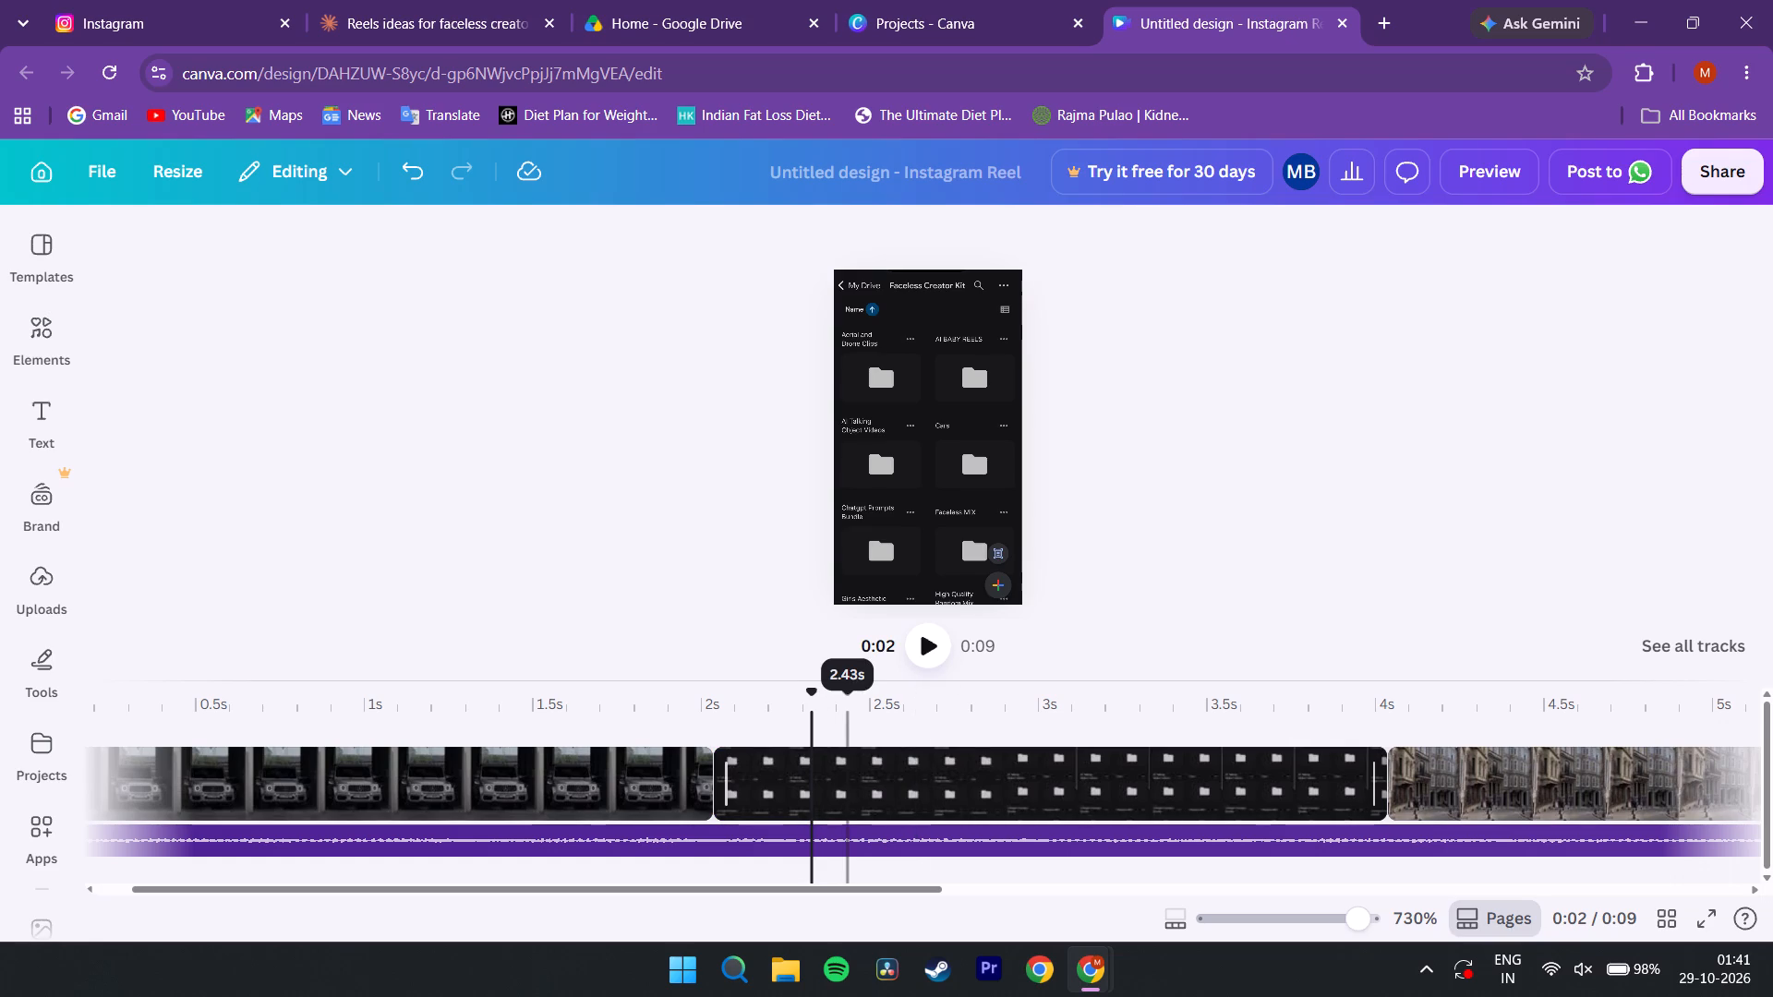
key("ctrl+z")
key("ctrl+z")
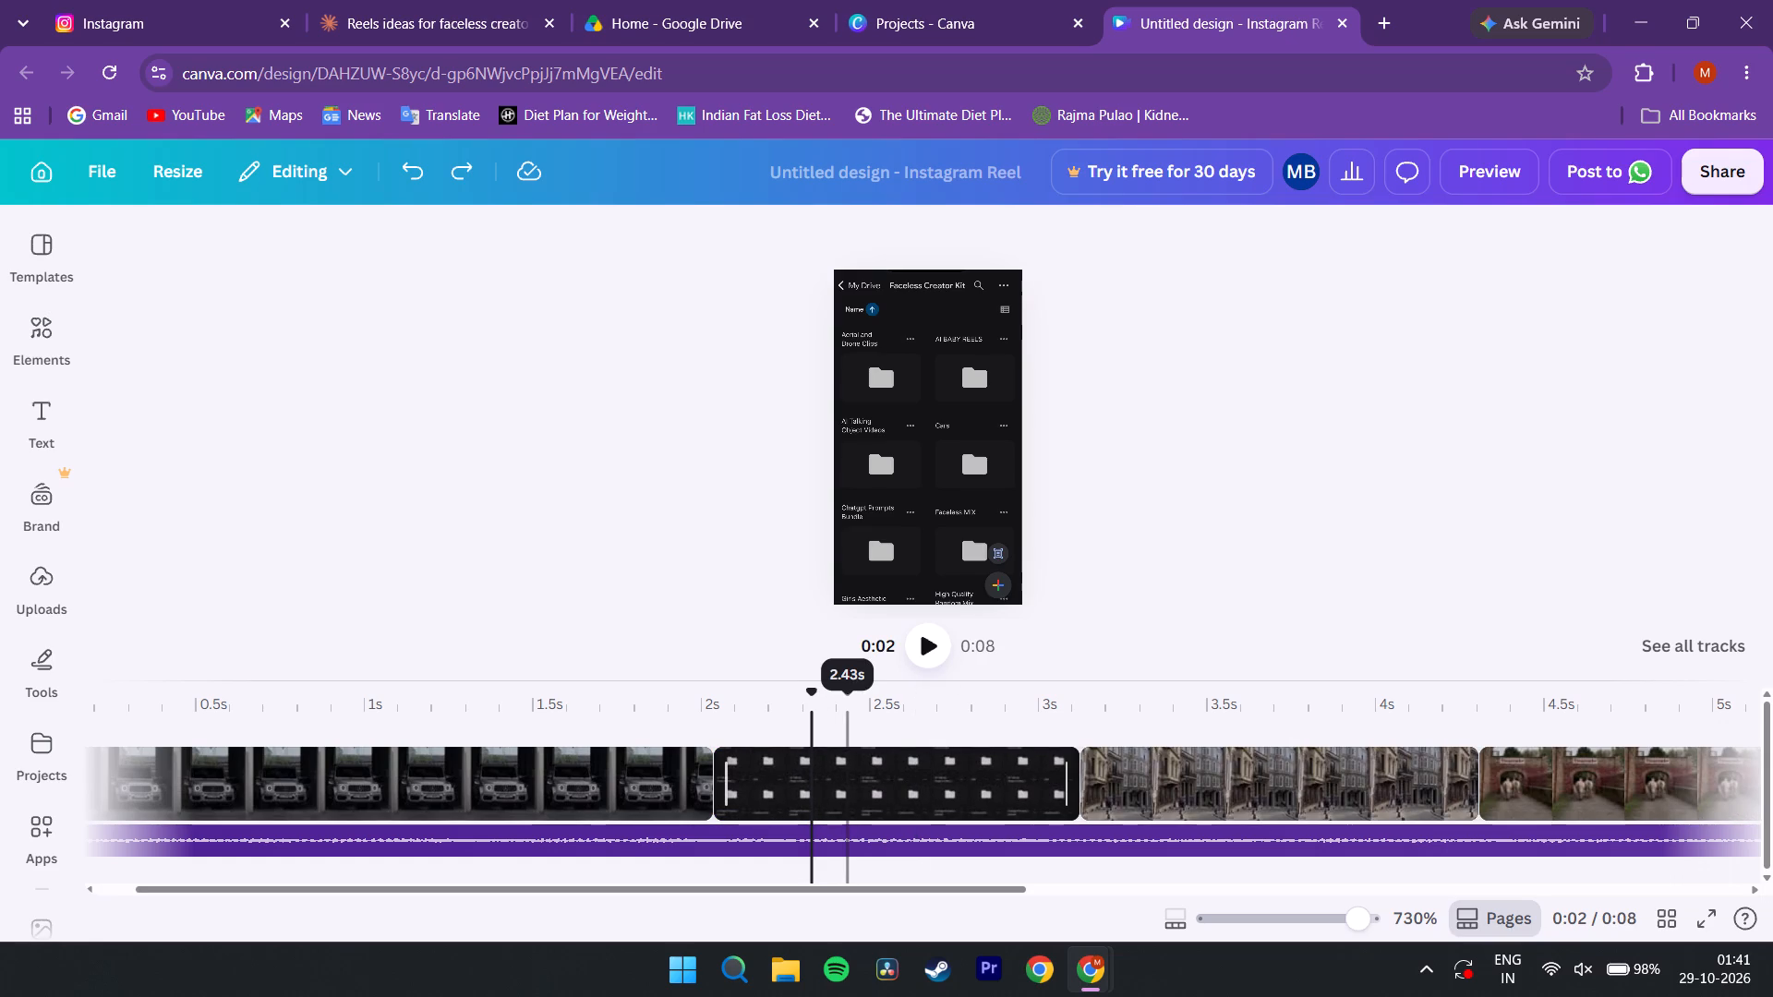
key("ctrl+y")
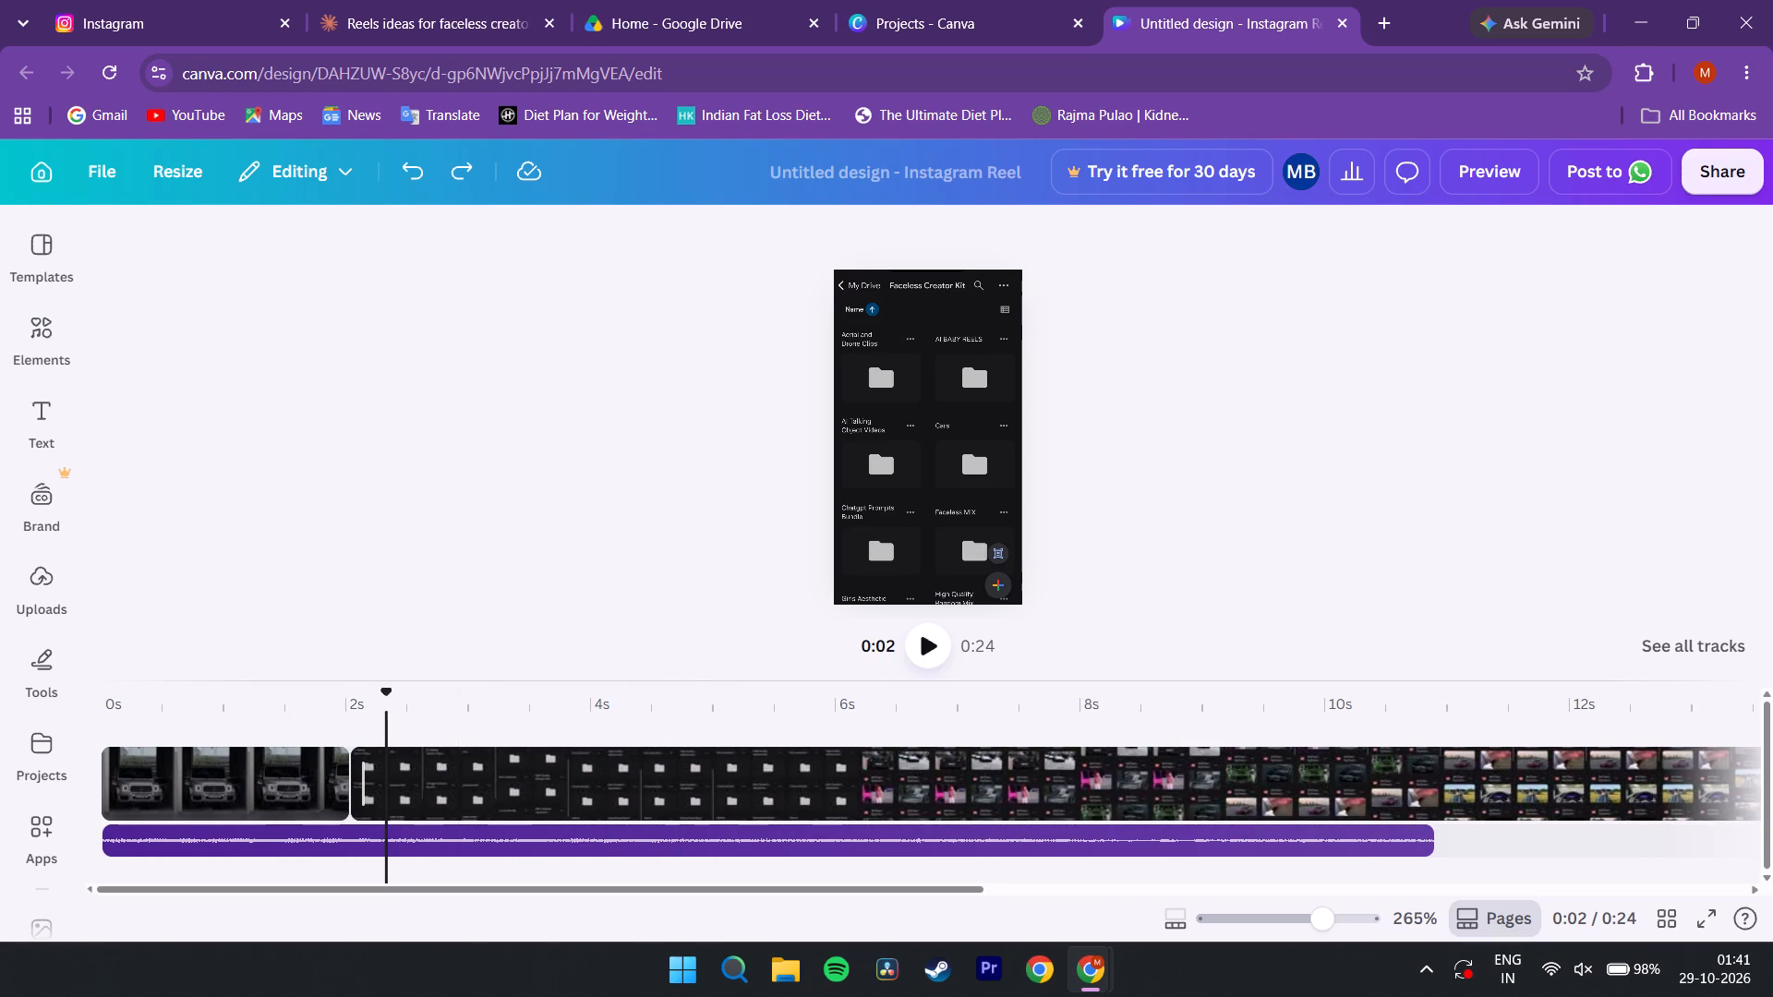
Scrub and replay the folder list section of the screen recording, between about 4 s and 6 s, to examine its scrolling pace.
left_click_drag(385, 690, 679, 708)
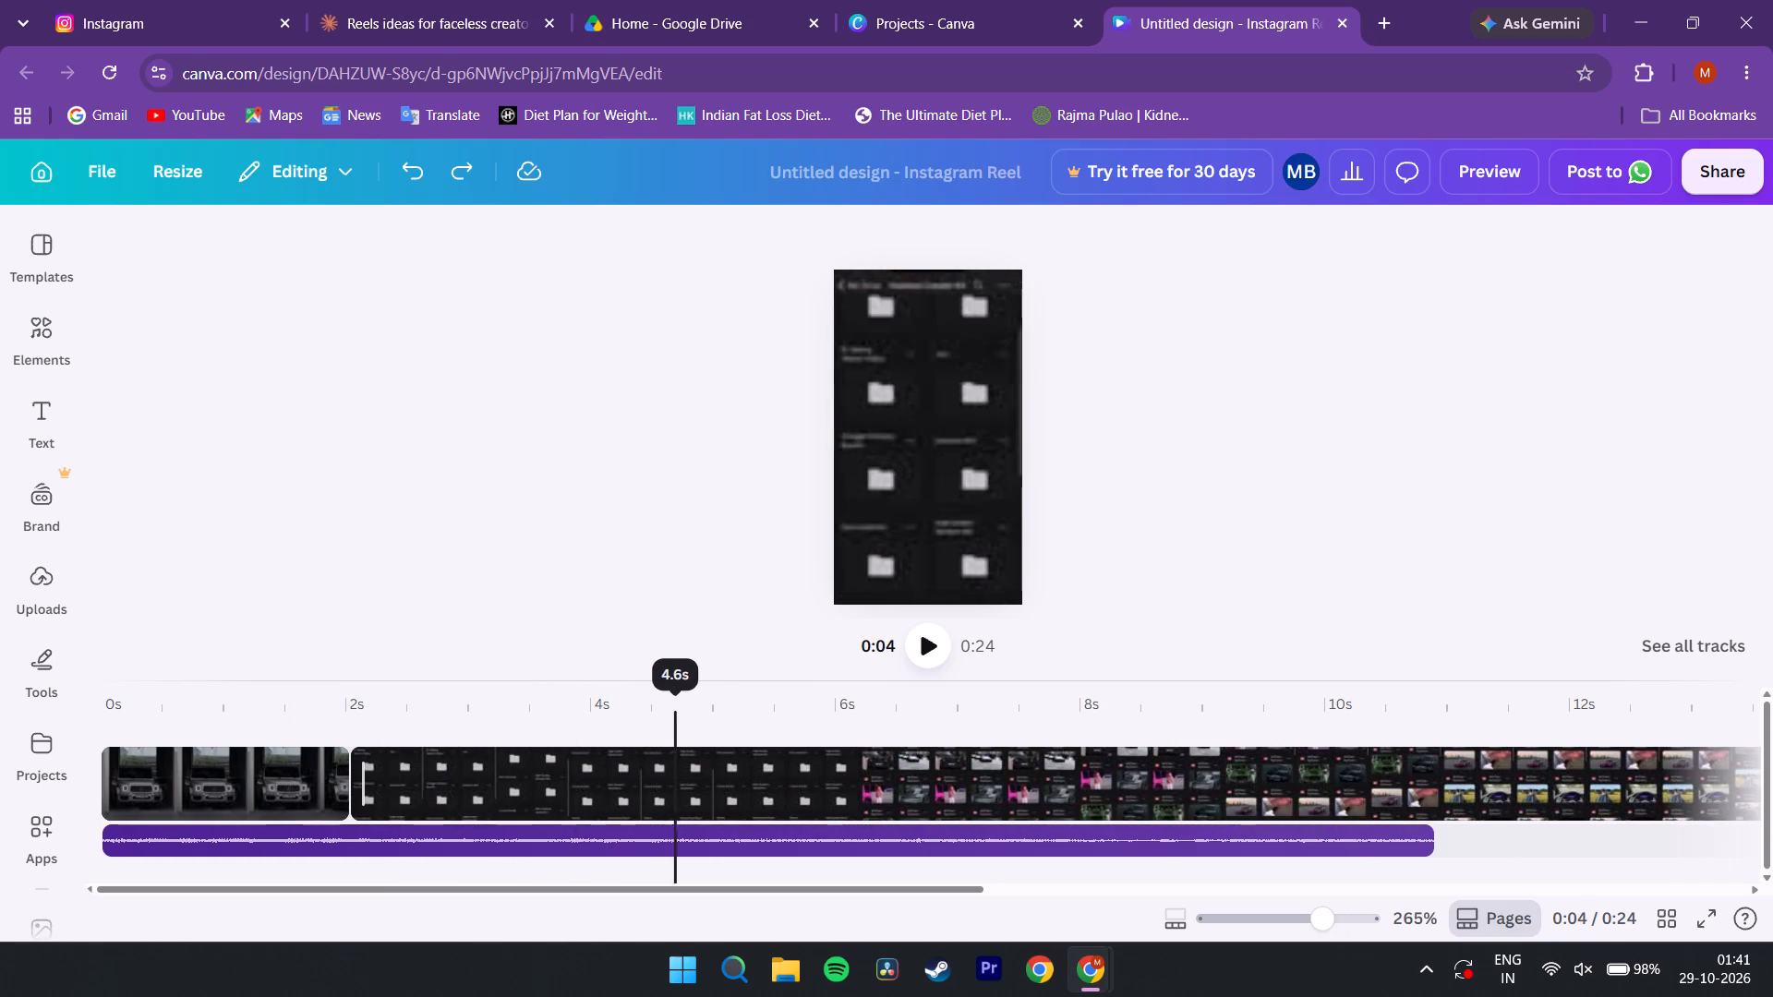
left_click_drag(679, 708, 858, 720)
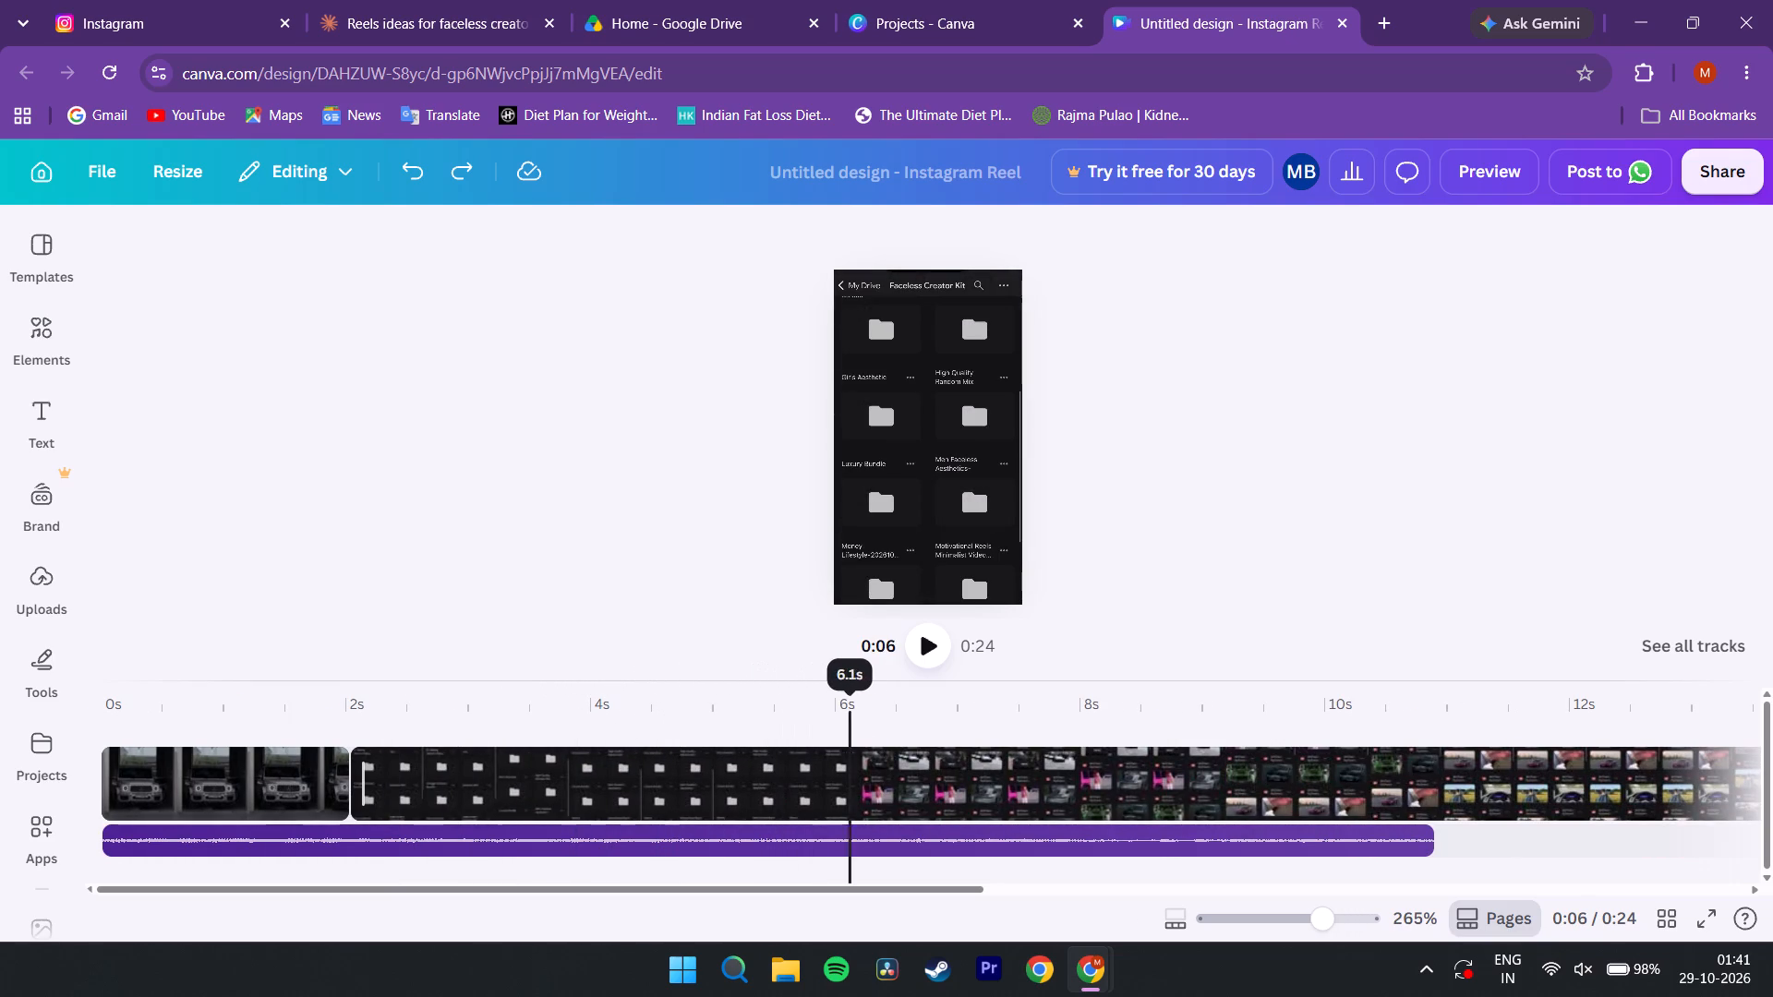
left_click_drag(858, 720, 693, 730)
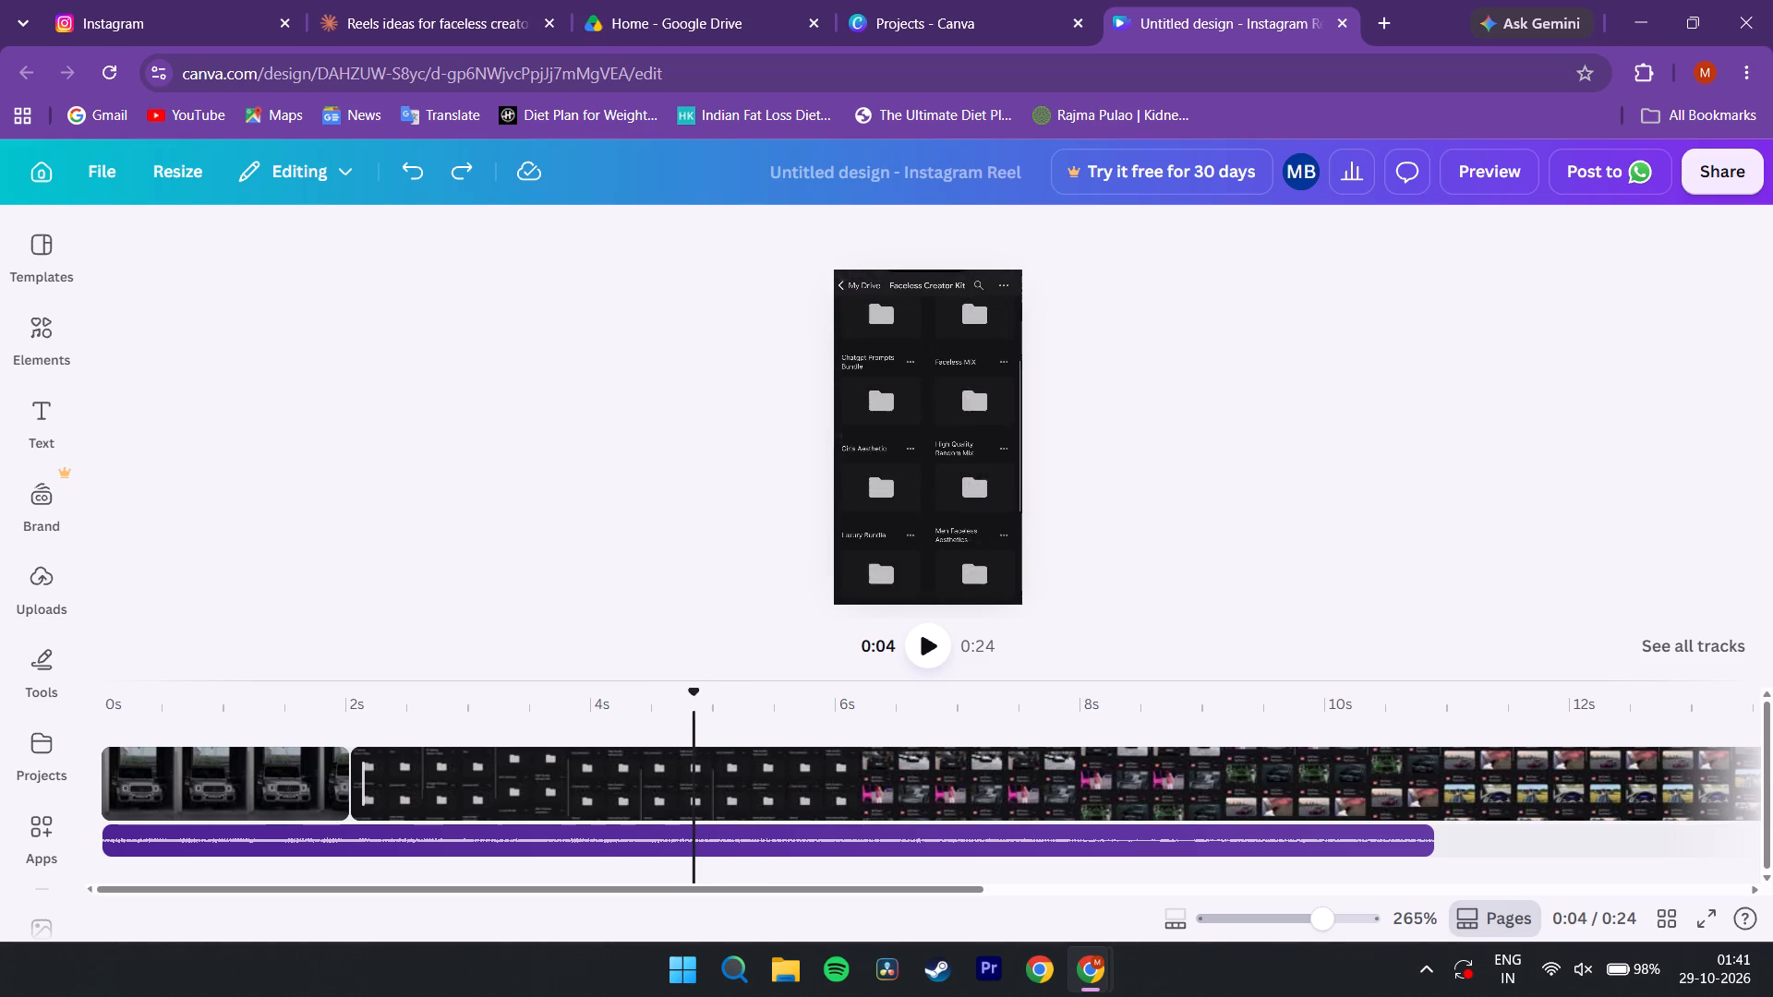
key("space")
key("space")
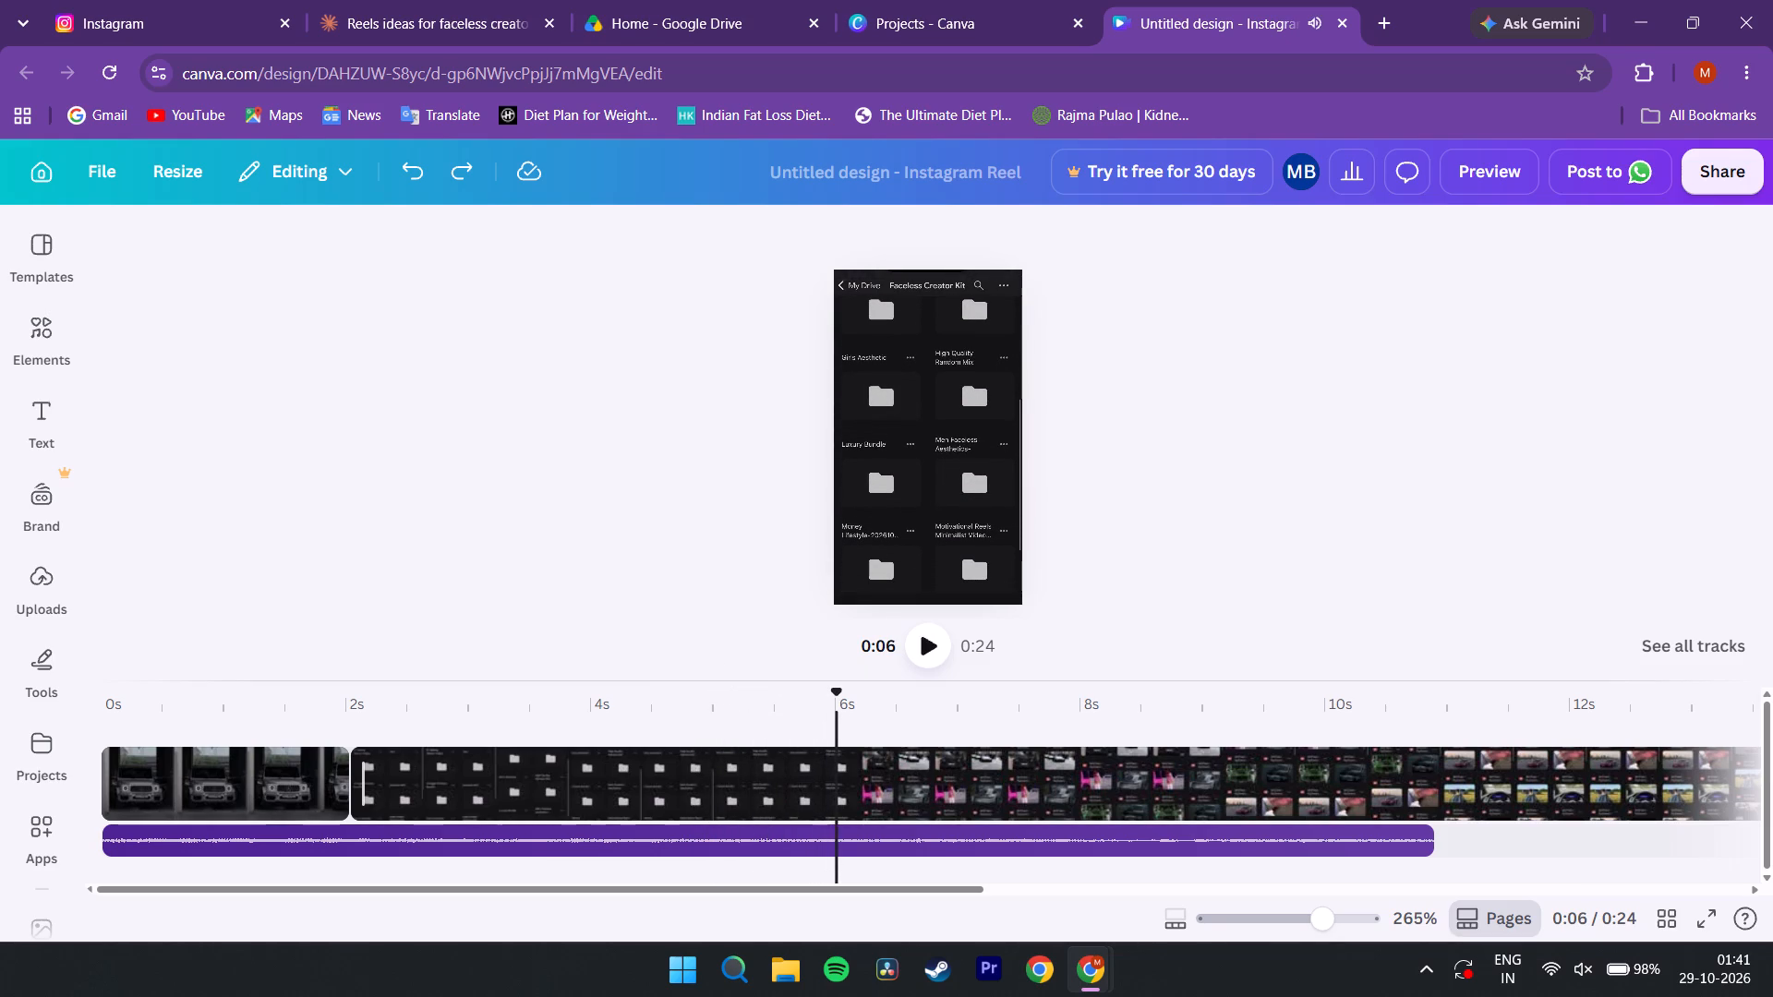
left_click_drag(835, 694, 633, 709)
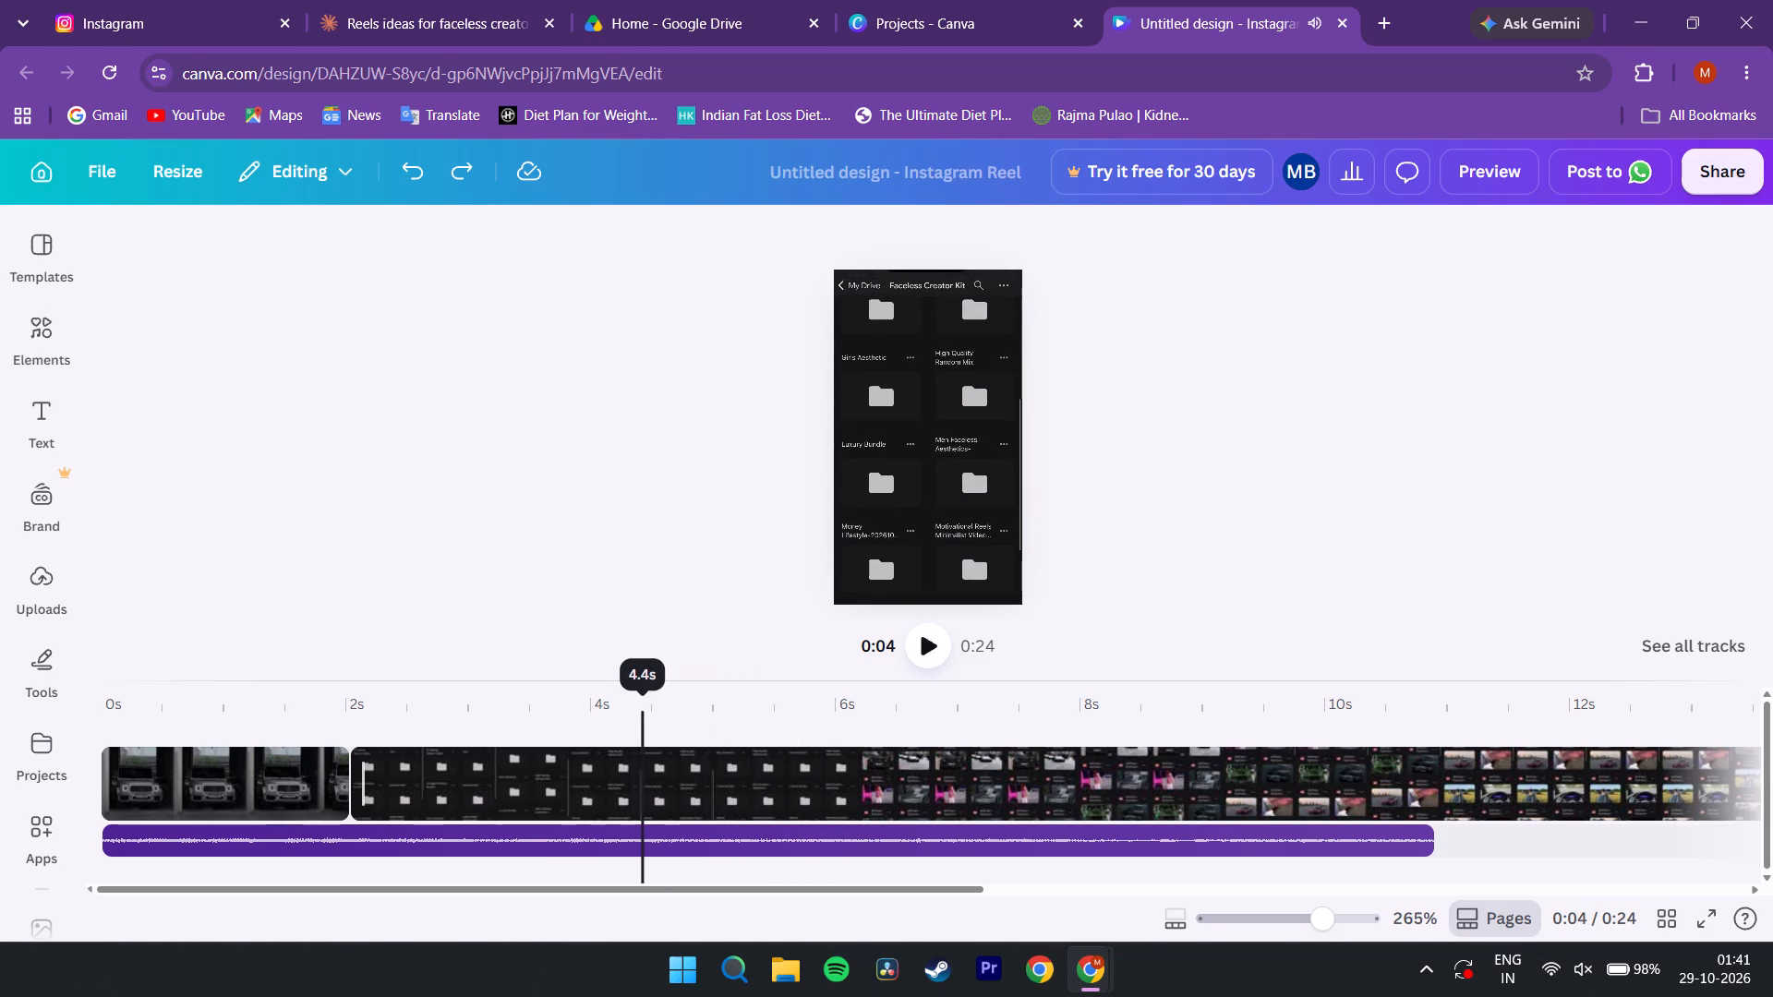
left_click_drag(633, 709, 785, 724)
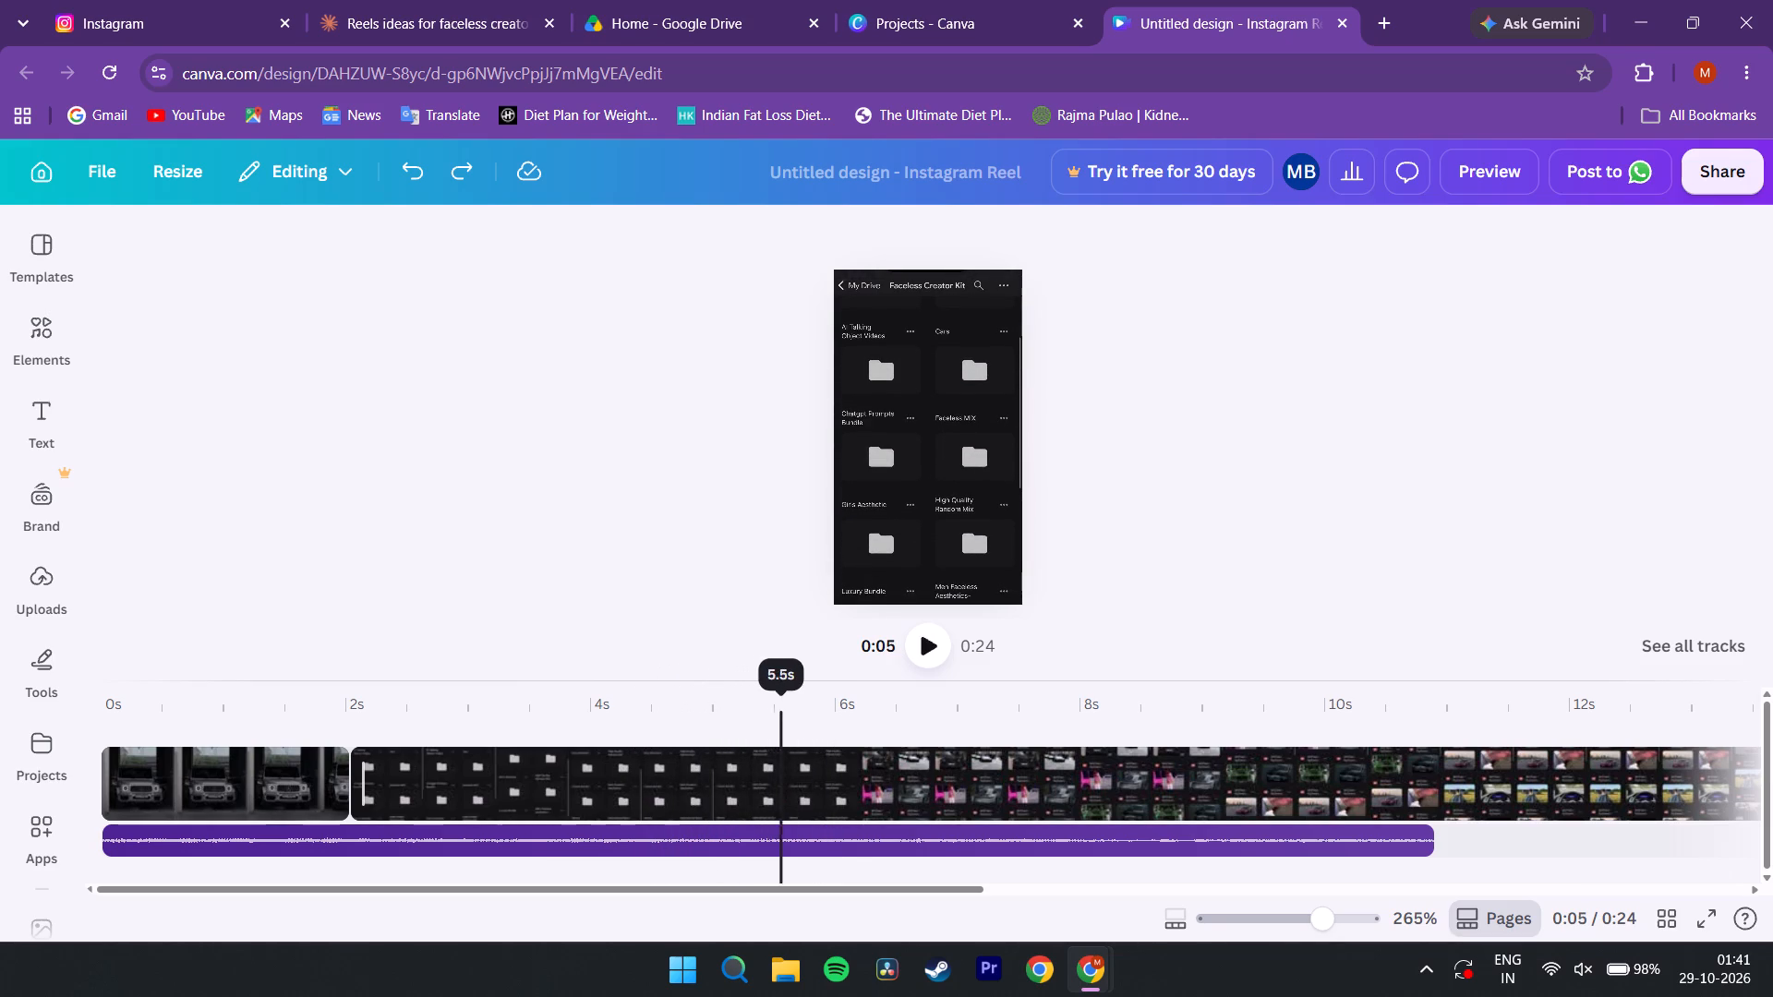
left_click_drag(785, 724, 697, 739)
key("space")
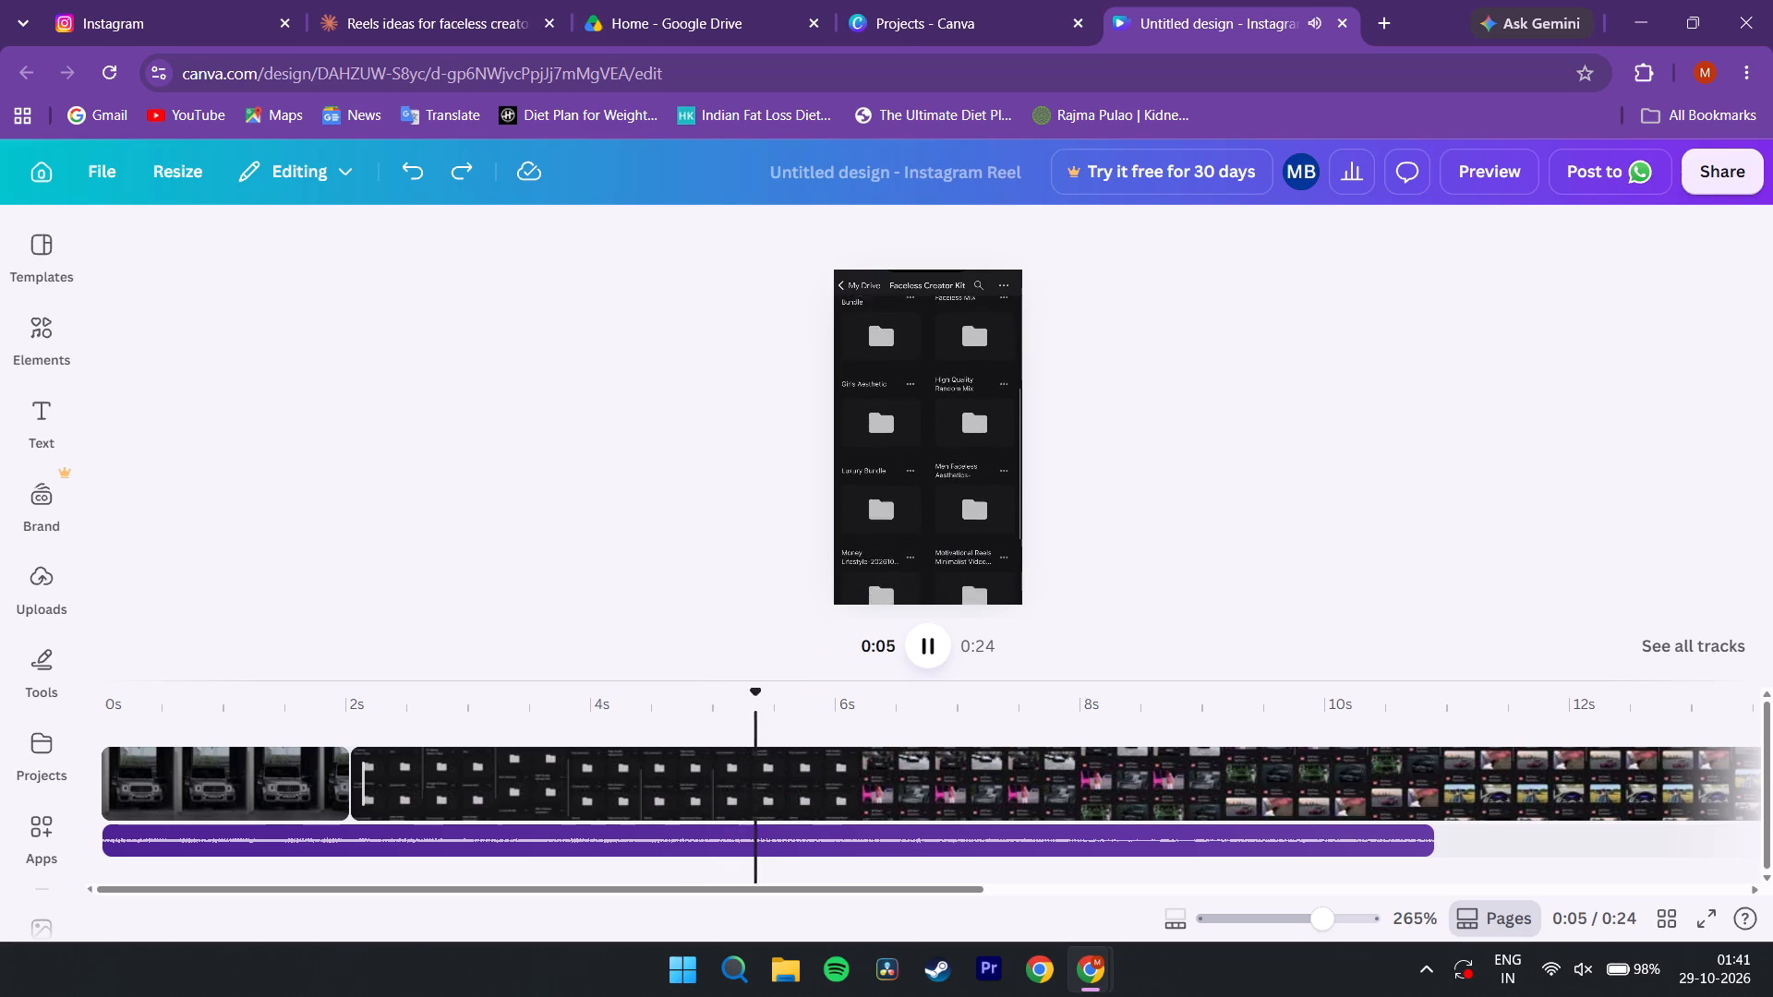
key("space")
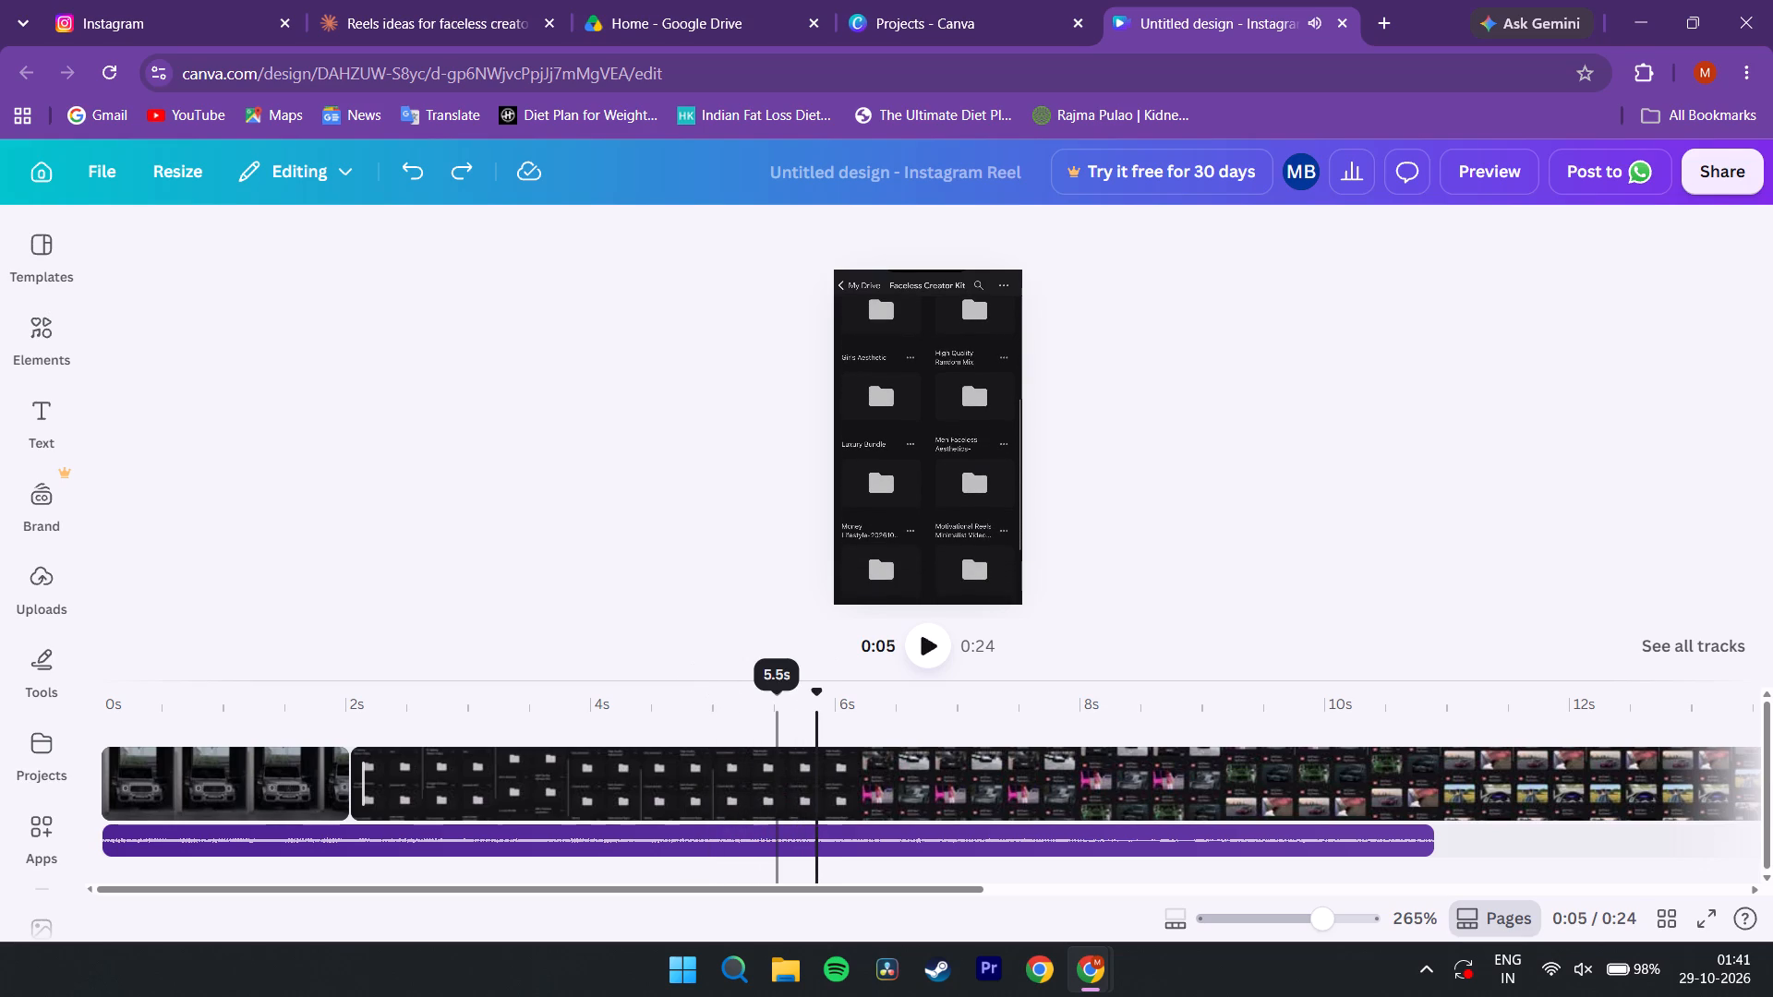
left_click_drag(815, 688, 715, 704)
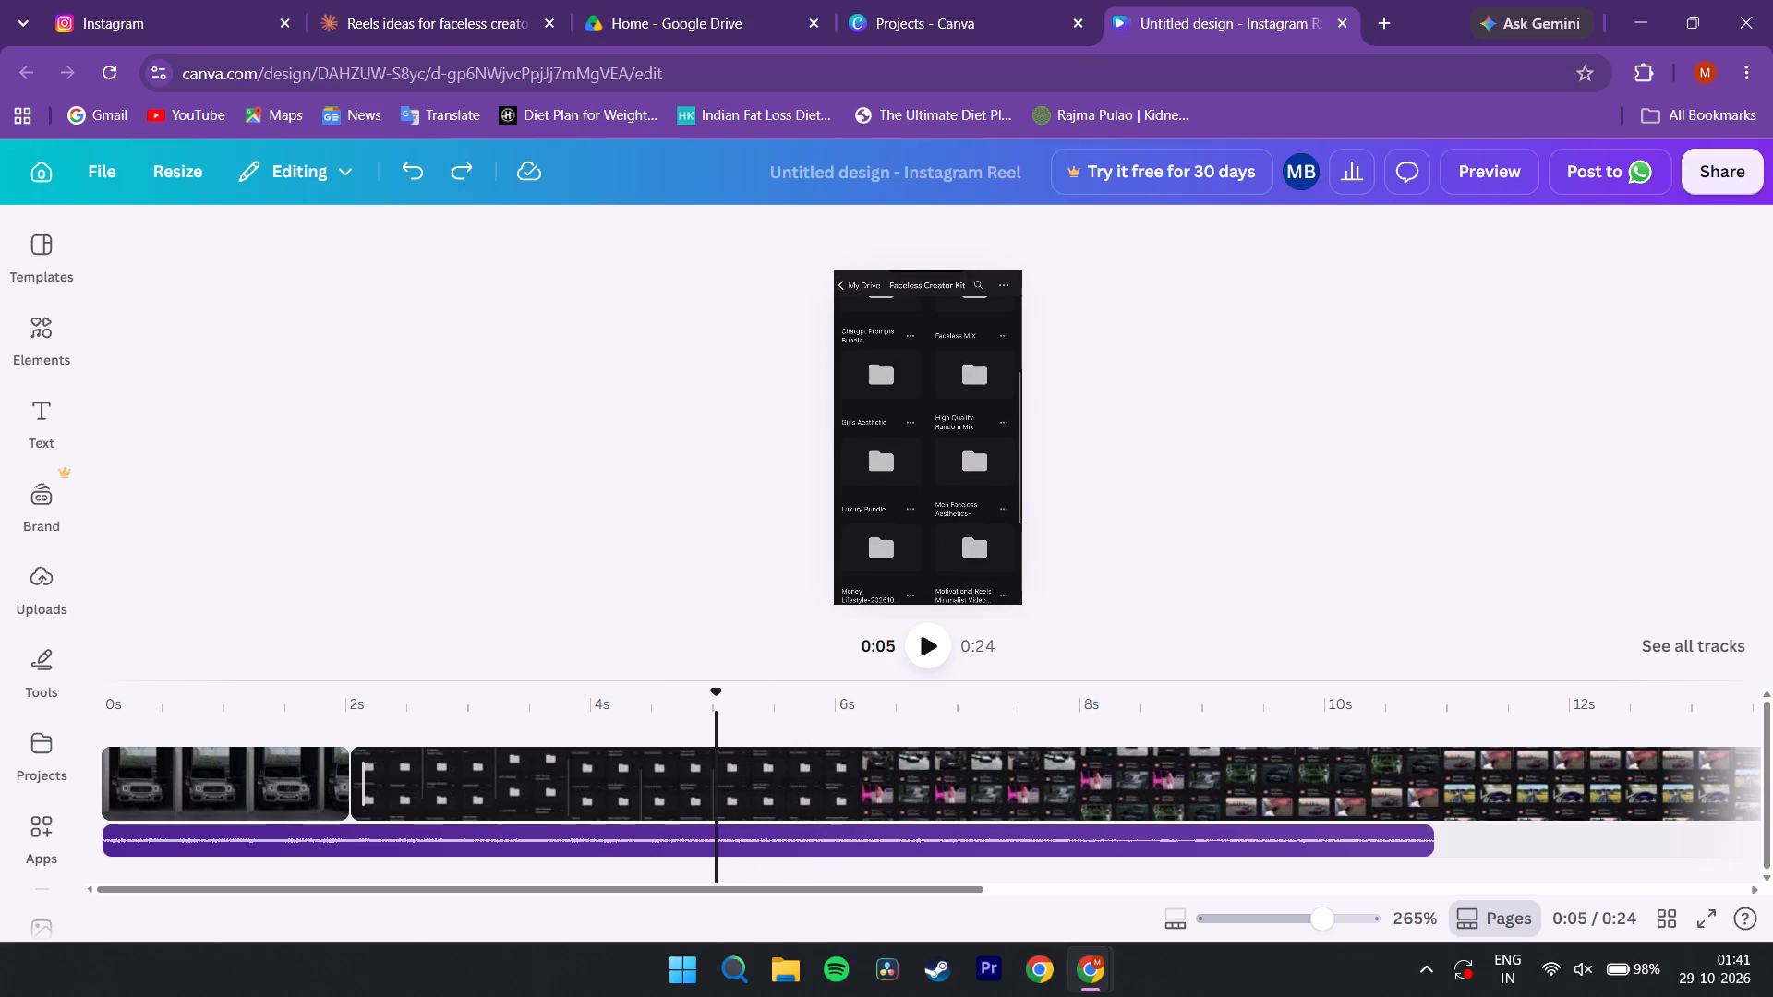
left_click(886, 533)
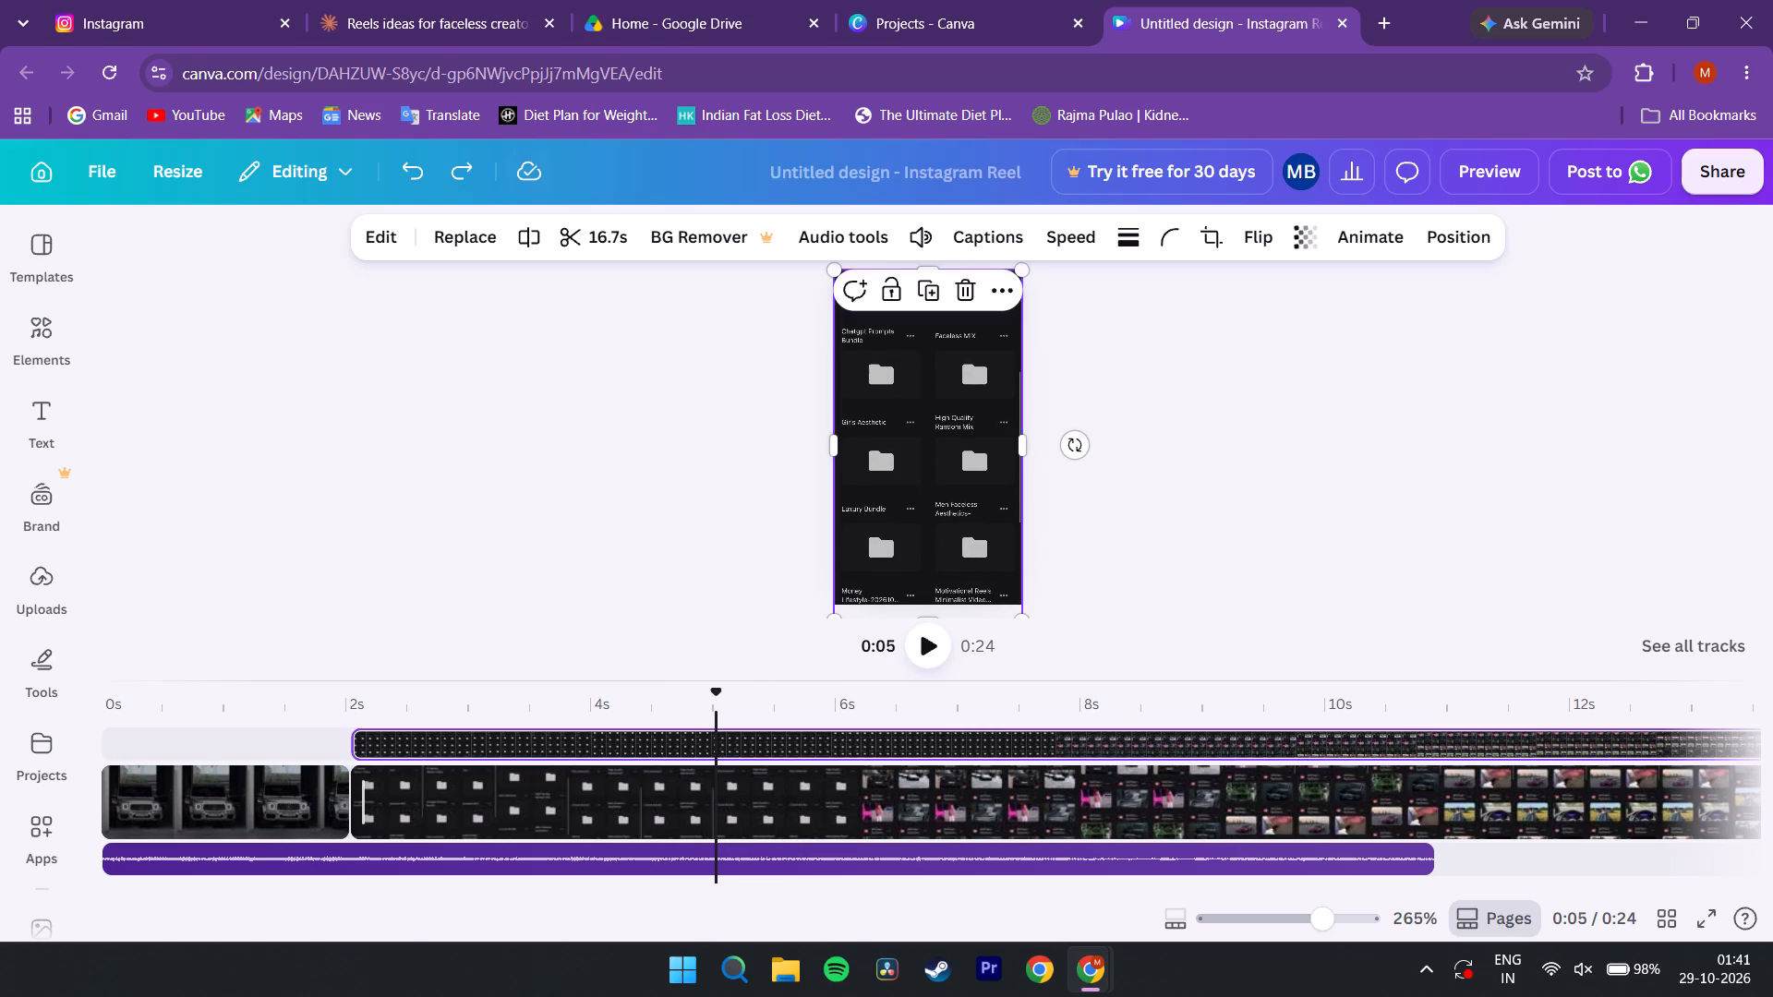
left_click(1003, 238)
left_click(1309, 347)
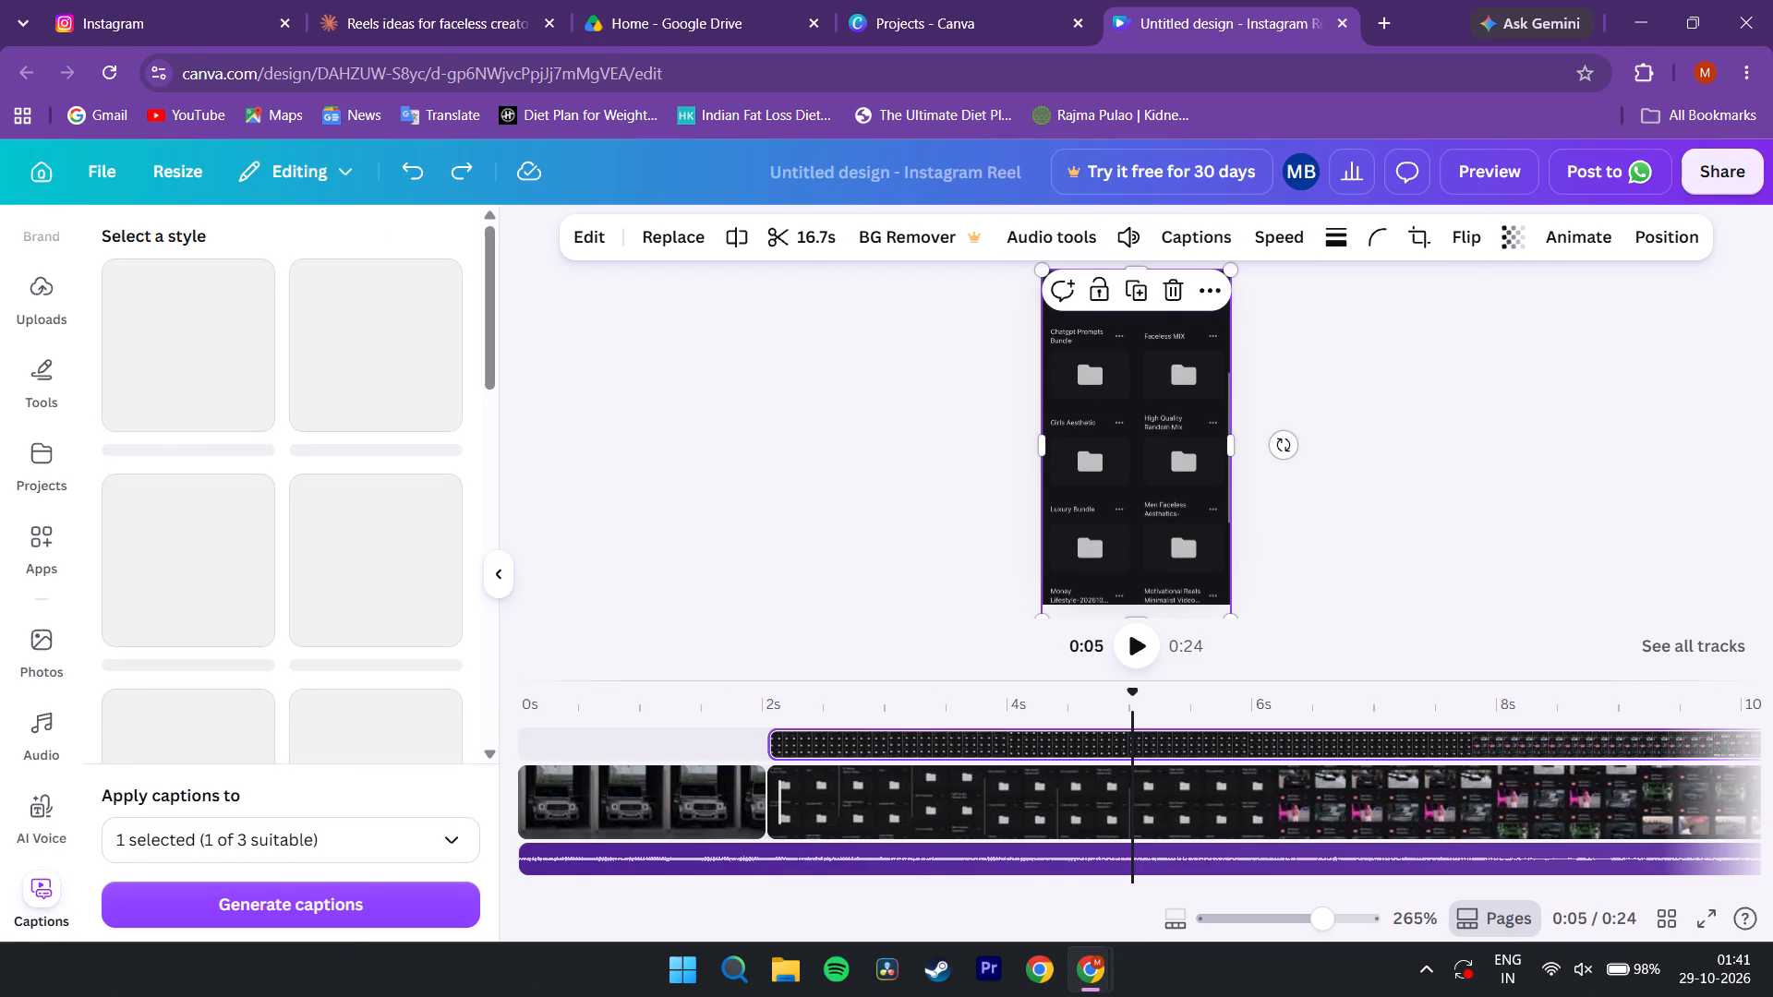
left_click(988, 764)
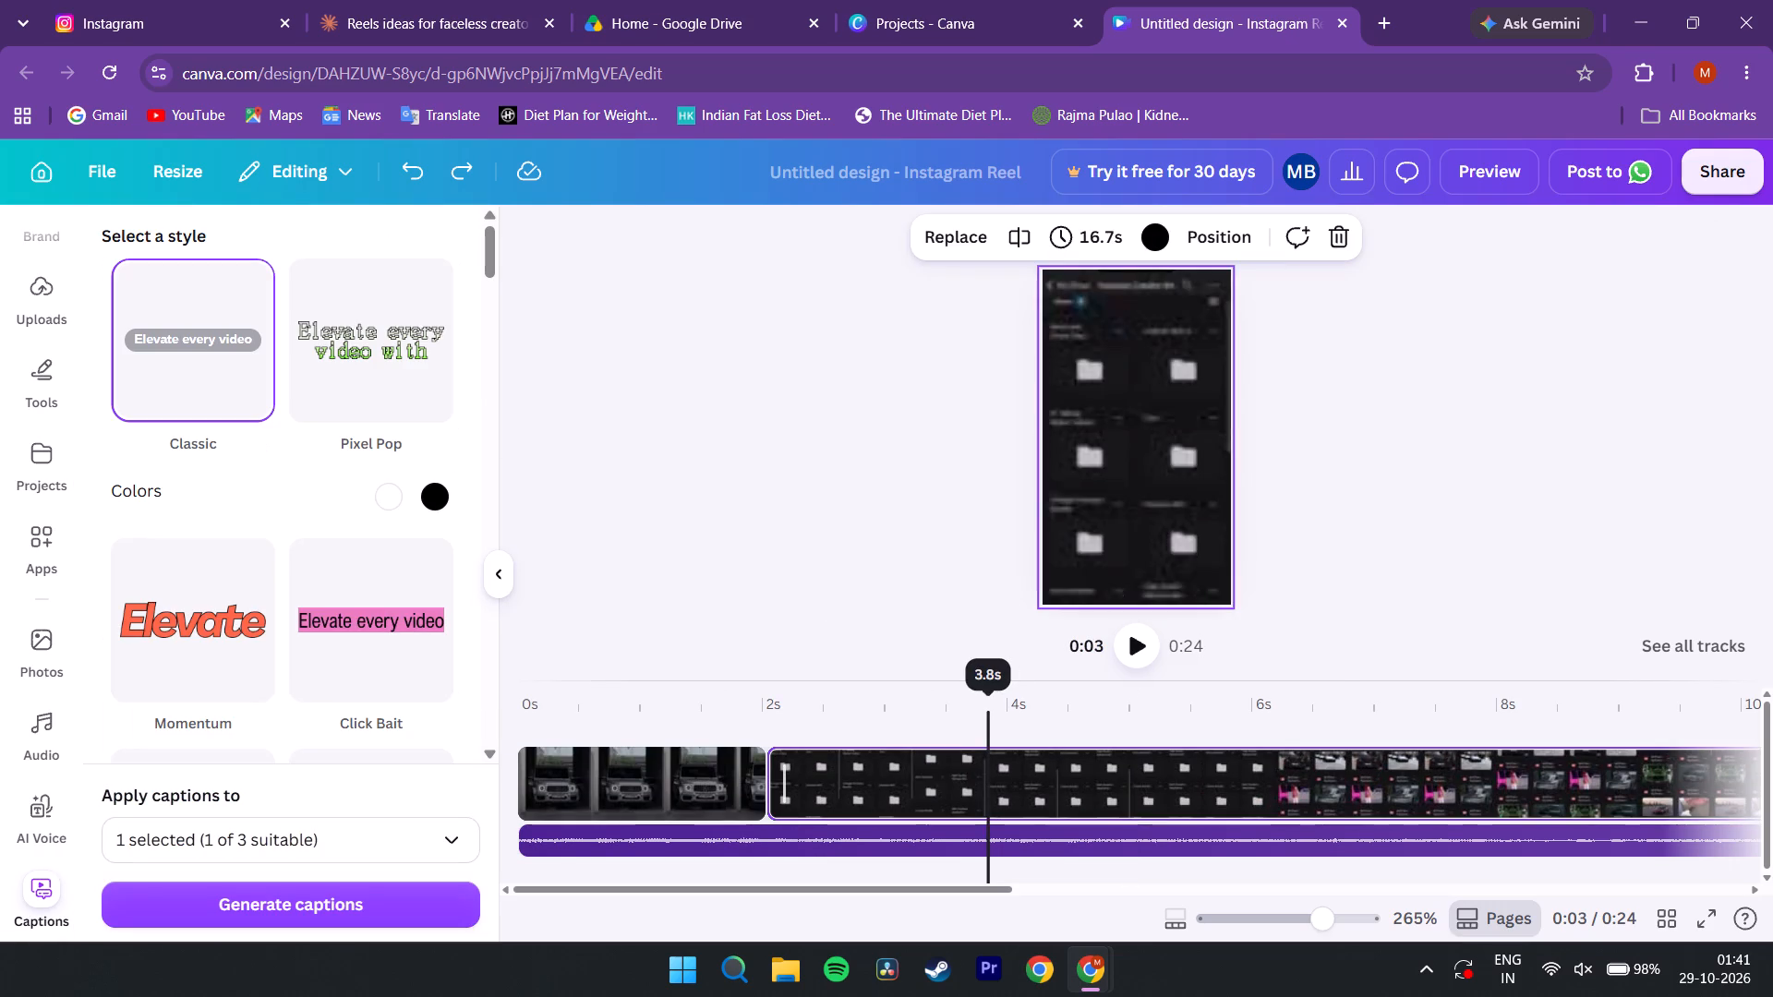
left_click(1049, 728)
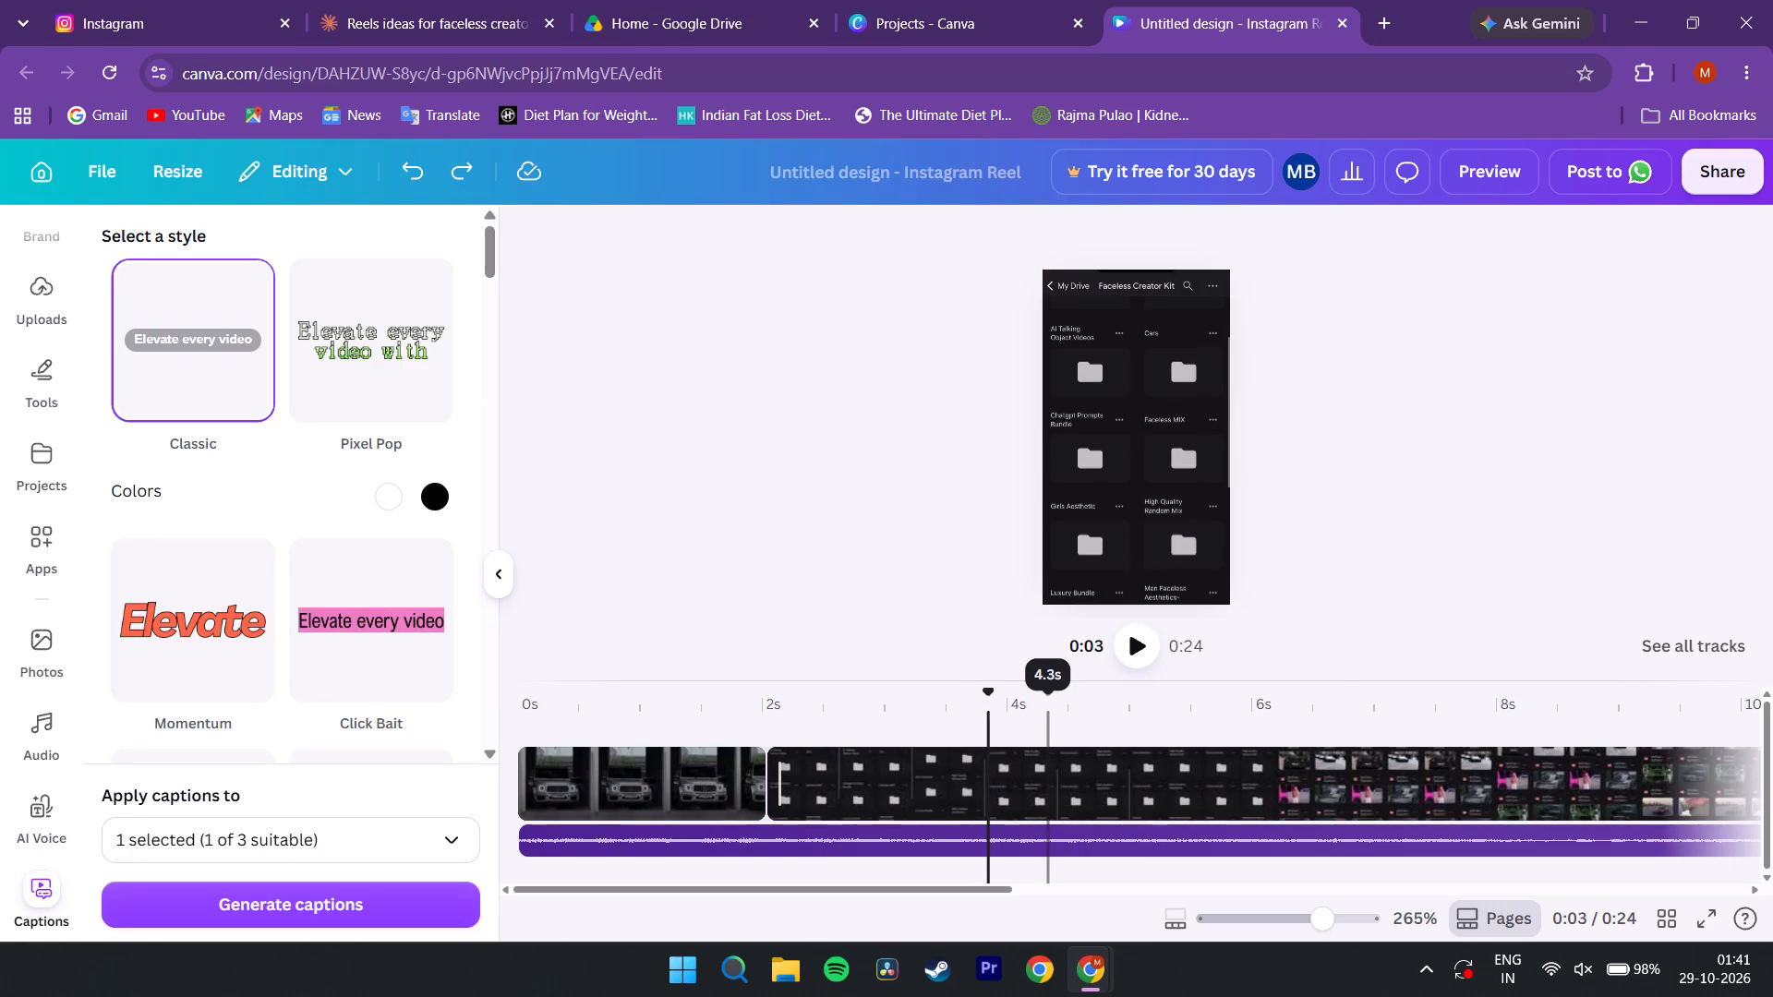
Set the video speed of the Faceless Creator Kit screen recording to 2.
left_click(1135, 439)
left_click(1265, 232)
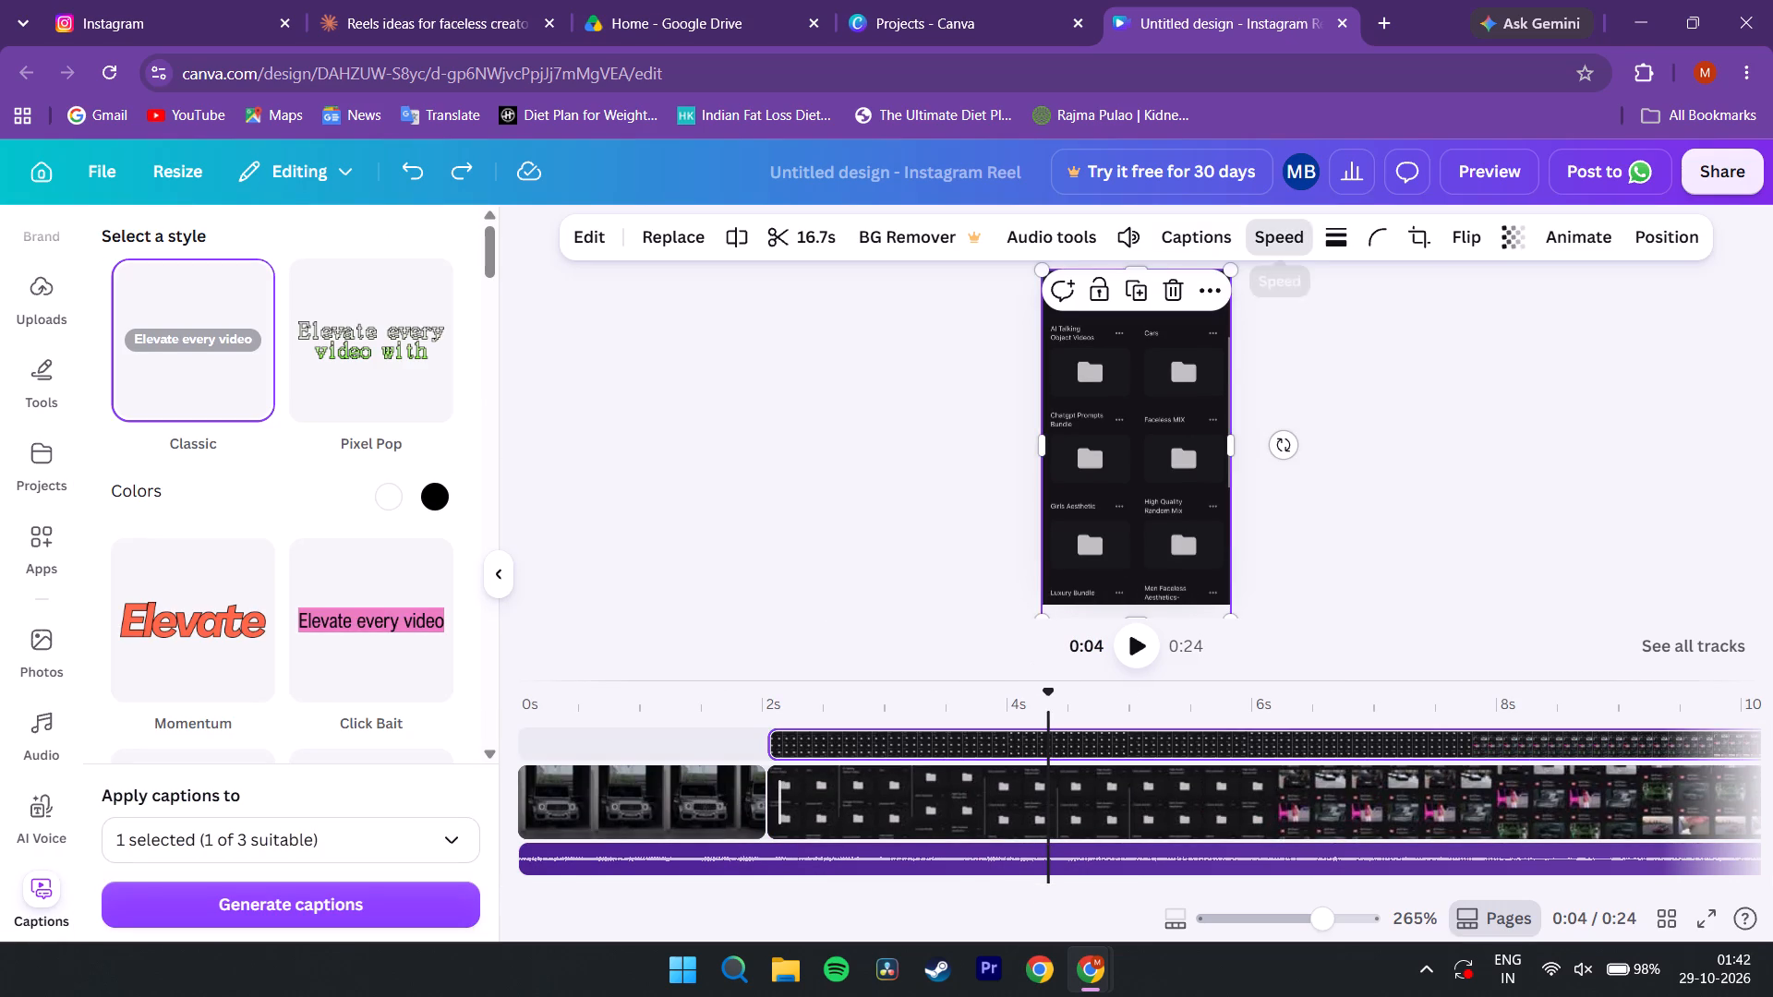
left_click_drag(1229, 333, 1283, 342)
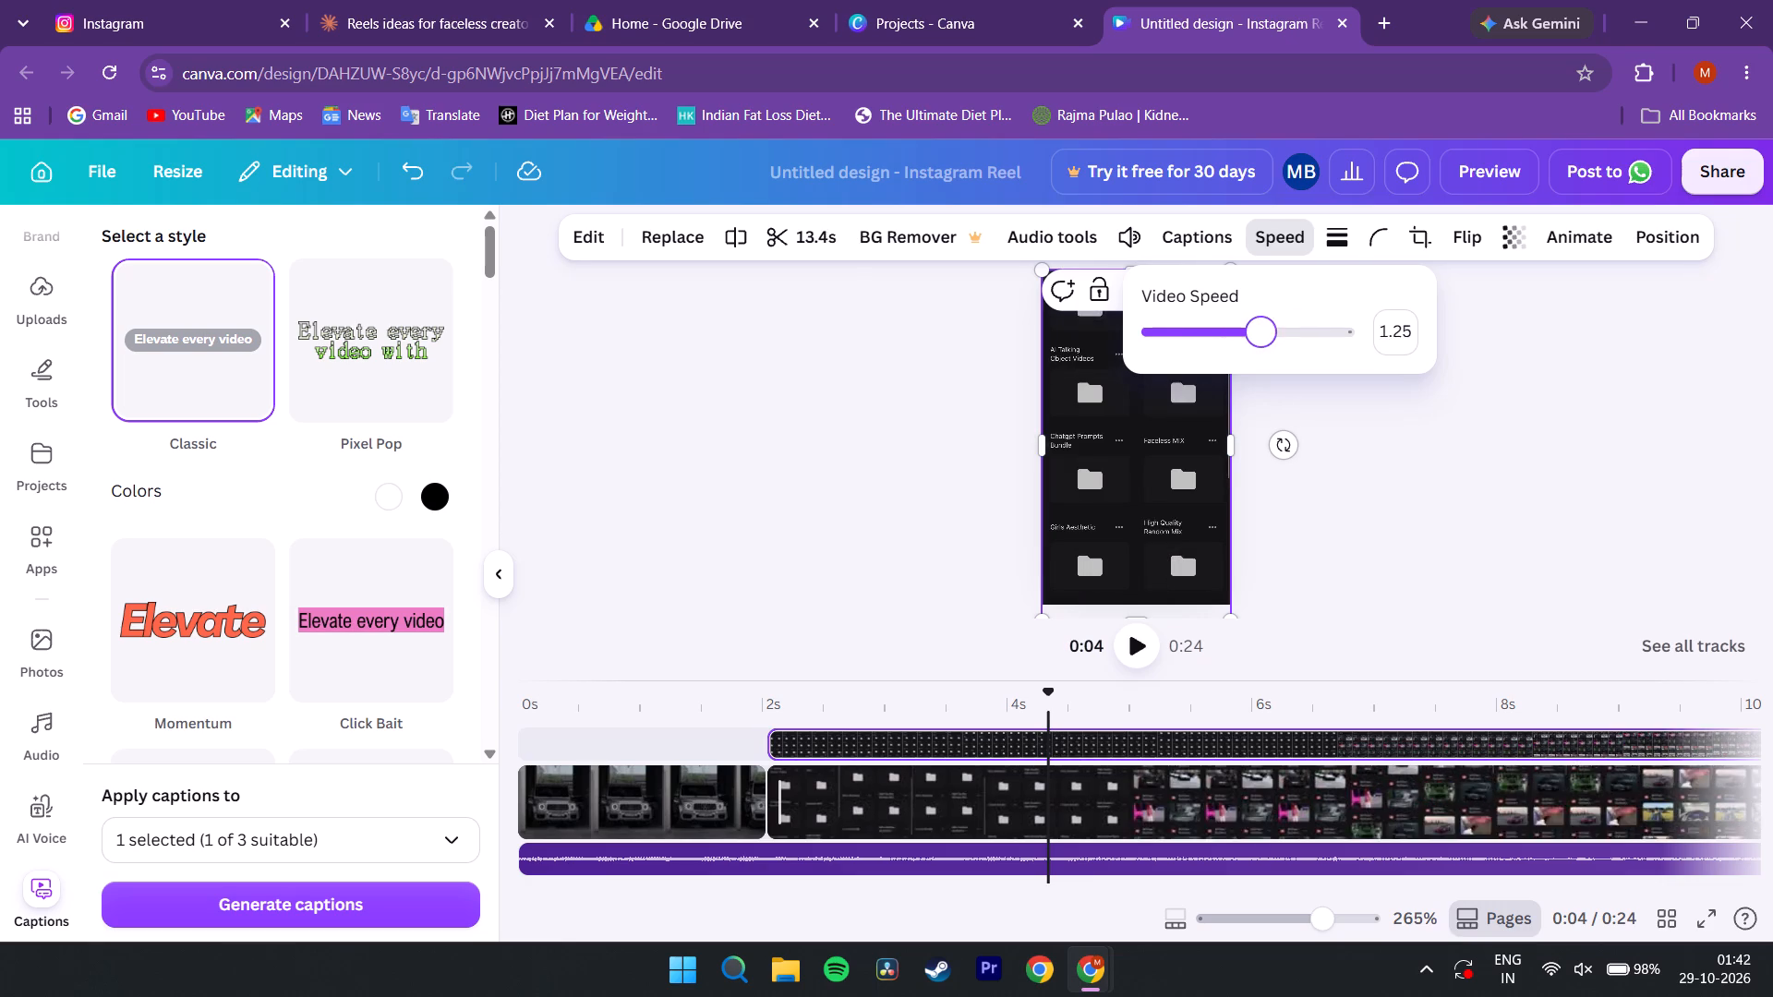
left_click_drag(1283, 342, 1498, 335)
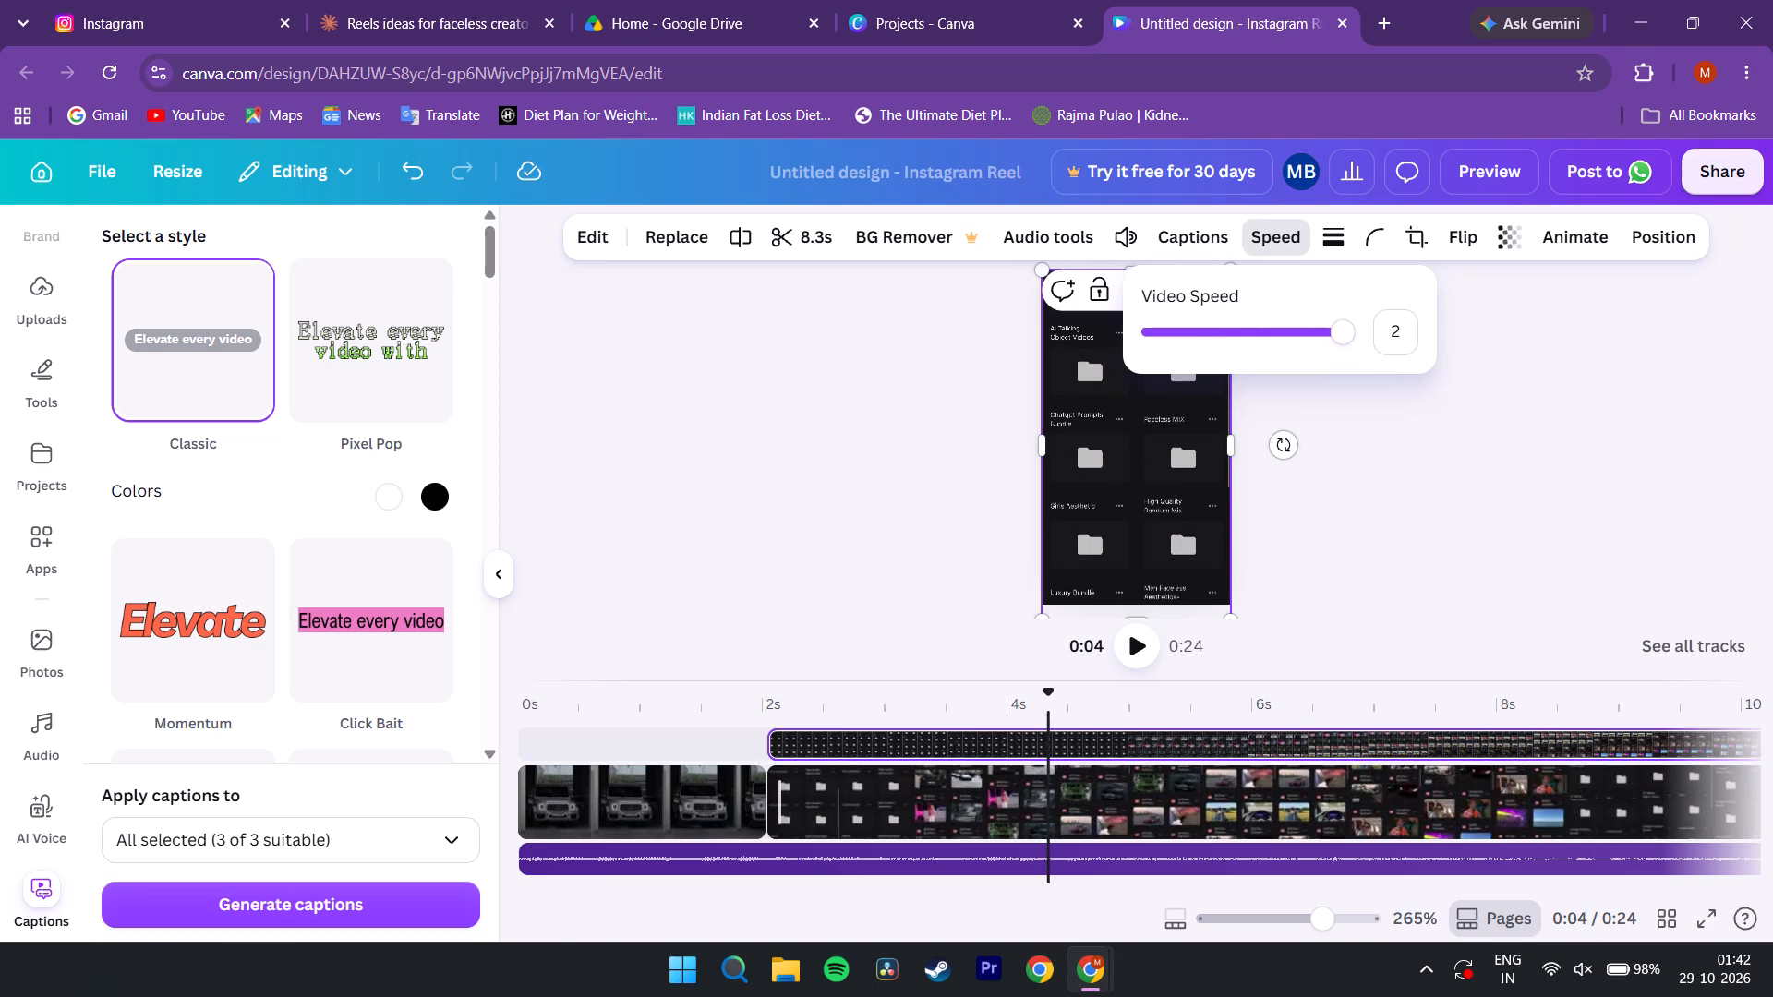
Play the sped-up screen recording from its start and split its page within the Luxury Bundle section, leaving a first part of 4.3 s.
left_click_drag(1047, 689, 782, 709)
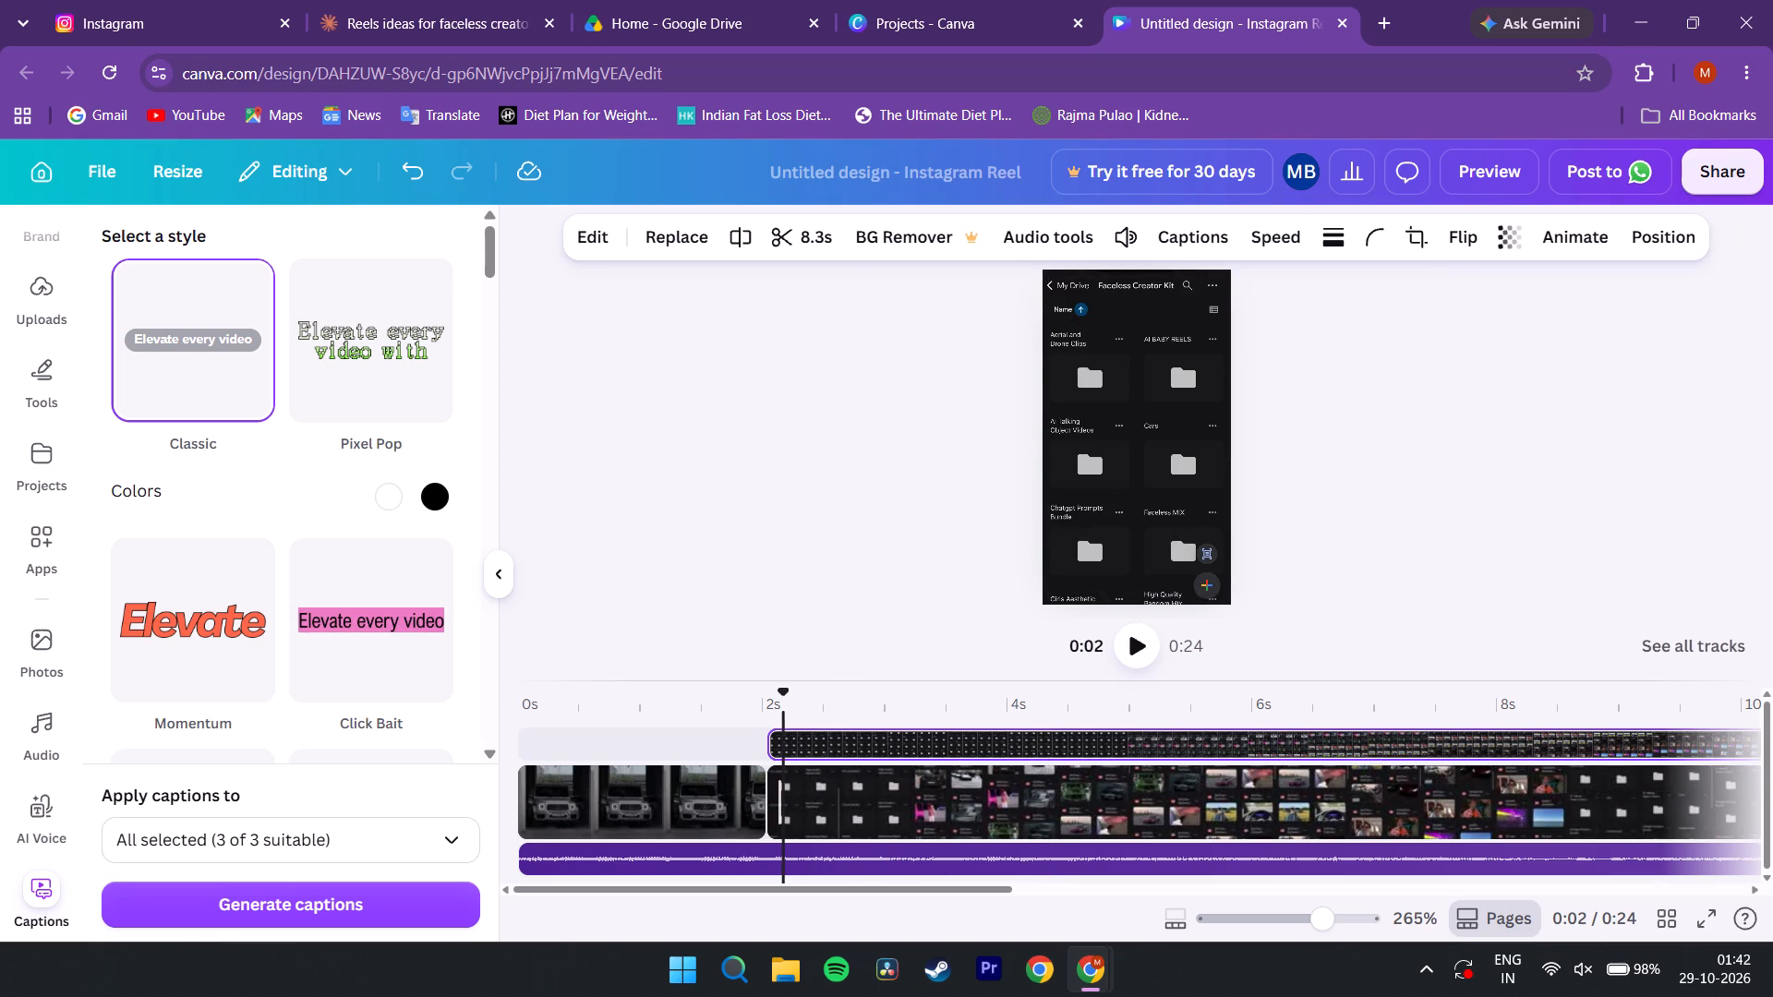
key("space")
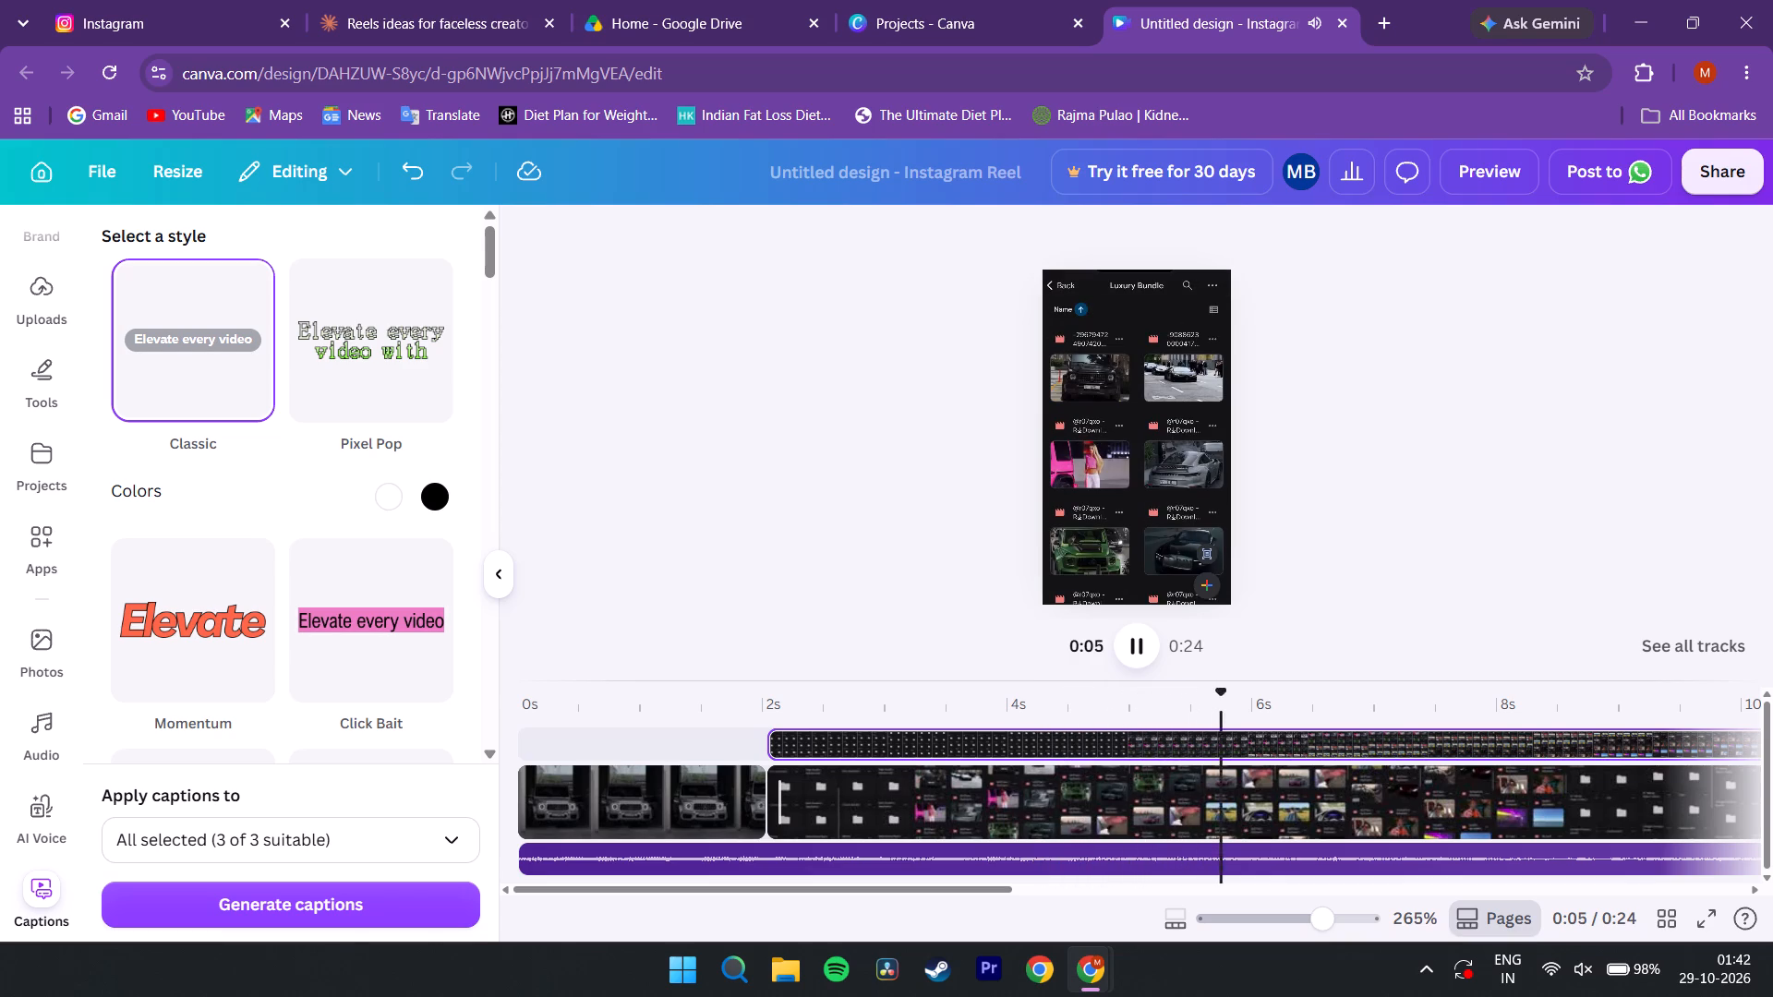
key("space")
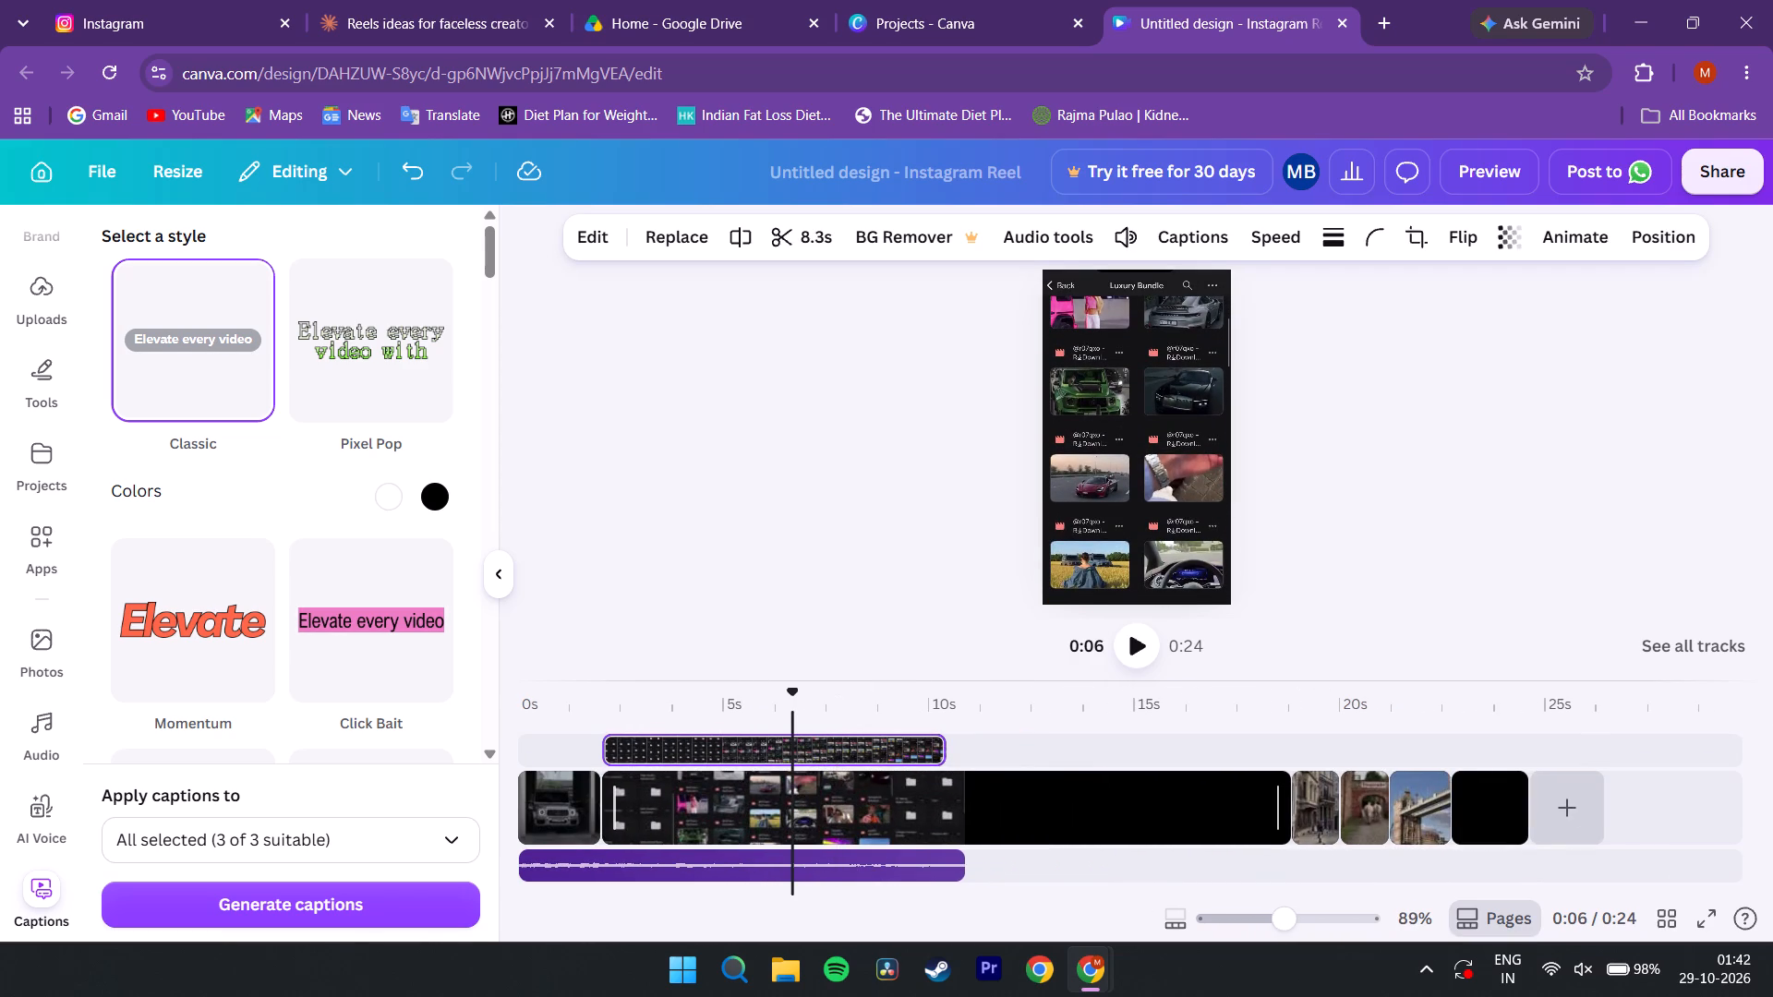
left_click_drag(790, 690, 818, 693)
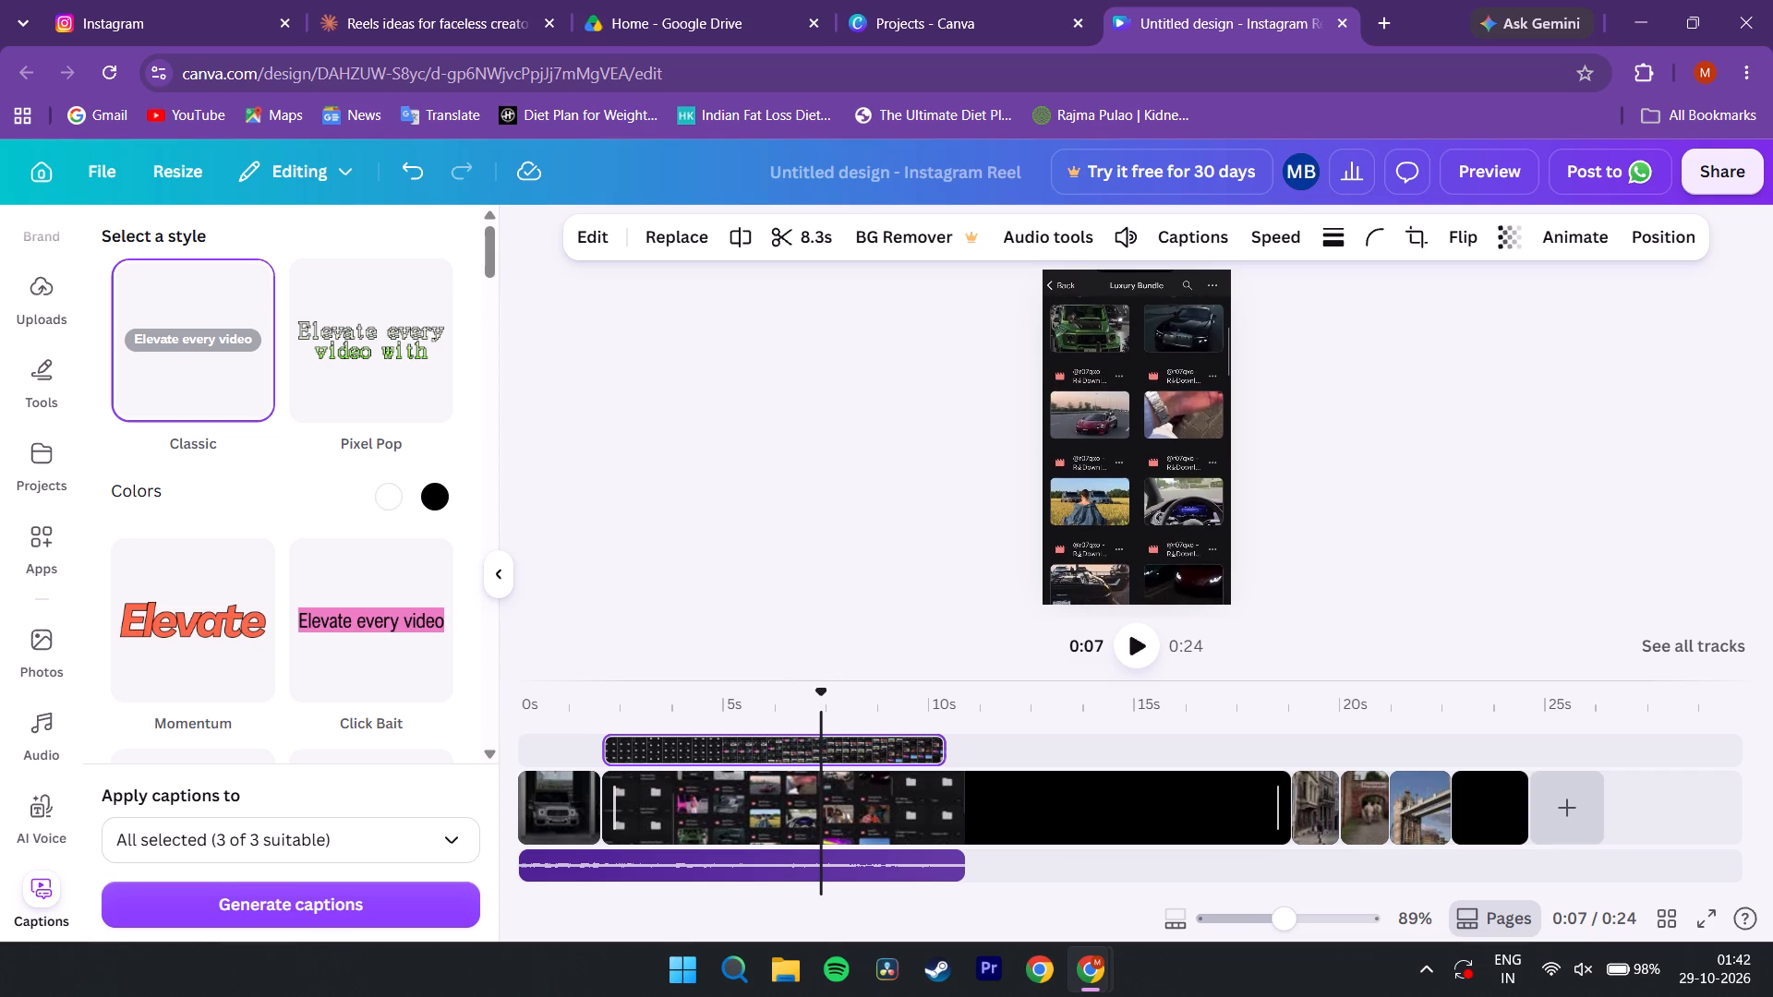
left_click(781, 821)
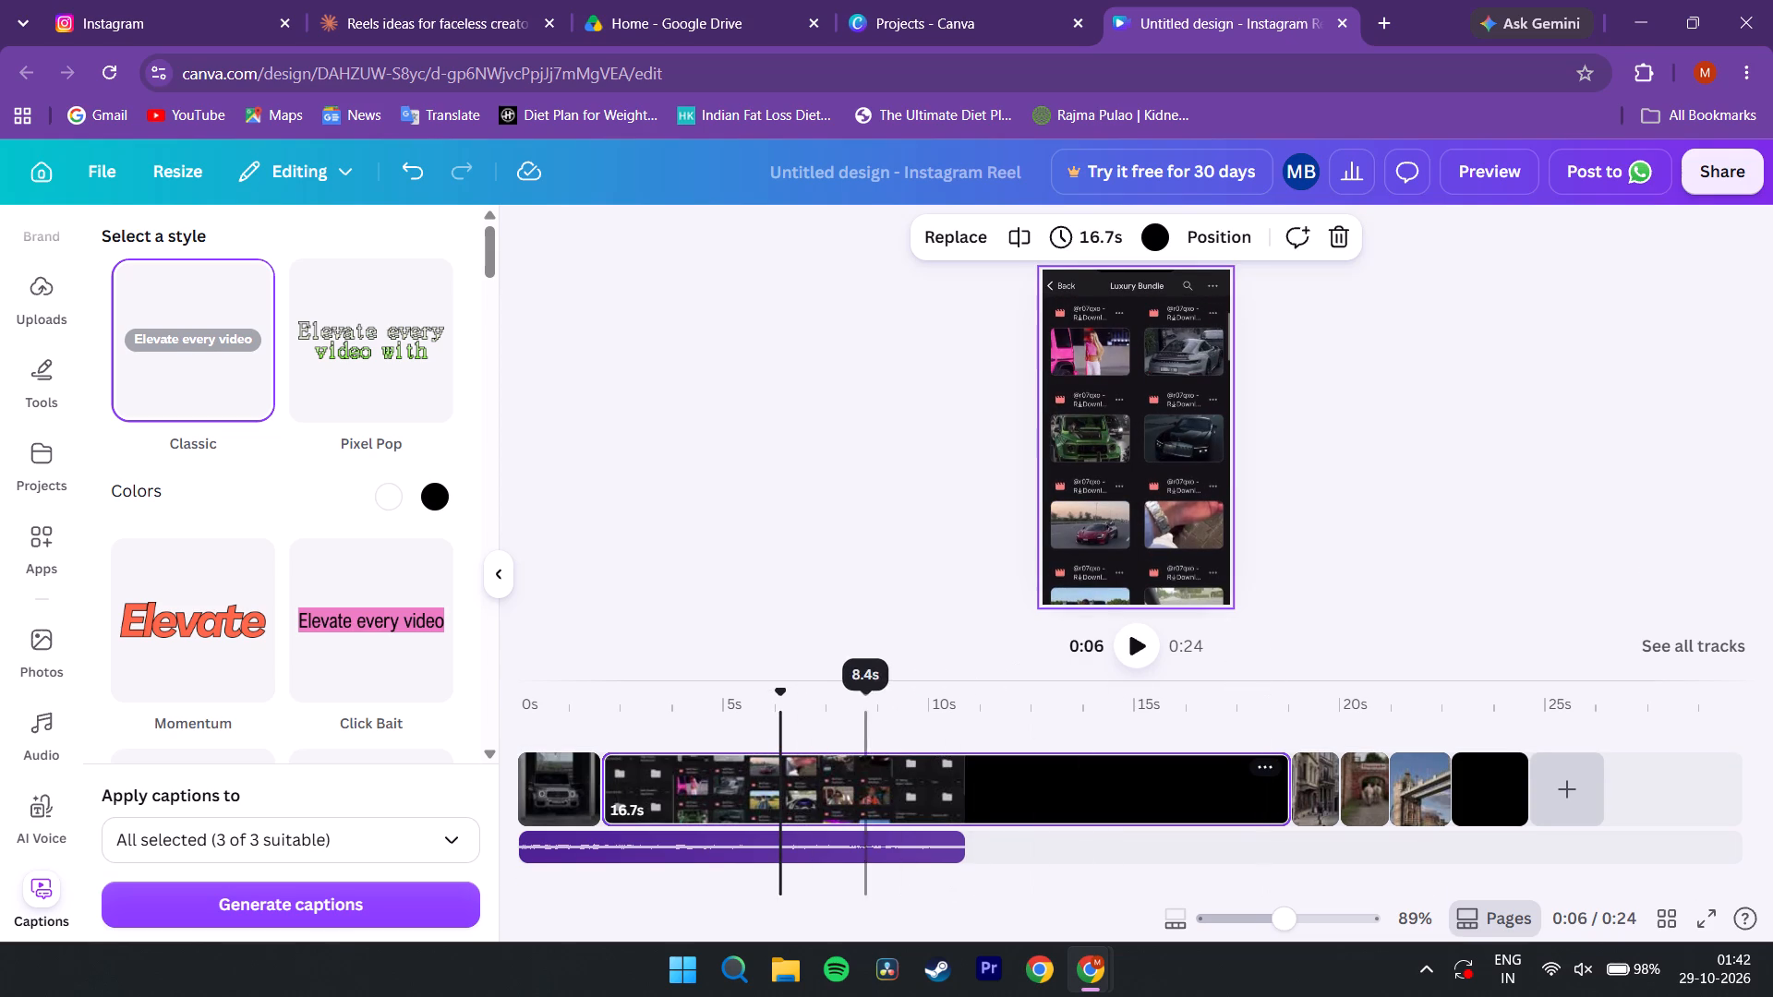
left_click(1016, 247)
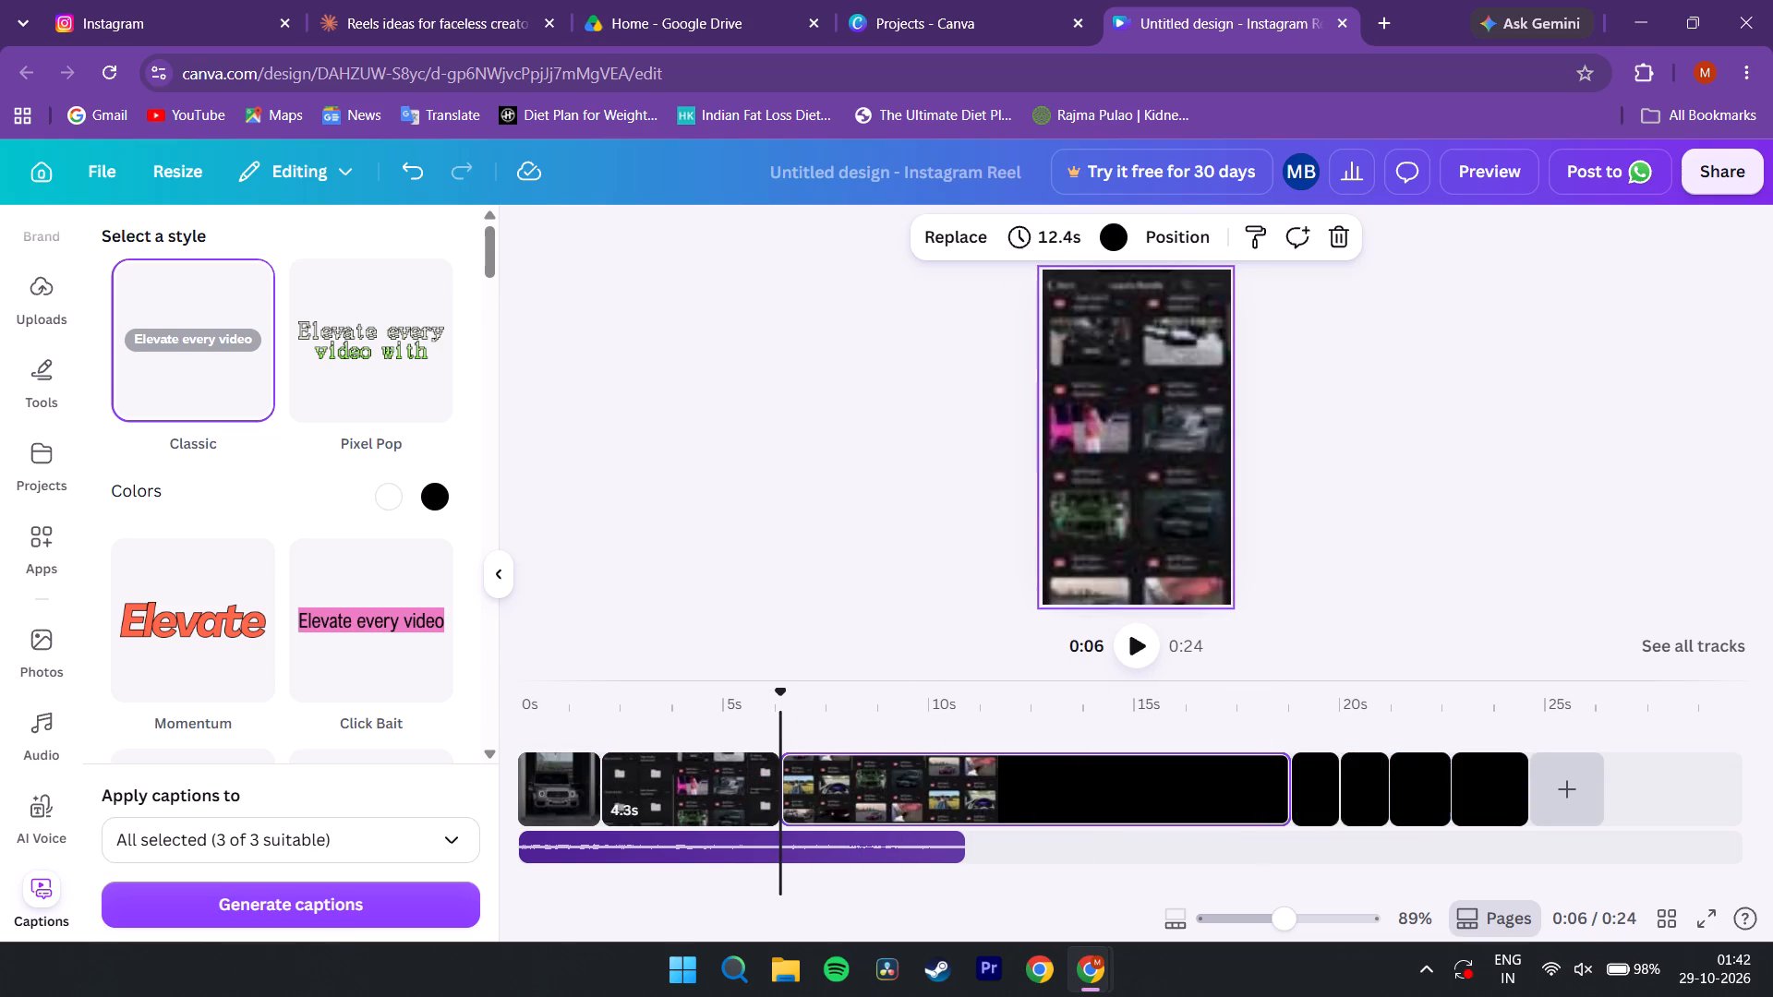
Review the screen recording across the split and delete the leftover 12.4 s page after it.
left_click_drag(778, 689, 623, 720)
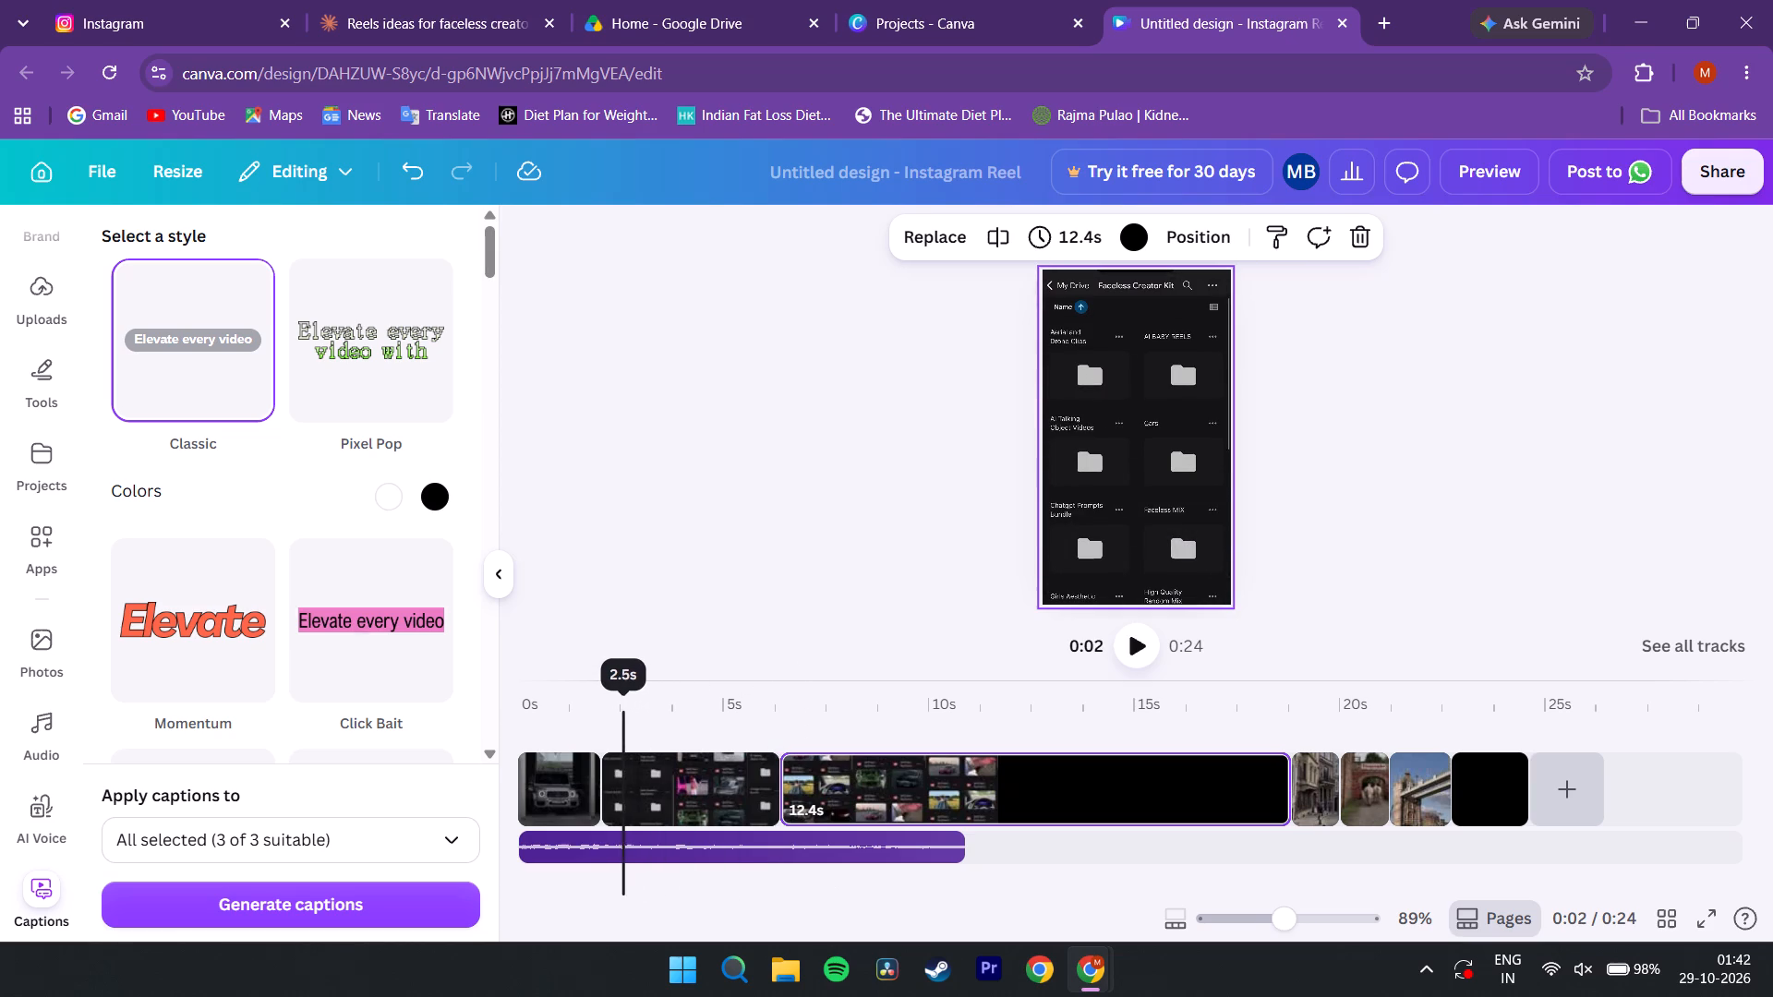
left_click_drag(623, 720, 742, 735)
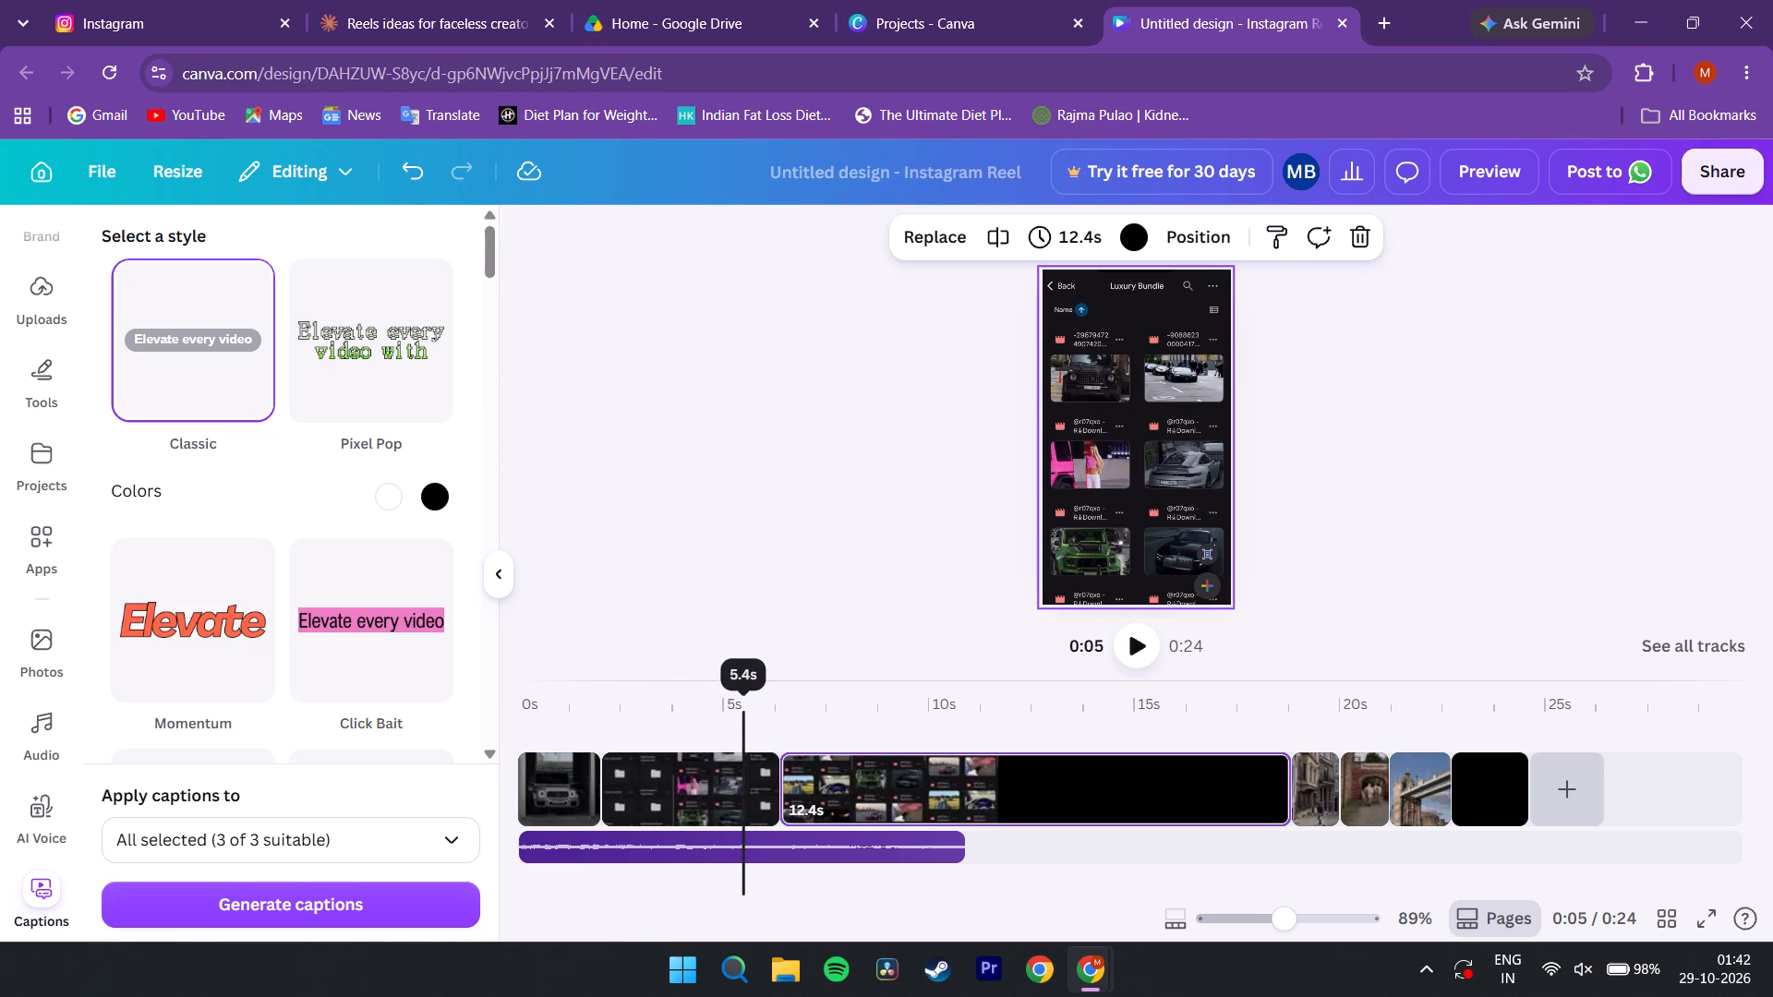
left_click_drag(742, 735, 605, 756)
key("space")
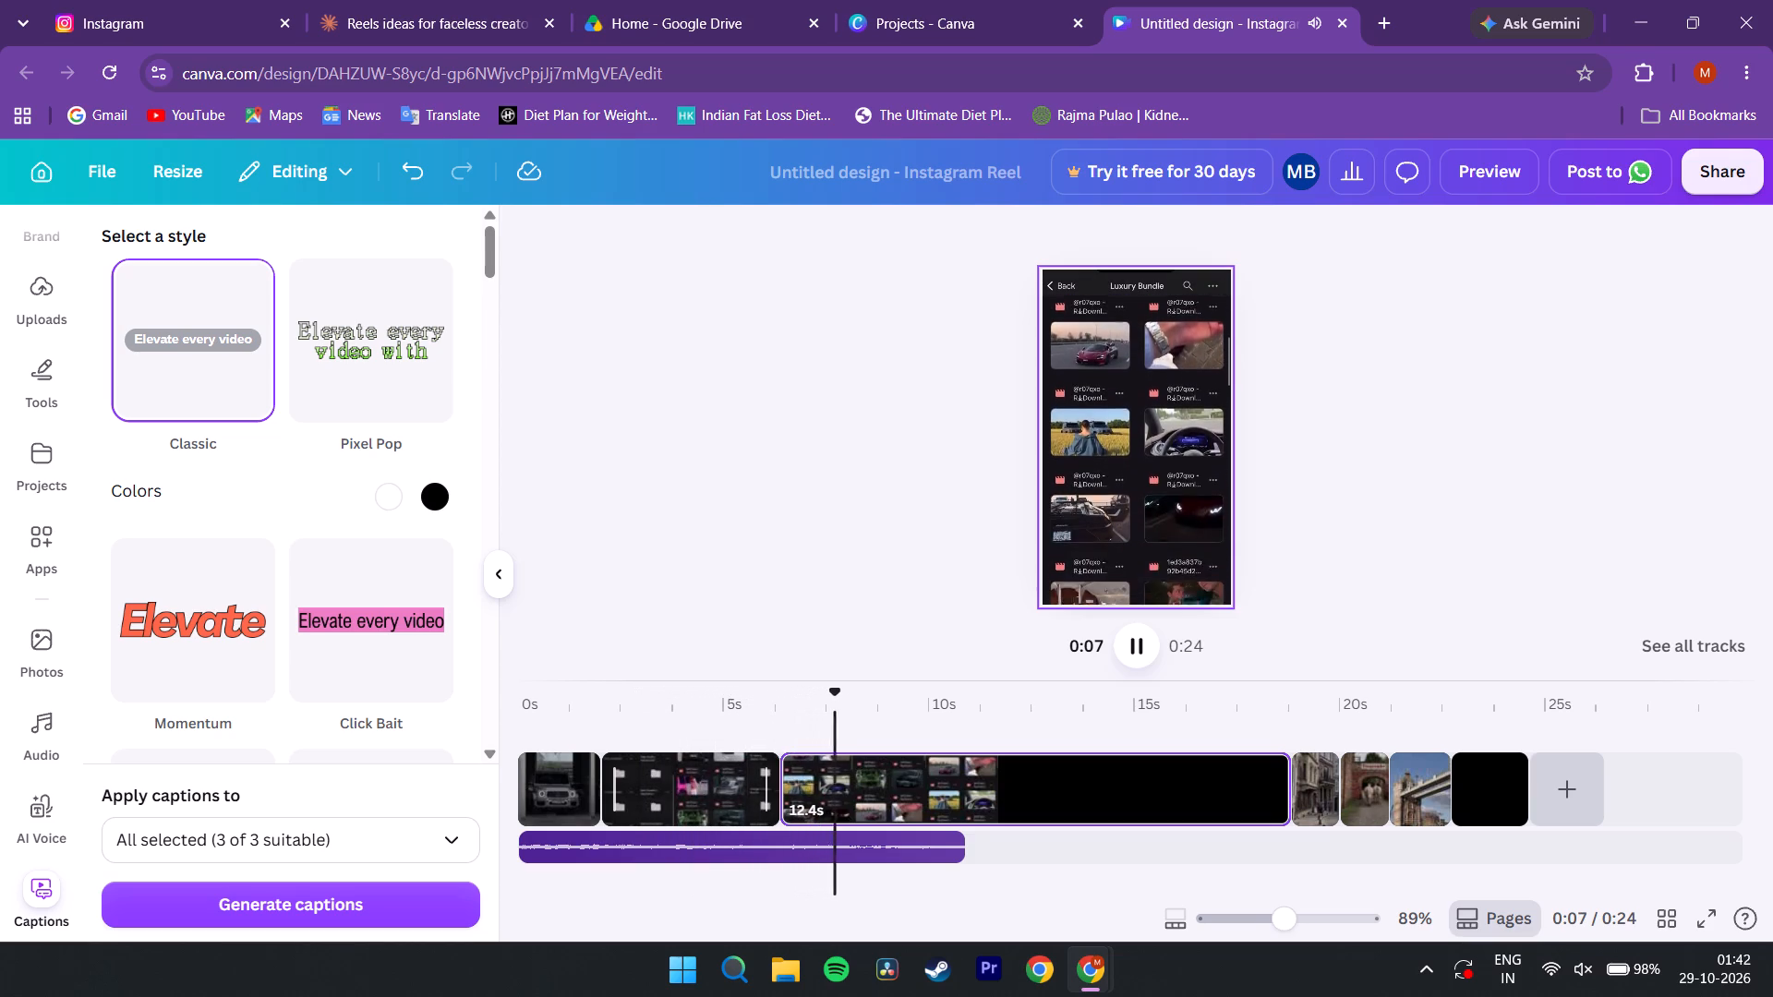
key("space")
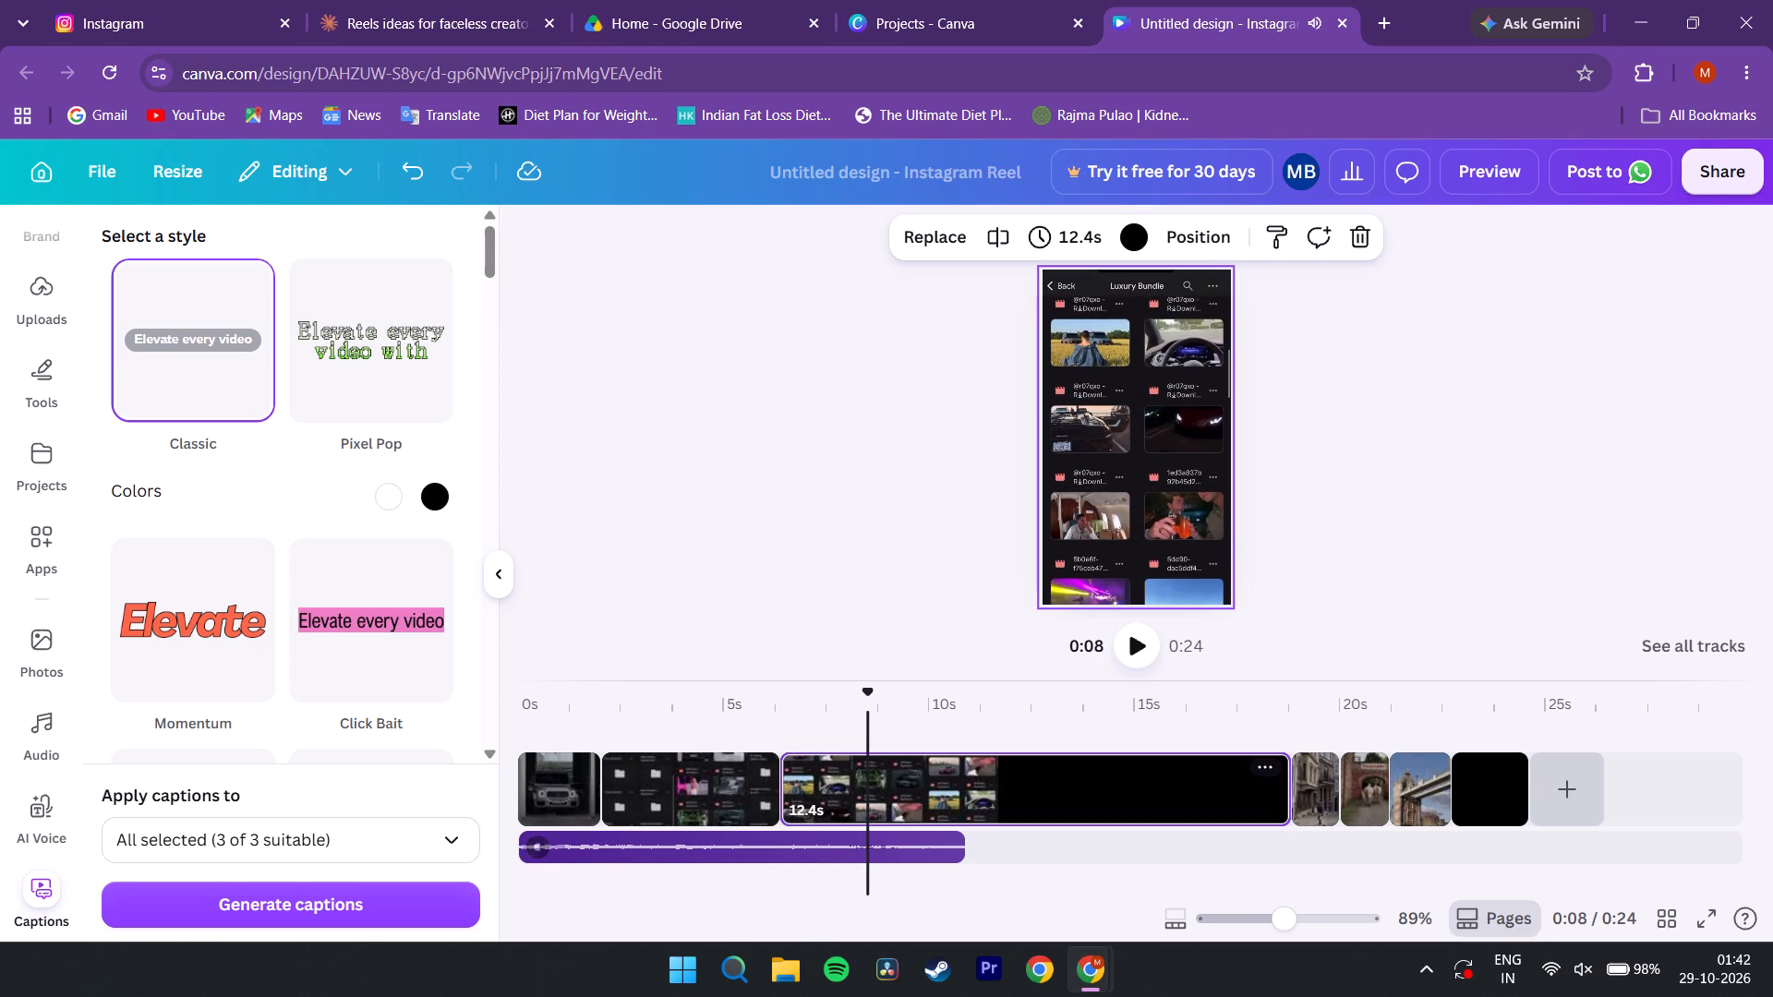
left_click(873, 783)
key("Delete")
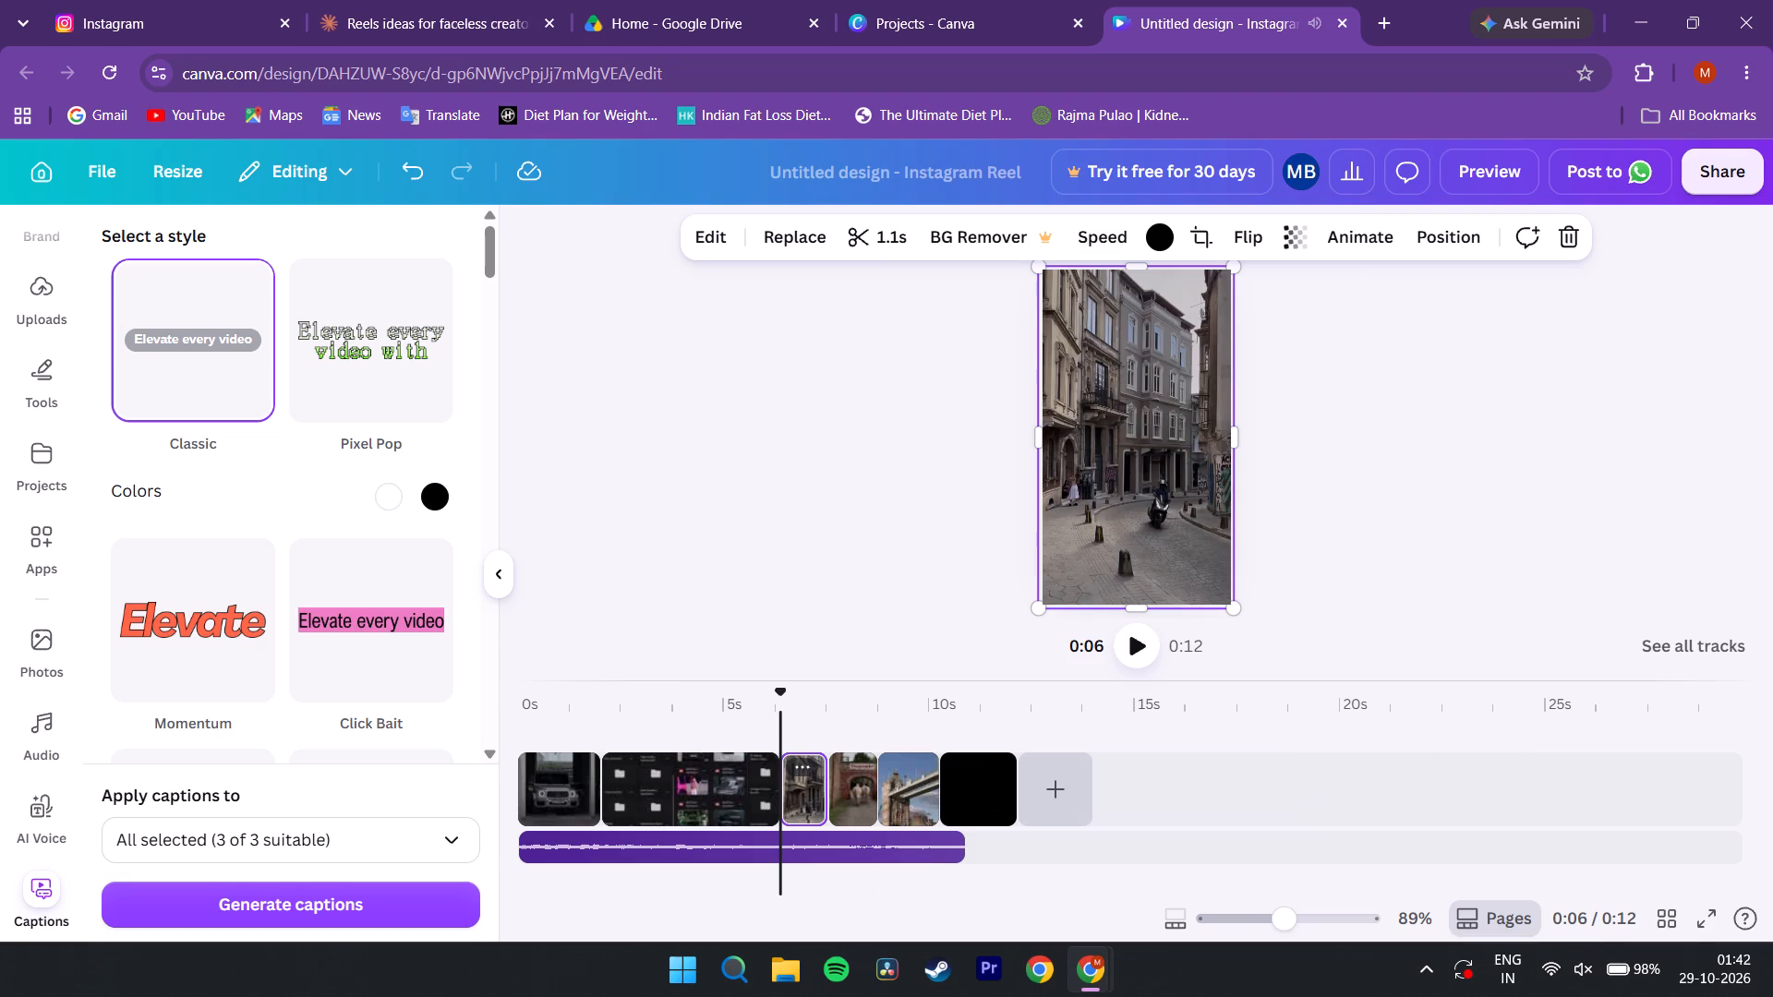
Replay the reel from its opening car clip through the Luxury Bundle section into the street clips to check the pacing against the audio.
left_click(779, 686)
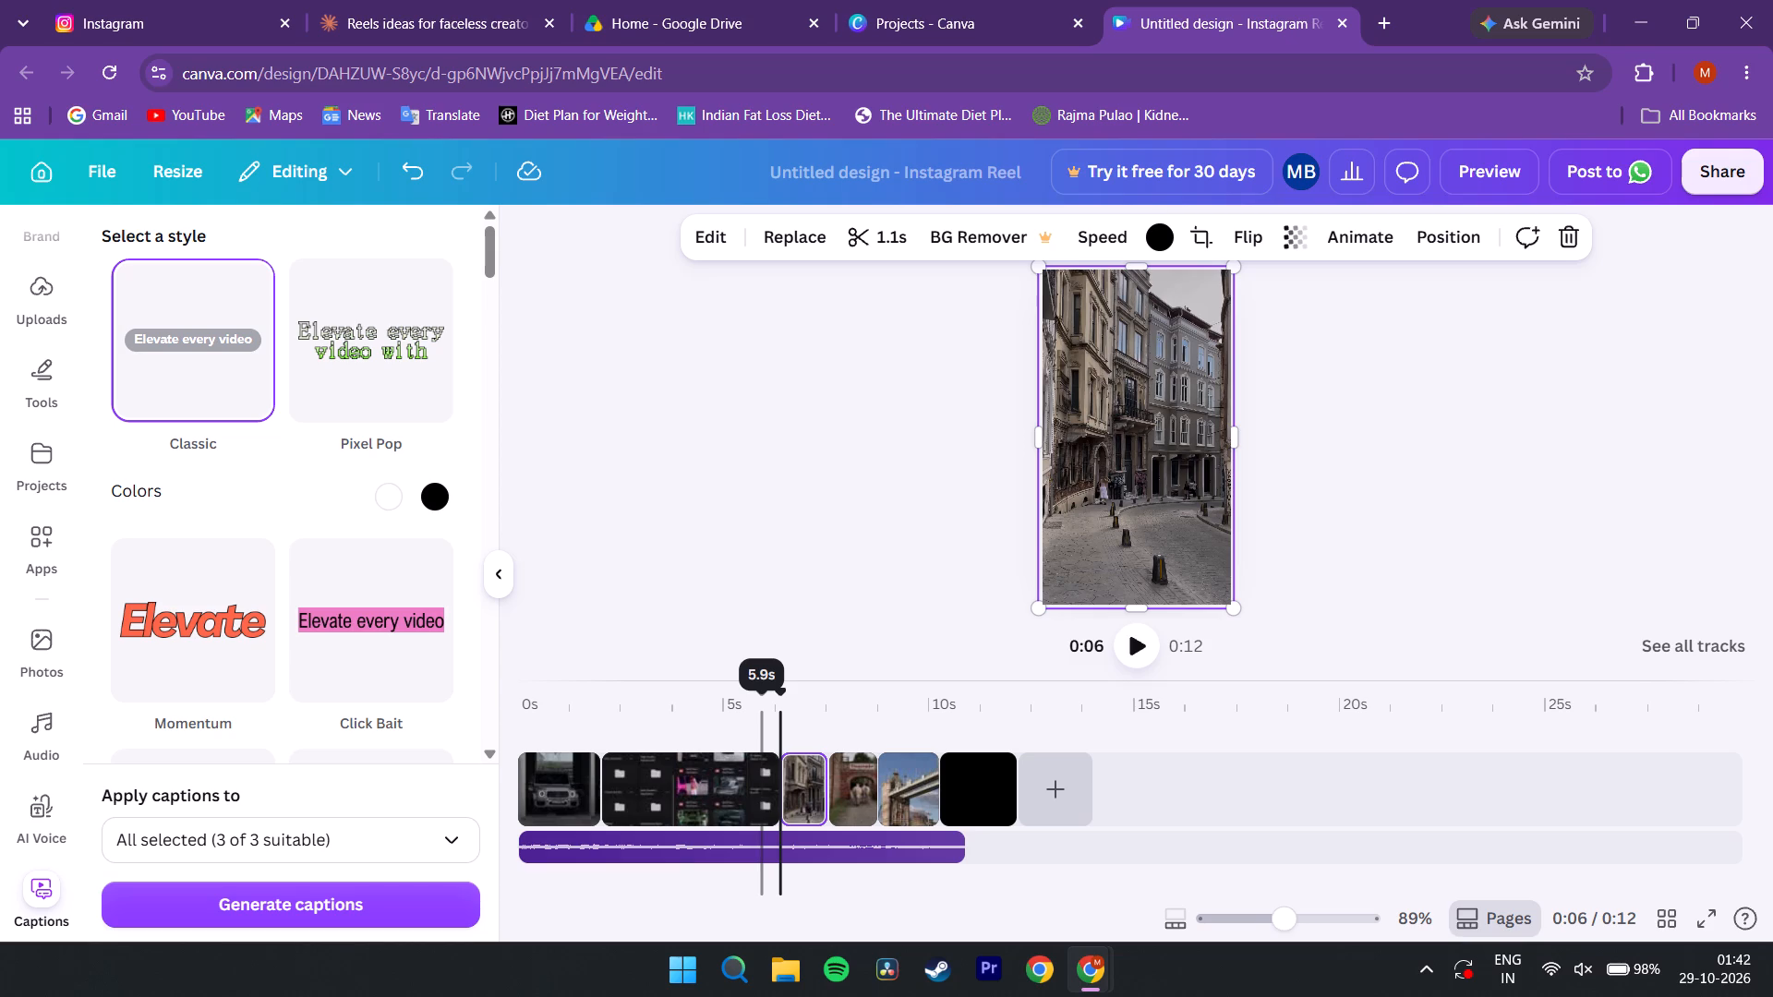
left_click_drag(780, 691, 724, 691)
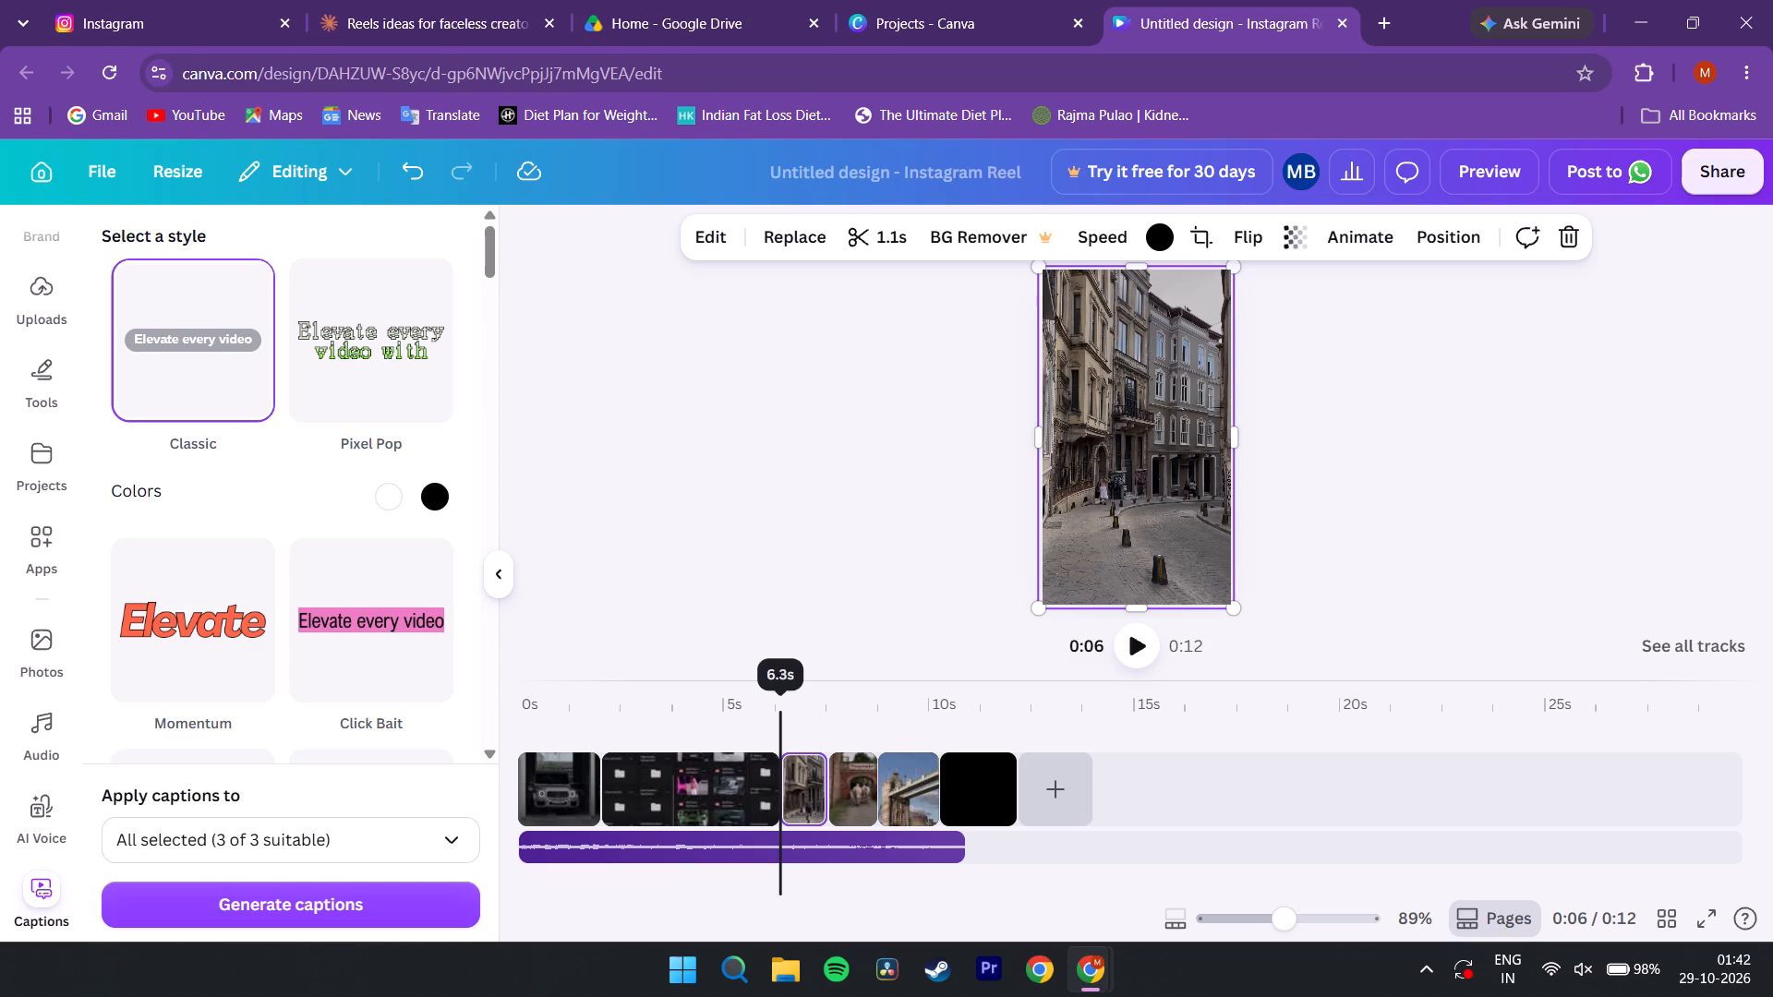
left_click_drag(724, 691, 640, 718)
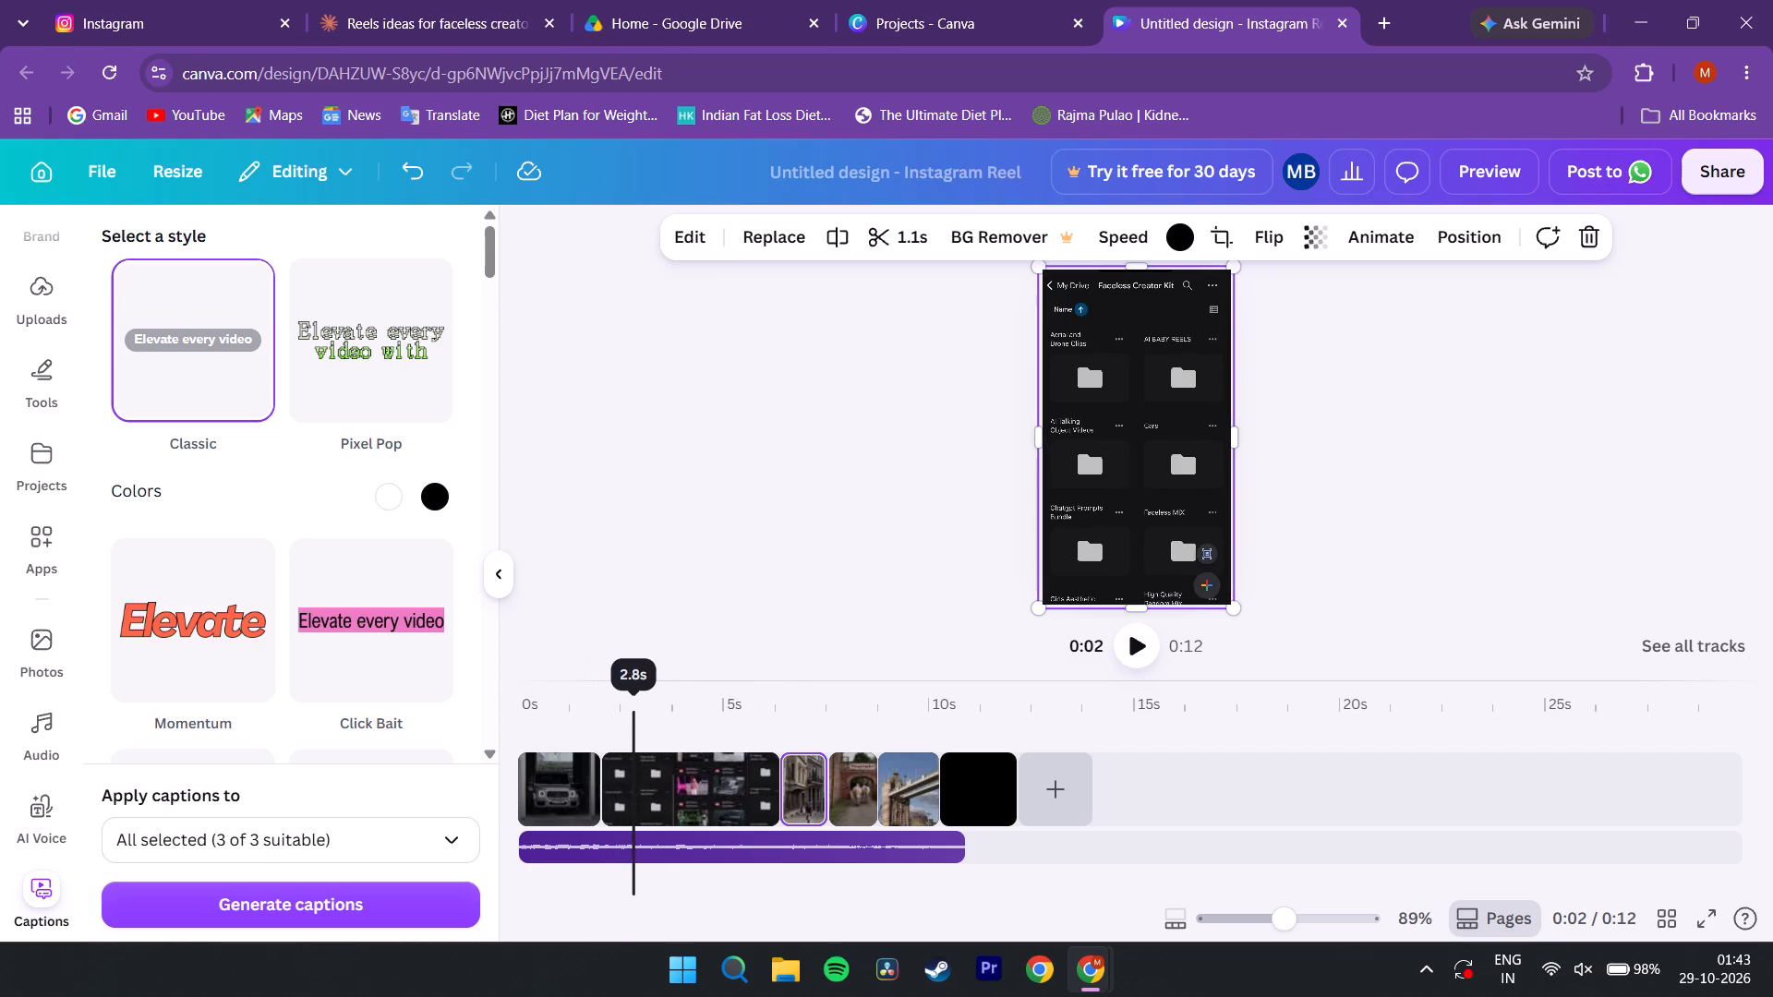
left_click_drag(640, 718, 536, 732)
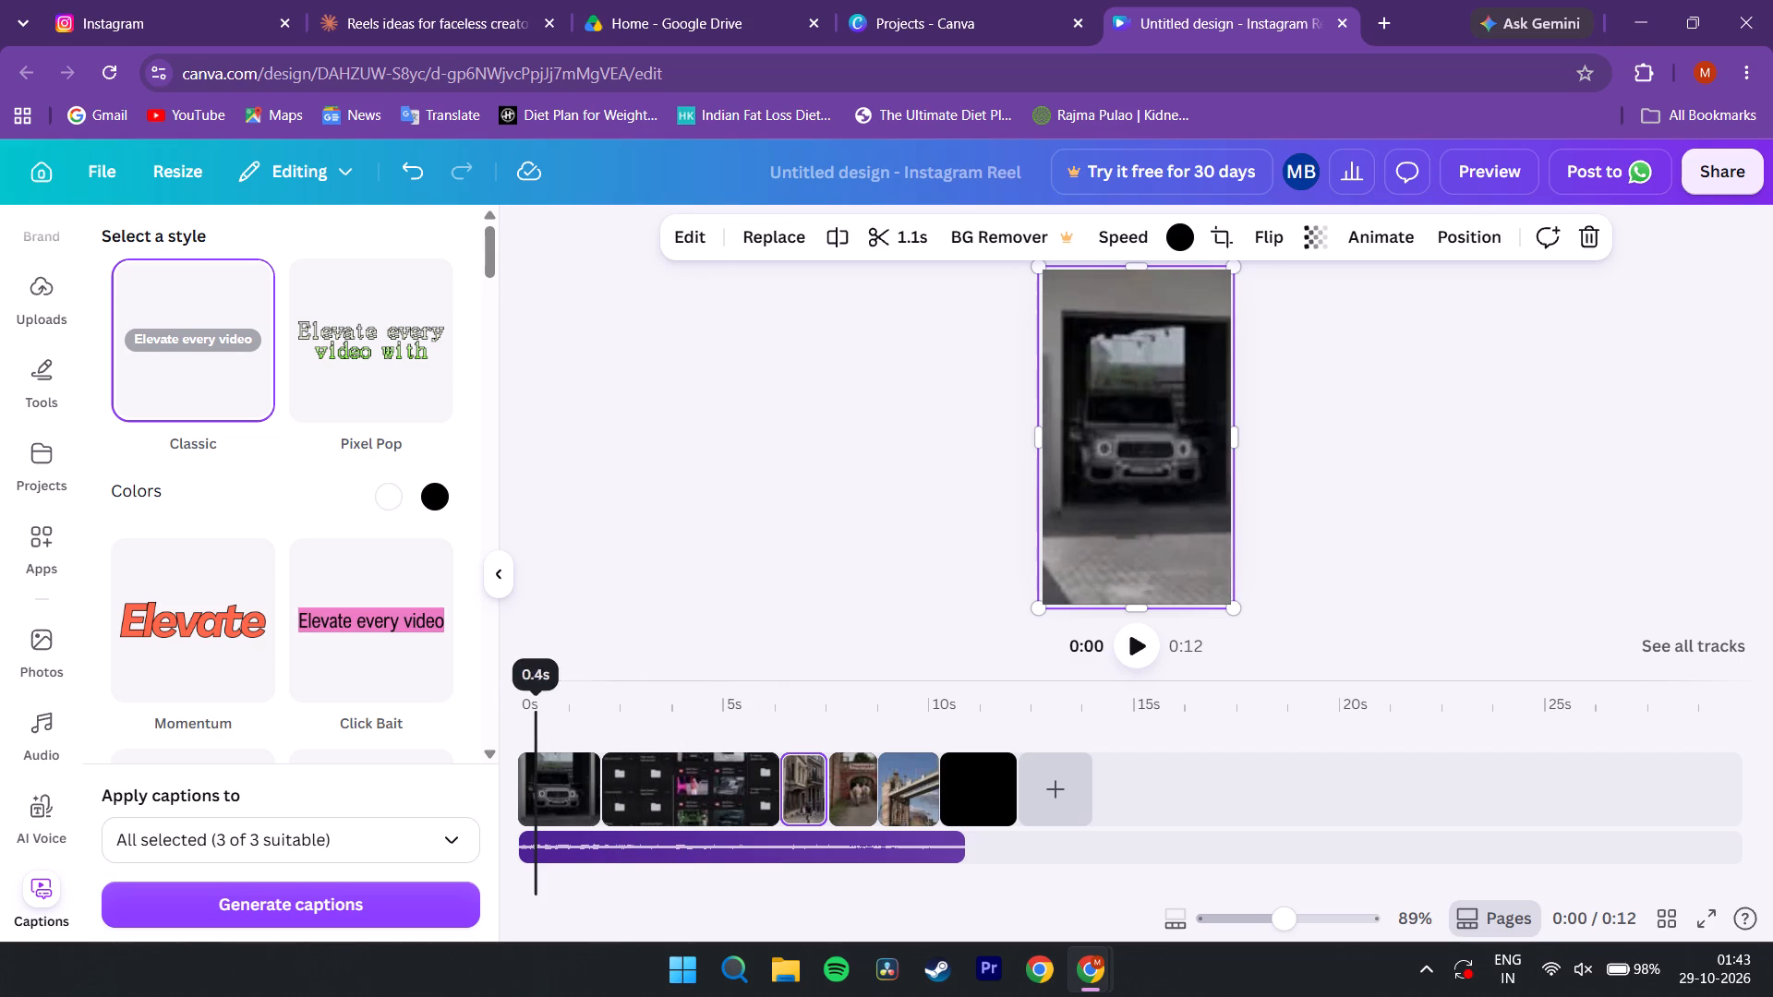
key("space")
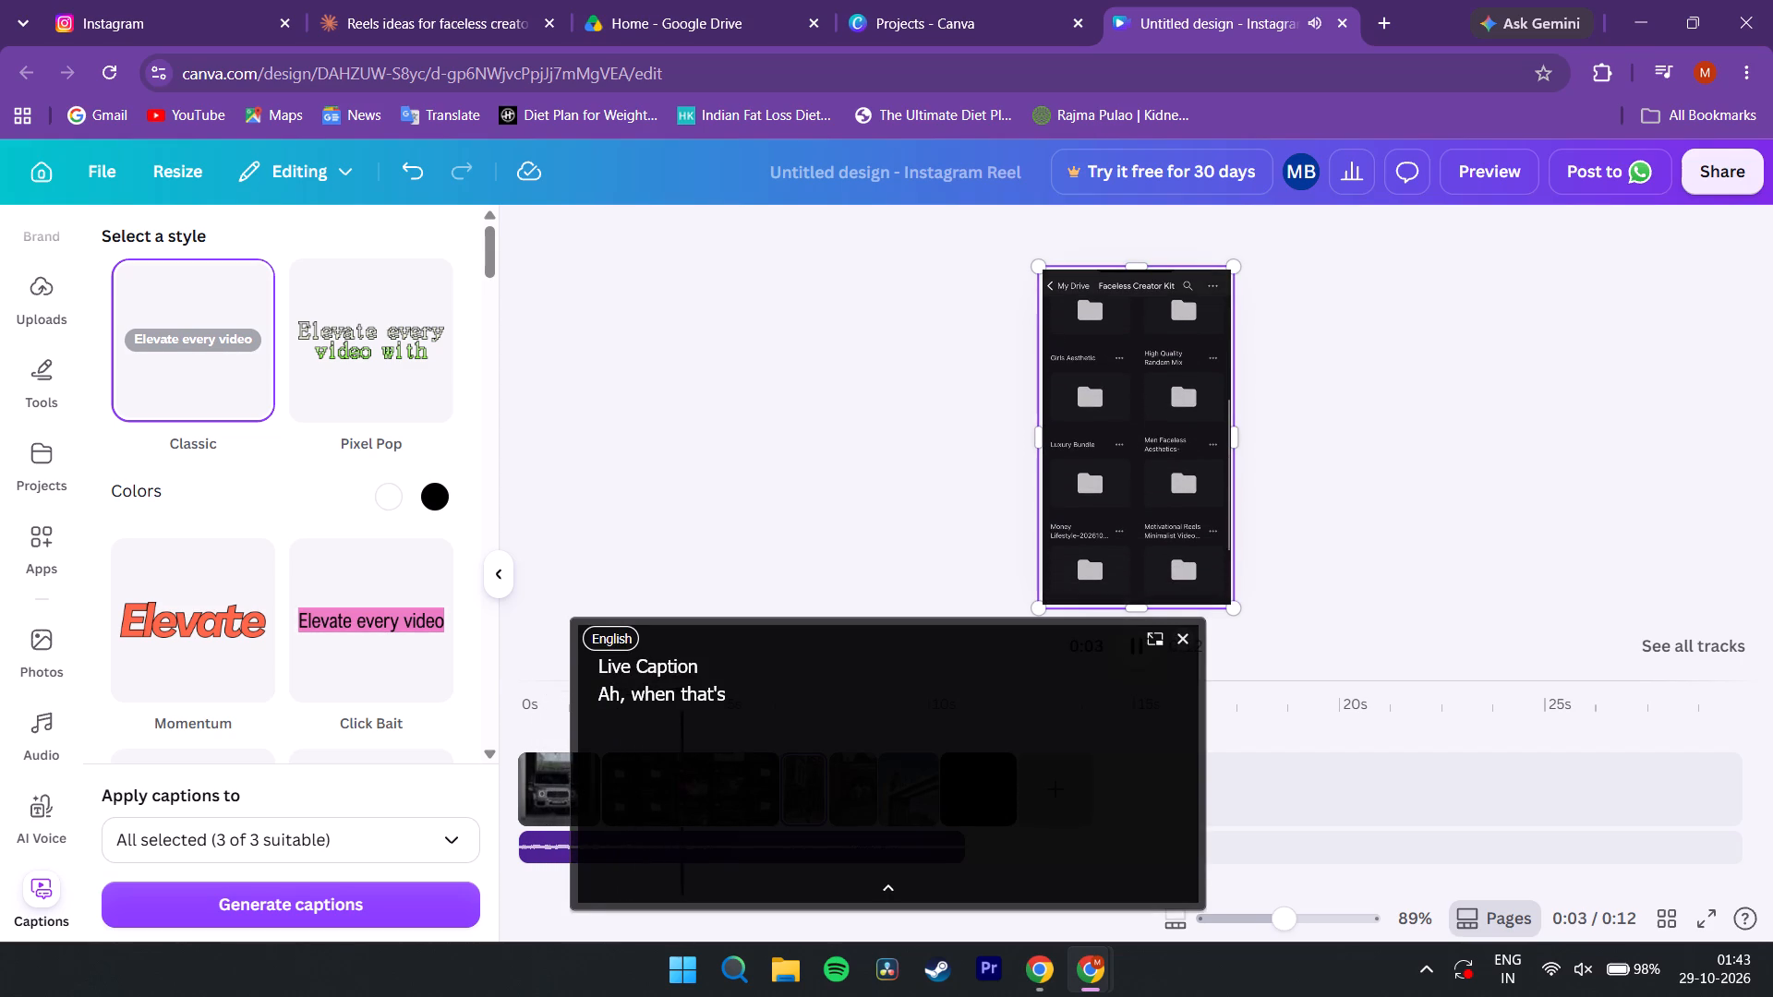
left_click(1176, 643)
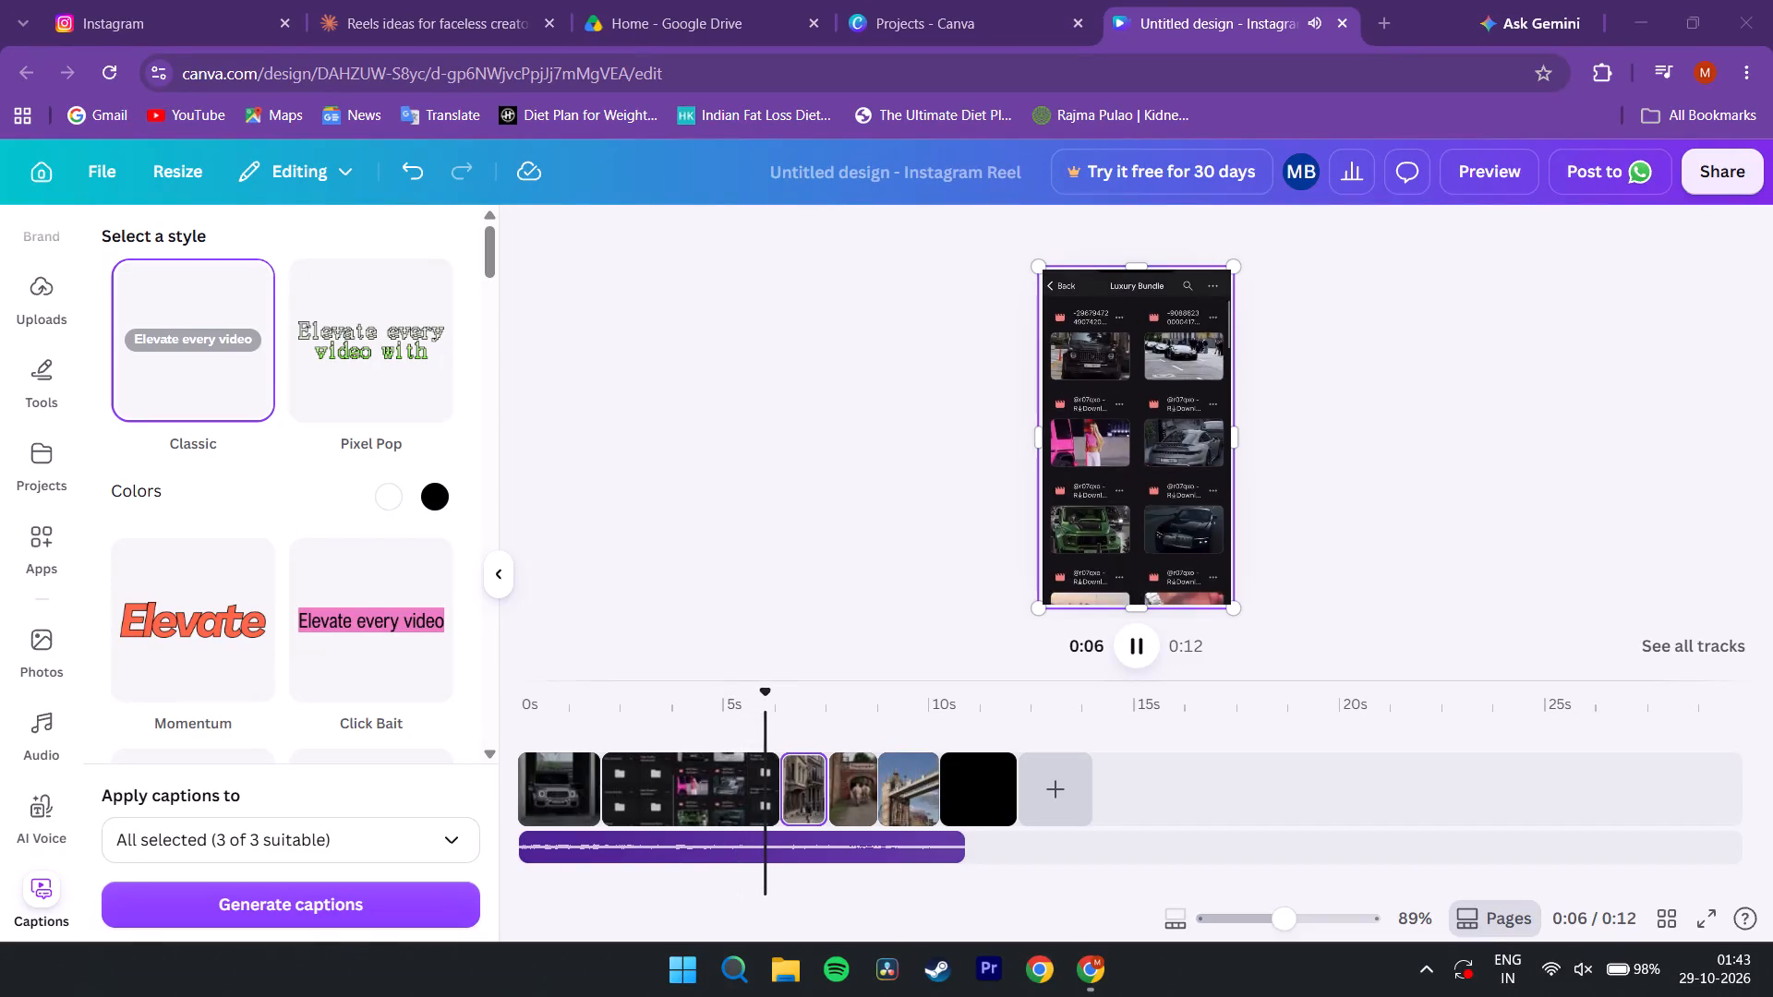
left_click(781, 606)
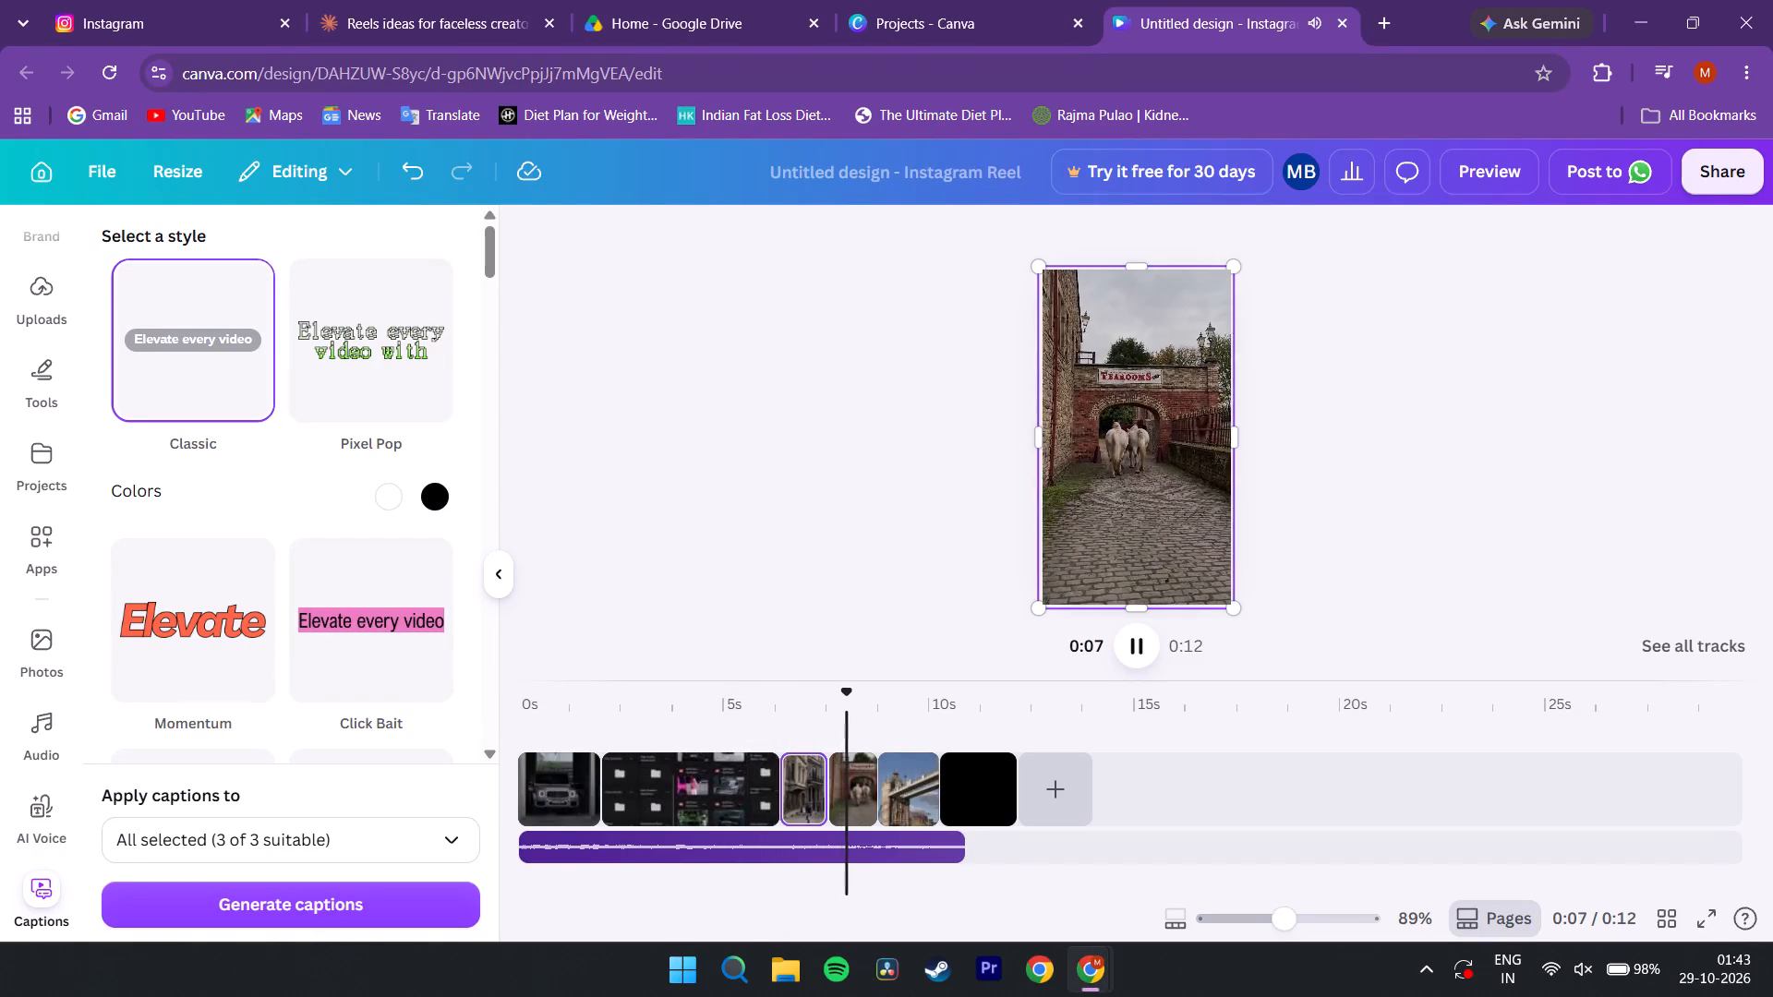
key("space")
Extend the second page's screen recording to 5.2 s and replay from the Luxury Bundle section into the next clip.
left_click(725, 797)
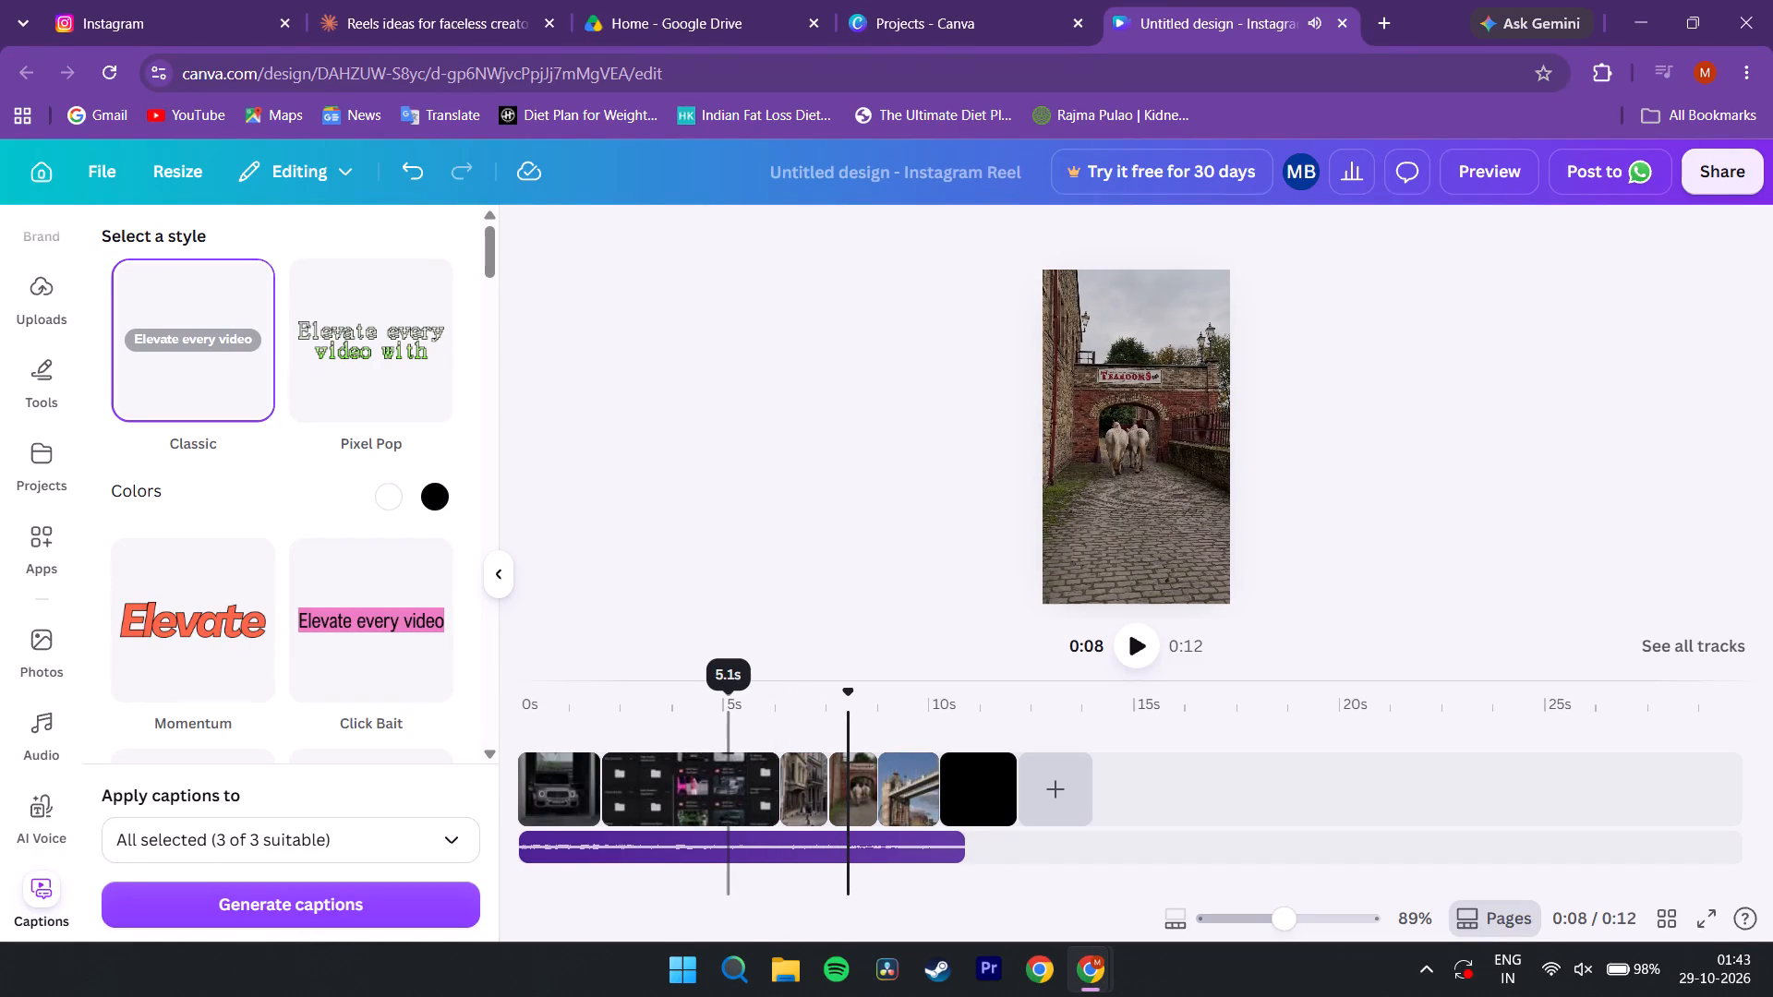
left_click_drag(769, 790, 796, 793)
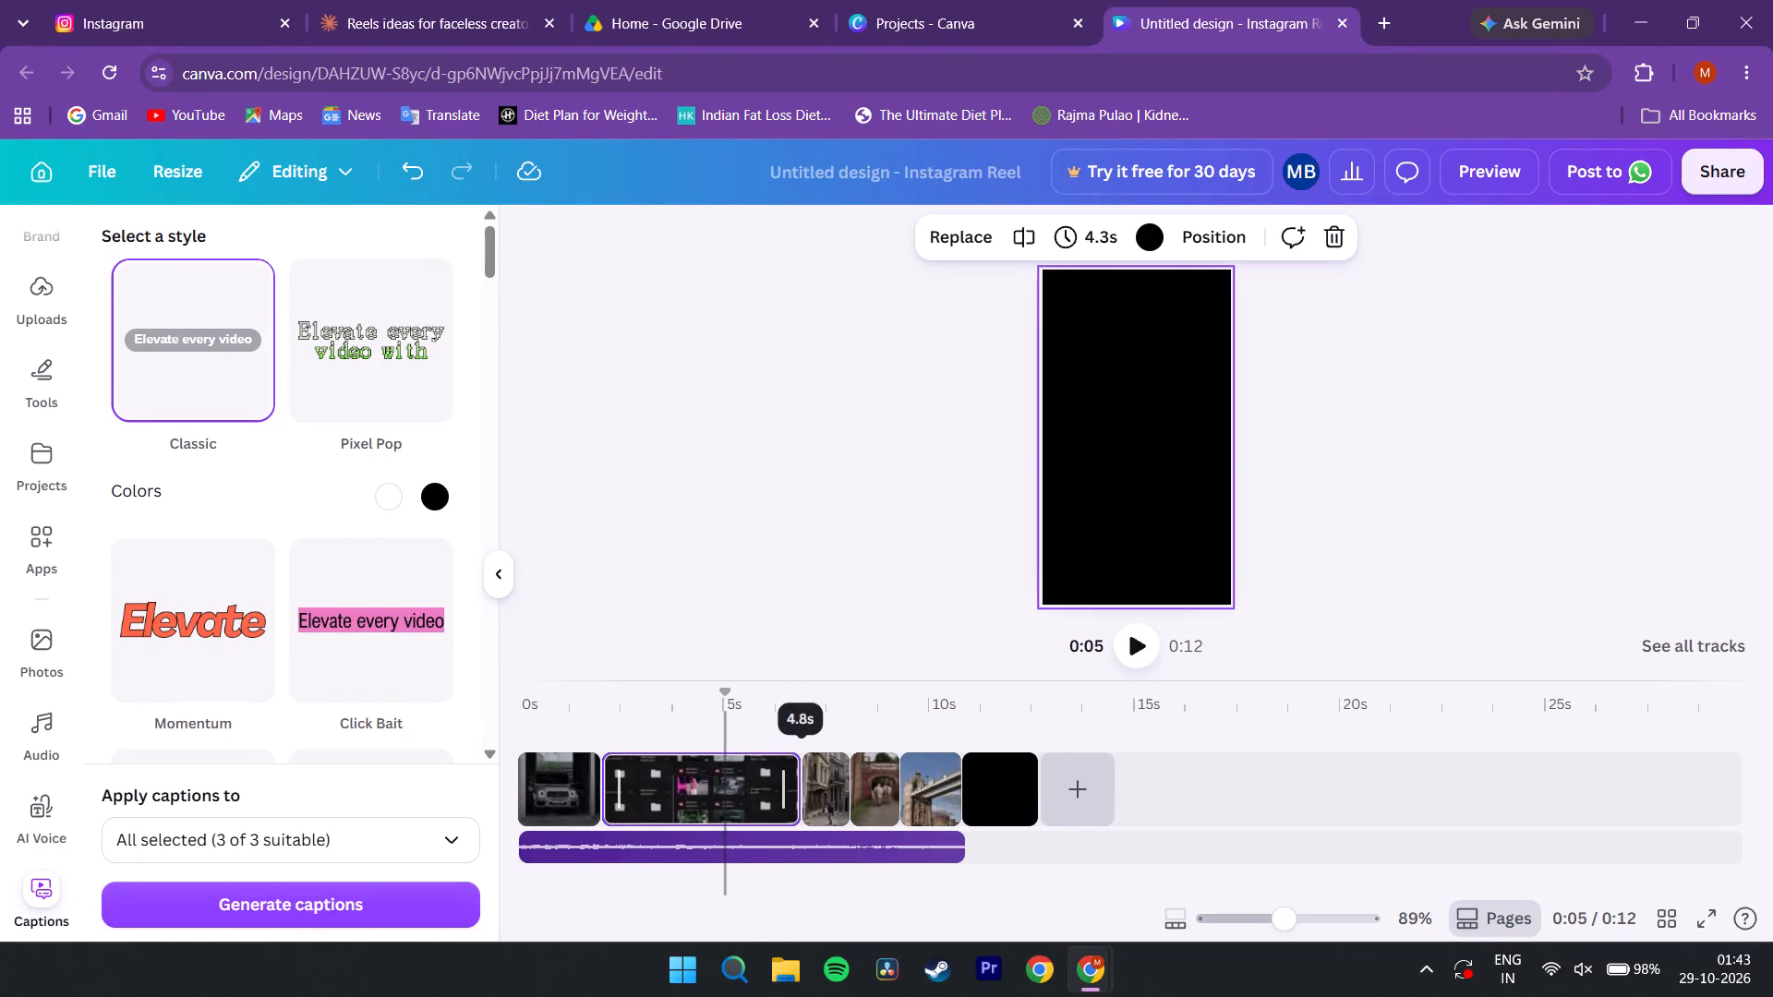
left_click_drag(796, 793, 805, 794)
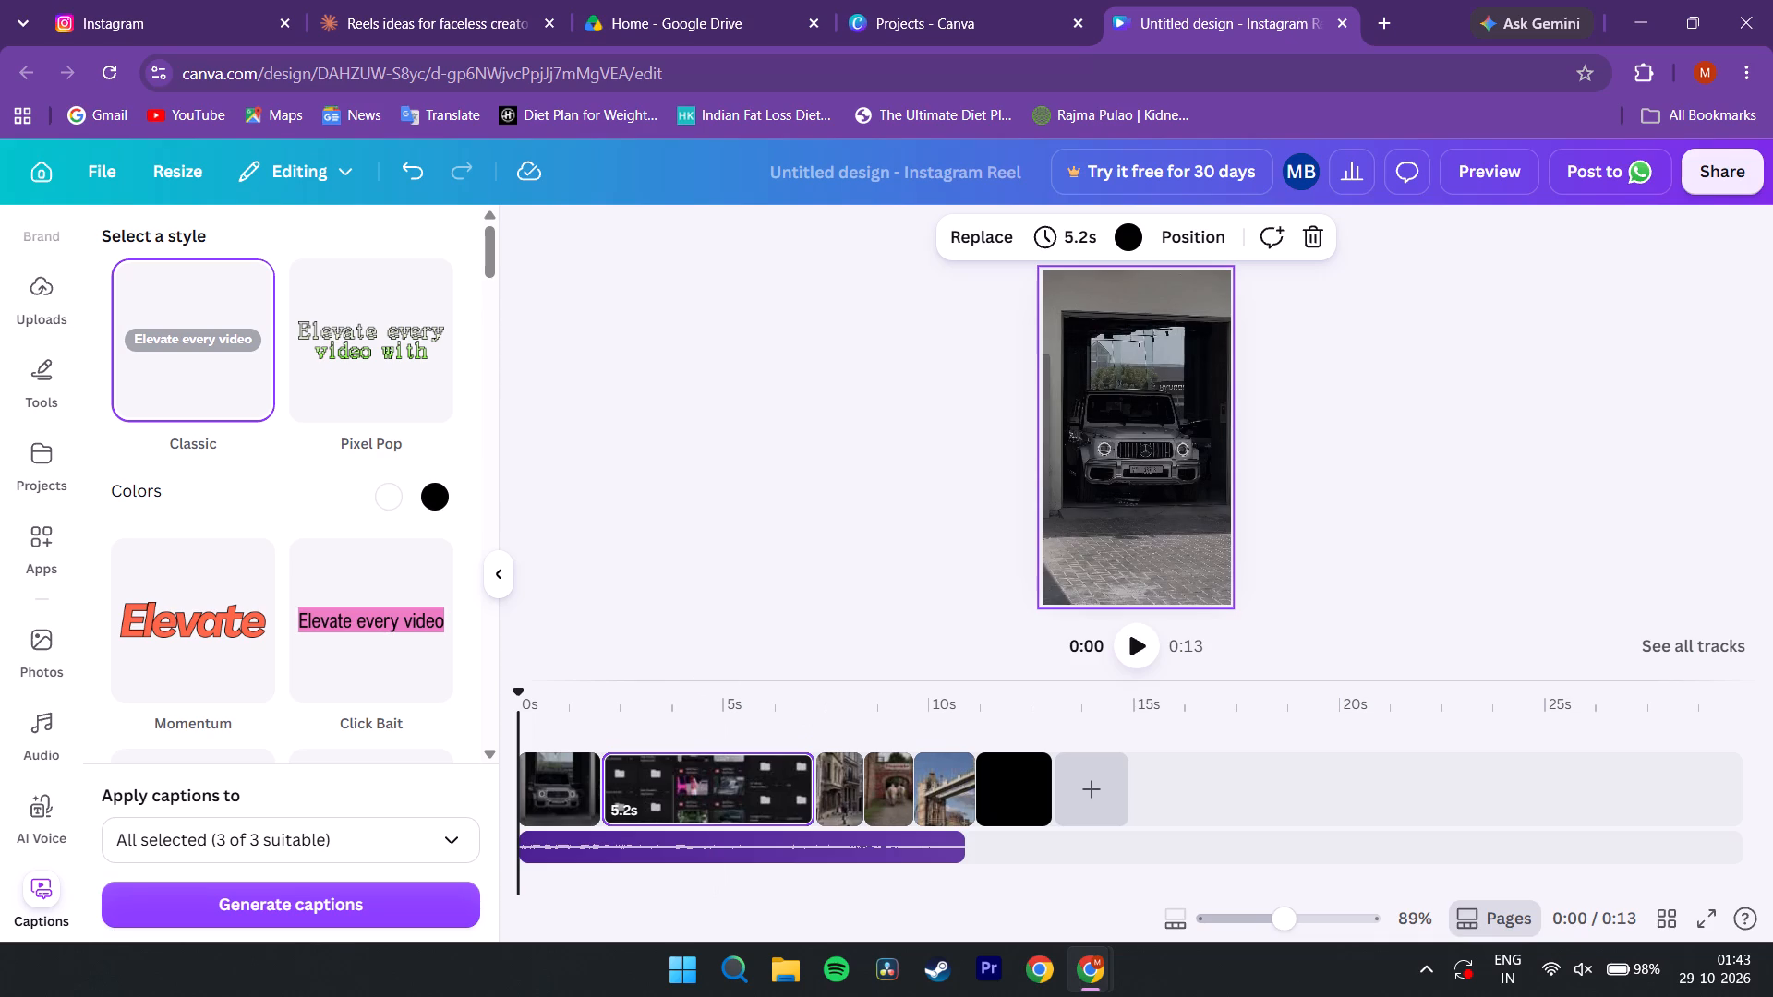
left_click_drag(717, 707, 751, 715)
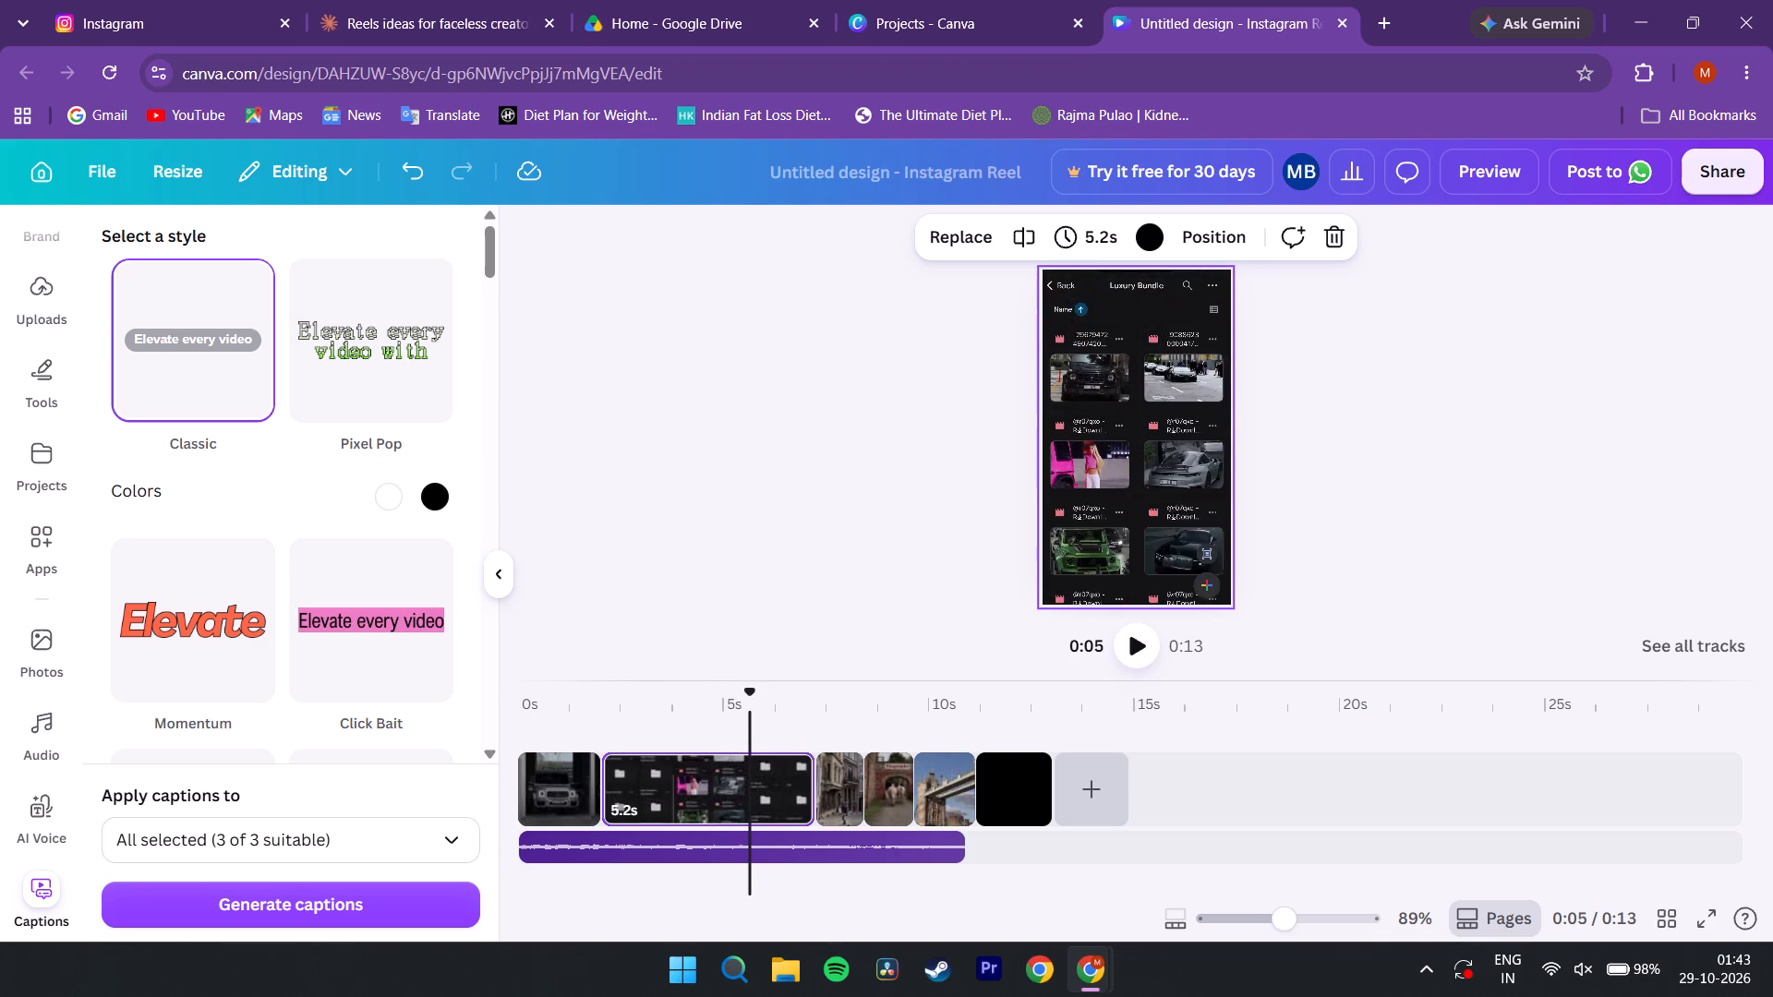
key("space")
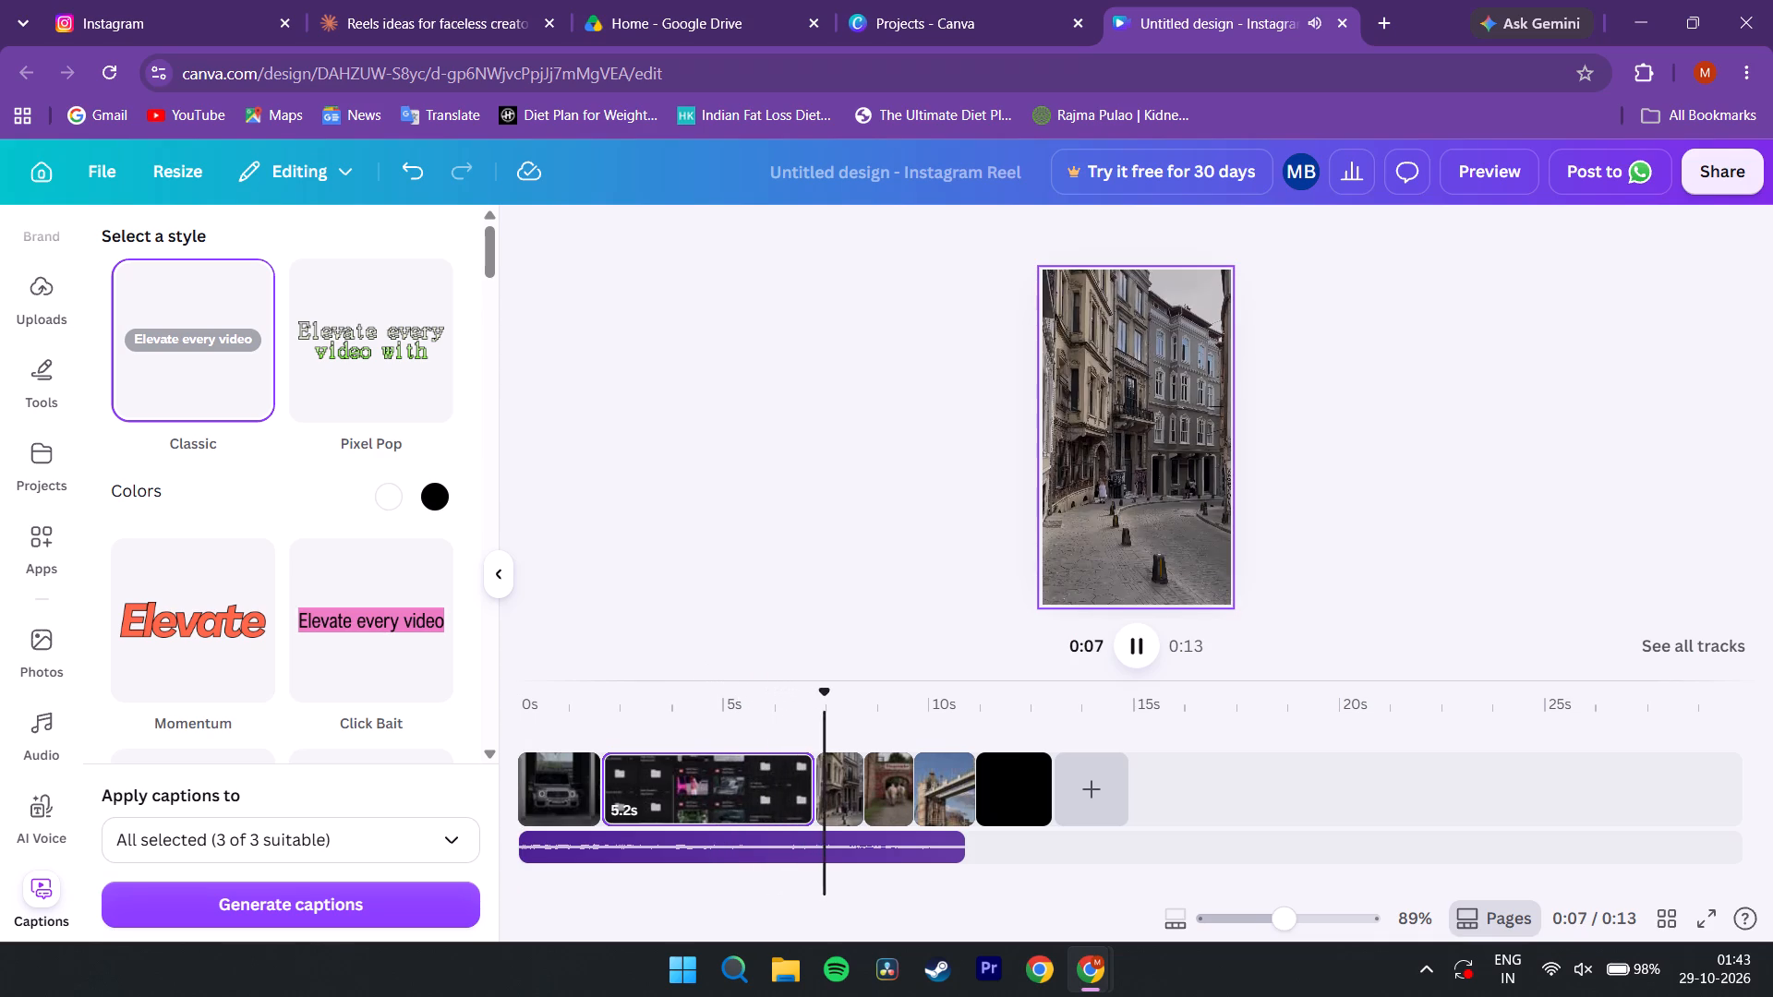
key("space")
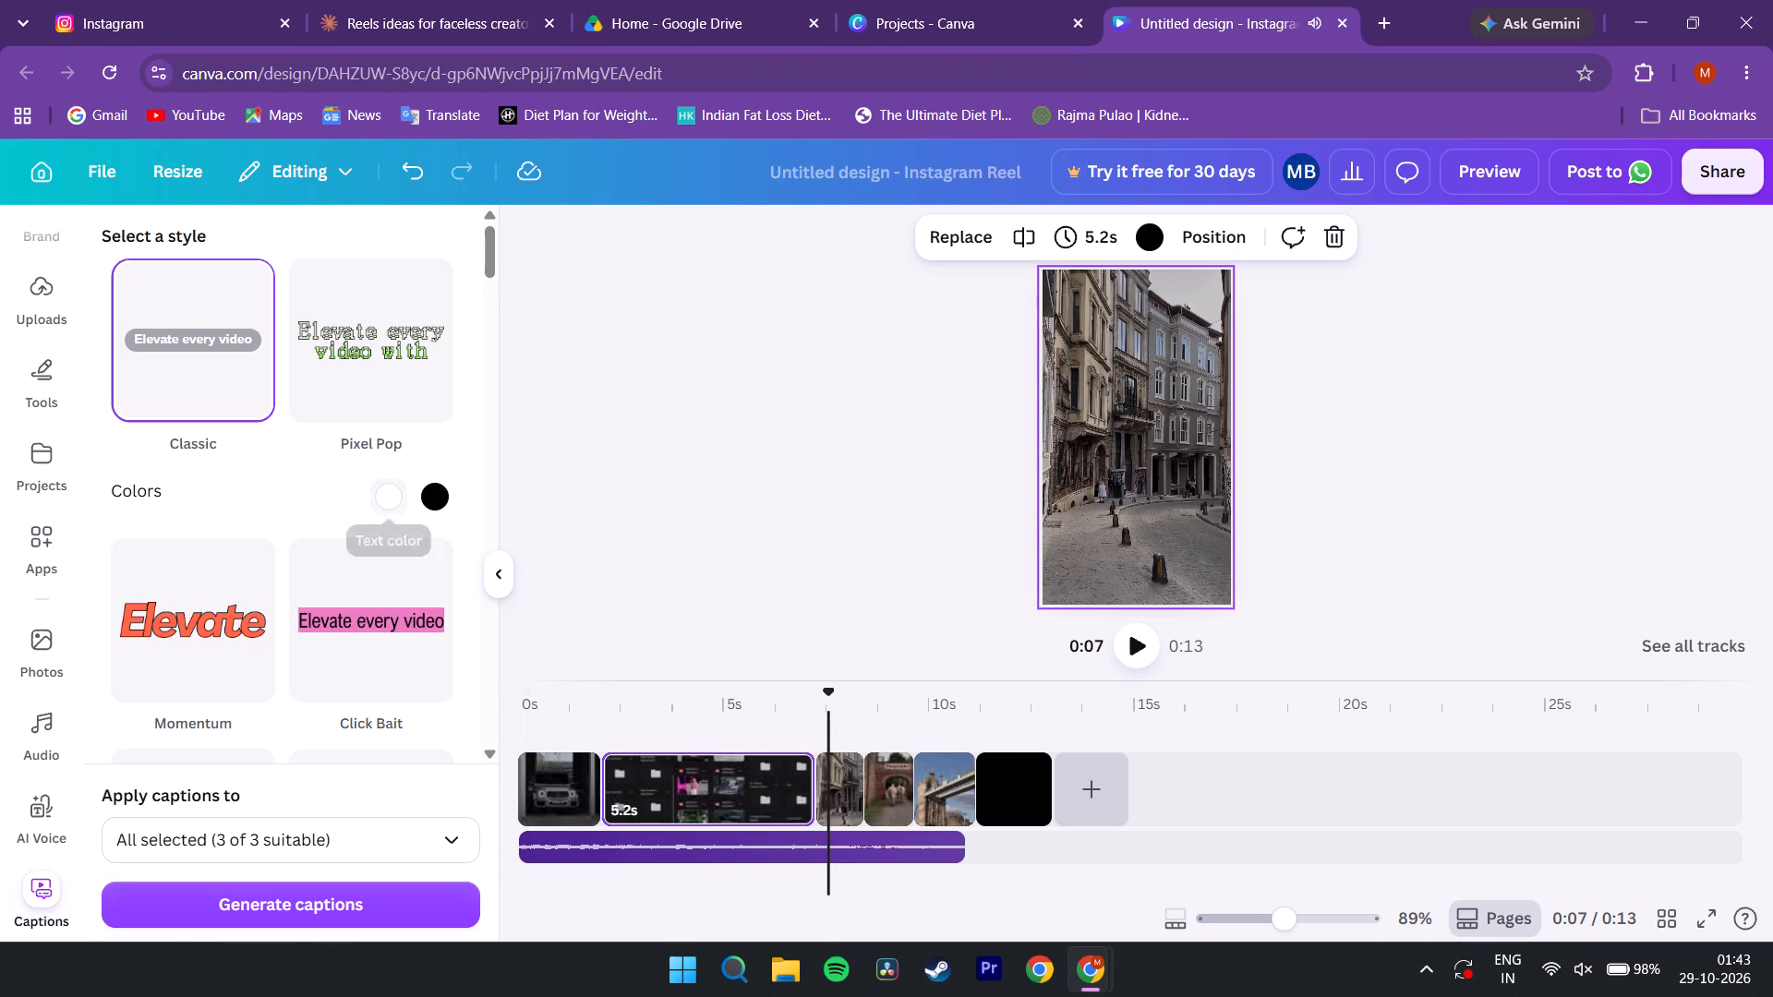
Replace the 1.1 s old-building street clip on the third page with the uploaded 19.6 s folder screen recording.
scroll(339, 664, "down", 1)
left_click(841, 791)
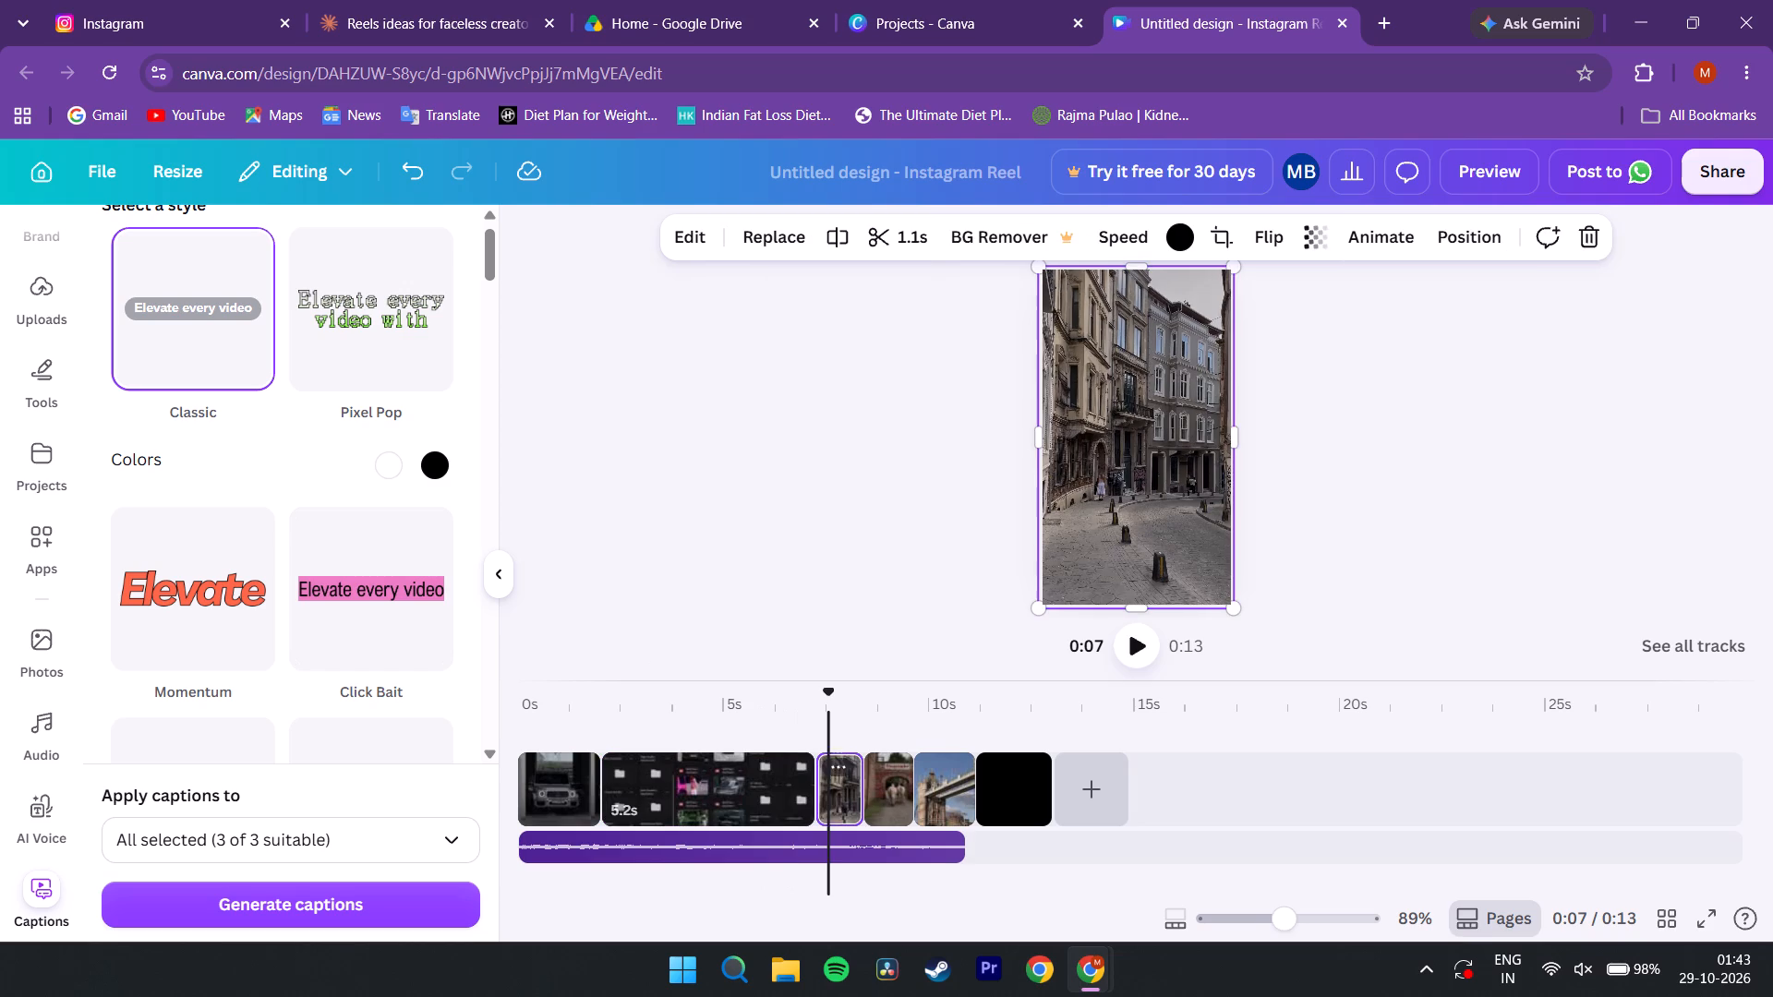
left_click(753, 241)
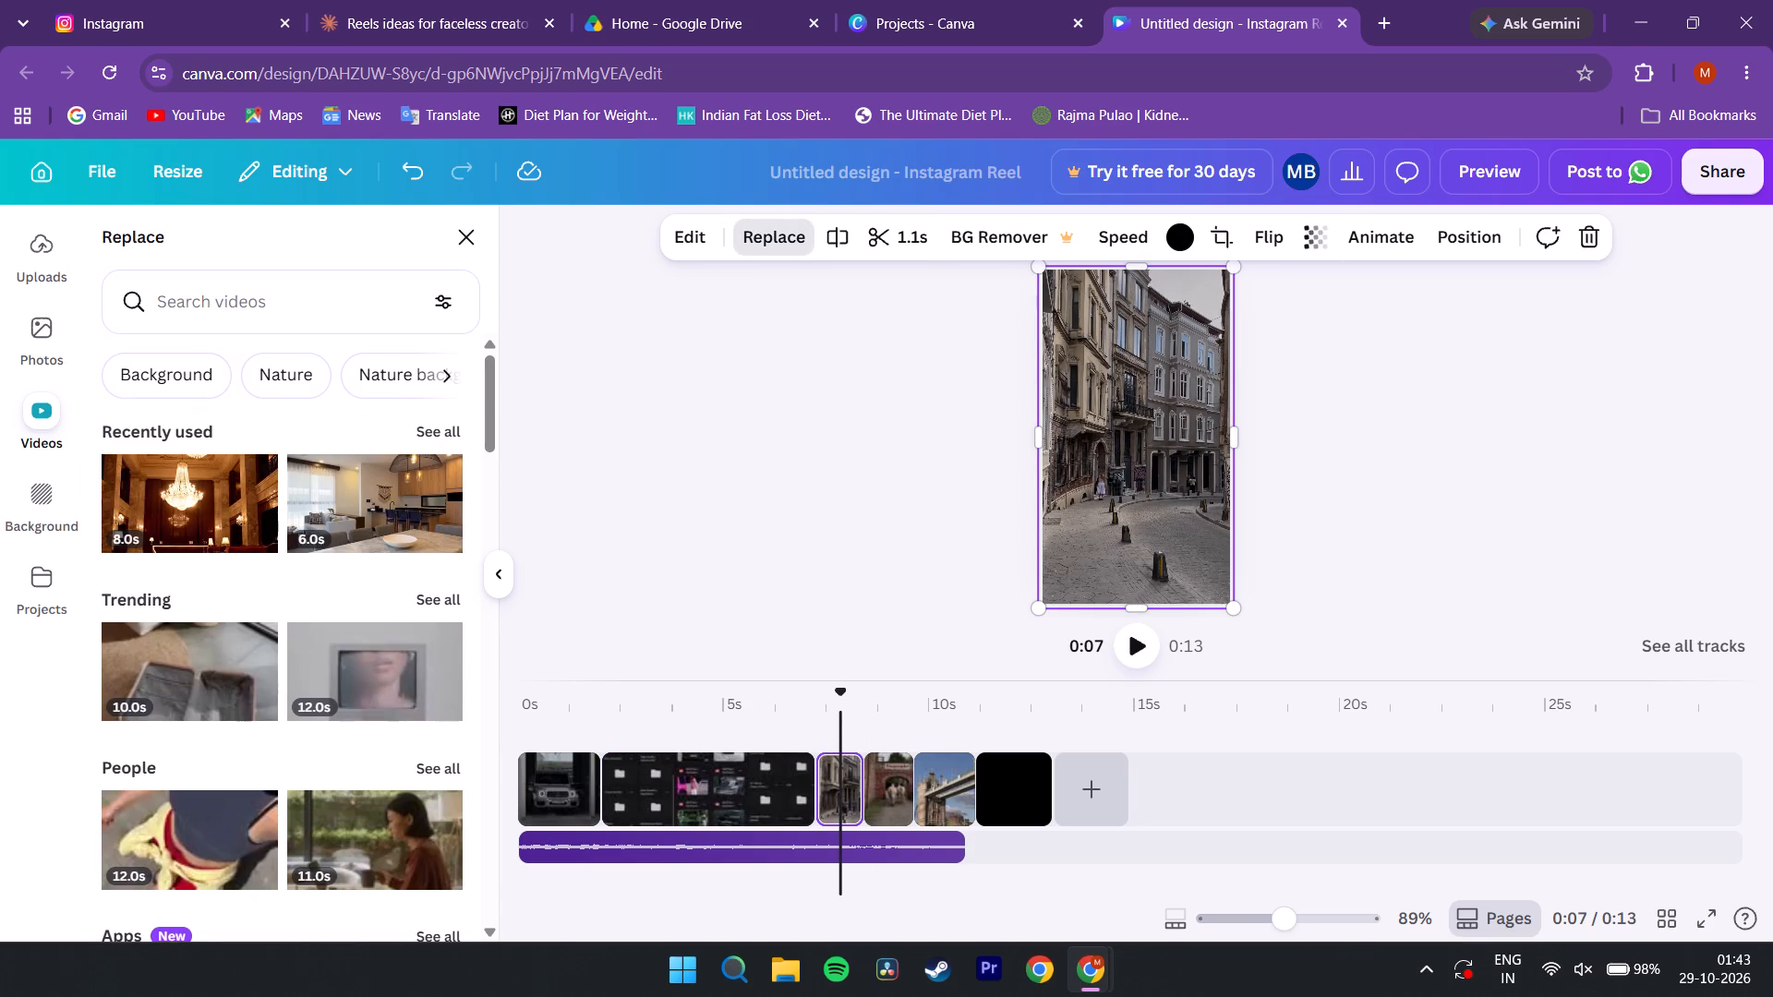
left_click(42, 265)
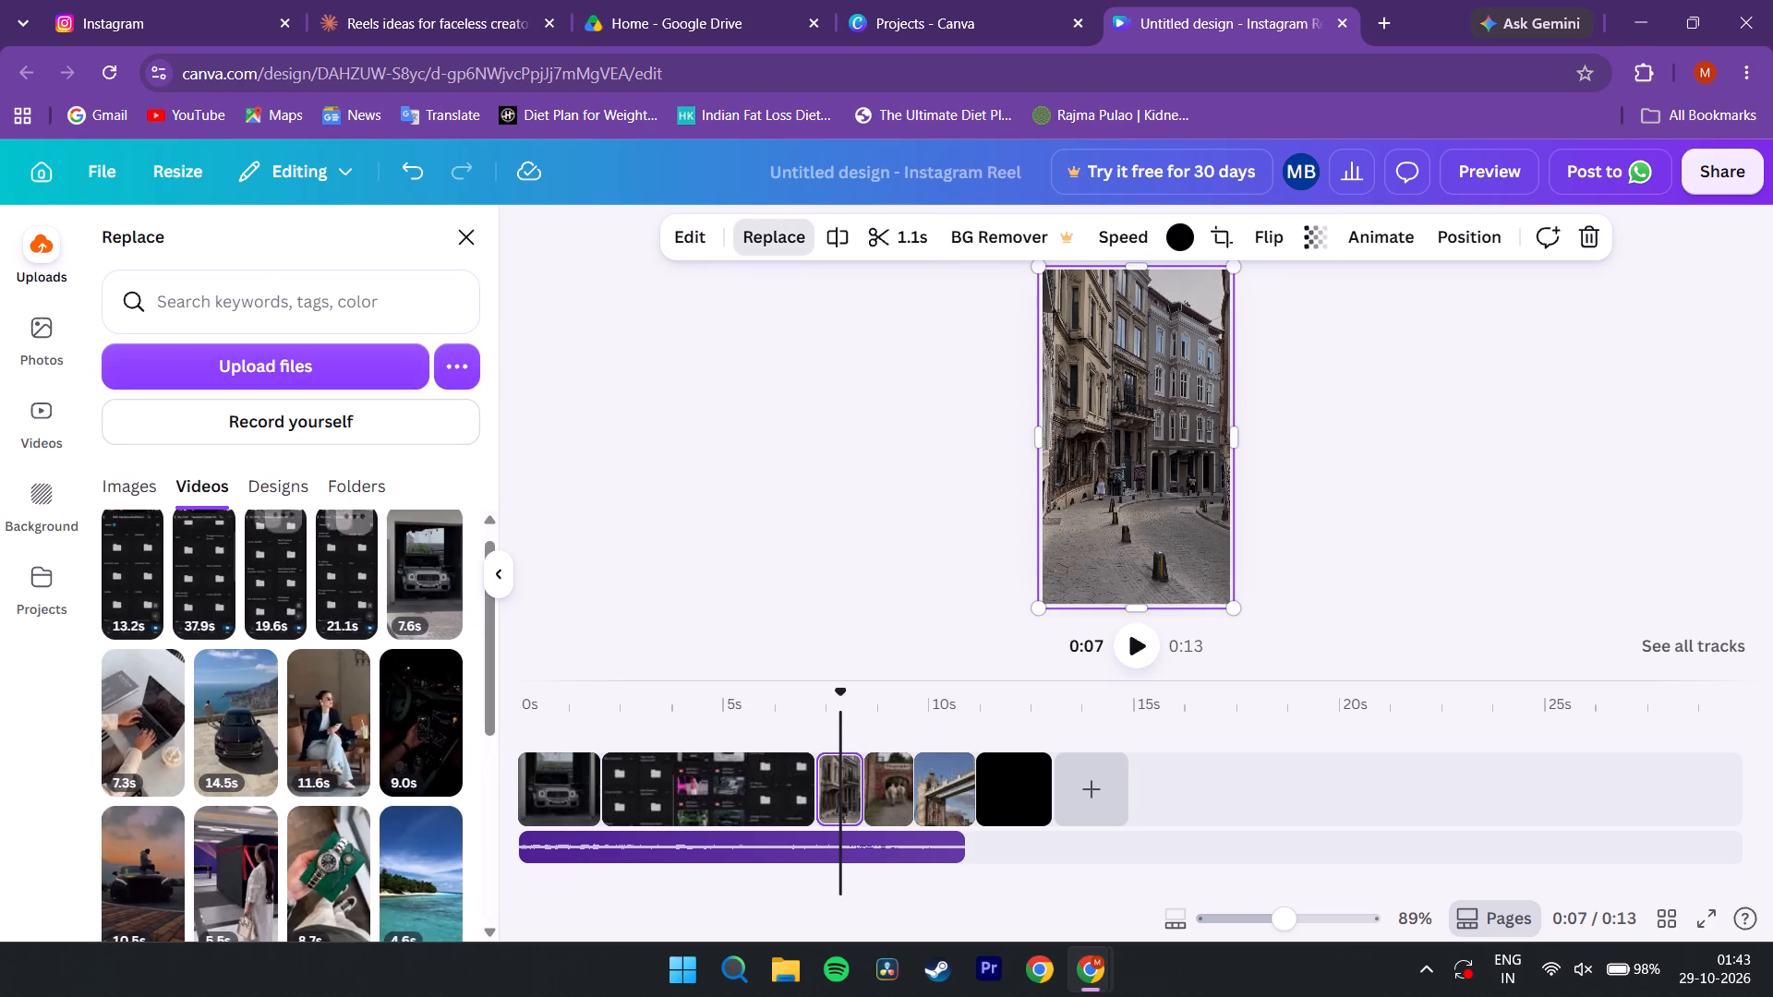
left_click(266, 601)
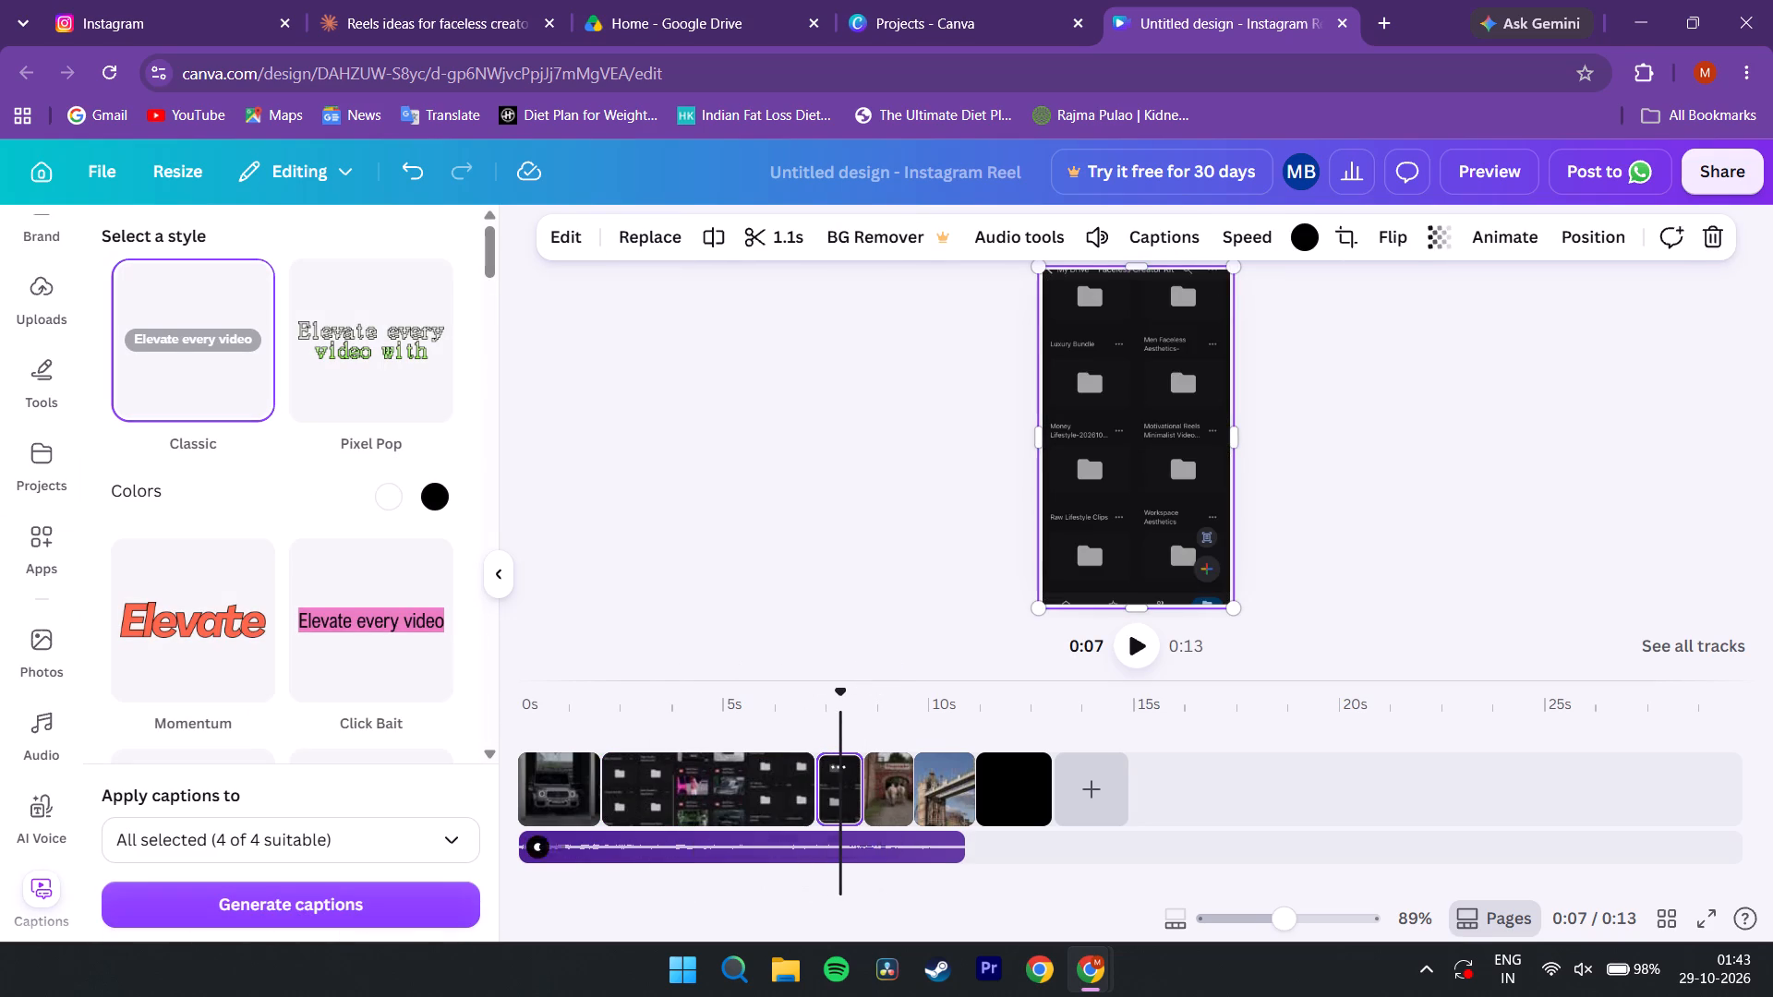
Set the video speed of the new screen recording on the third page to 2.
left_click(1240, 241)
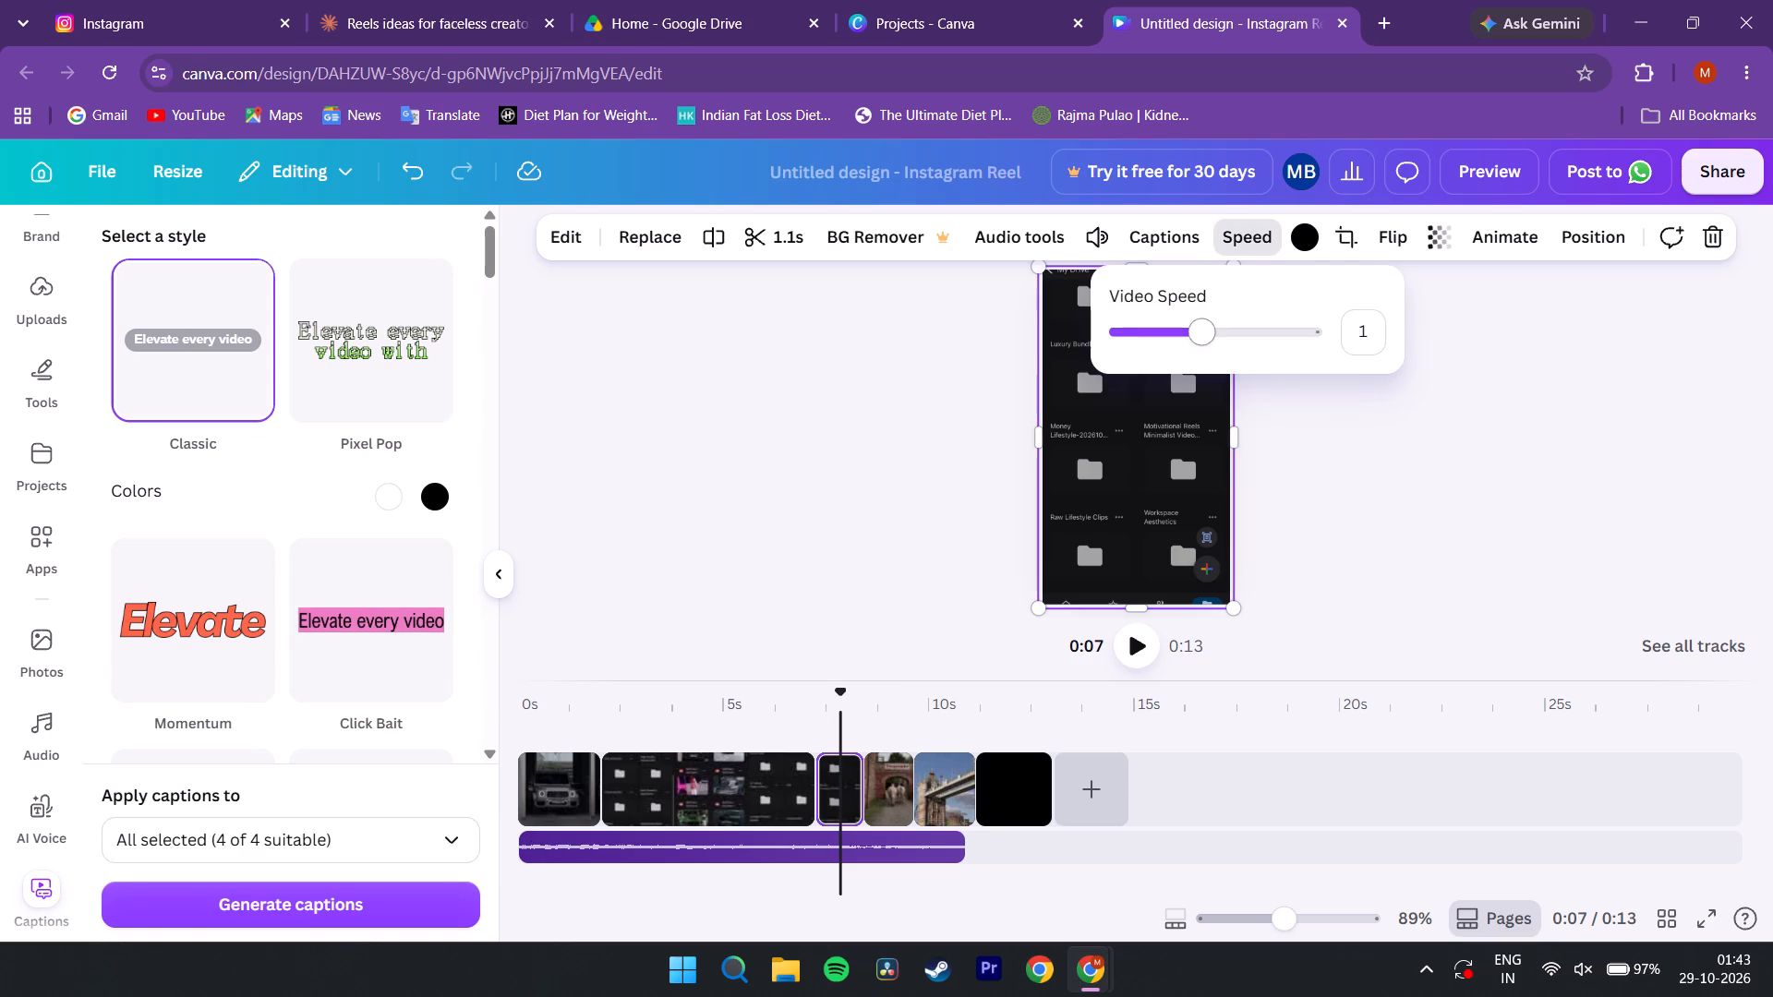
left_click_drag(1193, 333, 1351, 333)
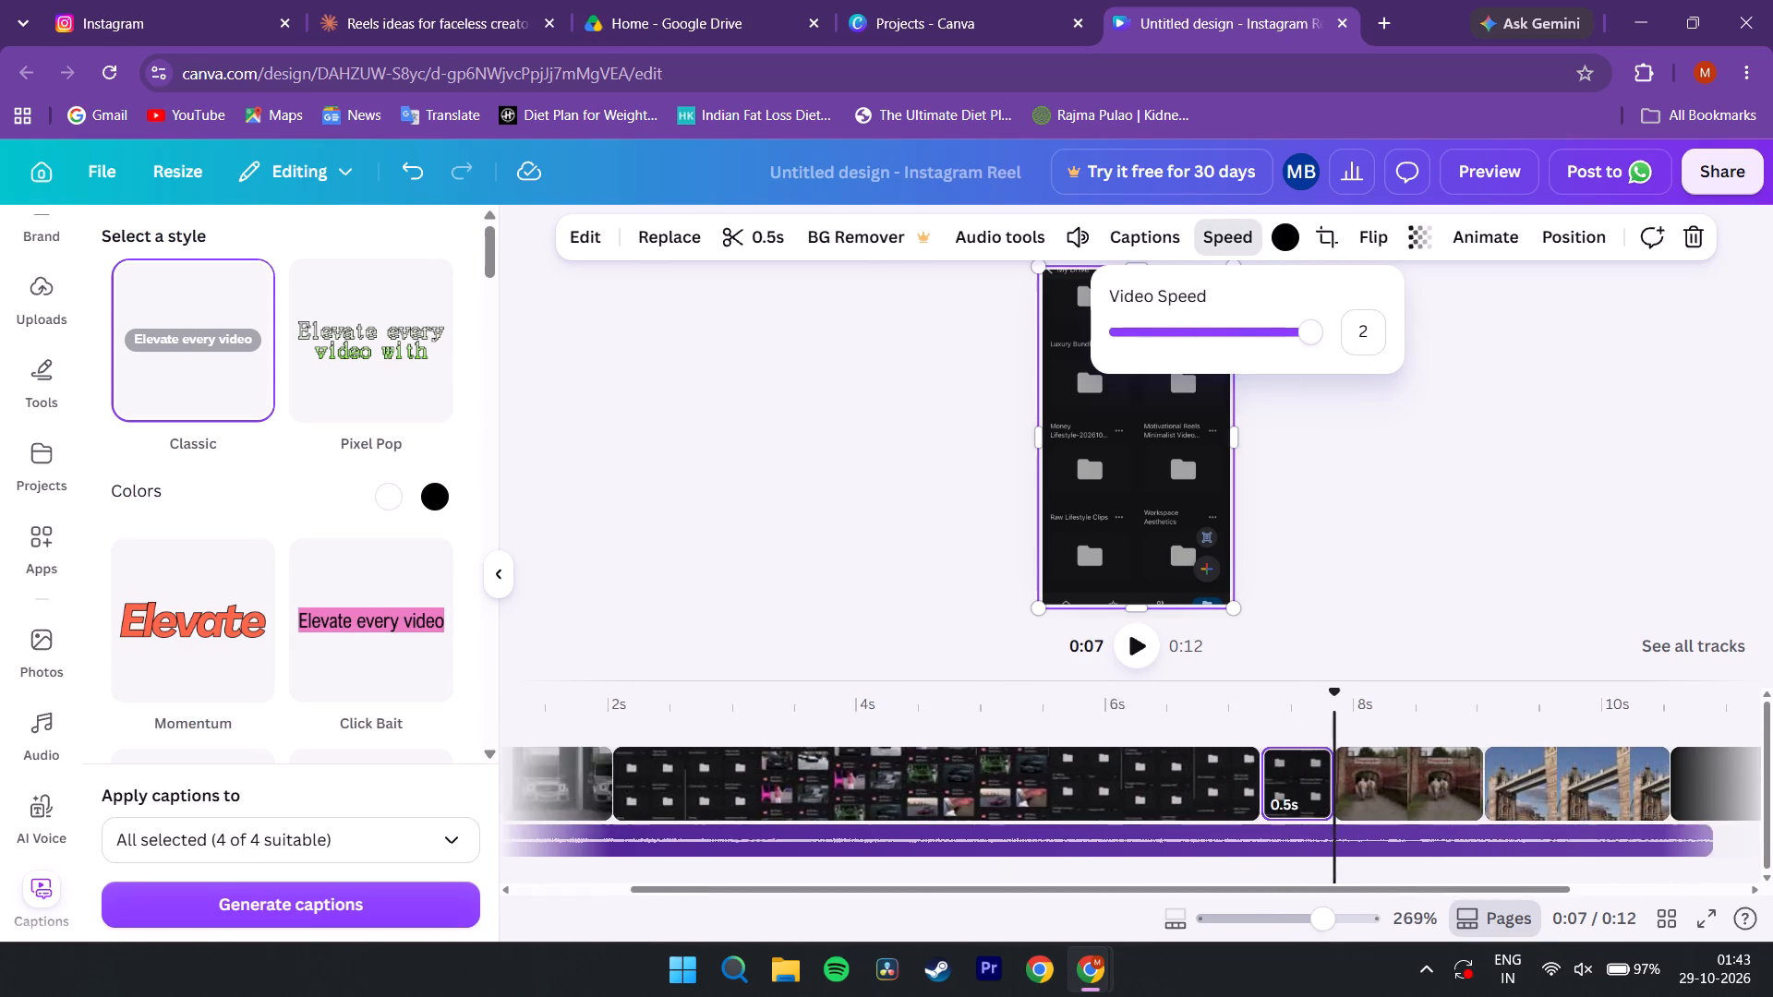
Extend the third page's sped-up recording to 3.0 s, play it through, and lengthen it further to 4.5 s.
scroll(845, 797, "right", 1)
scroll(1324, 828, "left", 3)
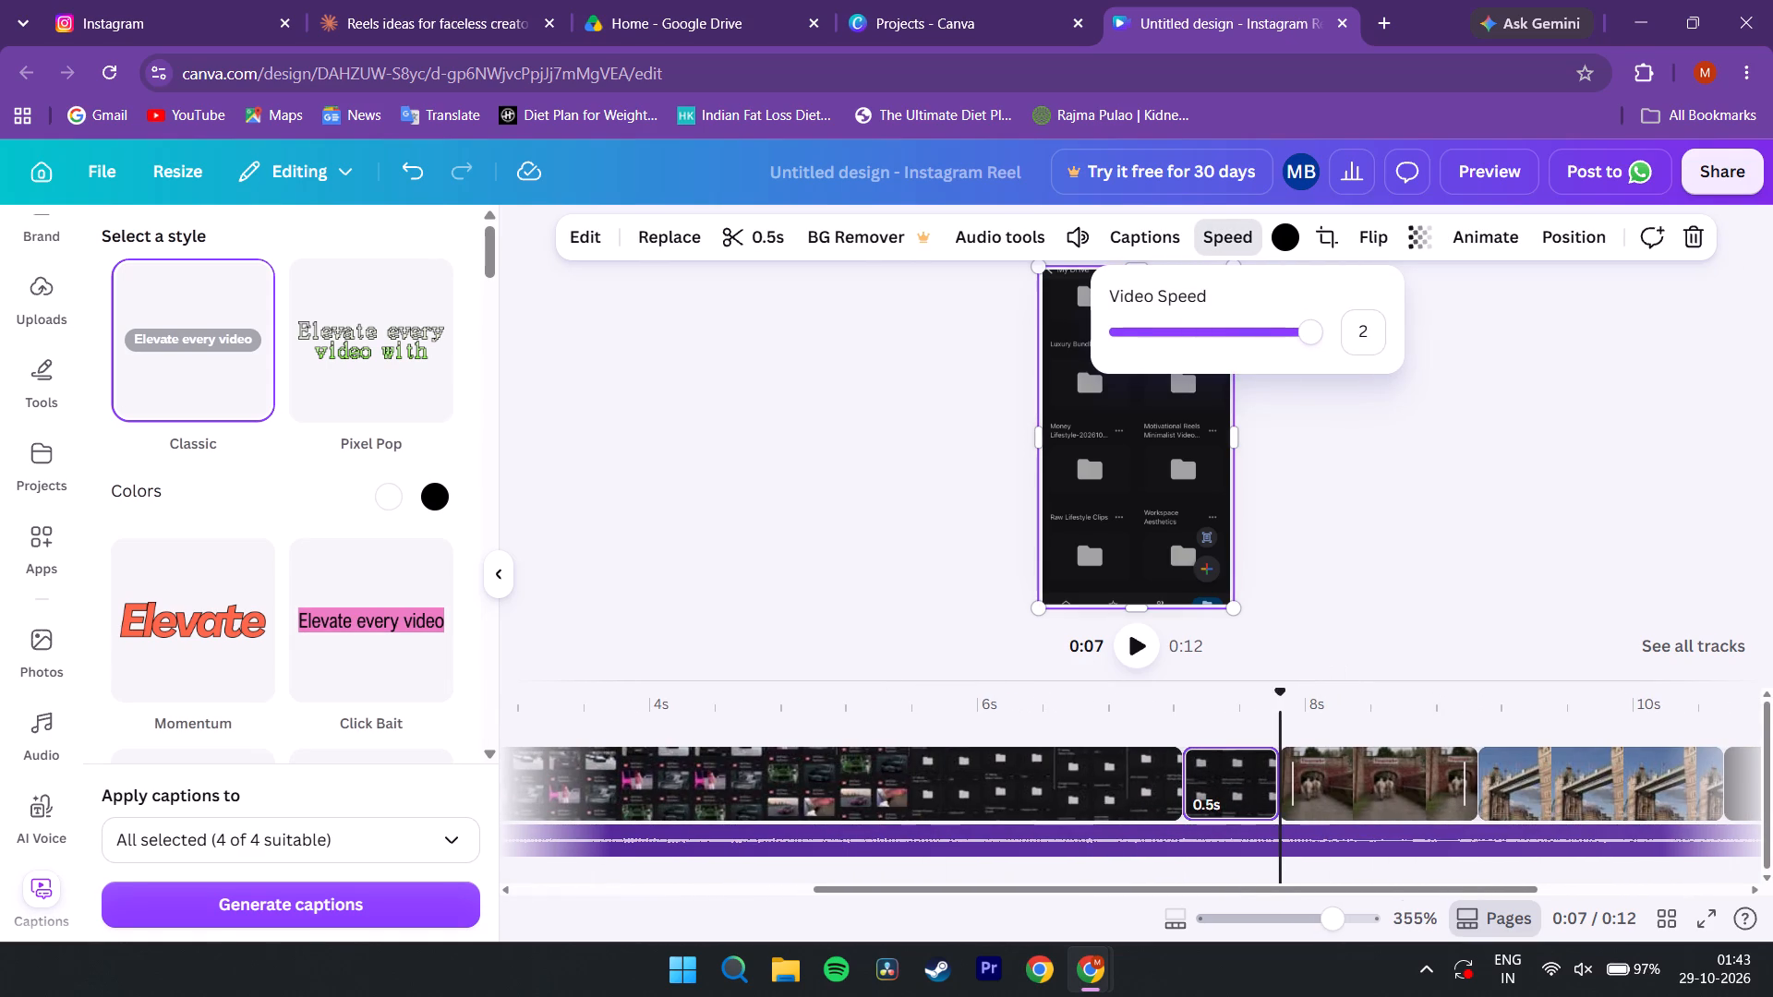
left_click_drag(1288, 690, 1206, 706)
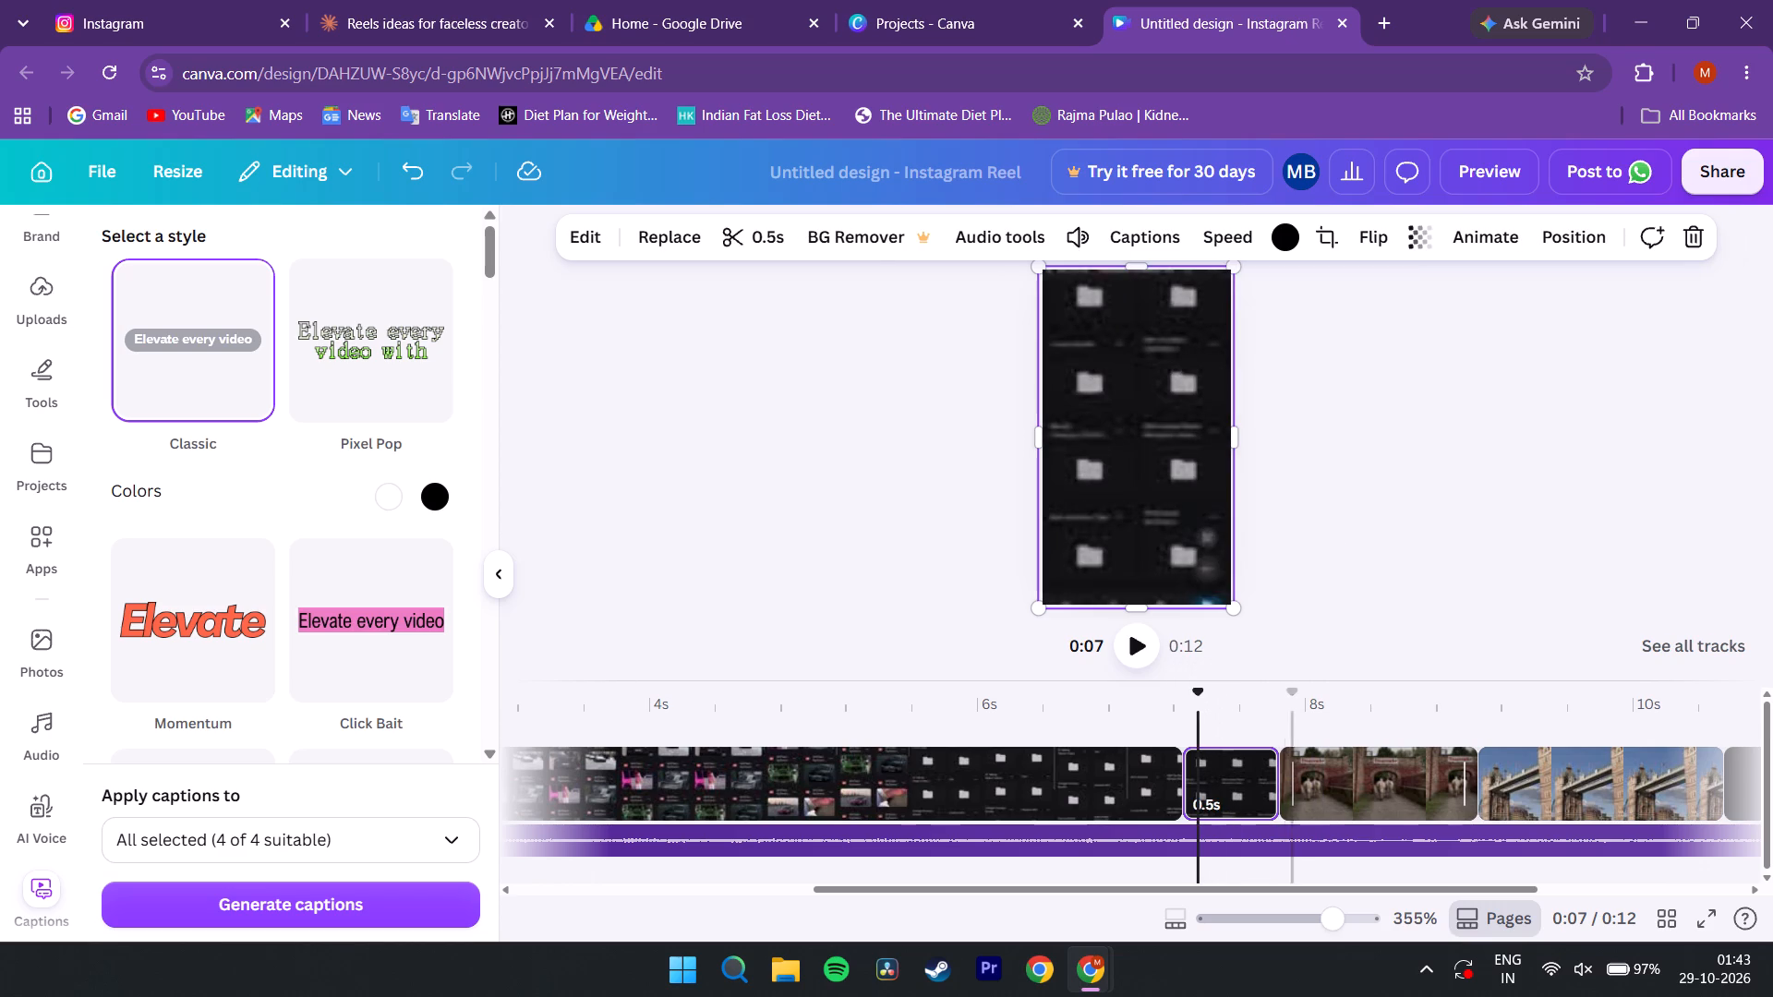
left_click_drag(1271, 789, 1502, 768)
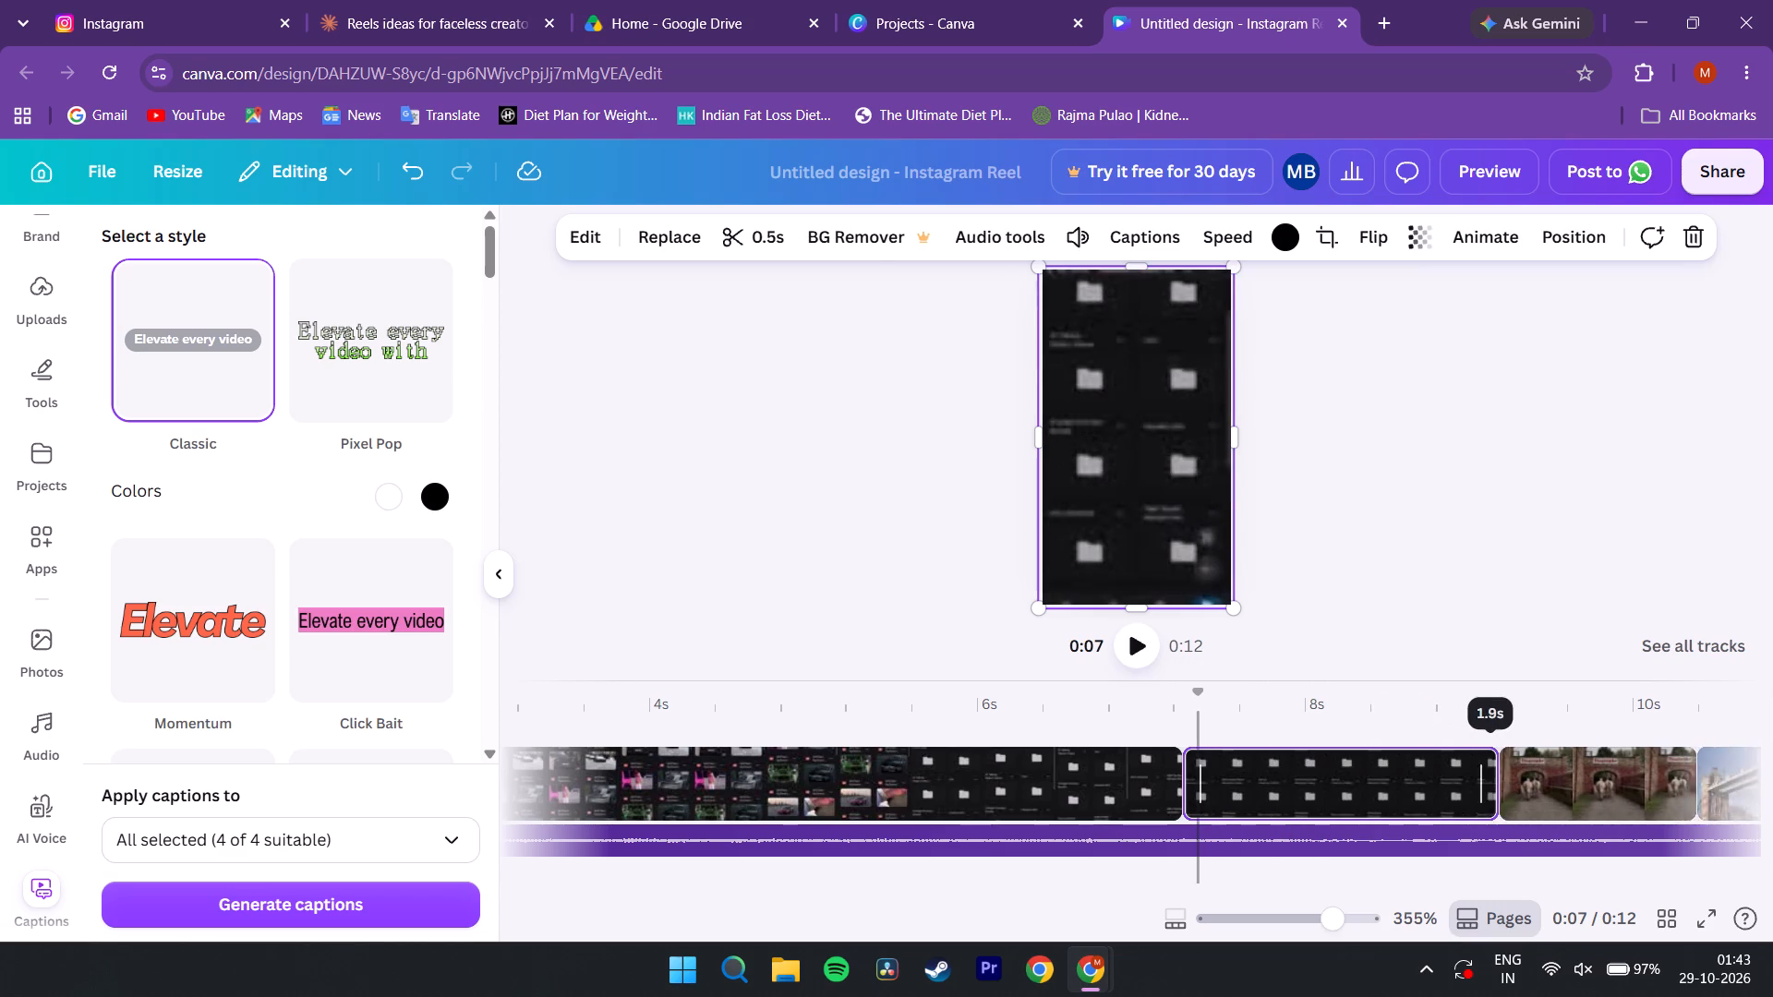
left_click_drag(1502, 768, 1620, 766)
left_click(1152, 709)
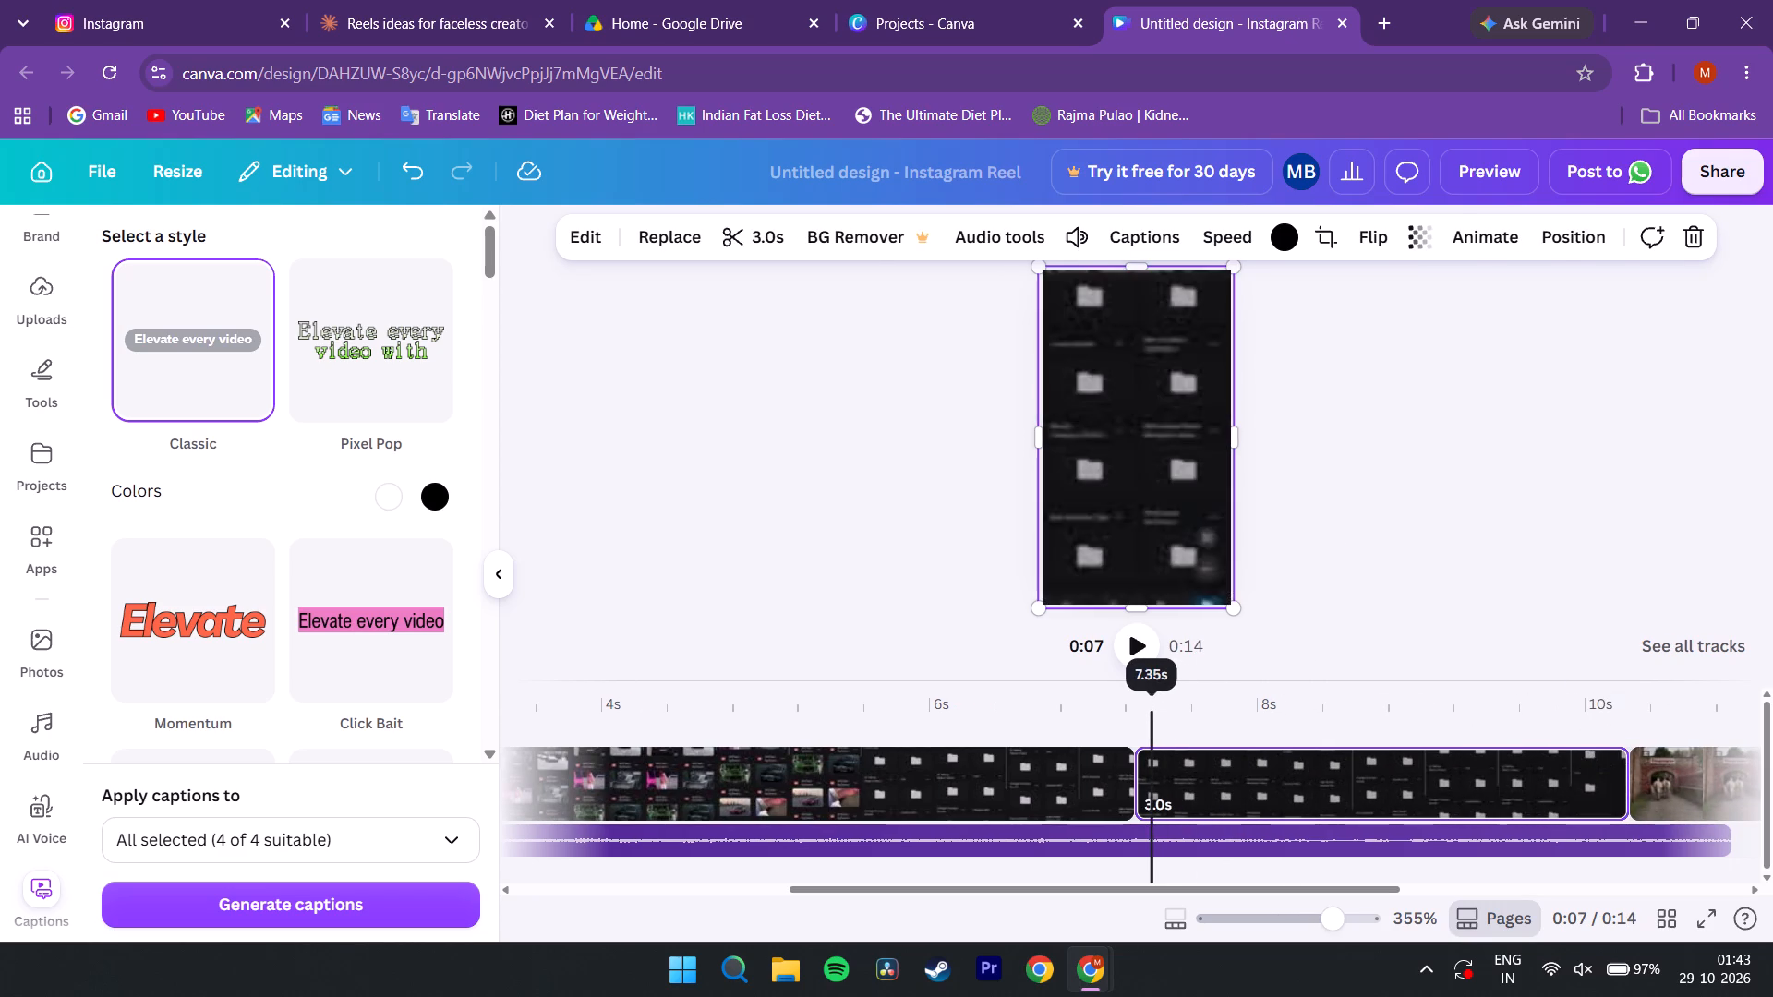
left_click_drag(1152, 709, 1226, 719)
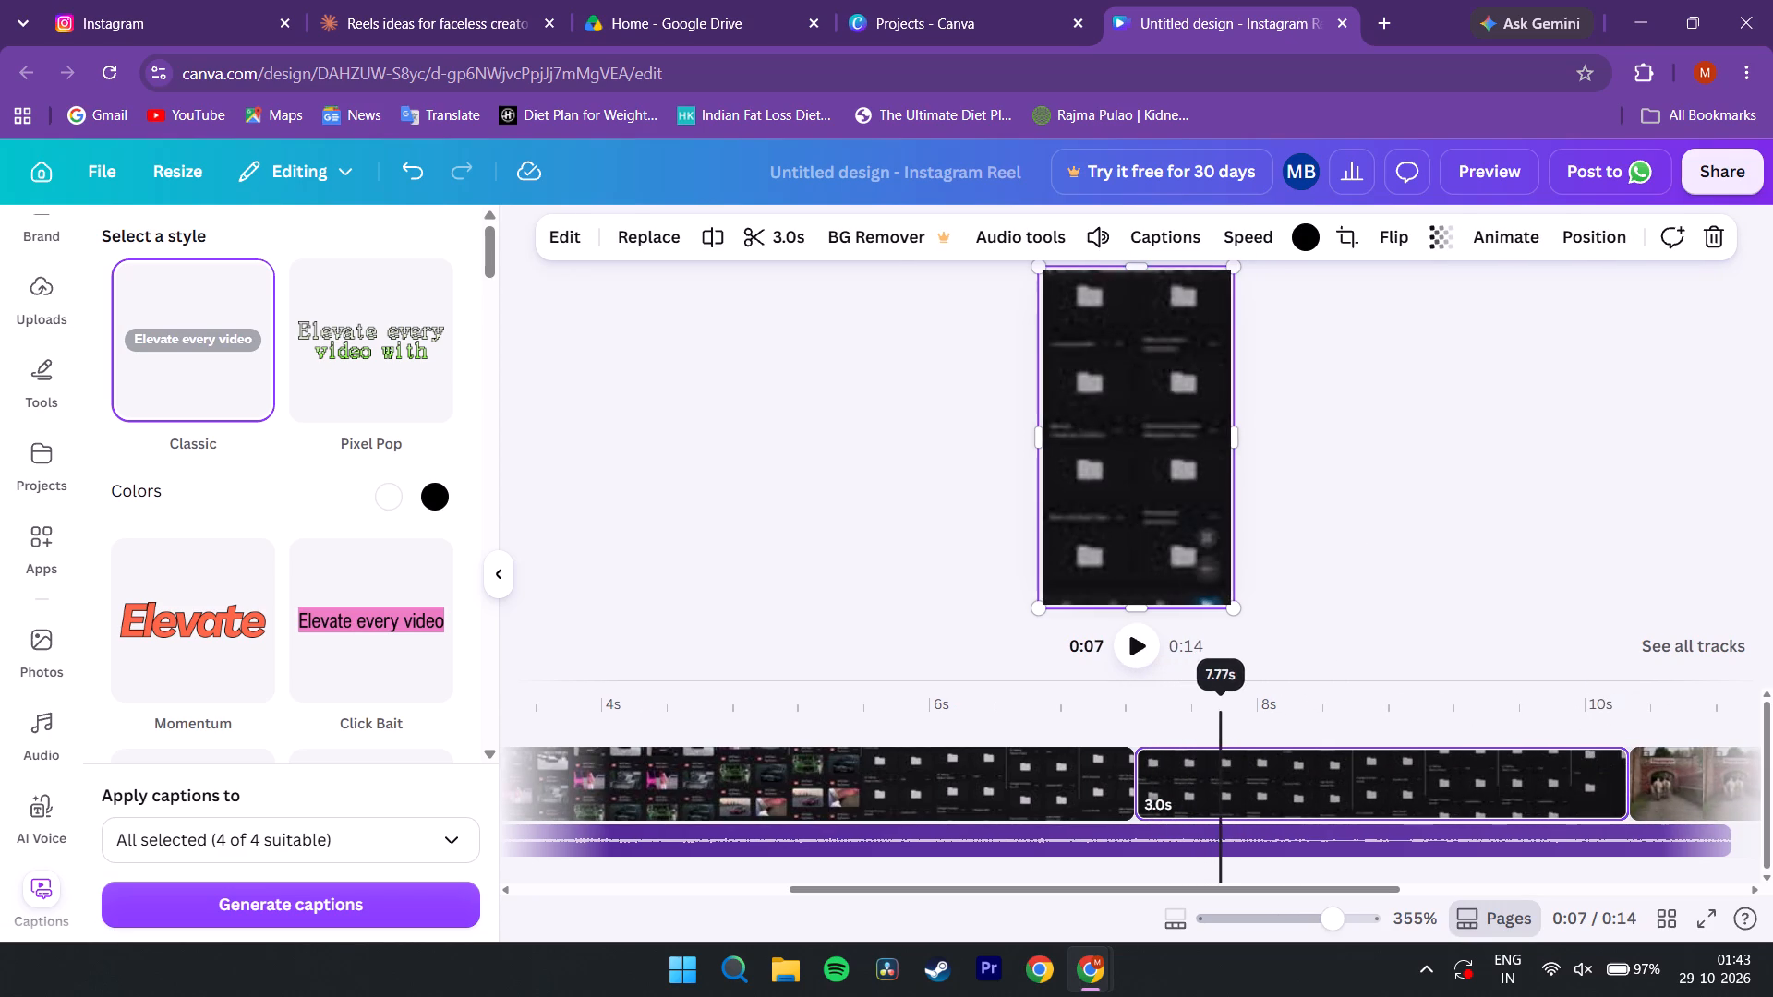
left_click_drag(1226, 719, 1149, 727)
key("space")
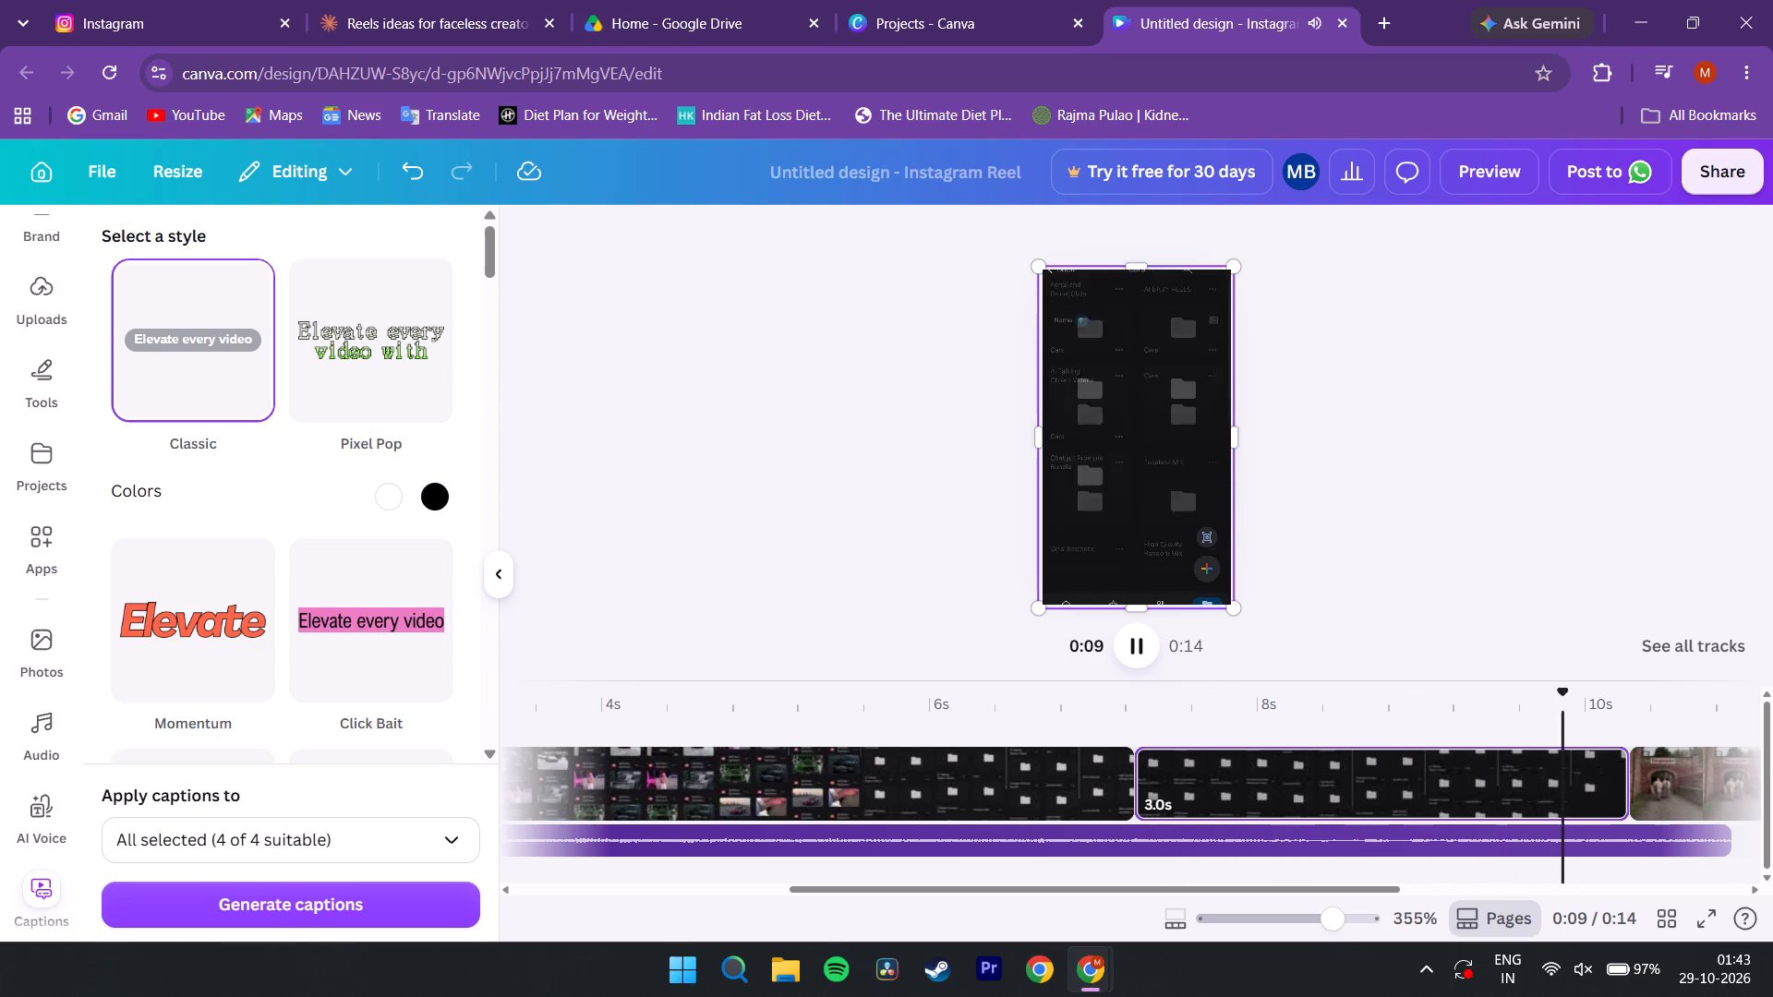
key("space")
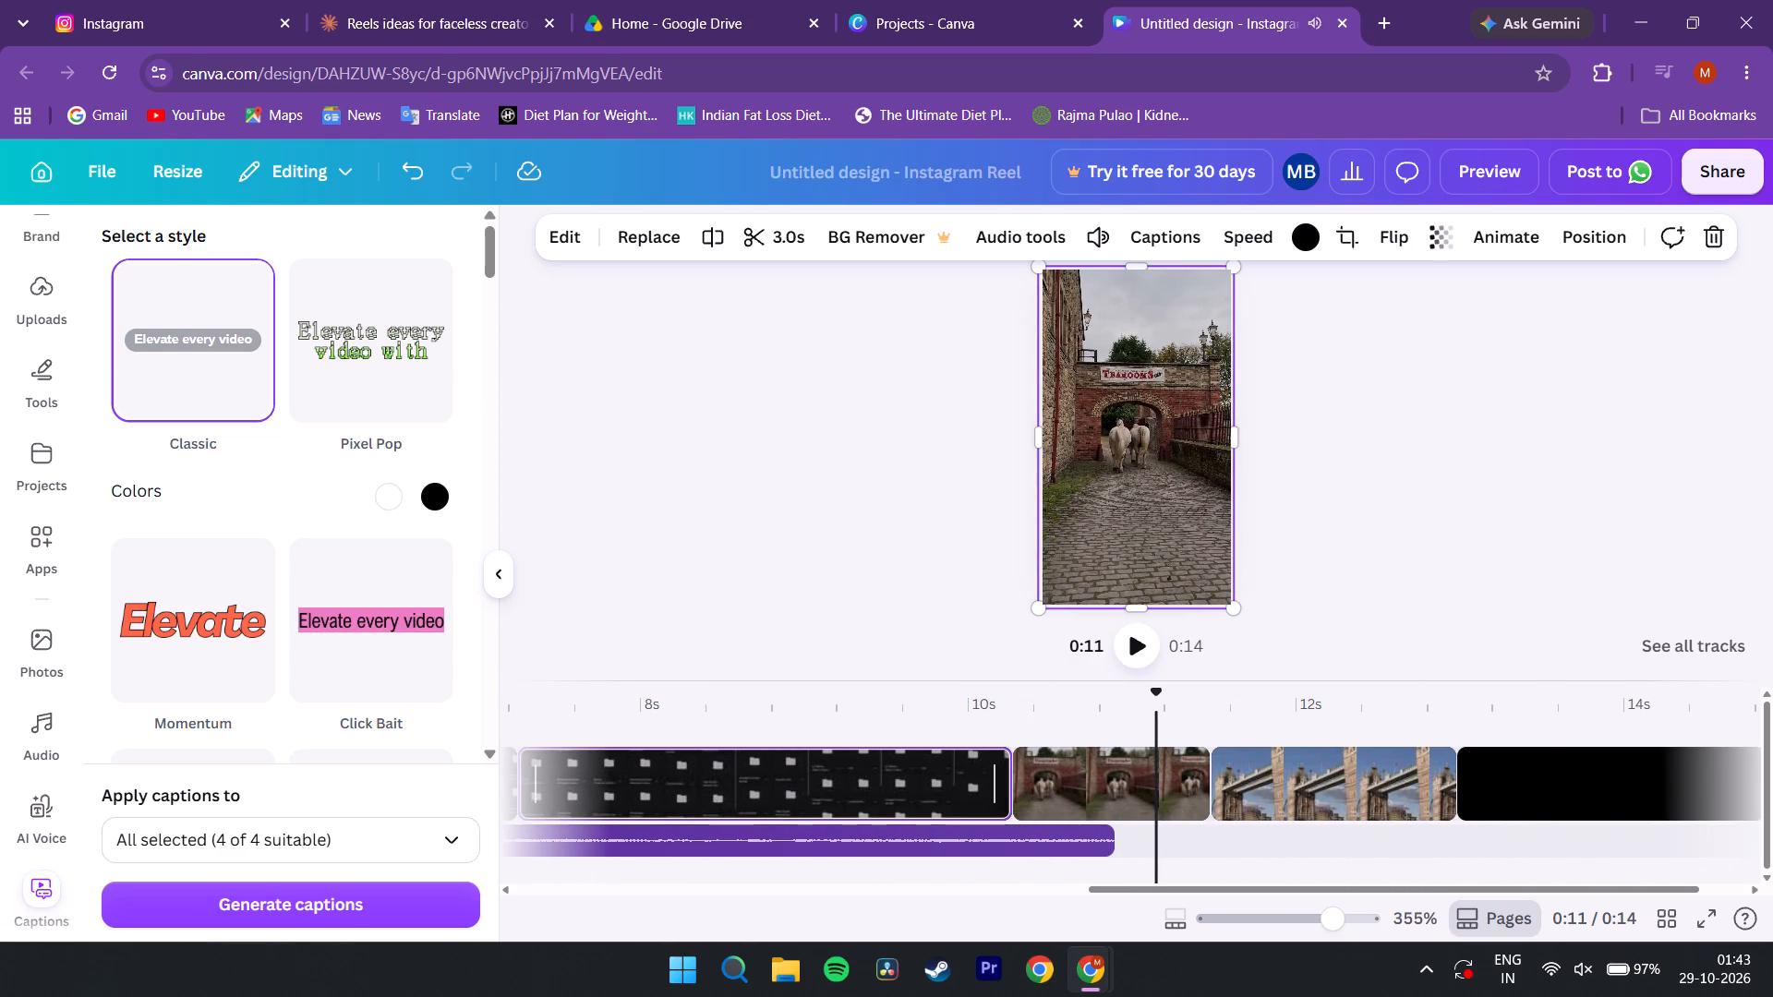
left_click_drag(995, 786, 1254, 755)
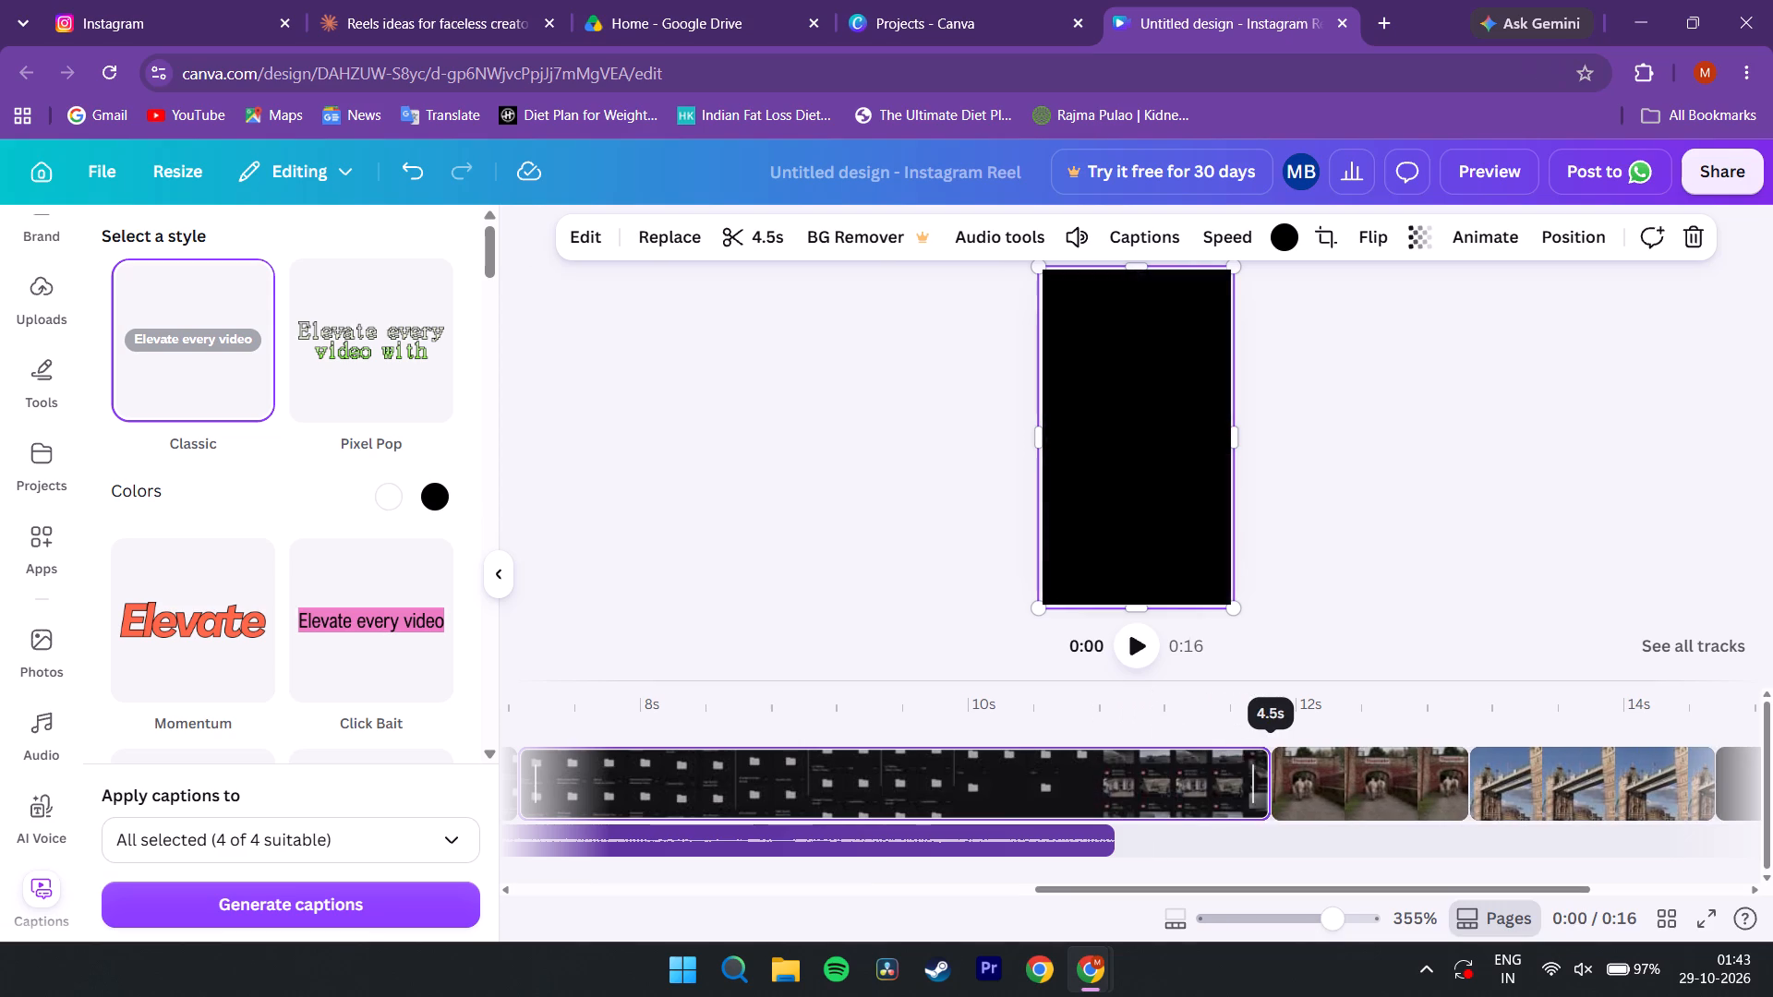
Split the third page's 4.5 s recording at about 9.9 s, where the folder holding three Cars subfolders opens.
scroll(870, 757, "right", 1)
left_click_drag(857, 704, 751, 724)
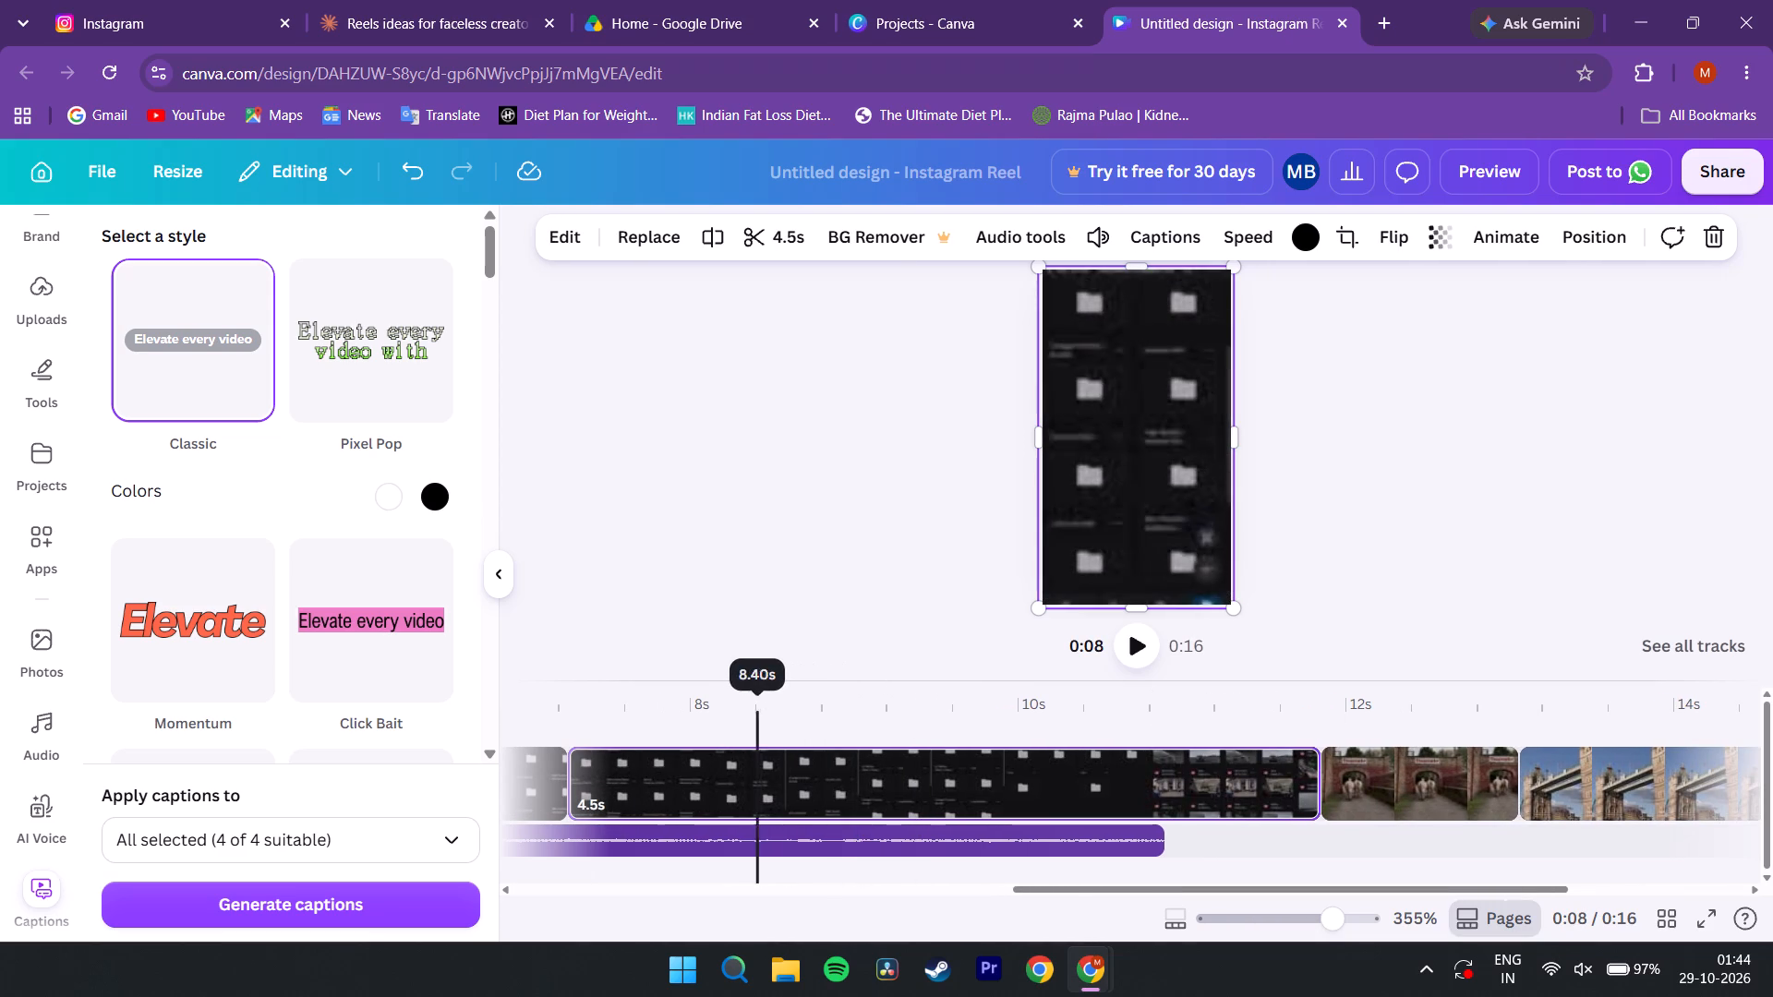
left_click_drag(751, 724, 886, 741)
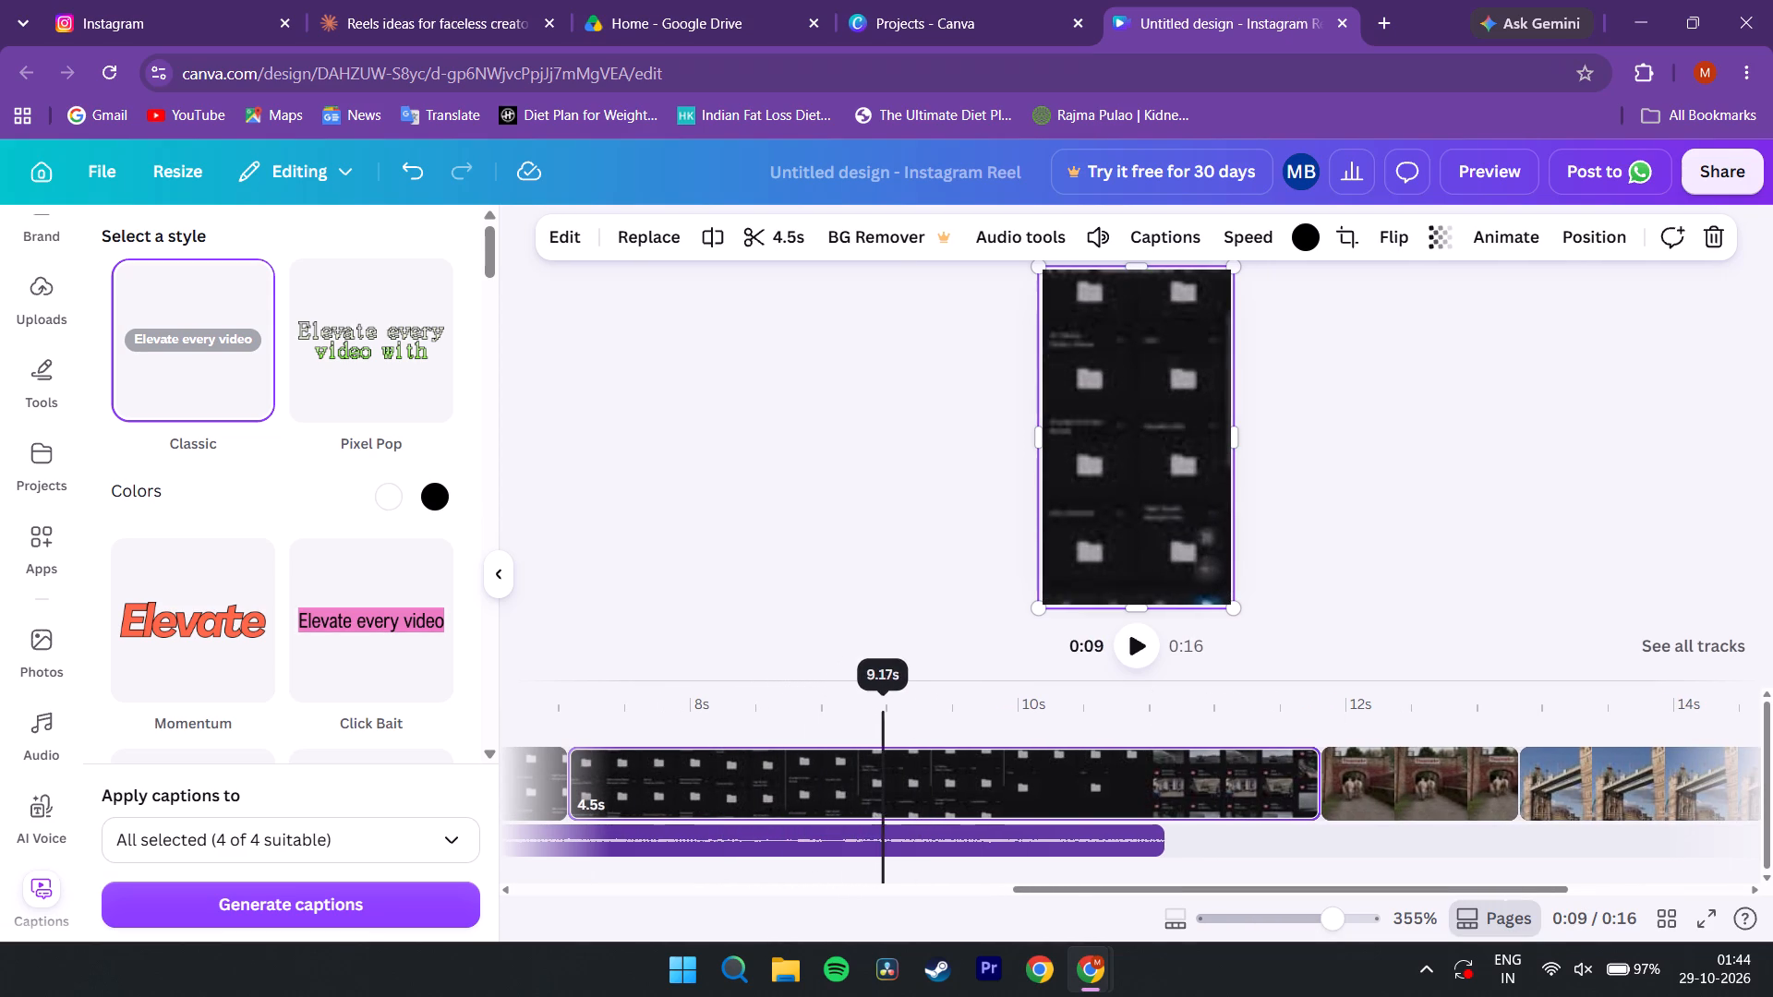
left_click_drag(886, 741, 998, 763)
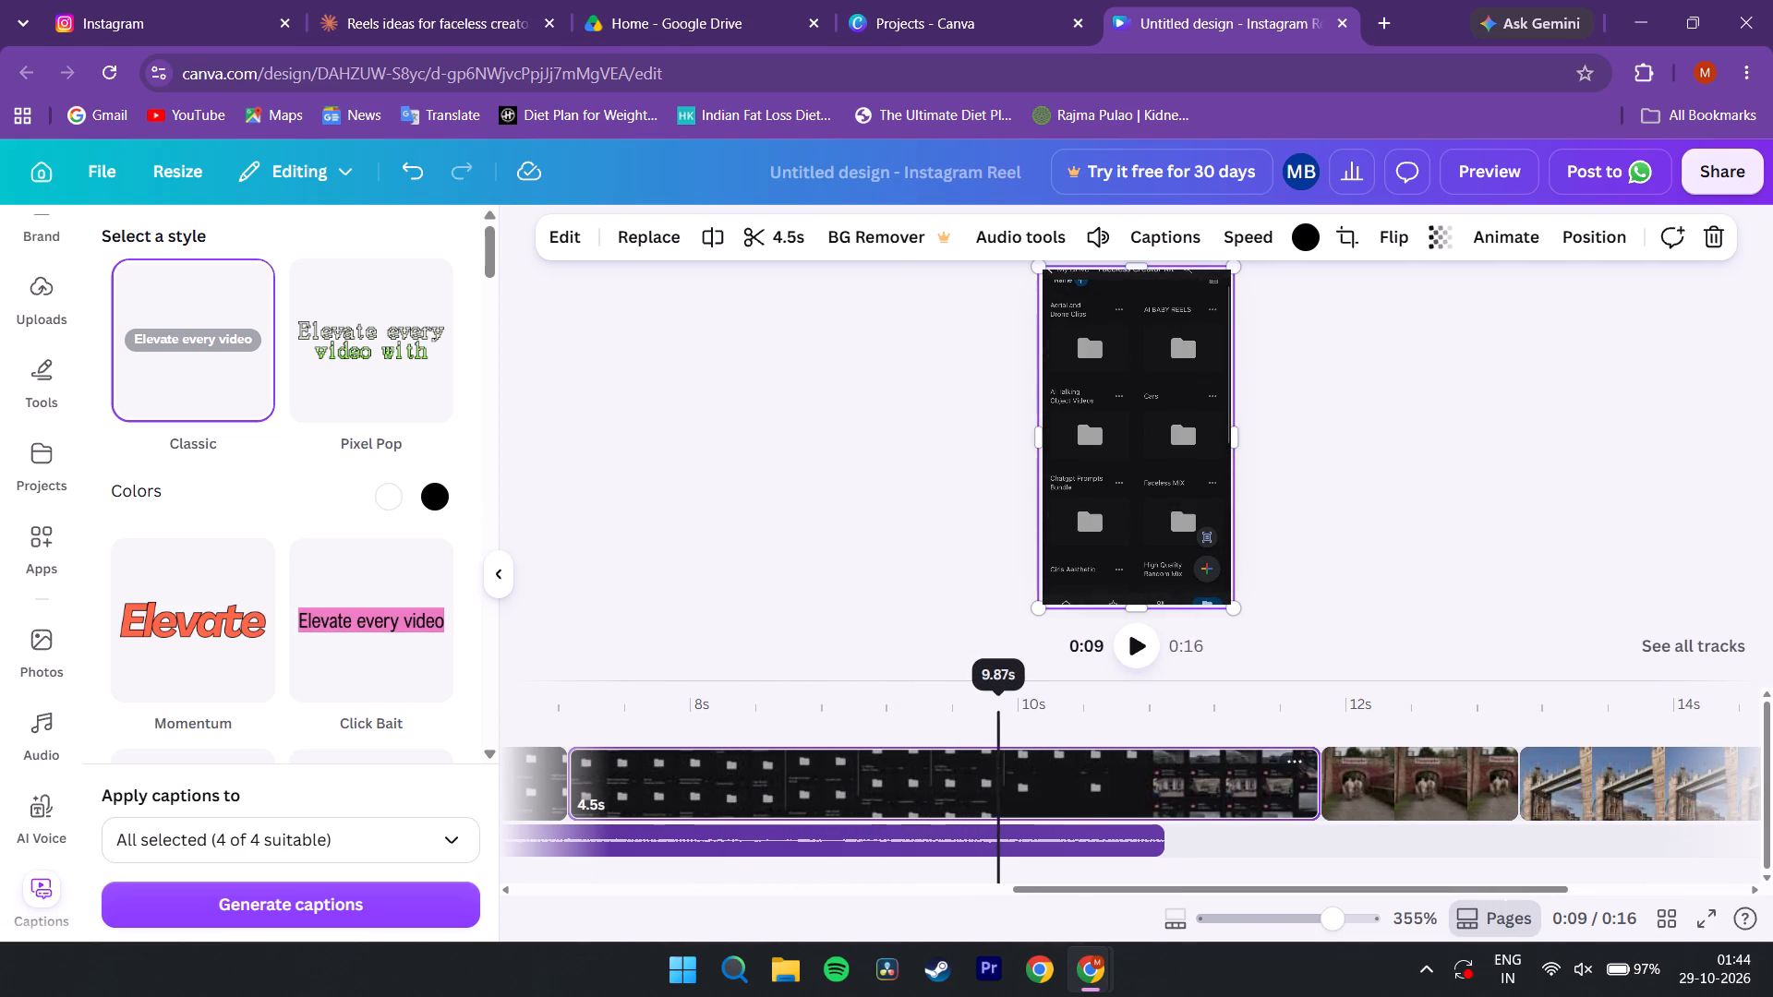
left_click_drag(998, 763, 1080, 764)
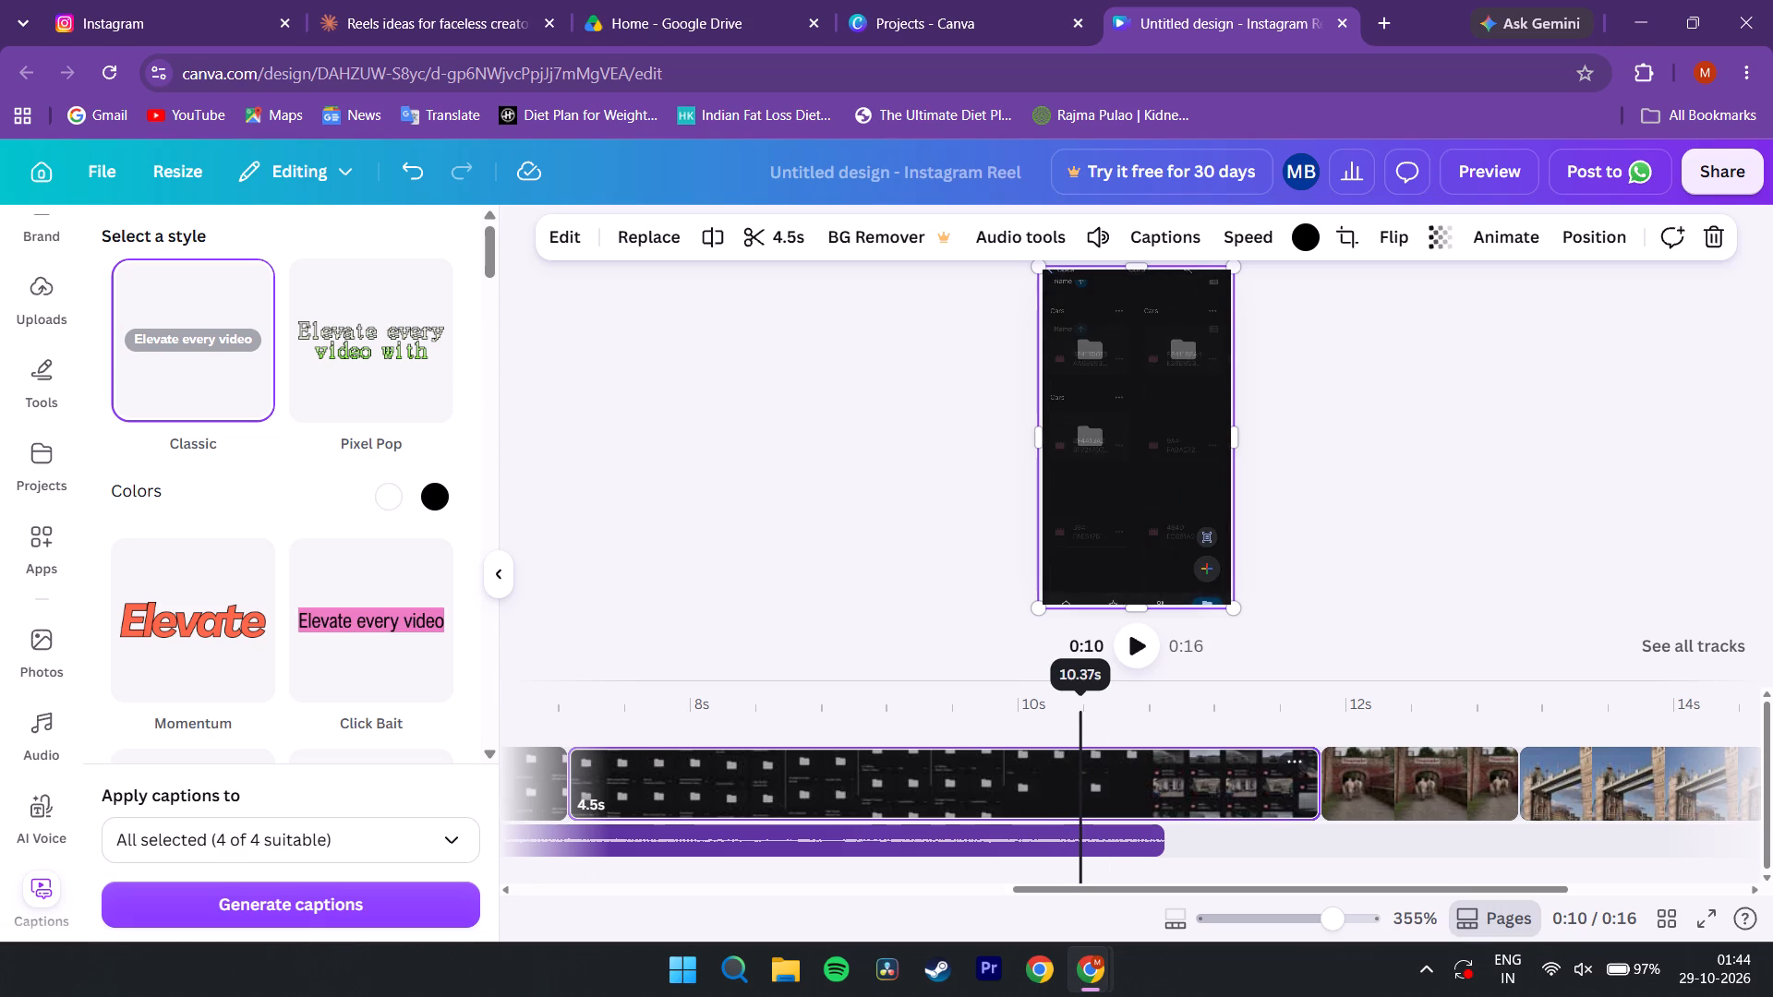
left_click_drag(1080, 764, 1016, 772)
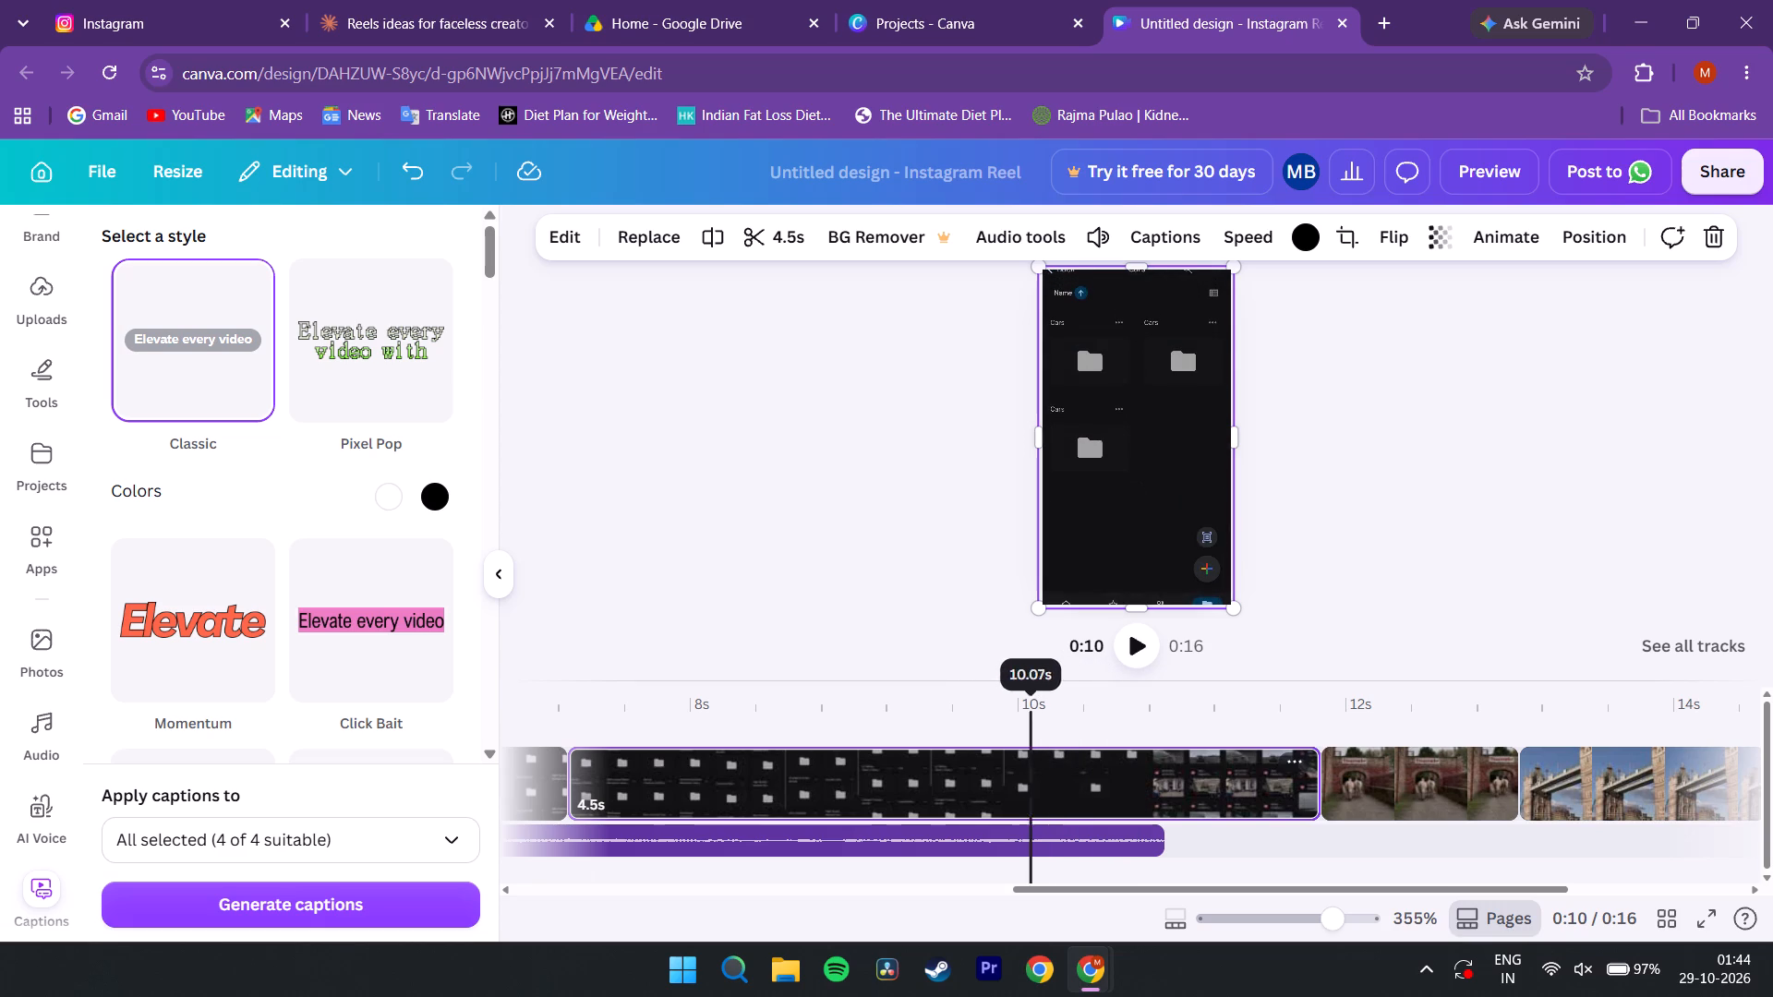
left_click_drag(1016, 772, 1009, 777)
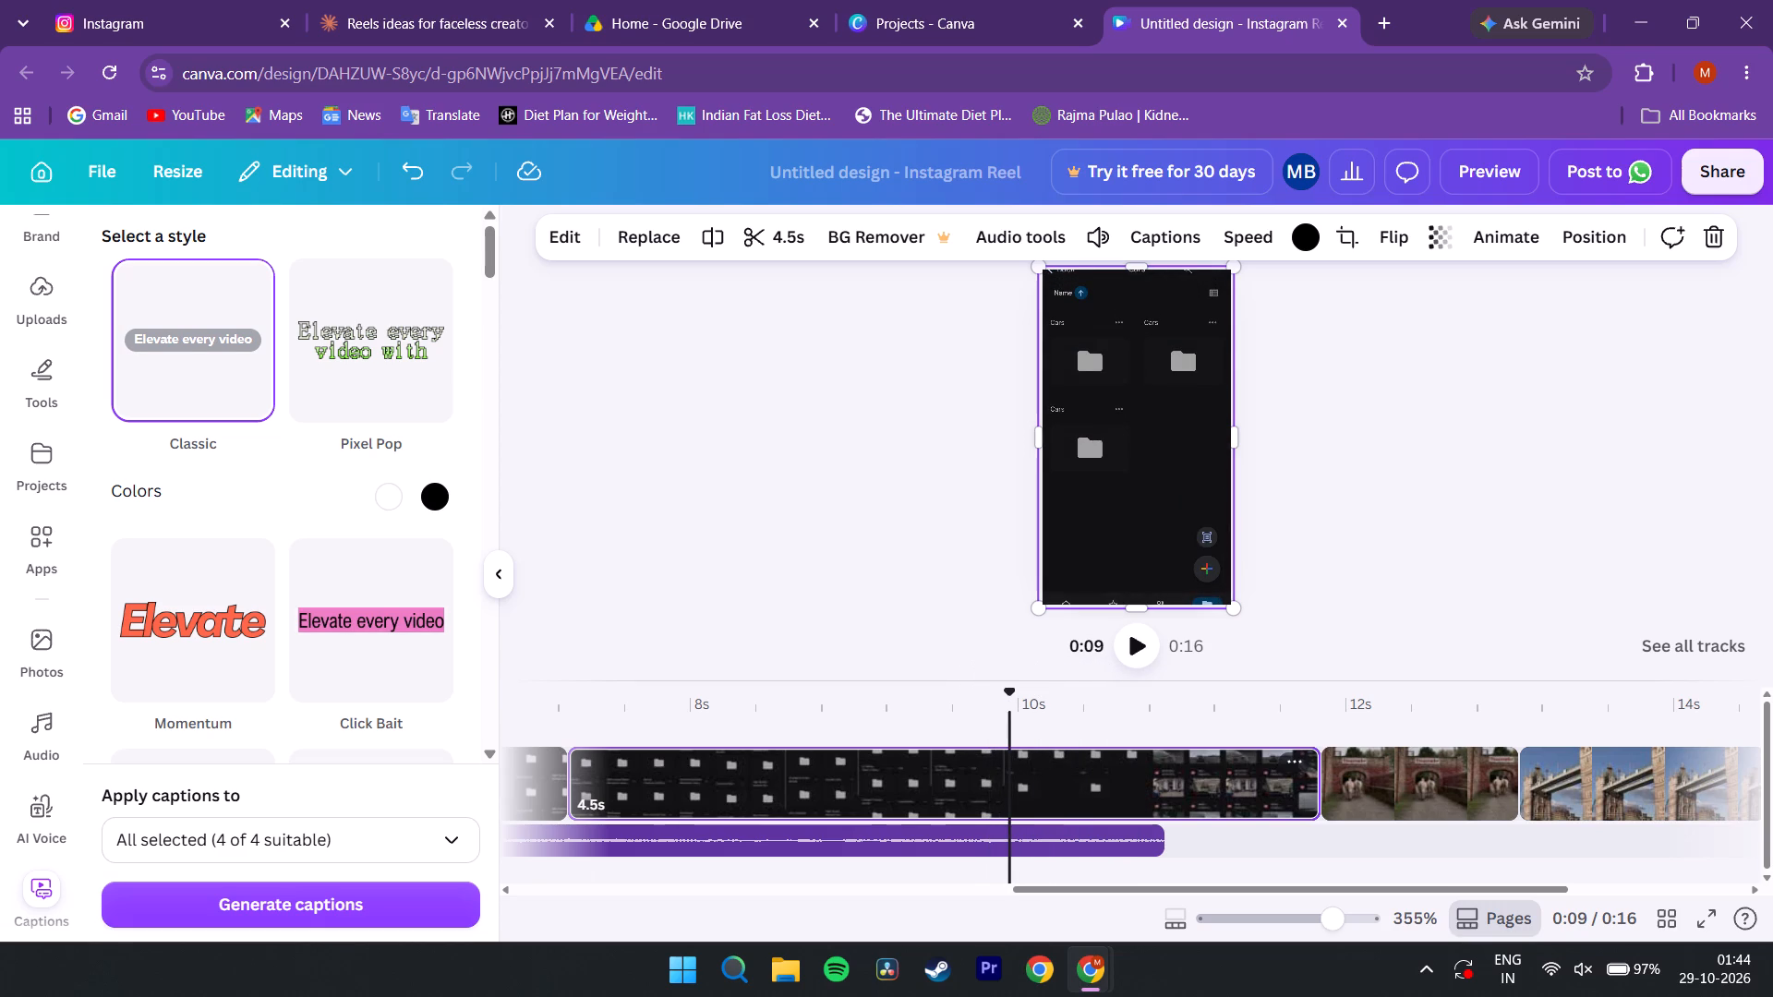
left_click(705, 247)
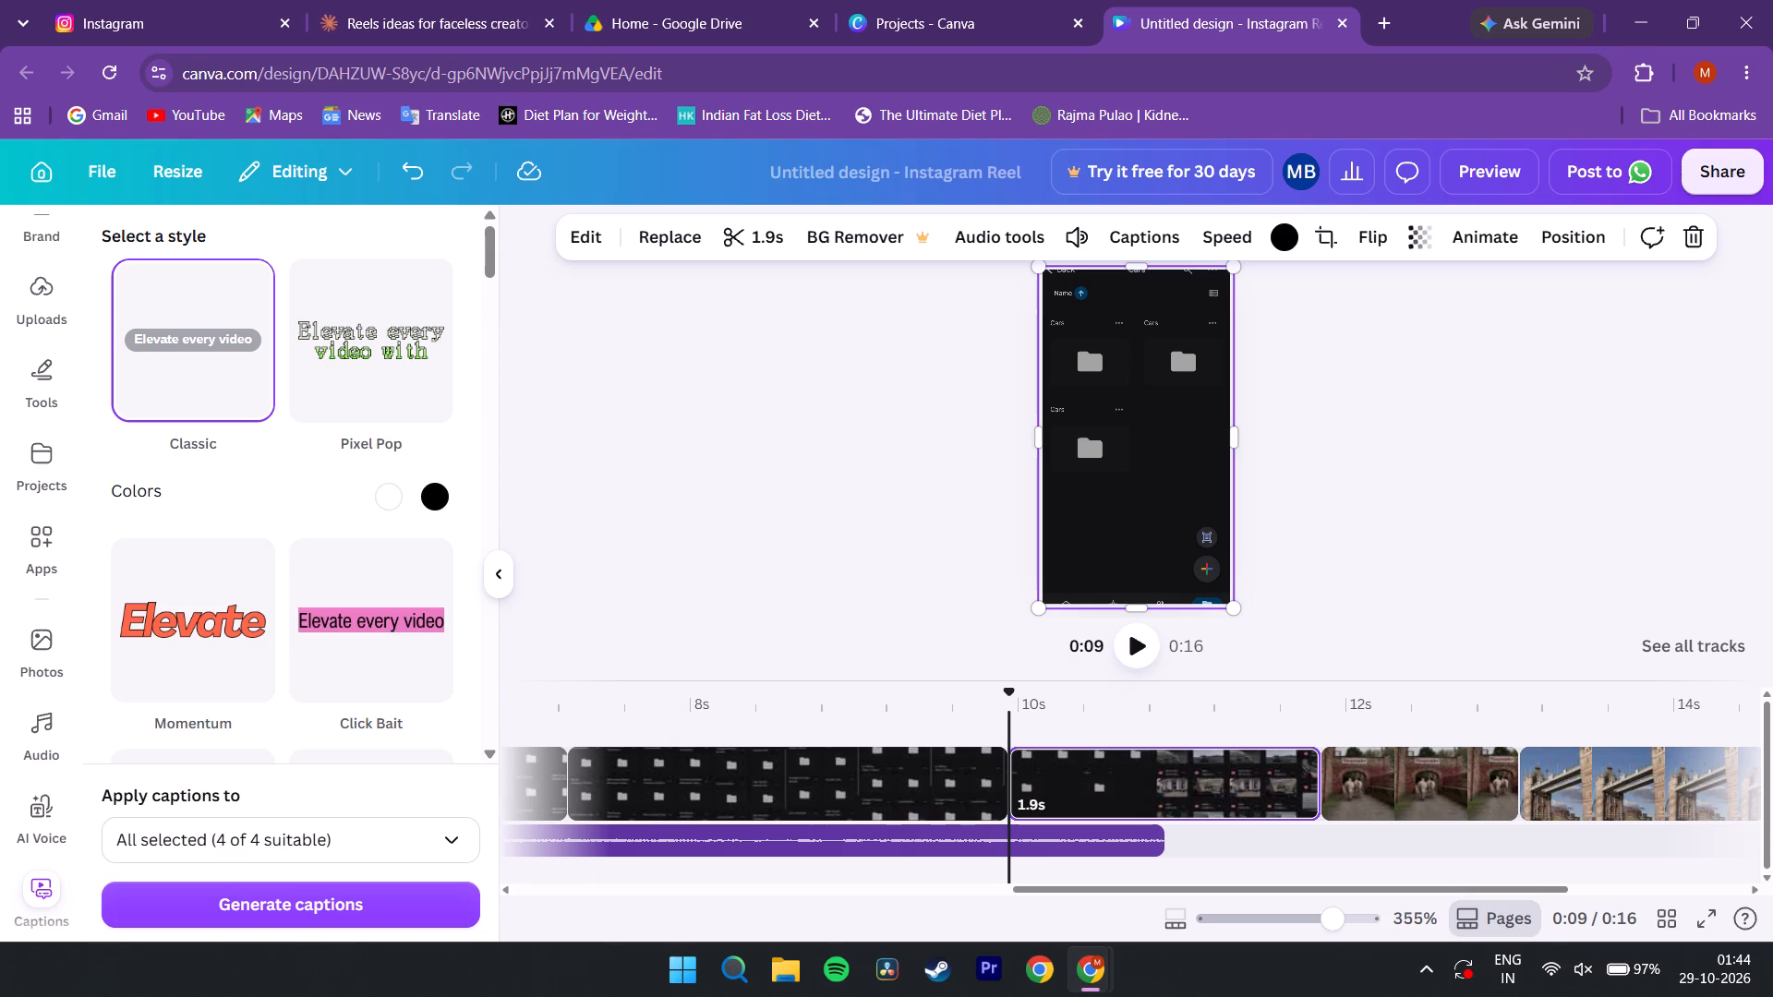
Split the following segment at about 10.8 s, where the car videos appear, and delete the piece showing the three Cars subfolders.
left_click_drag(1014, 689, 1155, 715)
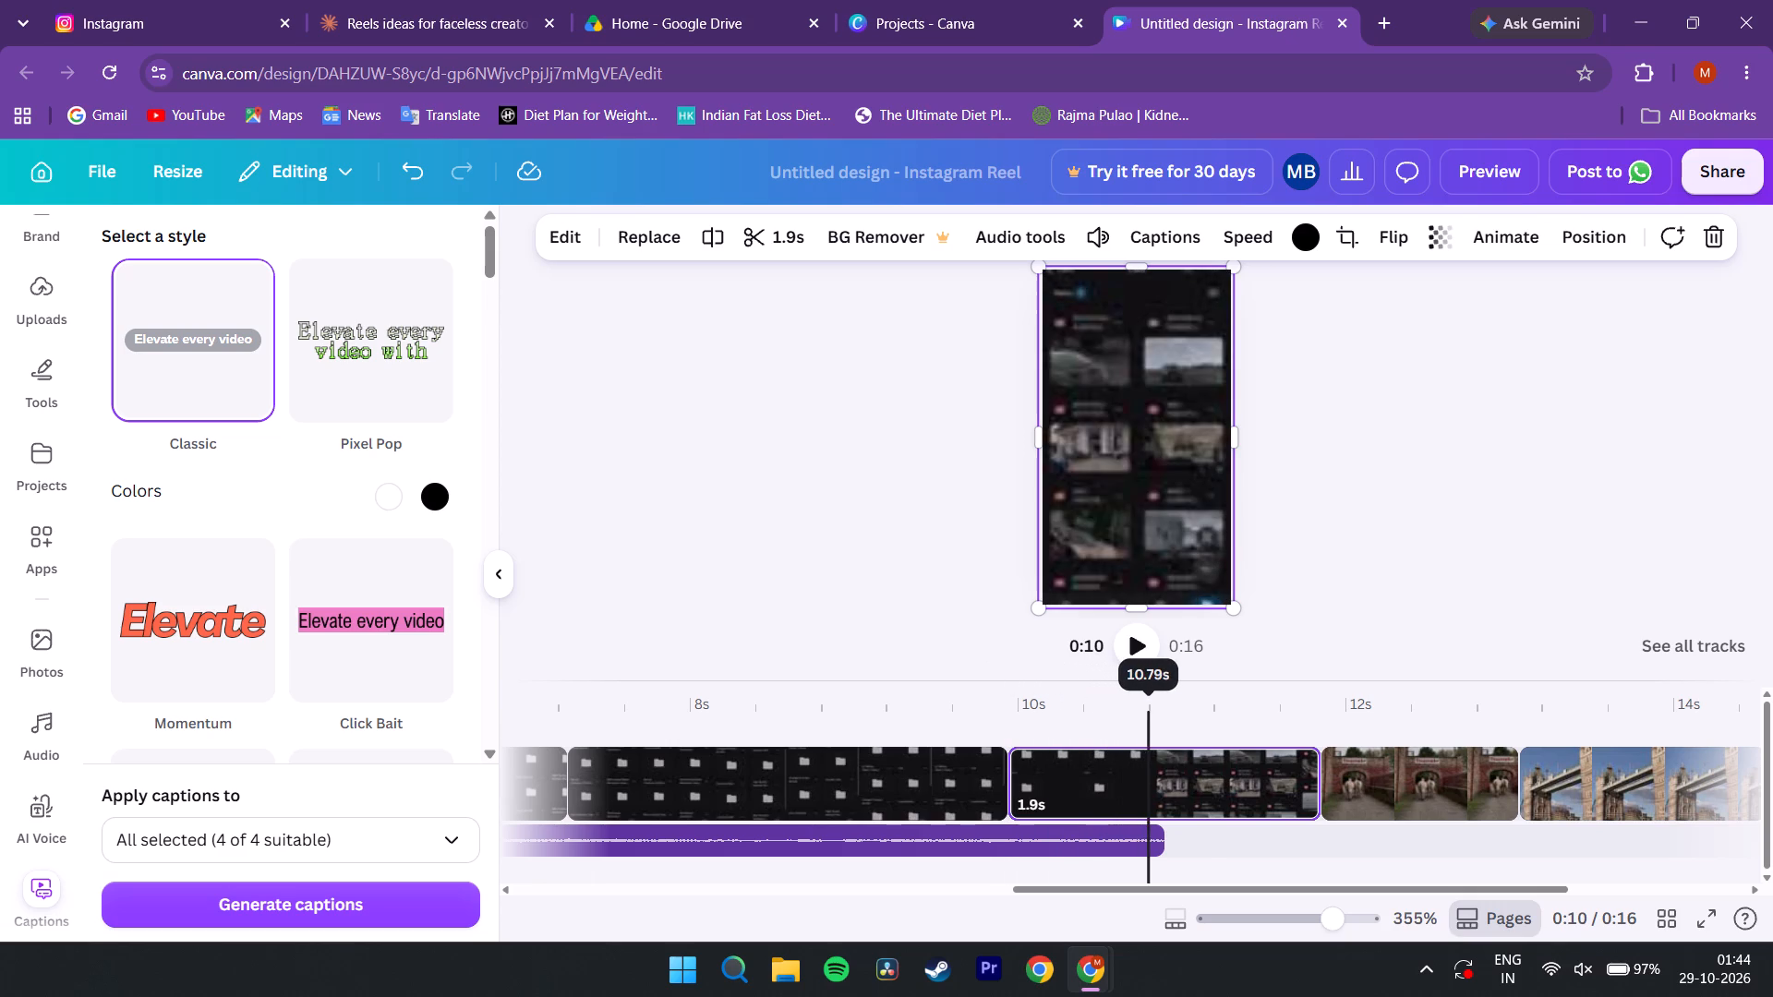
left_click_drag(1155, 715, 1155, 718)
left_click(711, 239)
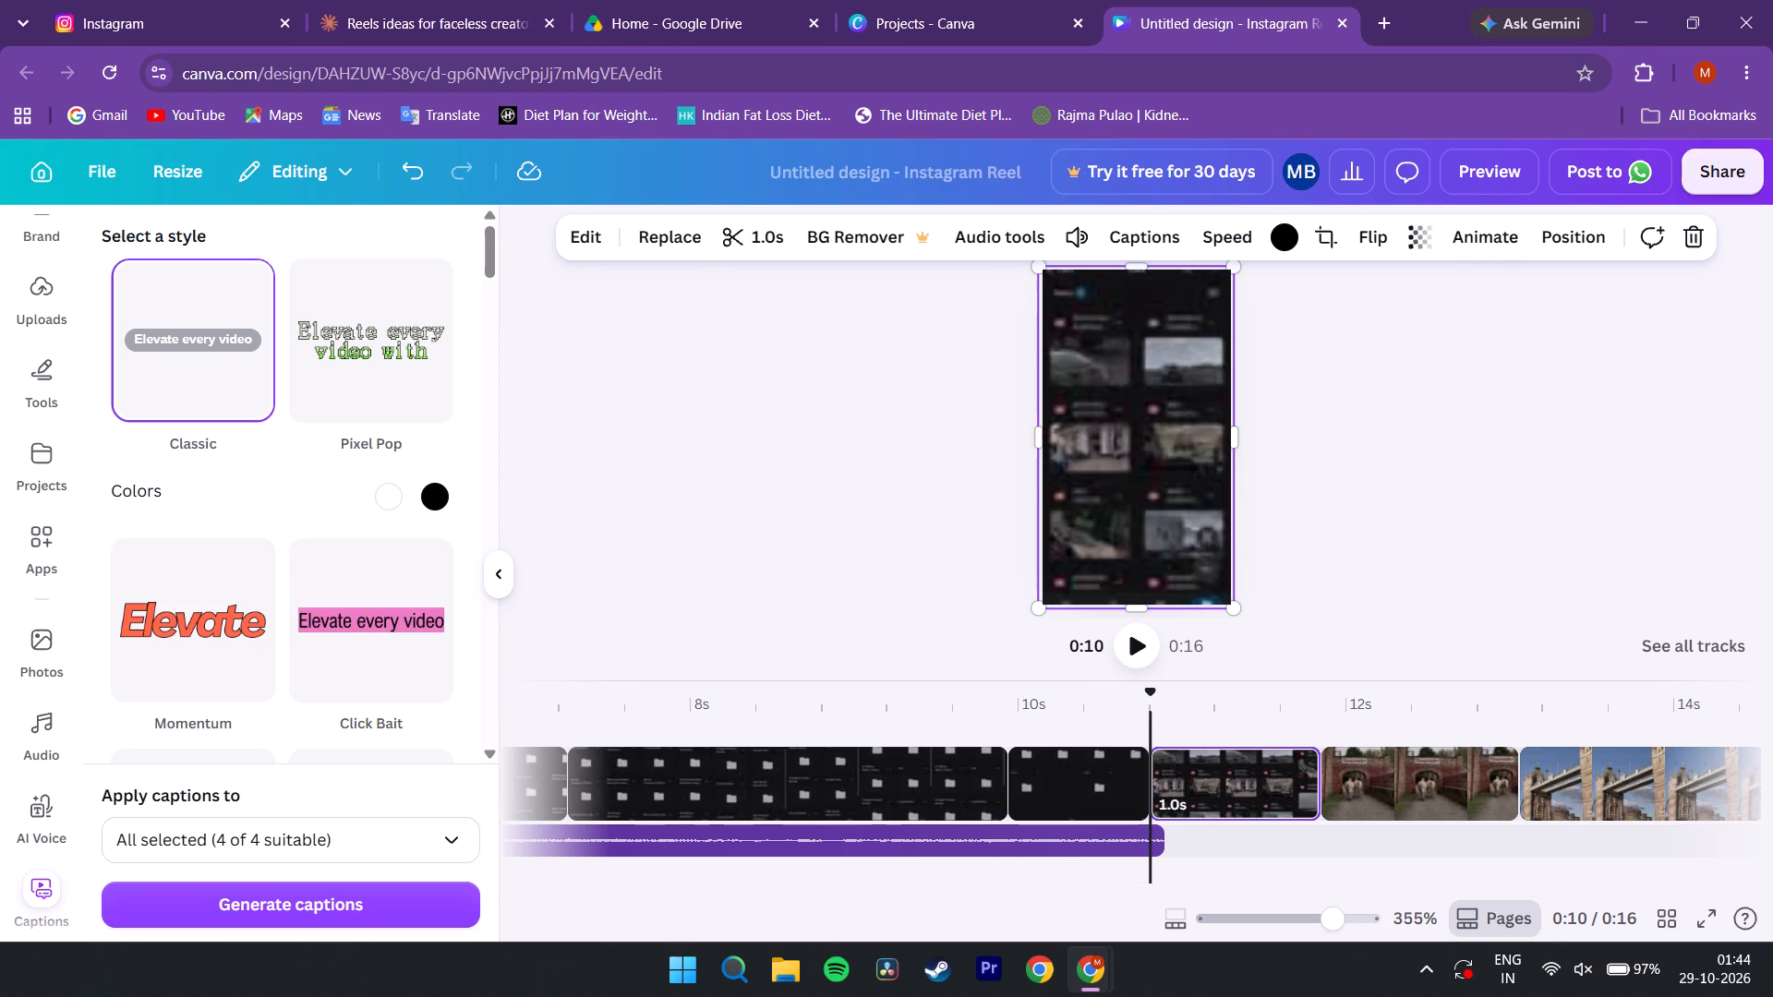
left_click(1065, 761)
key("Delete")
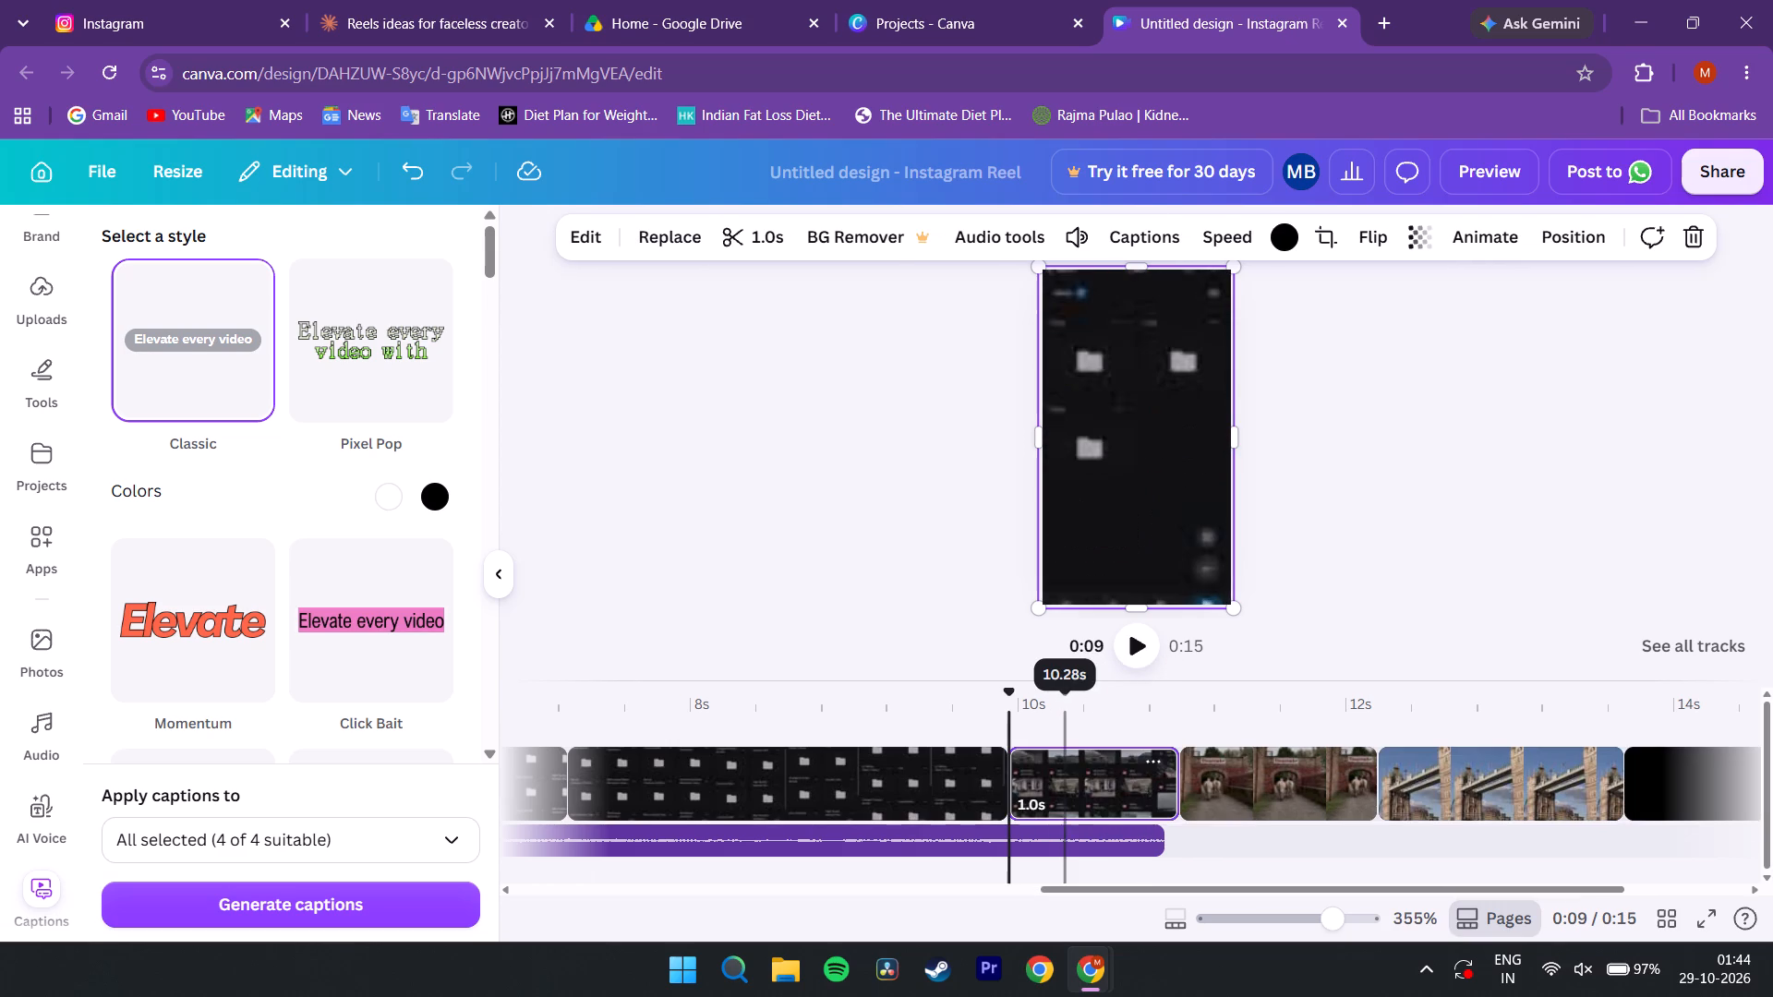
Replay across the cut and extend the remaining car-videos segment from its end to 1.3 s.
left_click_drag(1012, 692, 843, 694)
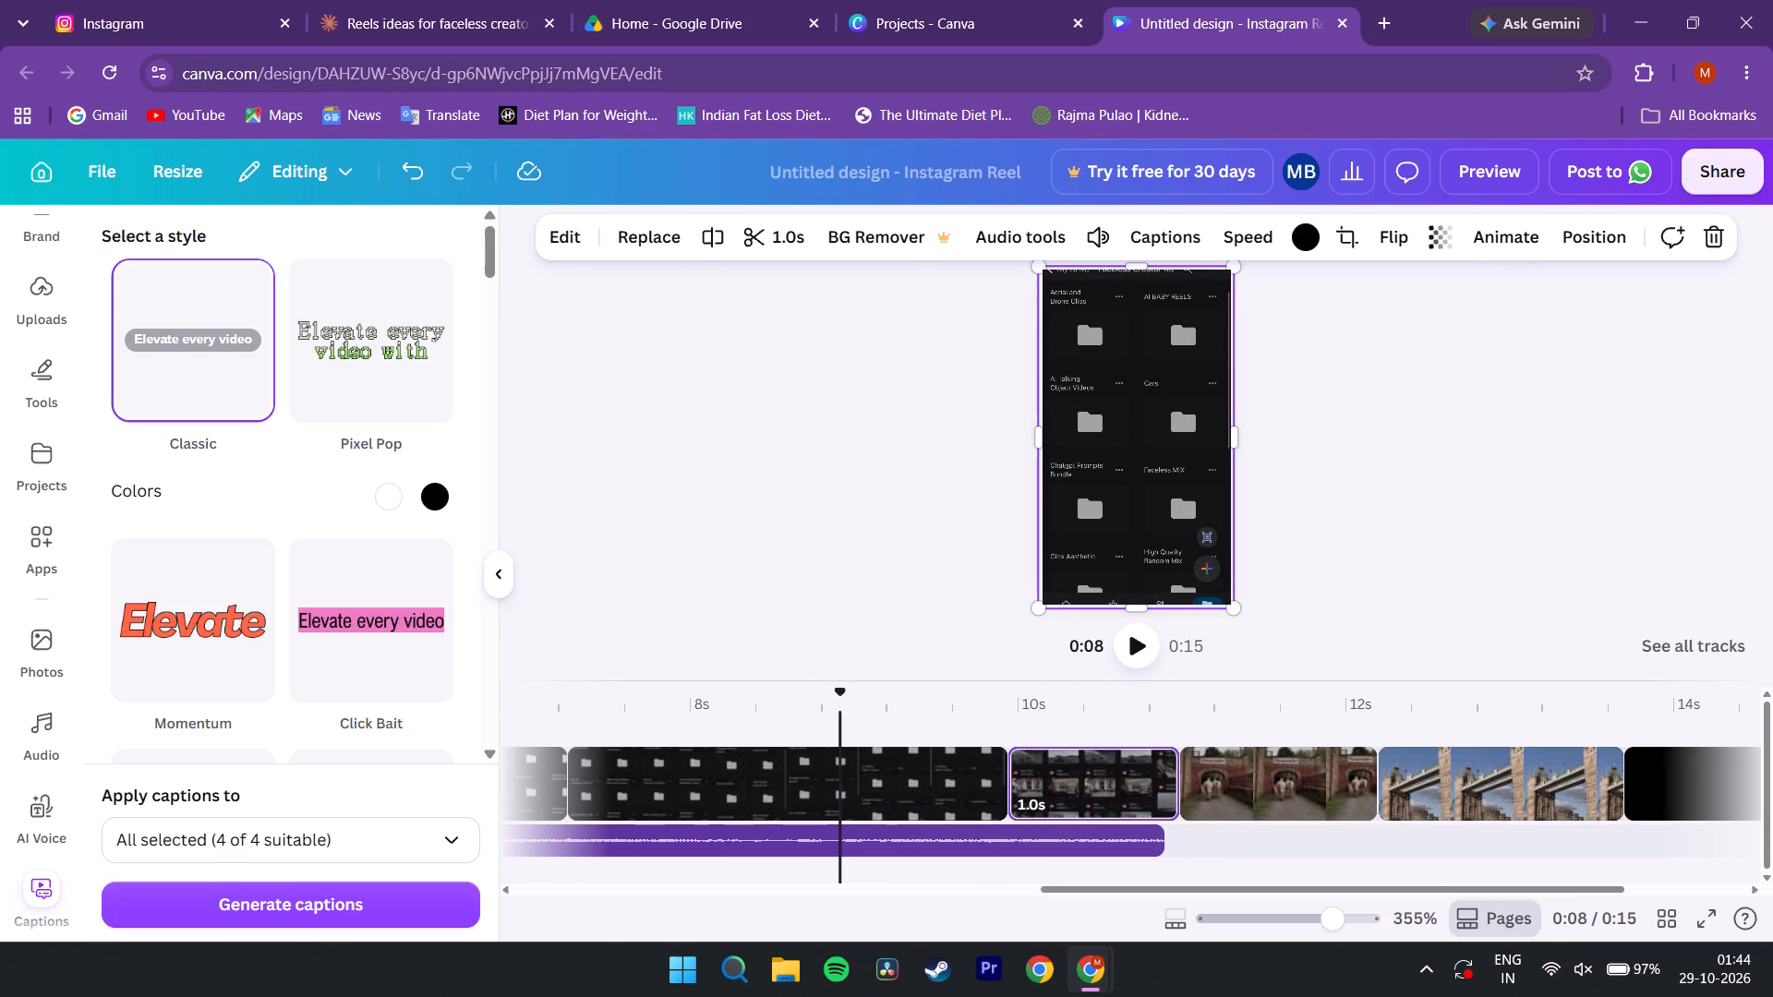
key("space")
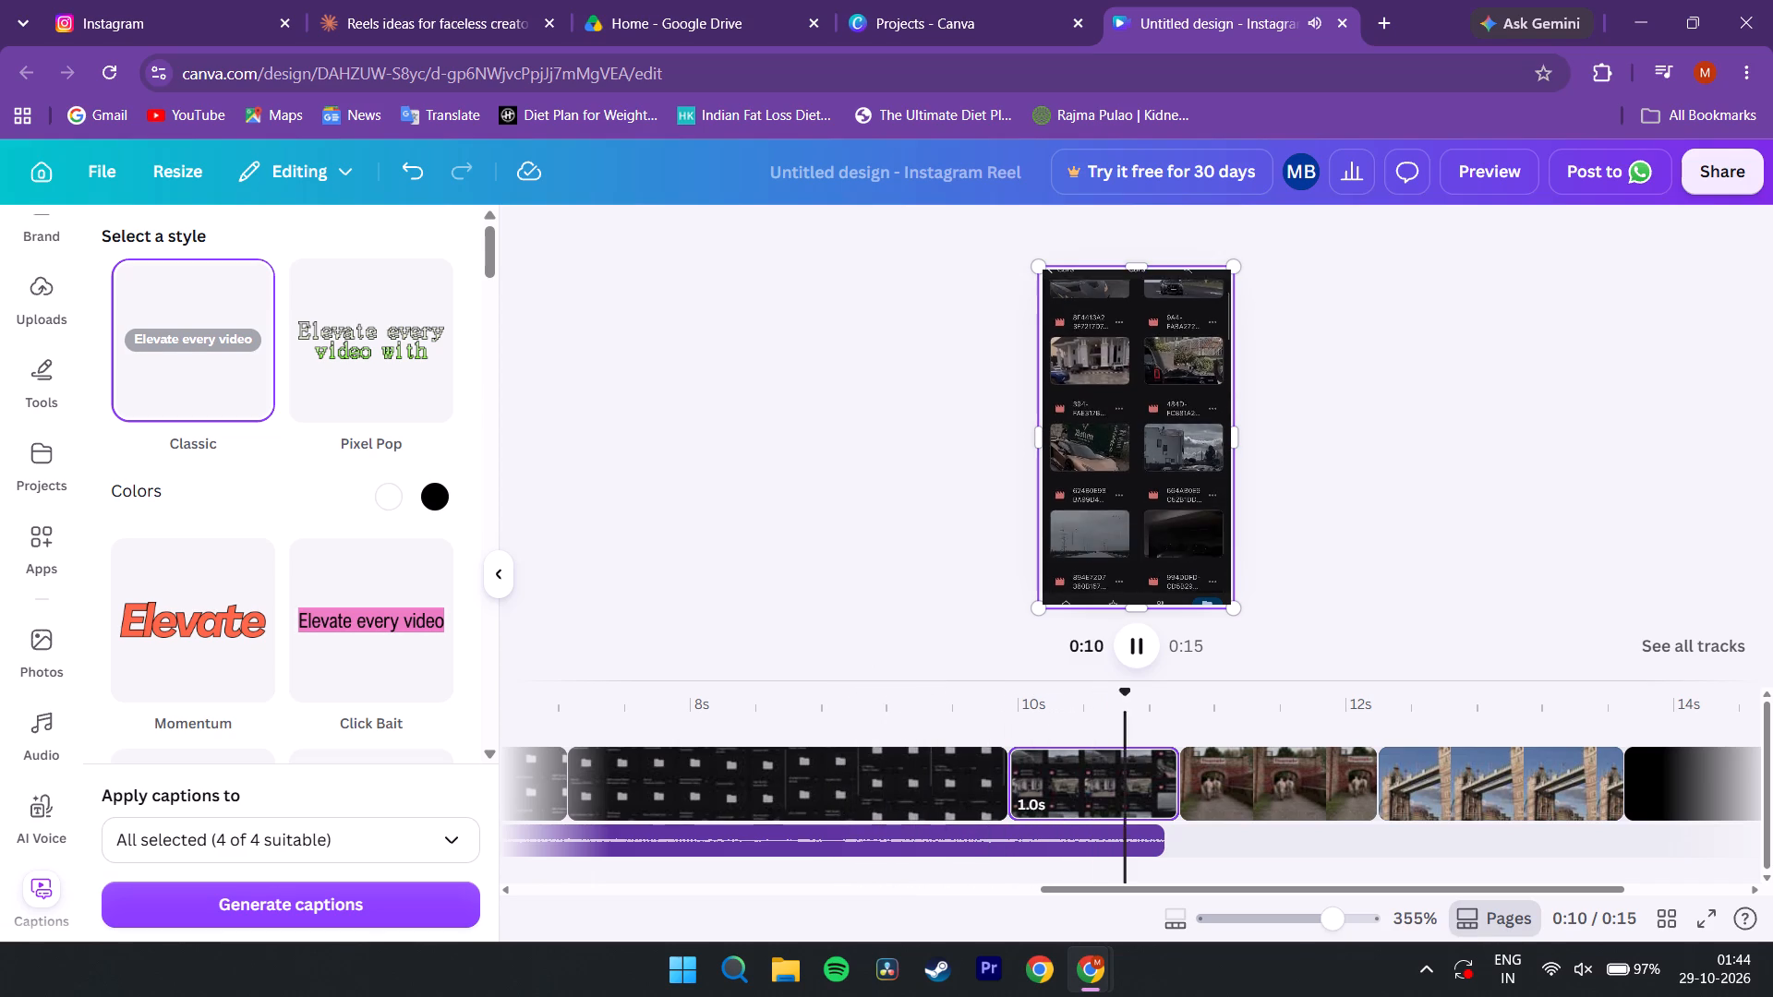
key("space")
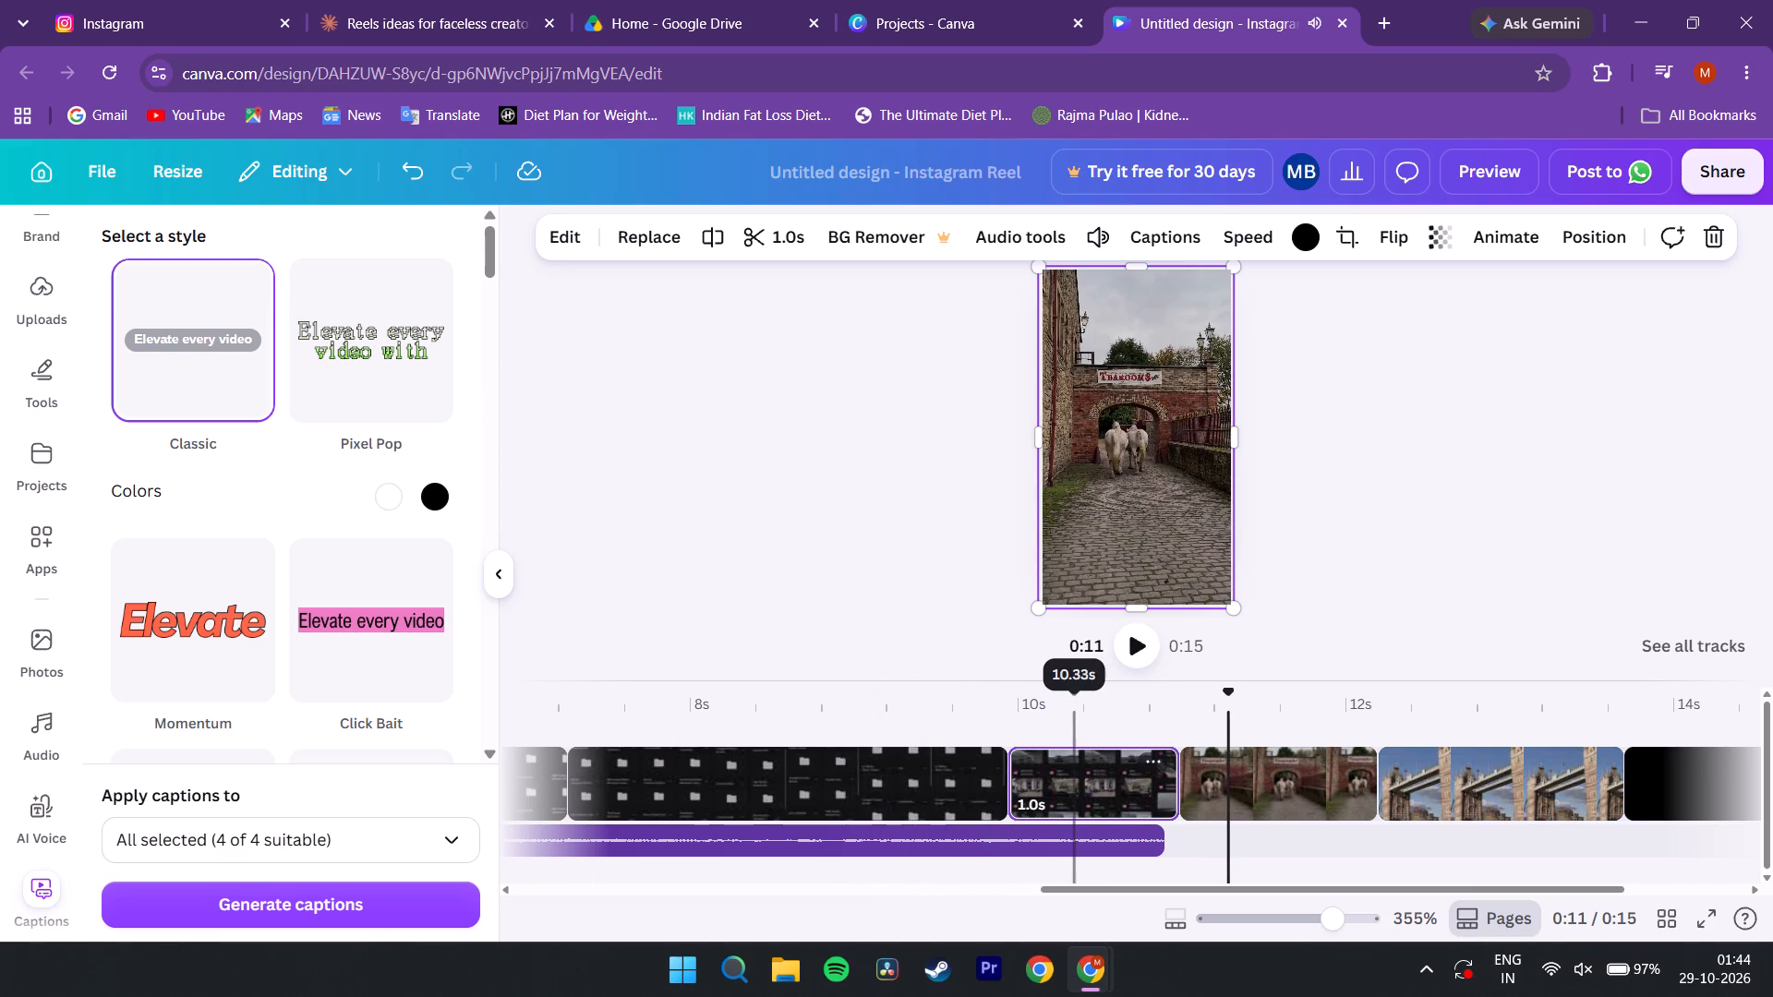
left_click(1075, 768)
left_click_drag(1173, 779, 1209, 784)
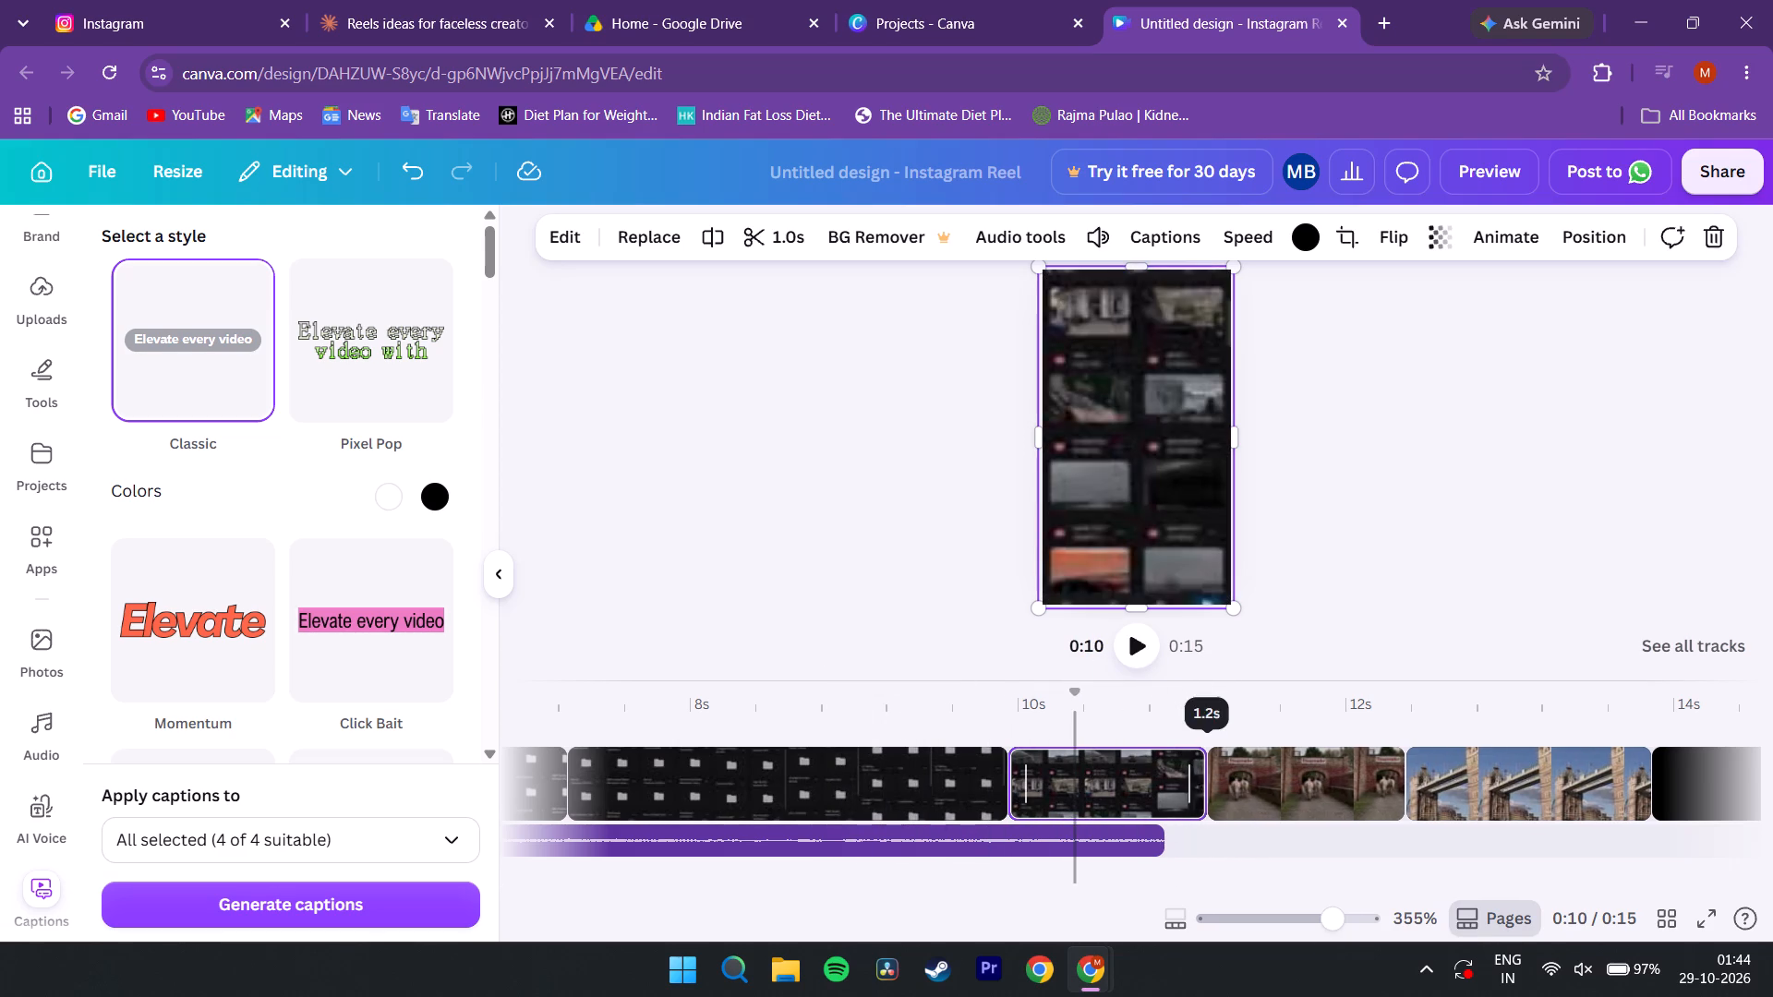
left_click_drag(1209, 784, 1221, 784)
Delete the folder-list scrolling segment that precedes the 1.3 s car-videos segment.
left_click_drag(1043, 697, 1049, 699)
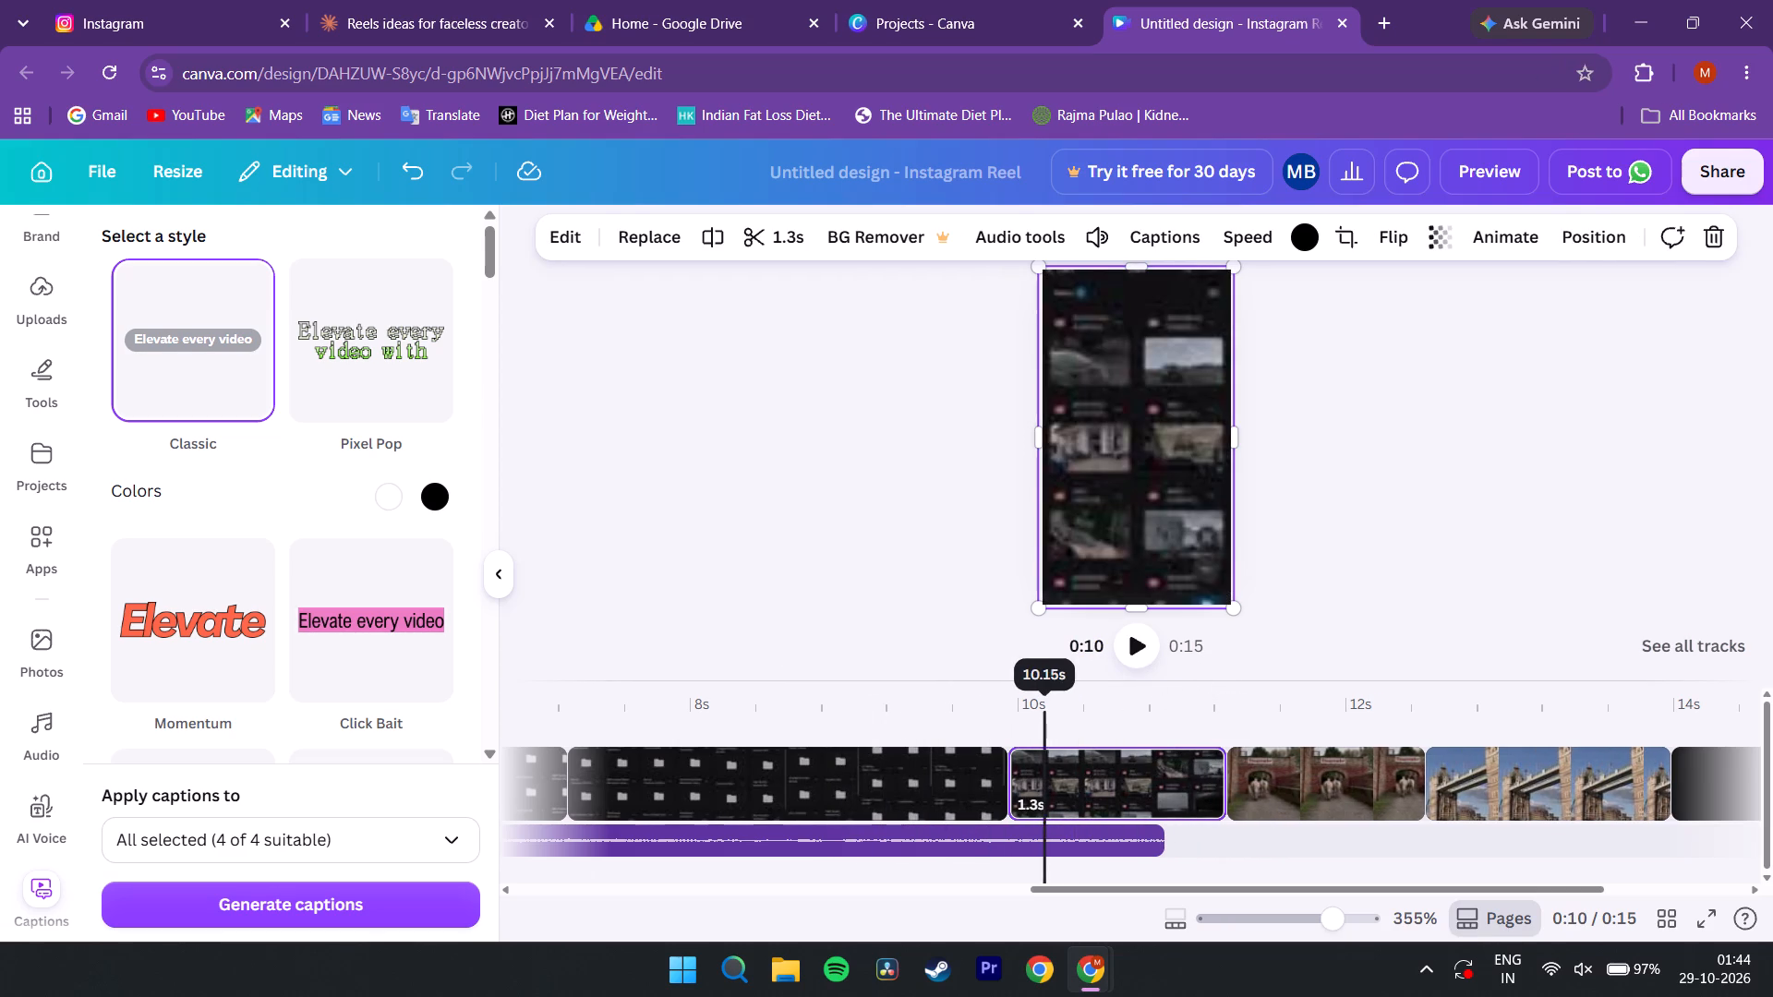
left_click_drag(1049, 699, 1083, 708)
scroll(861, 751, "right", 1)
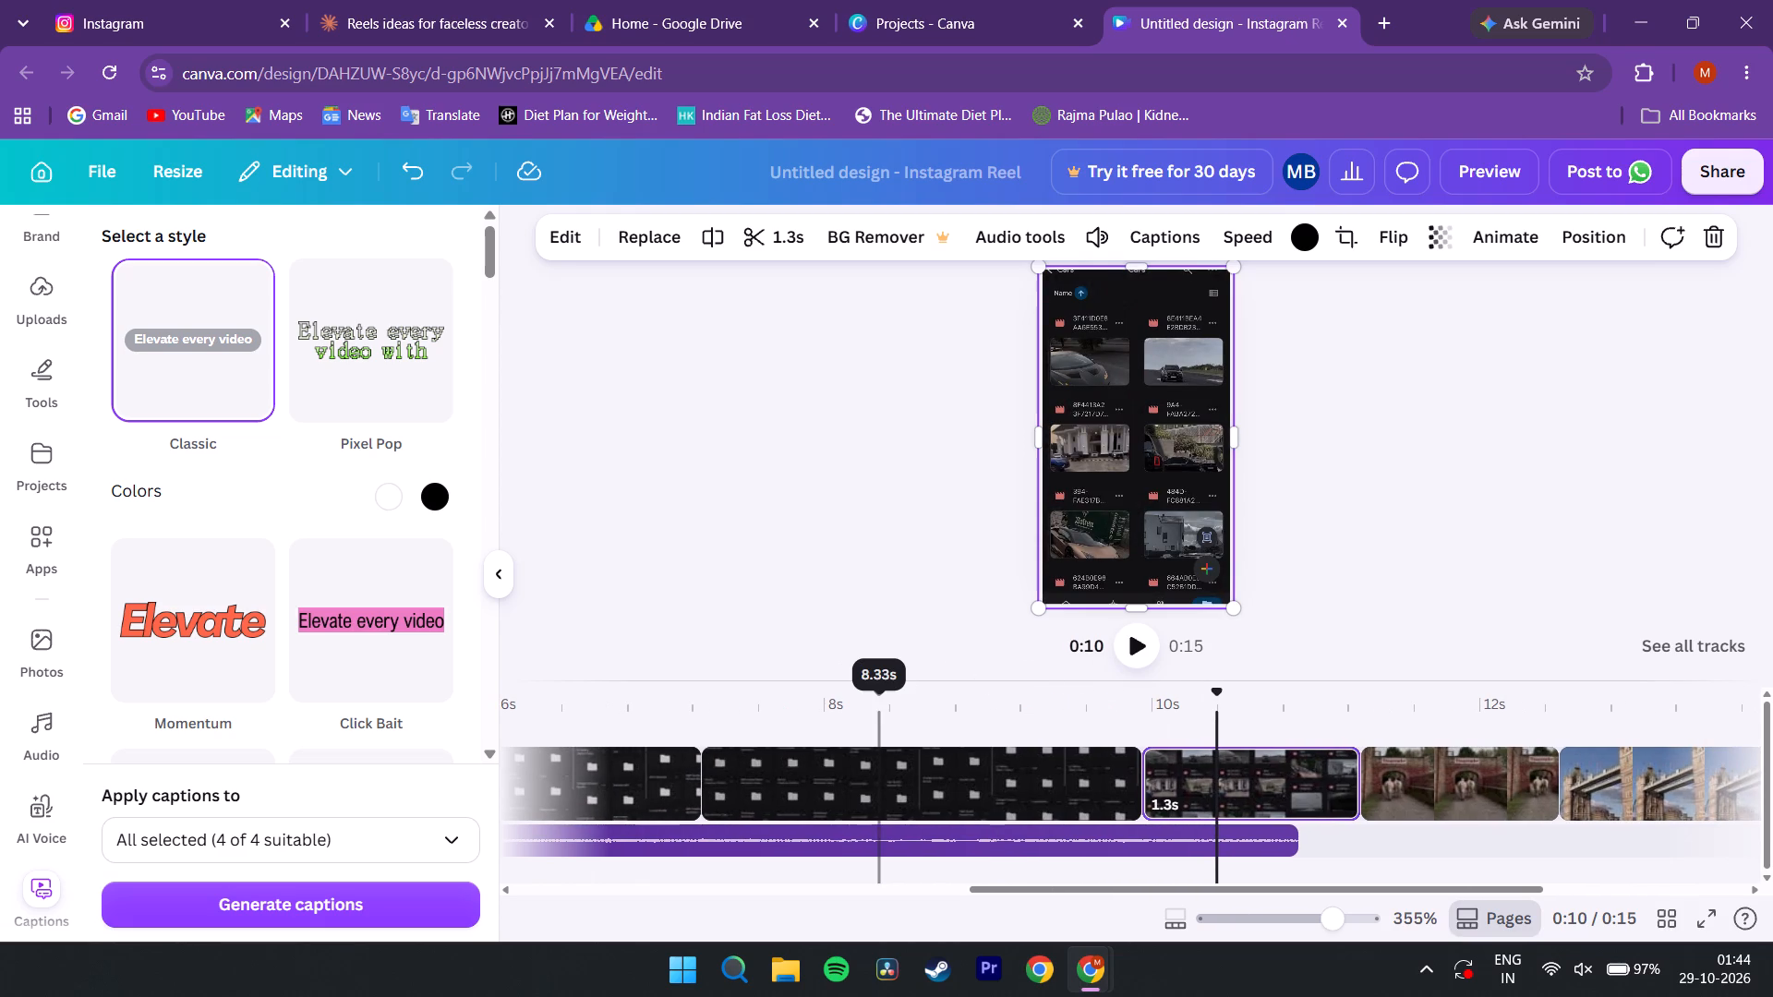
left_click(881, 776)
key("Delete")
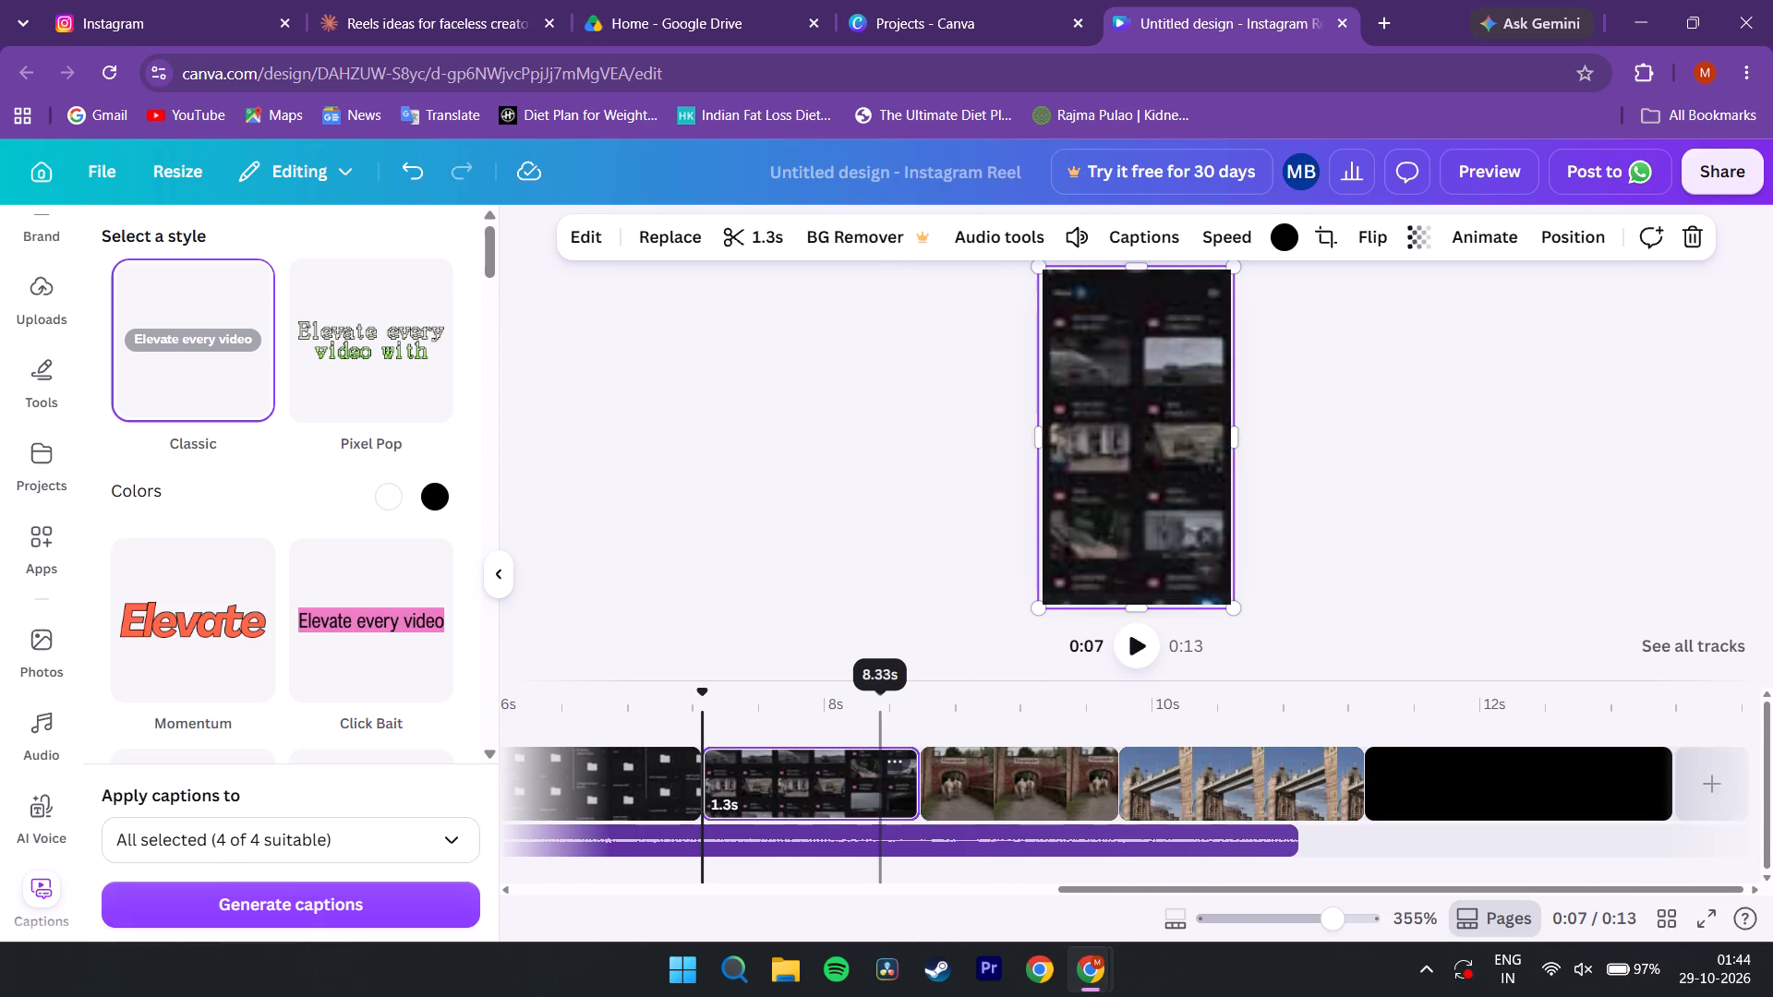
Stretch the third page's car-videos recording slightly upward on the canvas and shift it a little down within the frame.
left_click_drag(696, 694, 728, 703)
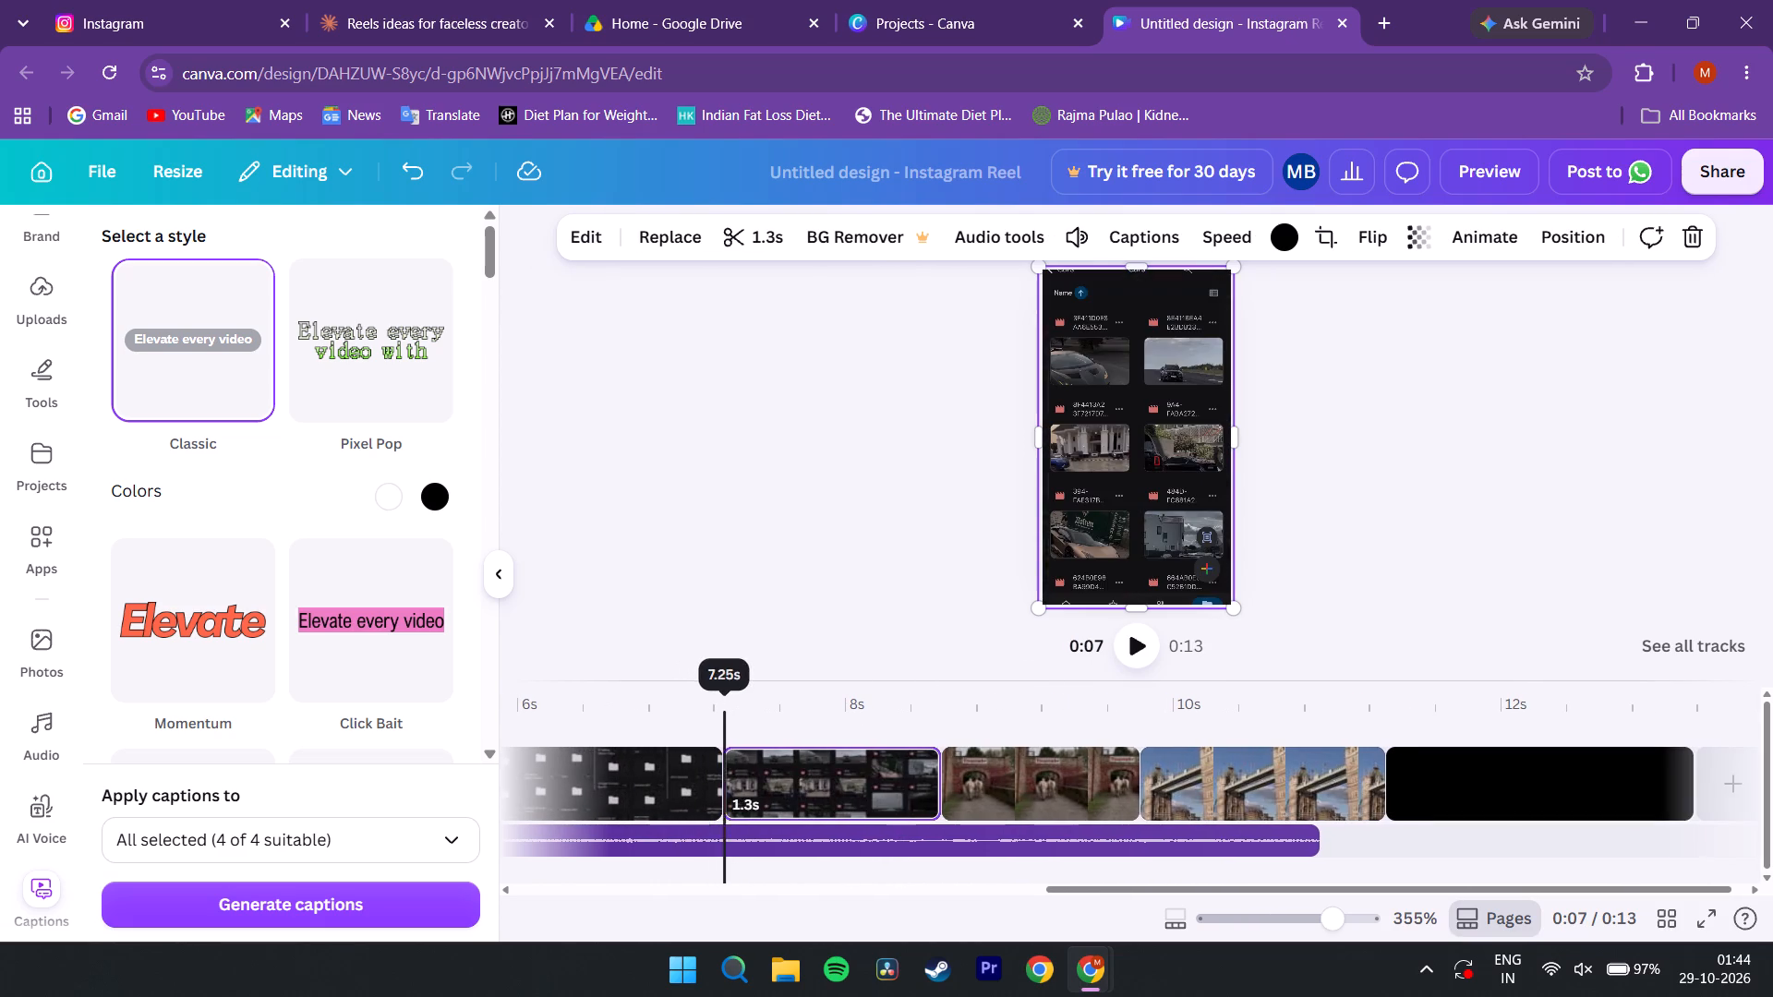
left_click_drag(728, 703, 760, 711)
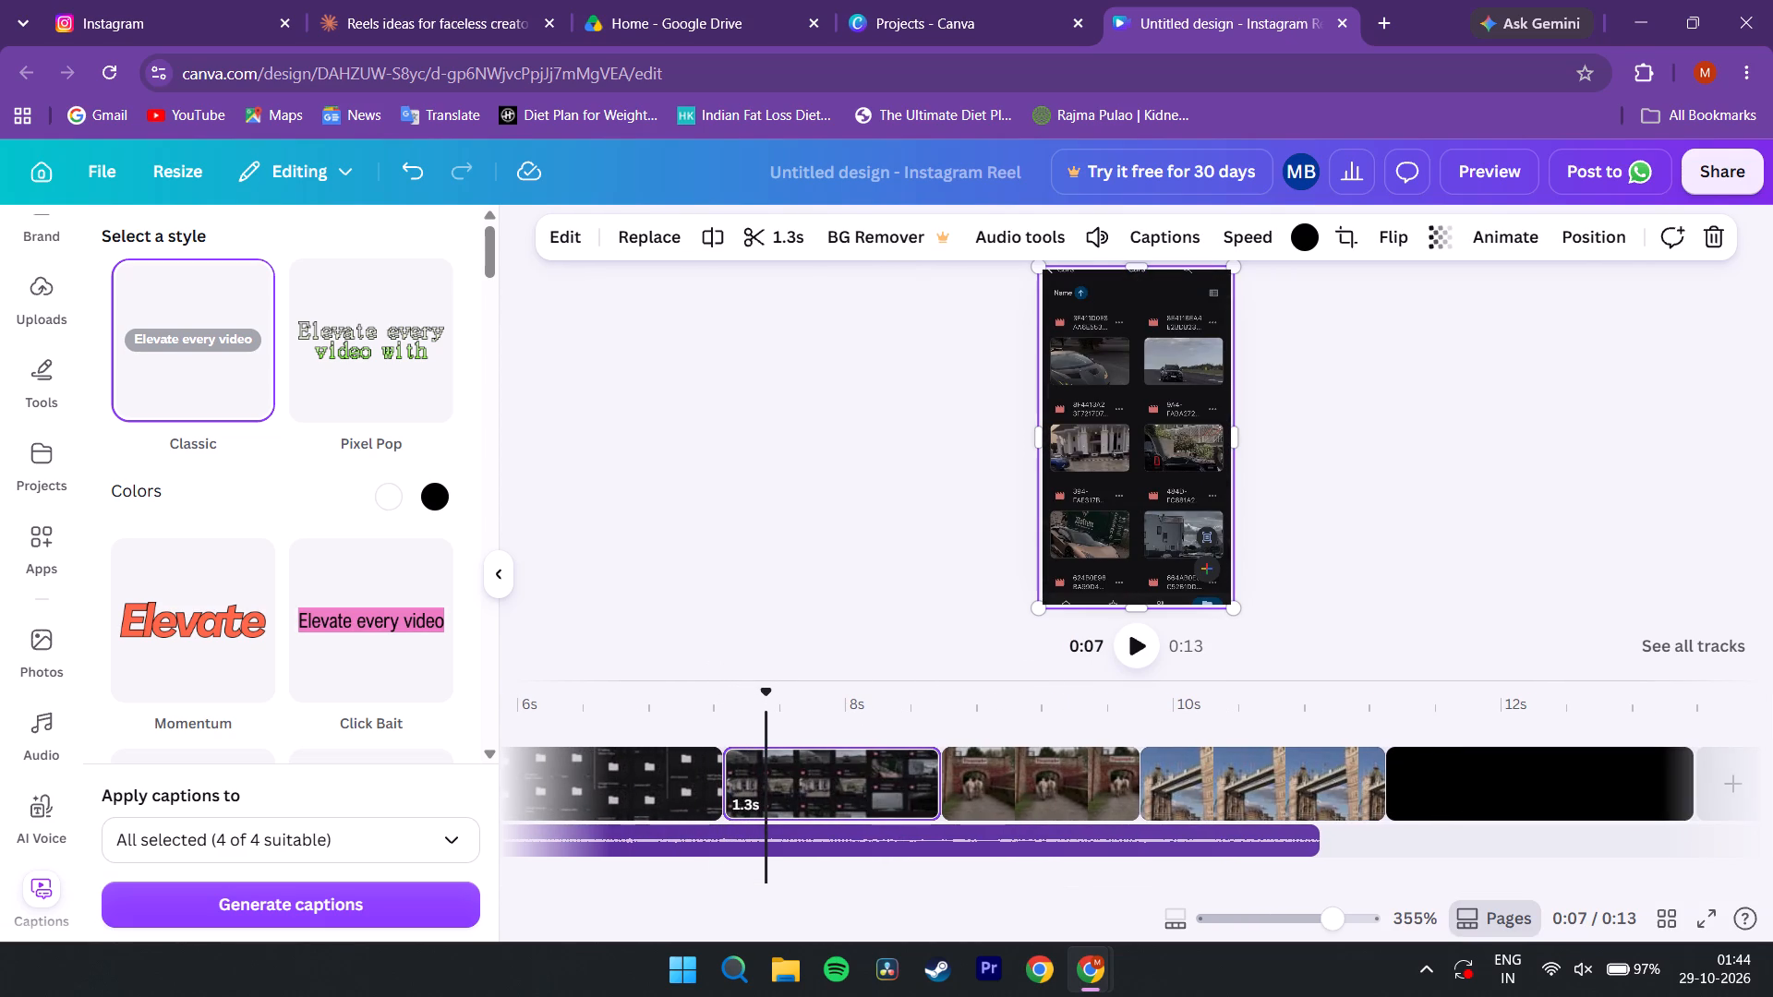
left_click_drag(1144, 516, 1144, 527)
left_click_drag(1138, 267, 1138, 258)
left_click_drag(1121, 376, 1121, 392)
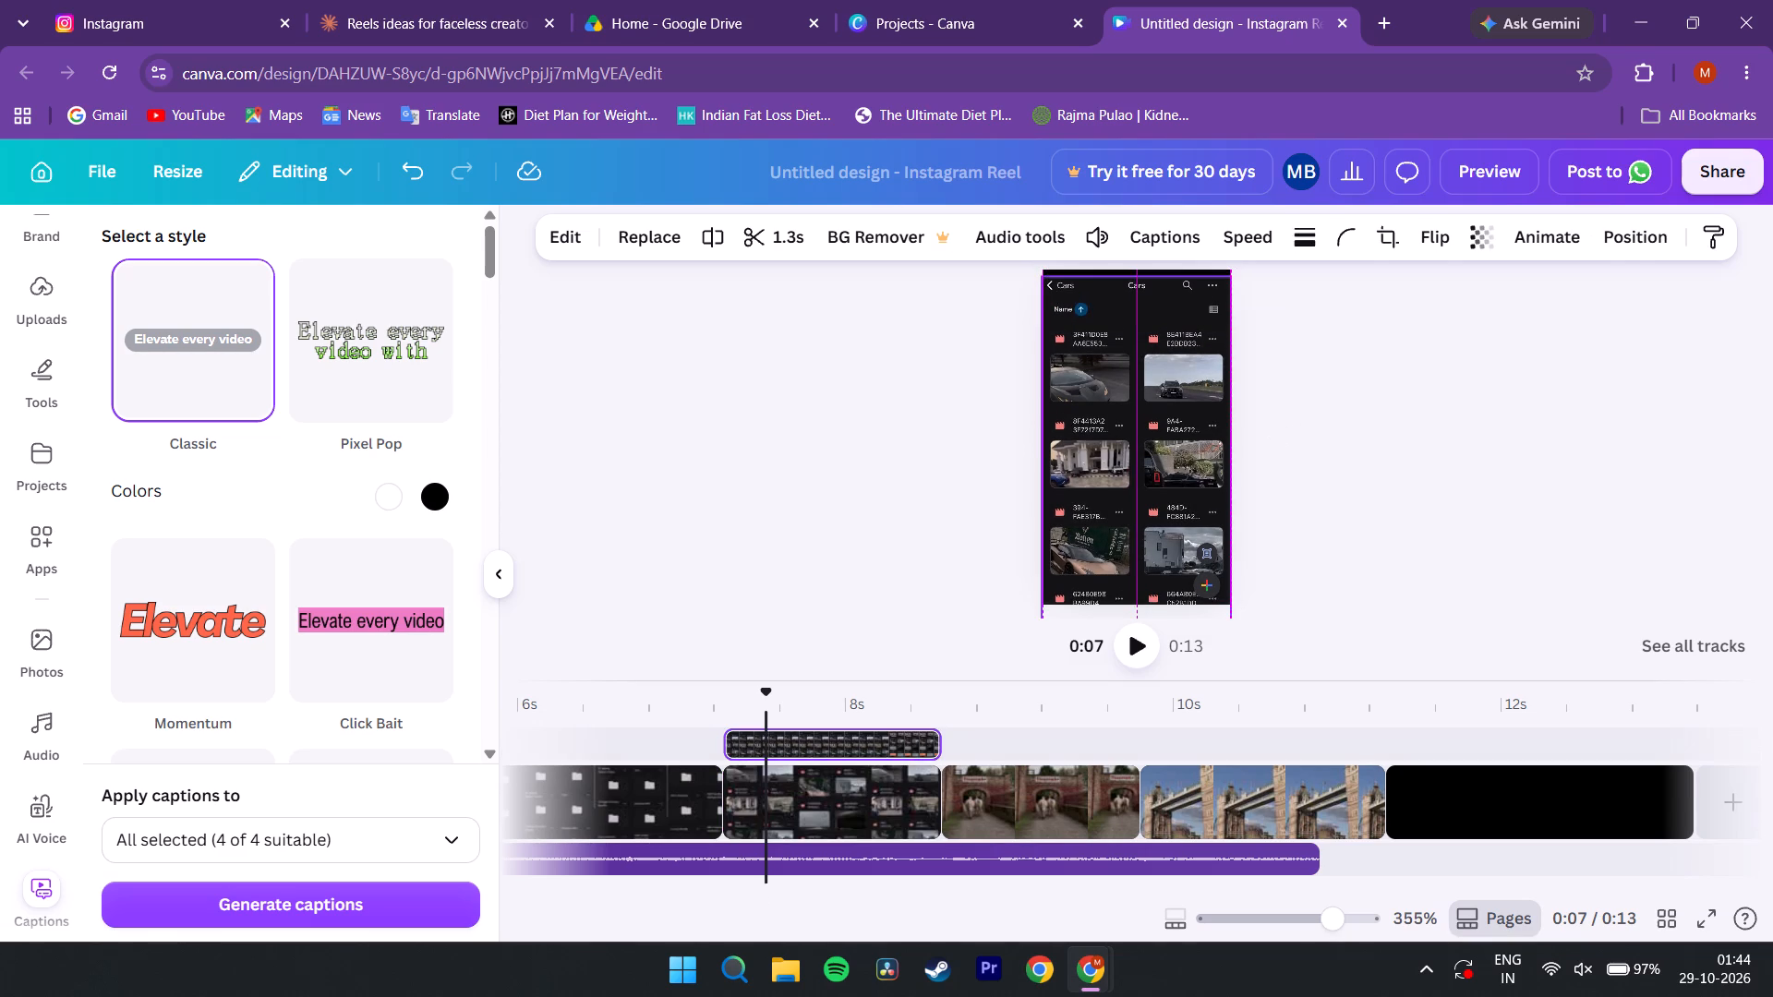
Move the car-videos recording slightly up on the canvas so it covers the top of the frame.
left_click_drag(1121, 392, 1121, 385)
left_click(954, 486)
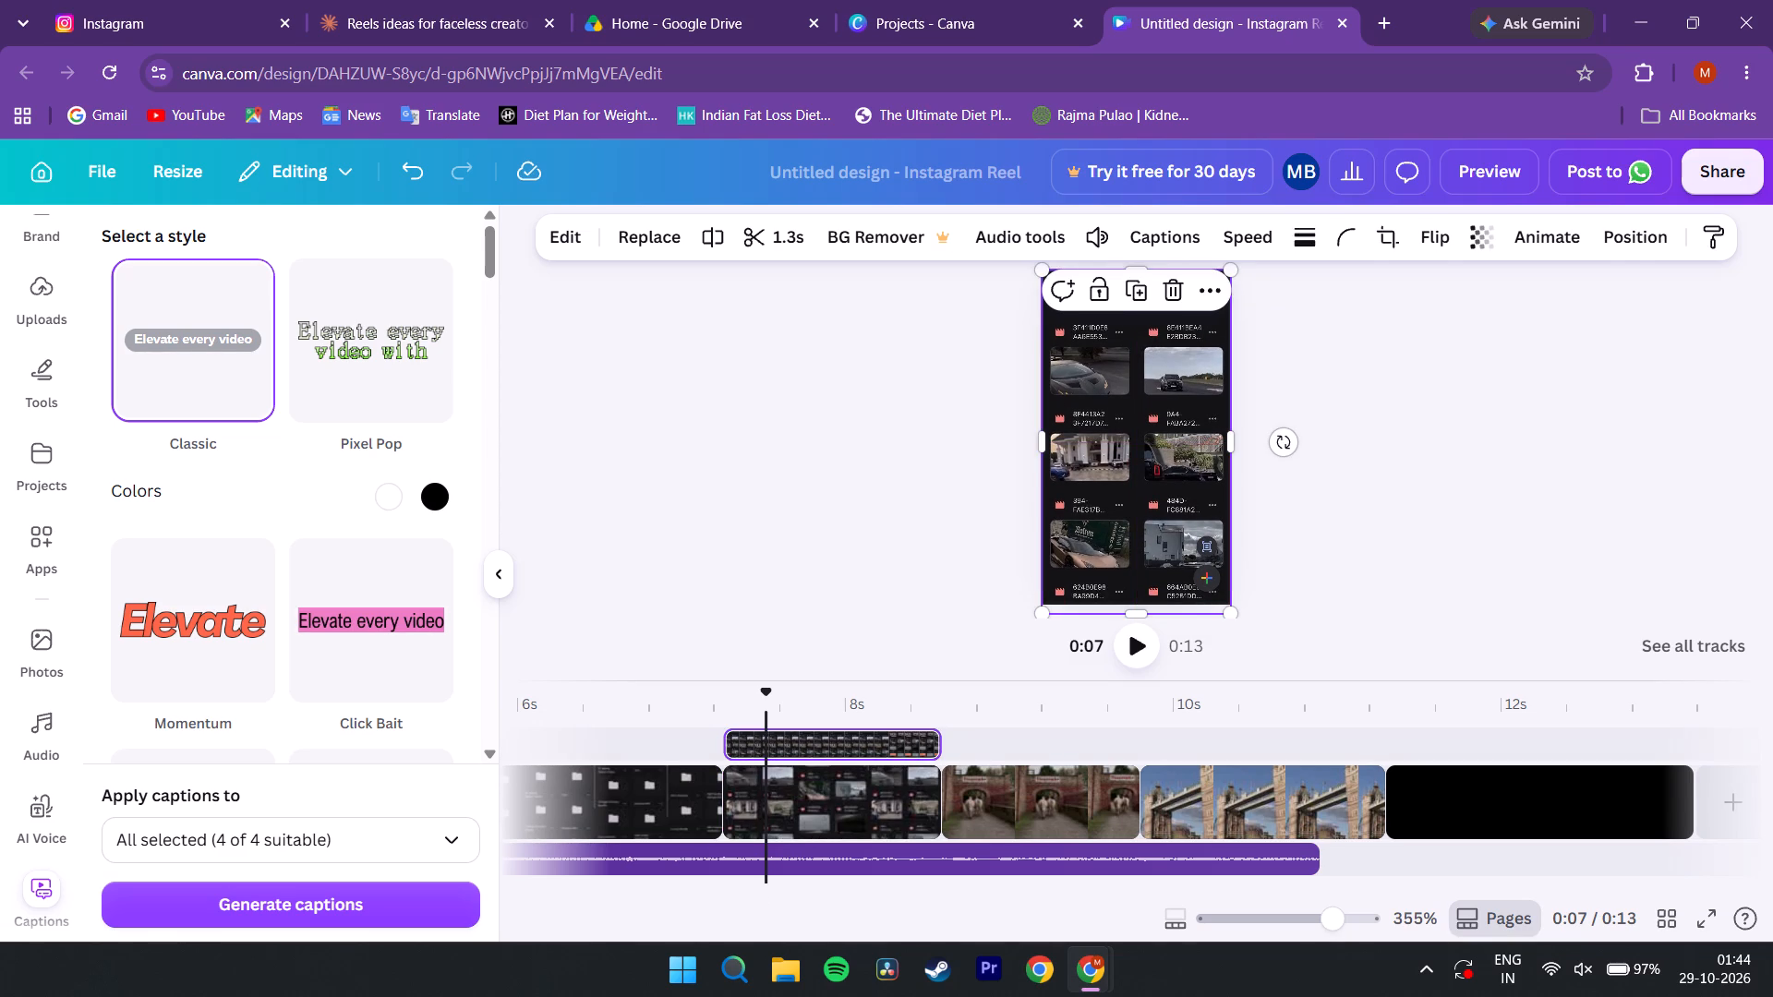
Review the car-videos page and its transitions from the folder-list page and into the brick-archway clip.
left_click_drag(759, 689, 773, 691)
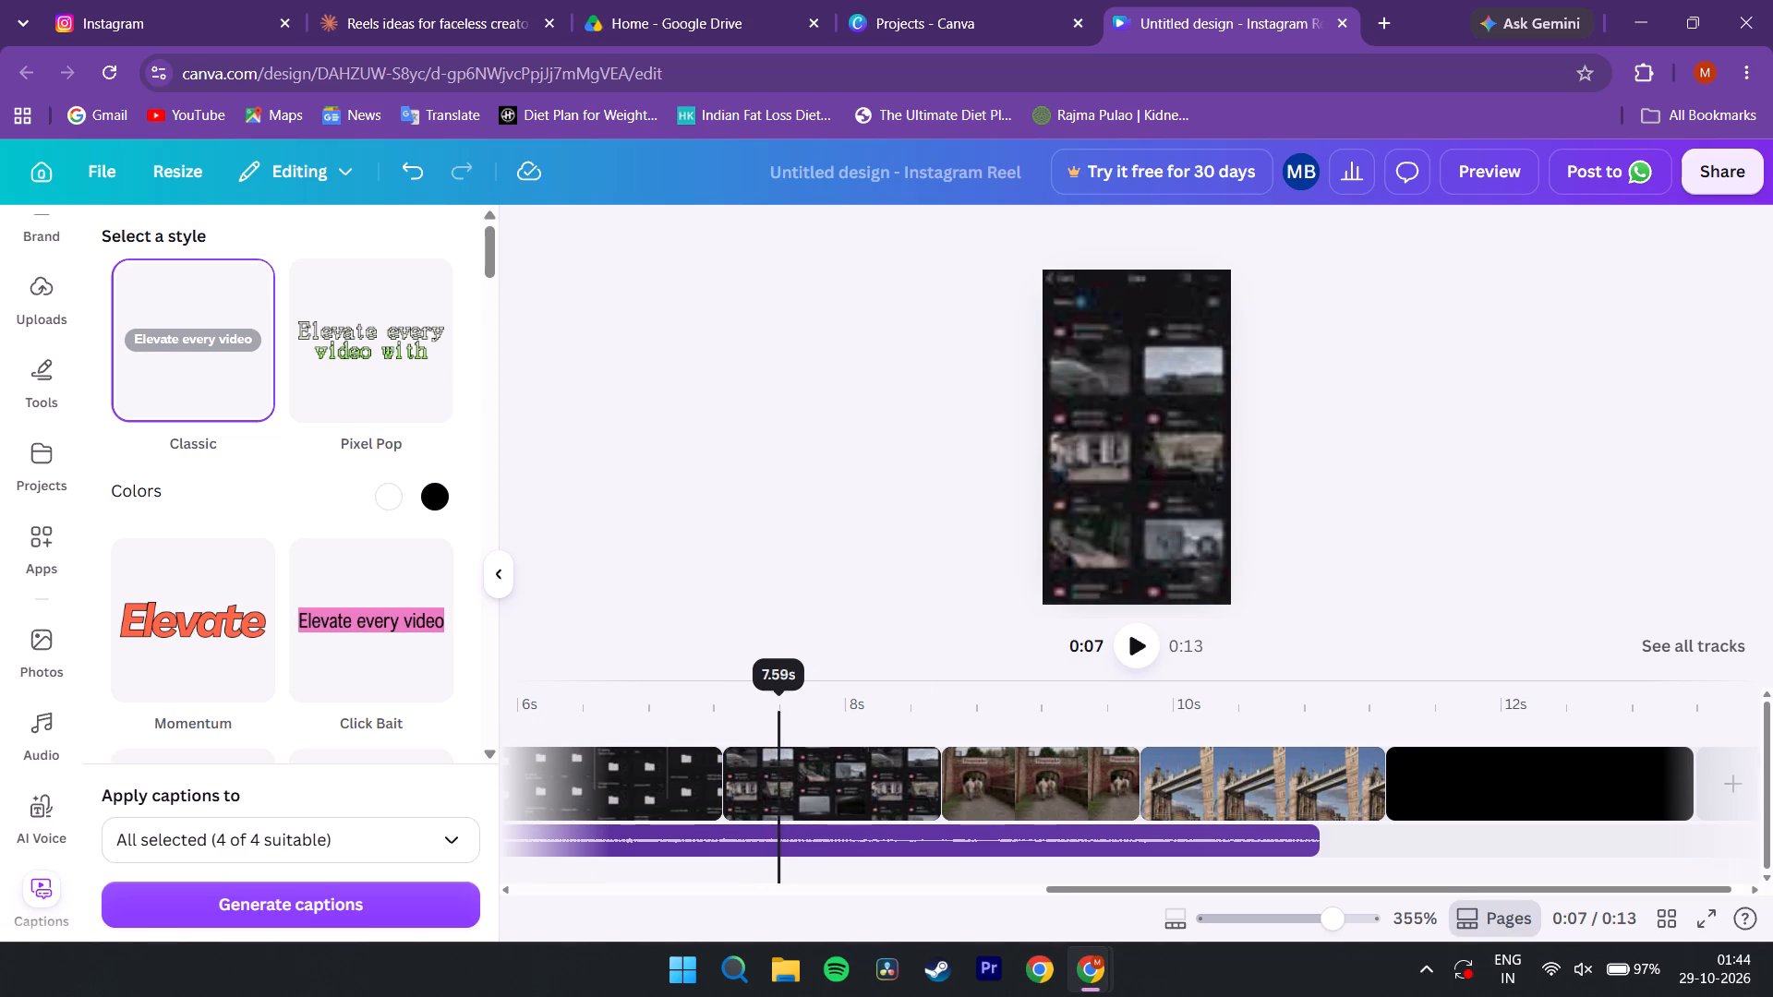
left_click_drag(773, 691, 846, 705)
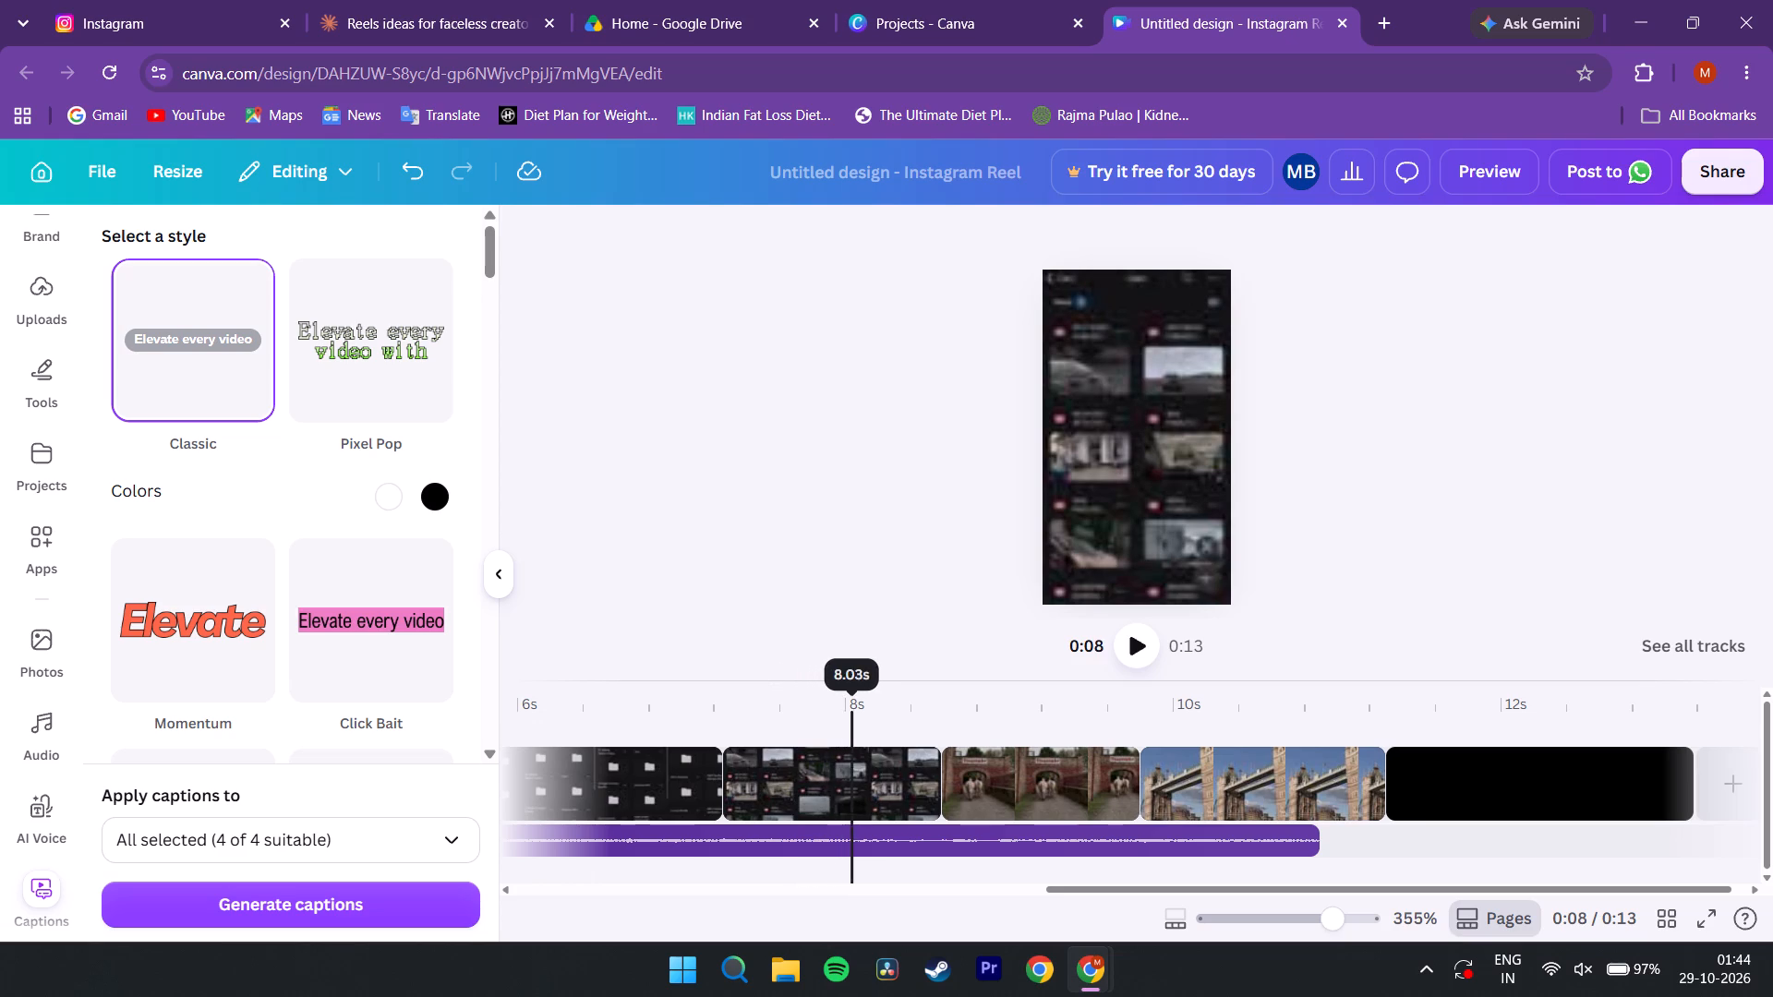
left_click_drag(846, 705, 671, 707)
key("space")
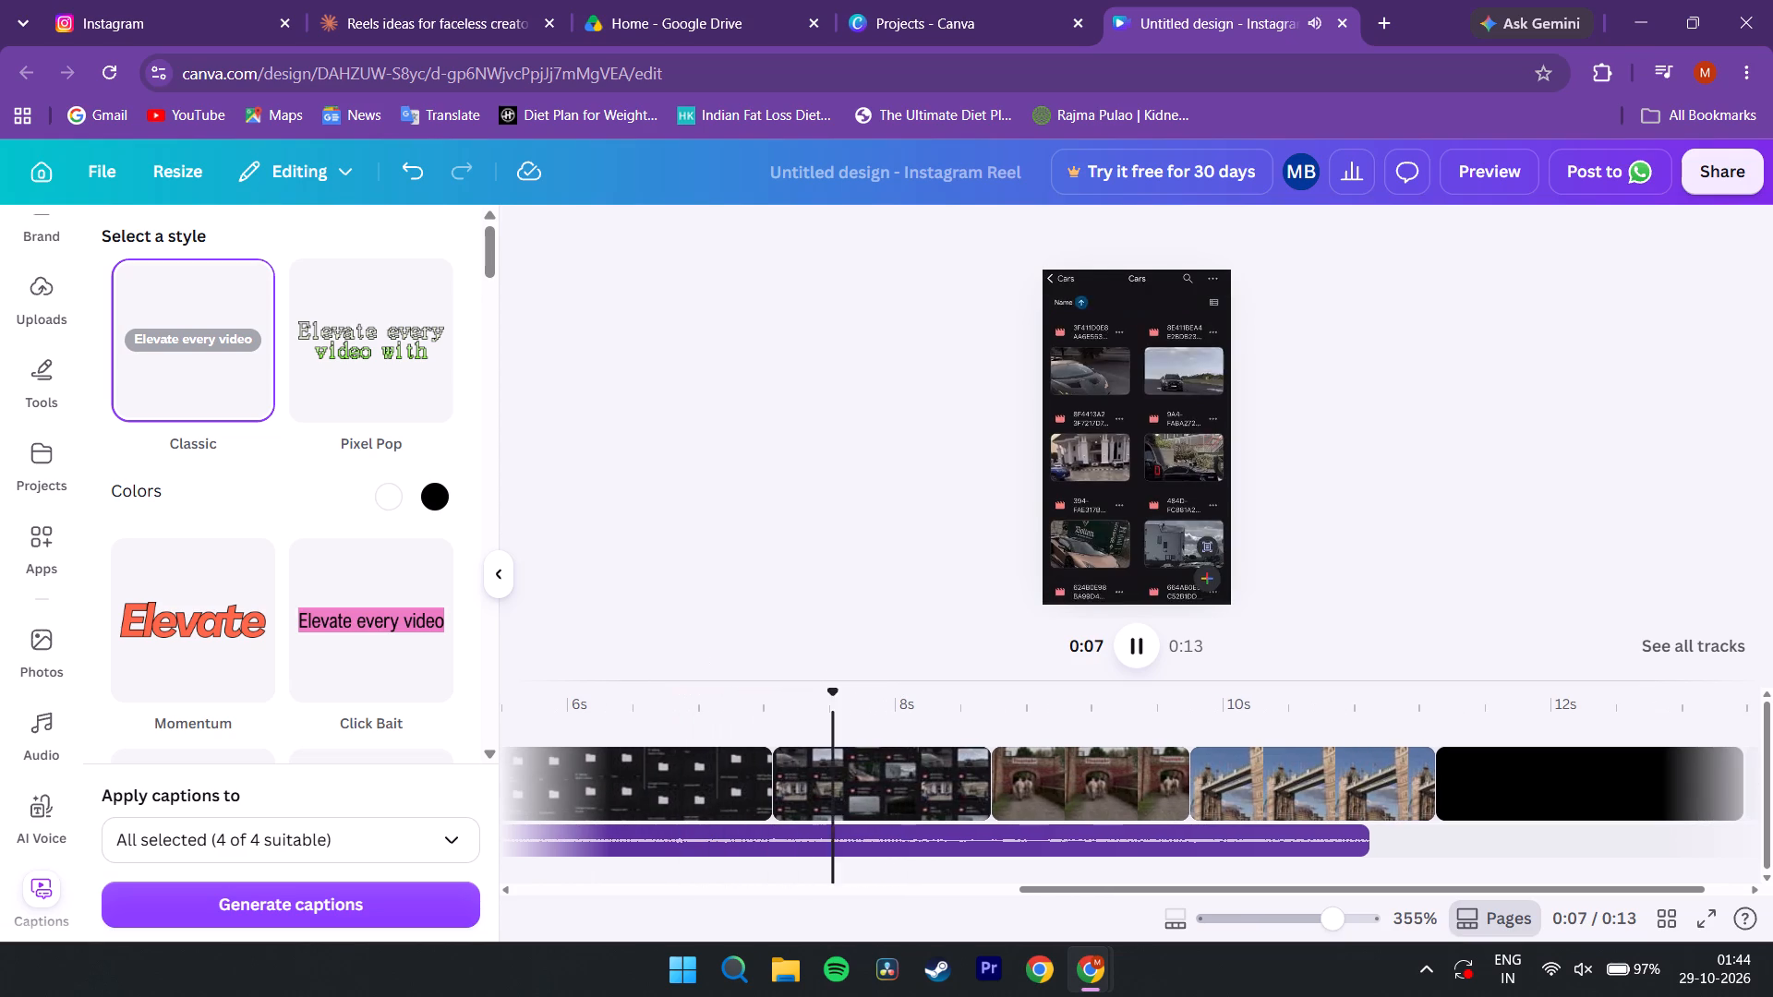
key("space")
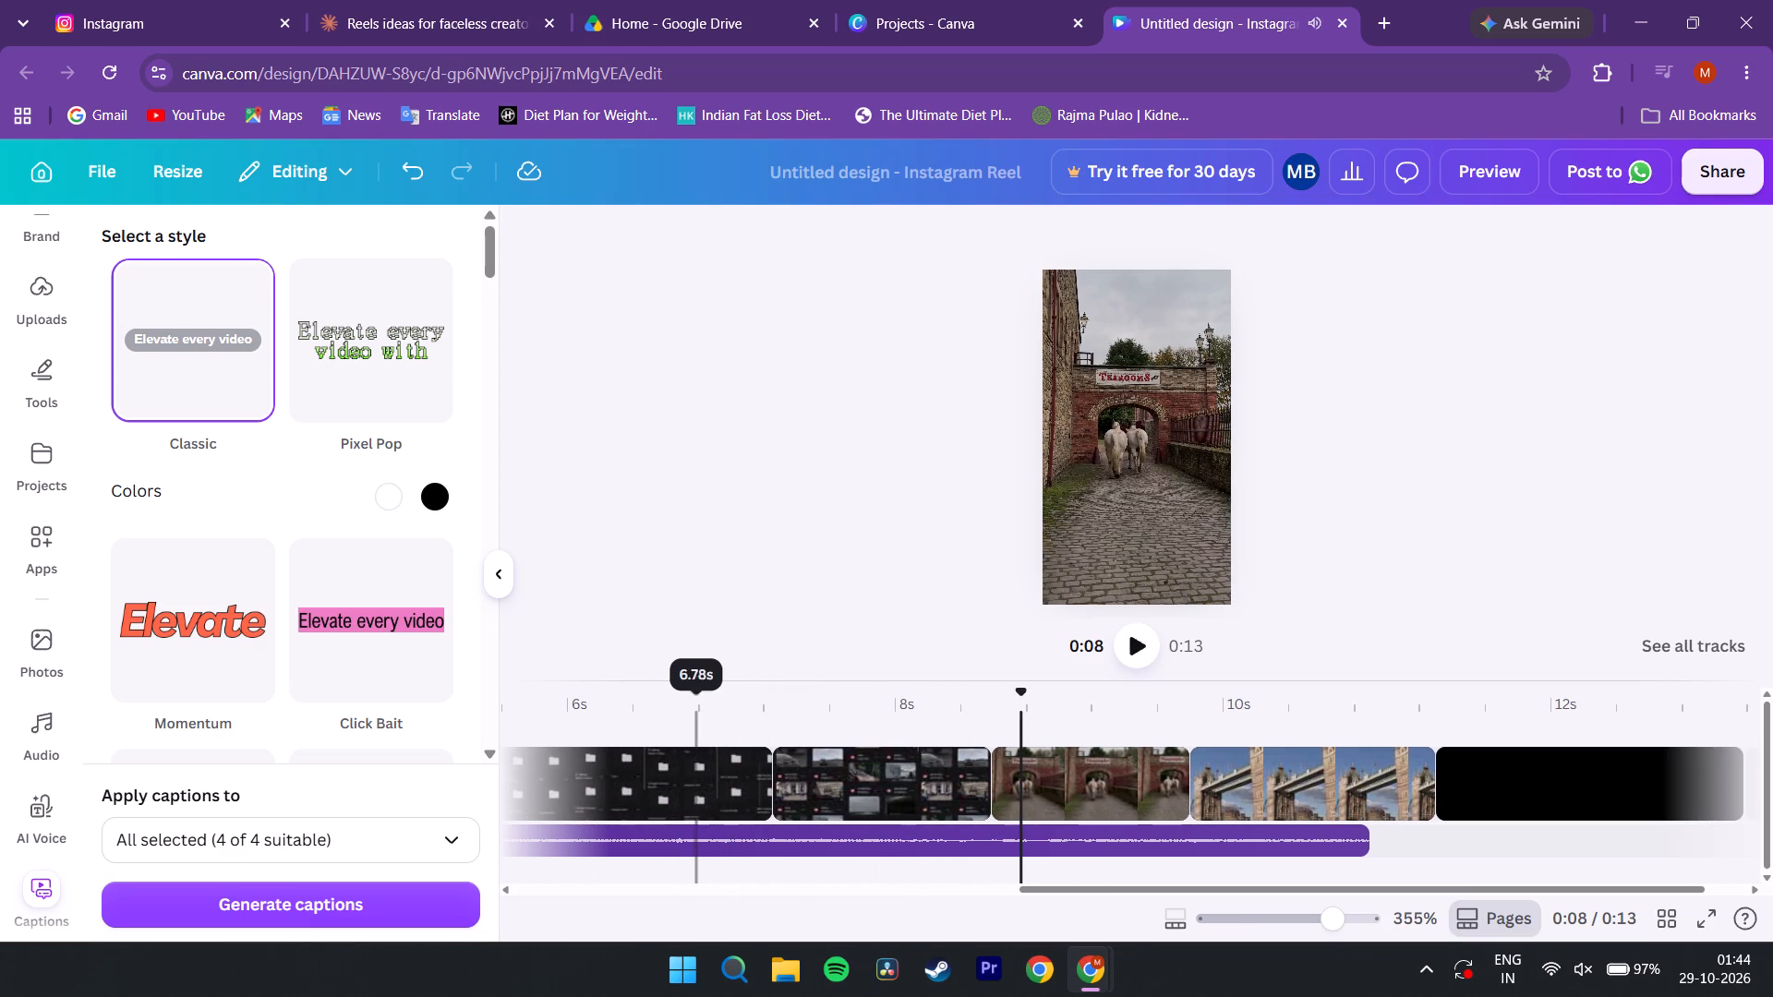
left_click(694, 696)
left_click_drag(694, 696, 802, 721)
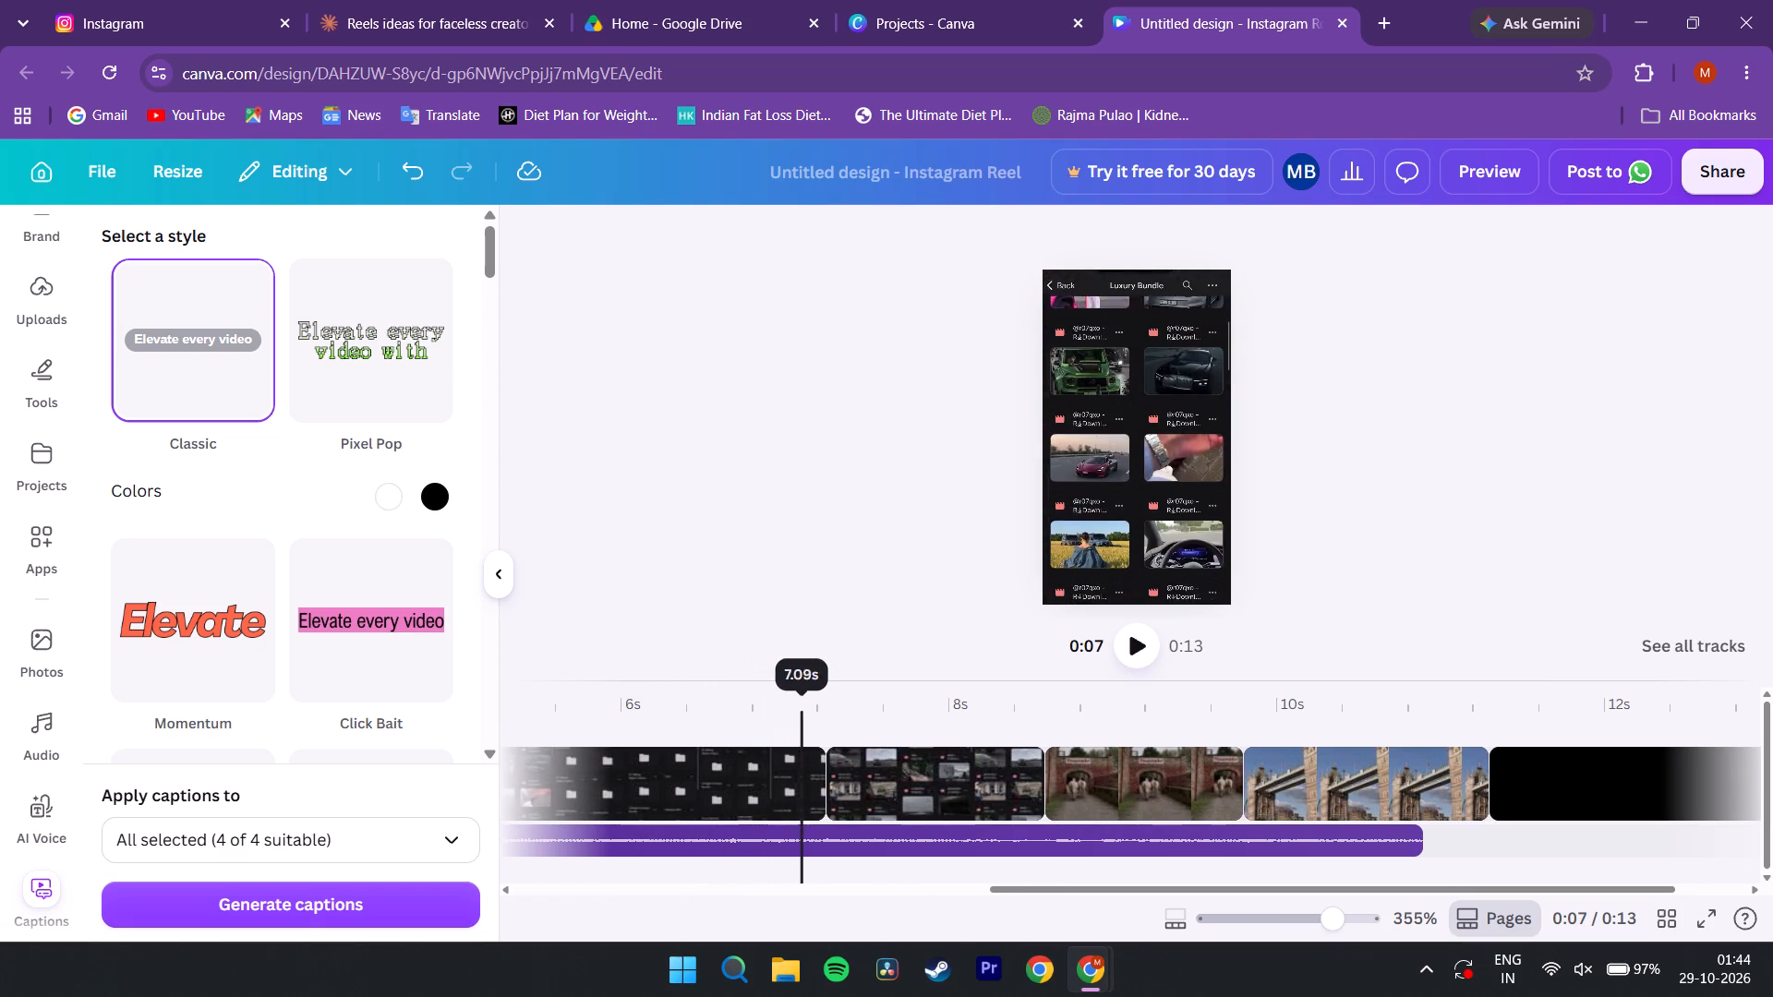
left_click_drag(802, 721, 855, 739)
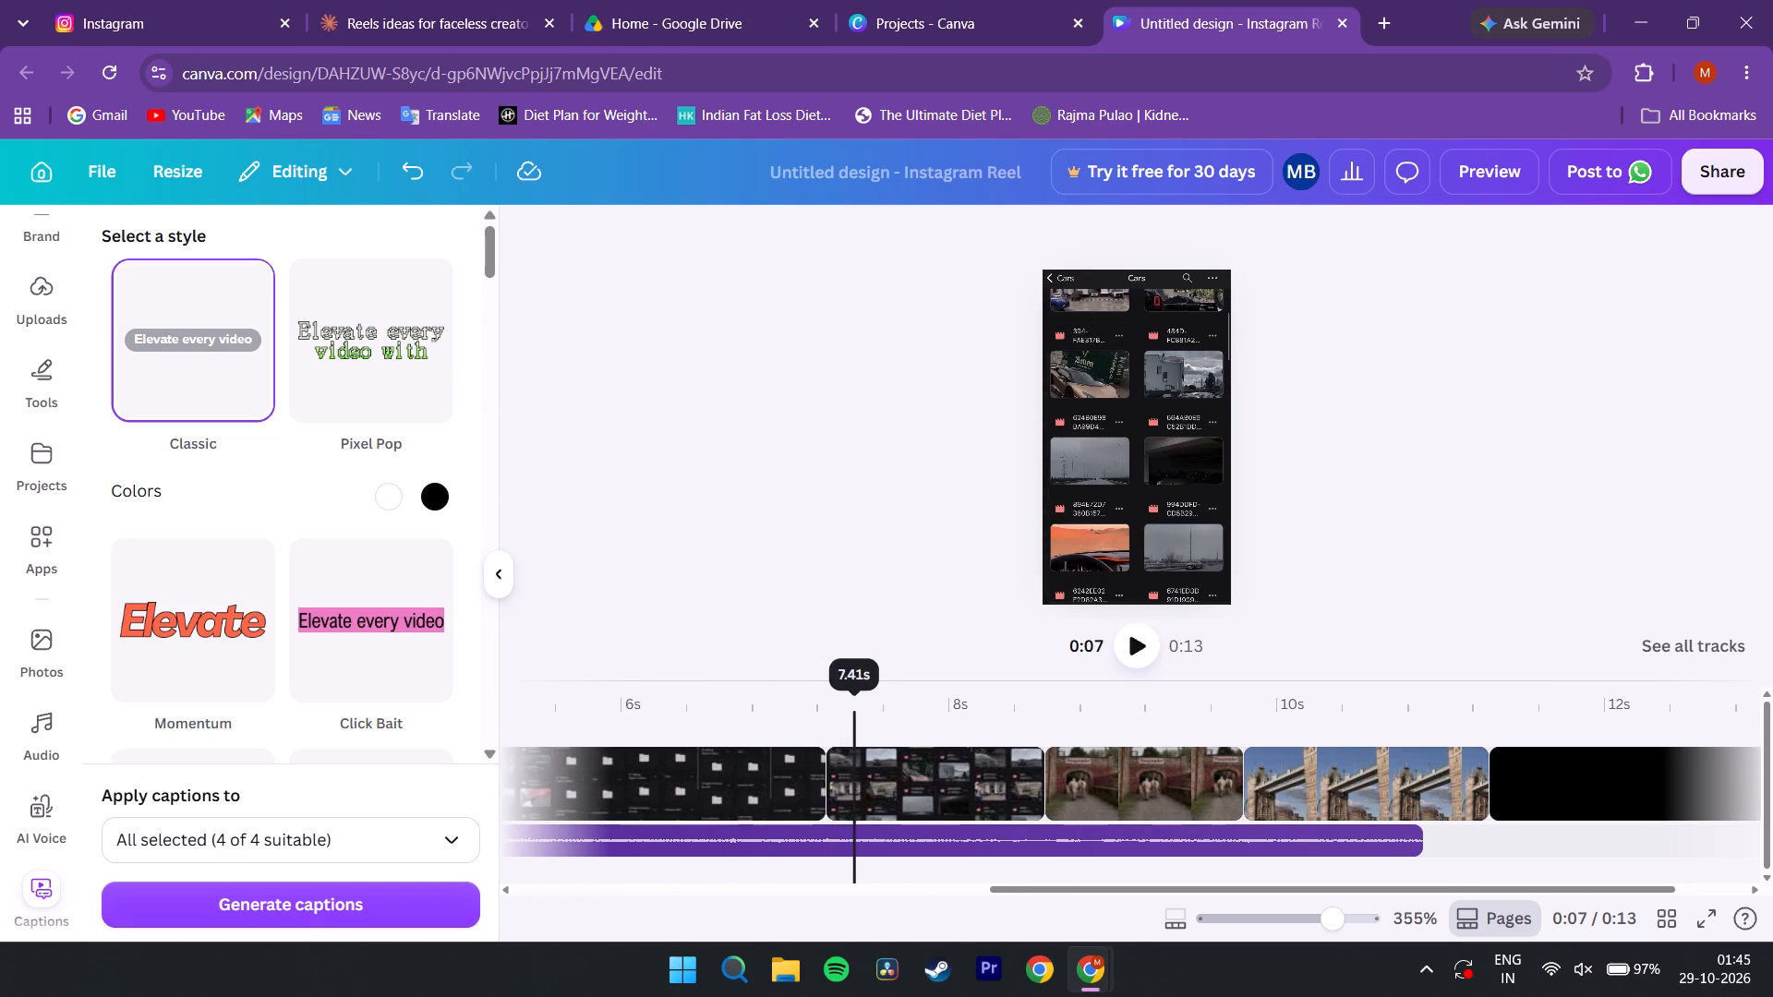
left_click_drag(855, 739, 1020, 749)
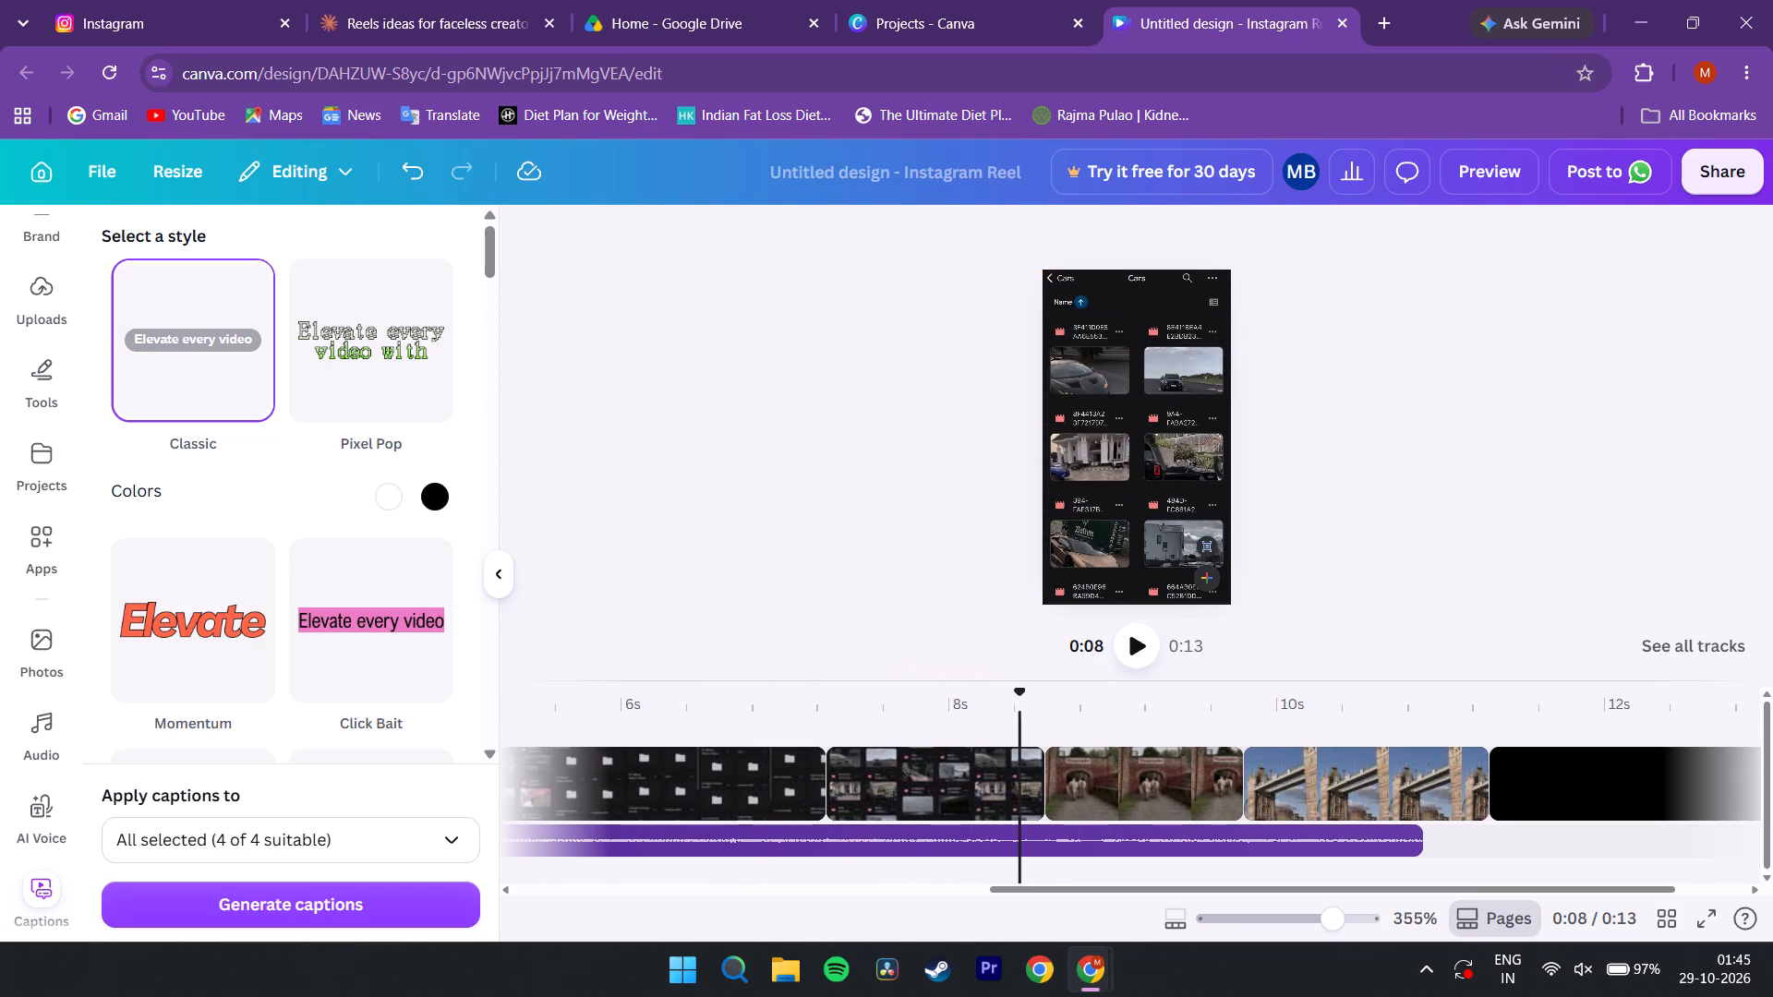
Start replacing the 1.2 s clip of horses walking through the brick archway with other media.
left_click(1188, 799)
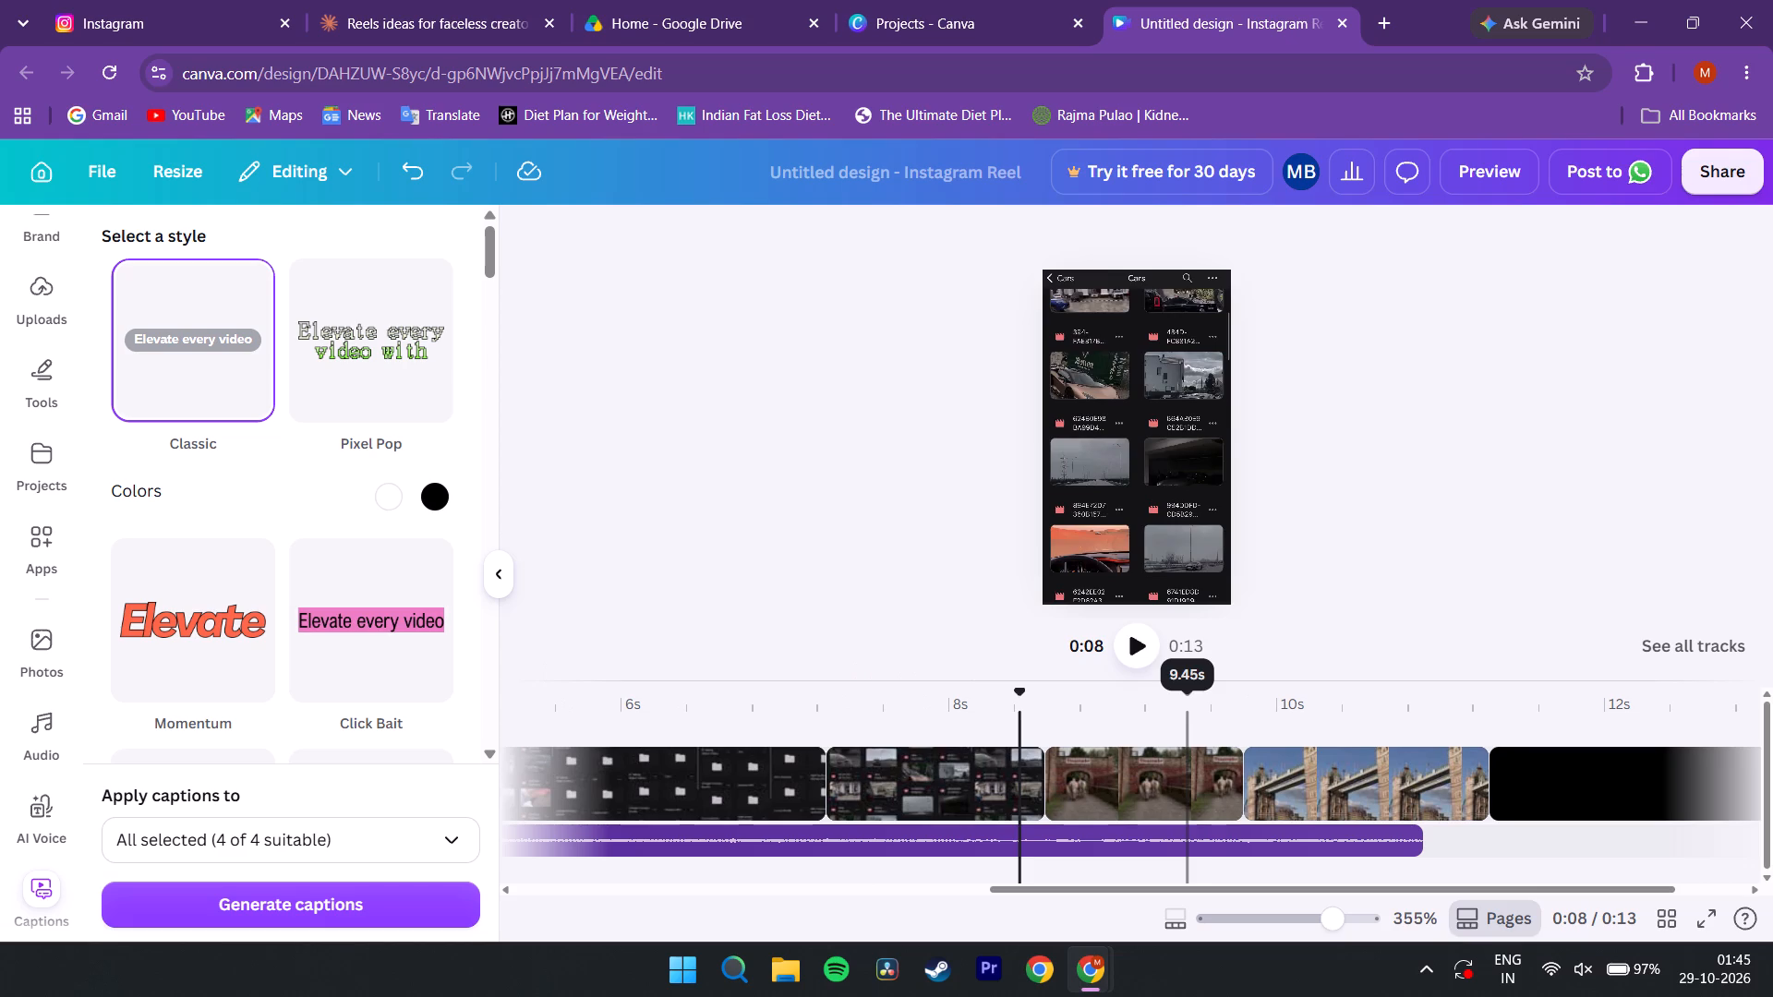
left_click(735, 242)
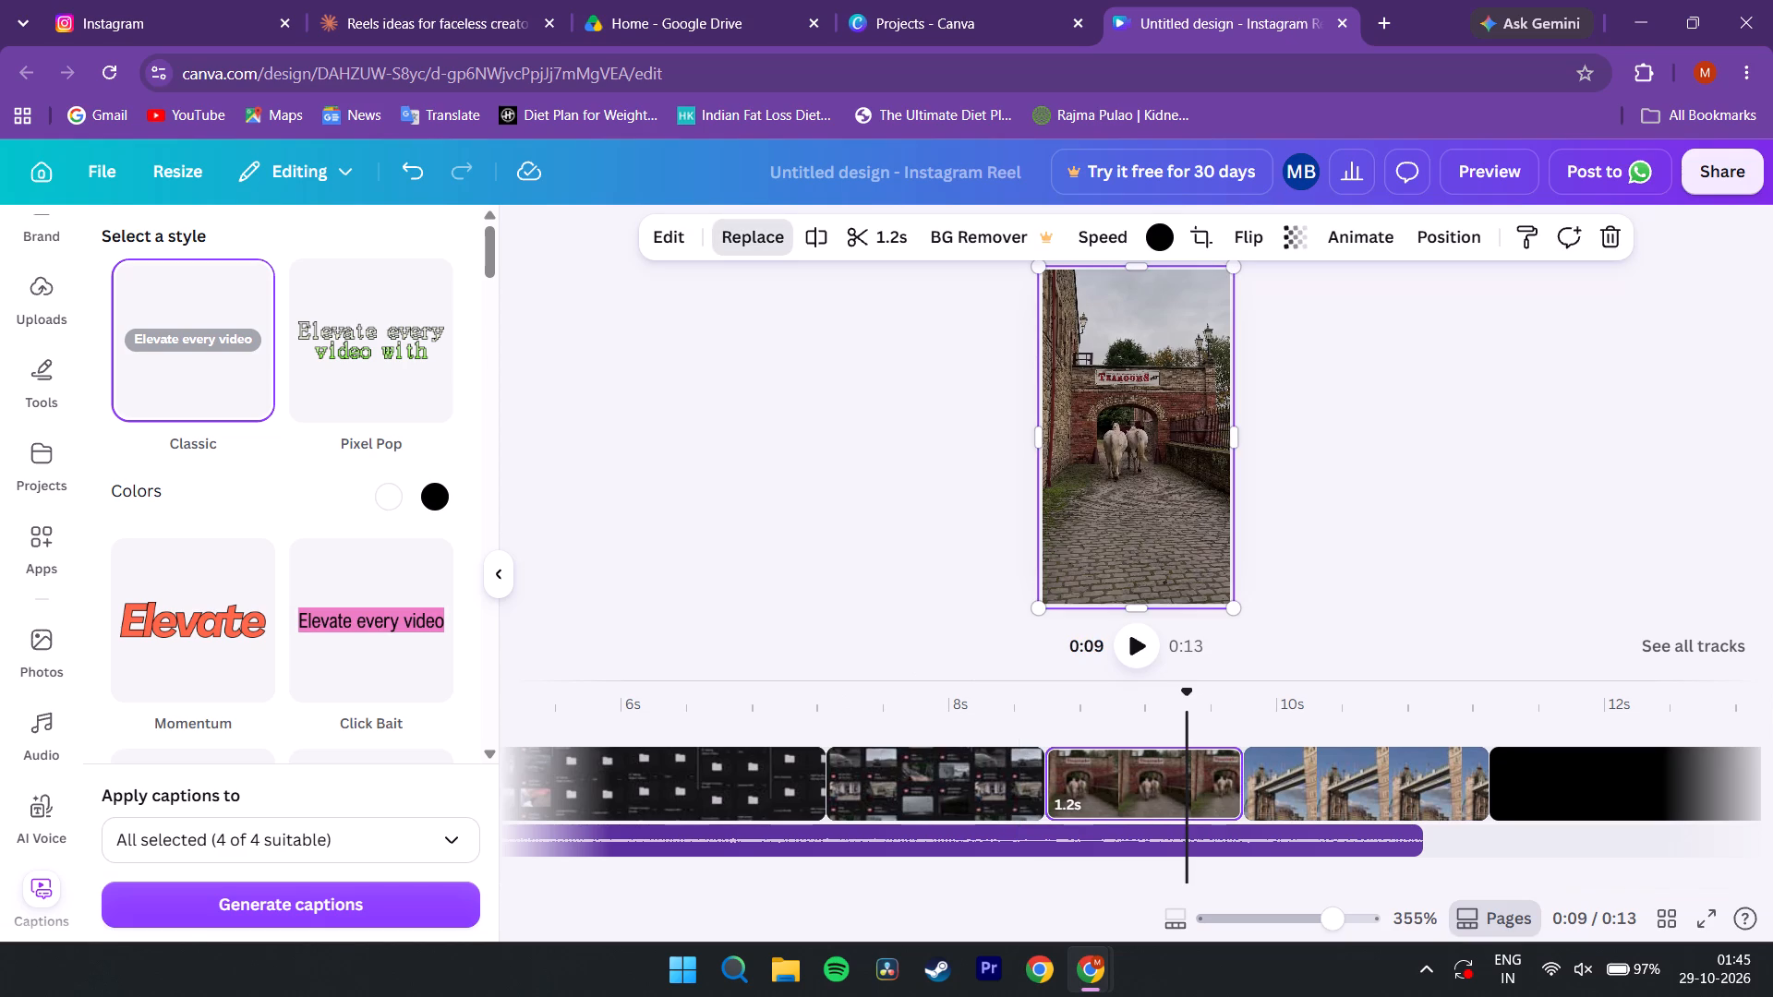
left_click(32, 323)
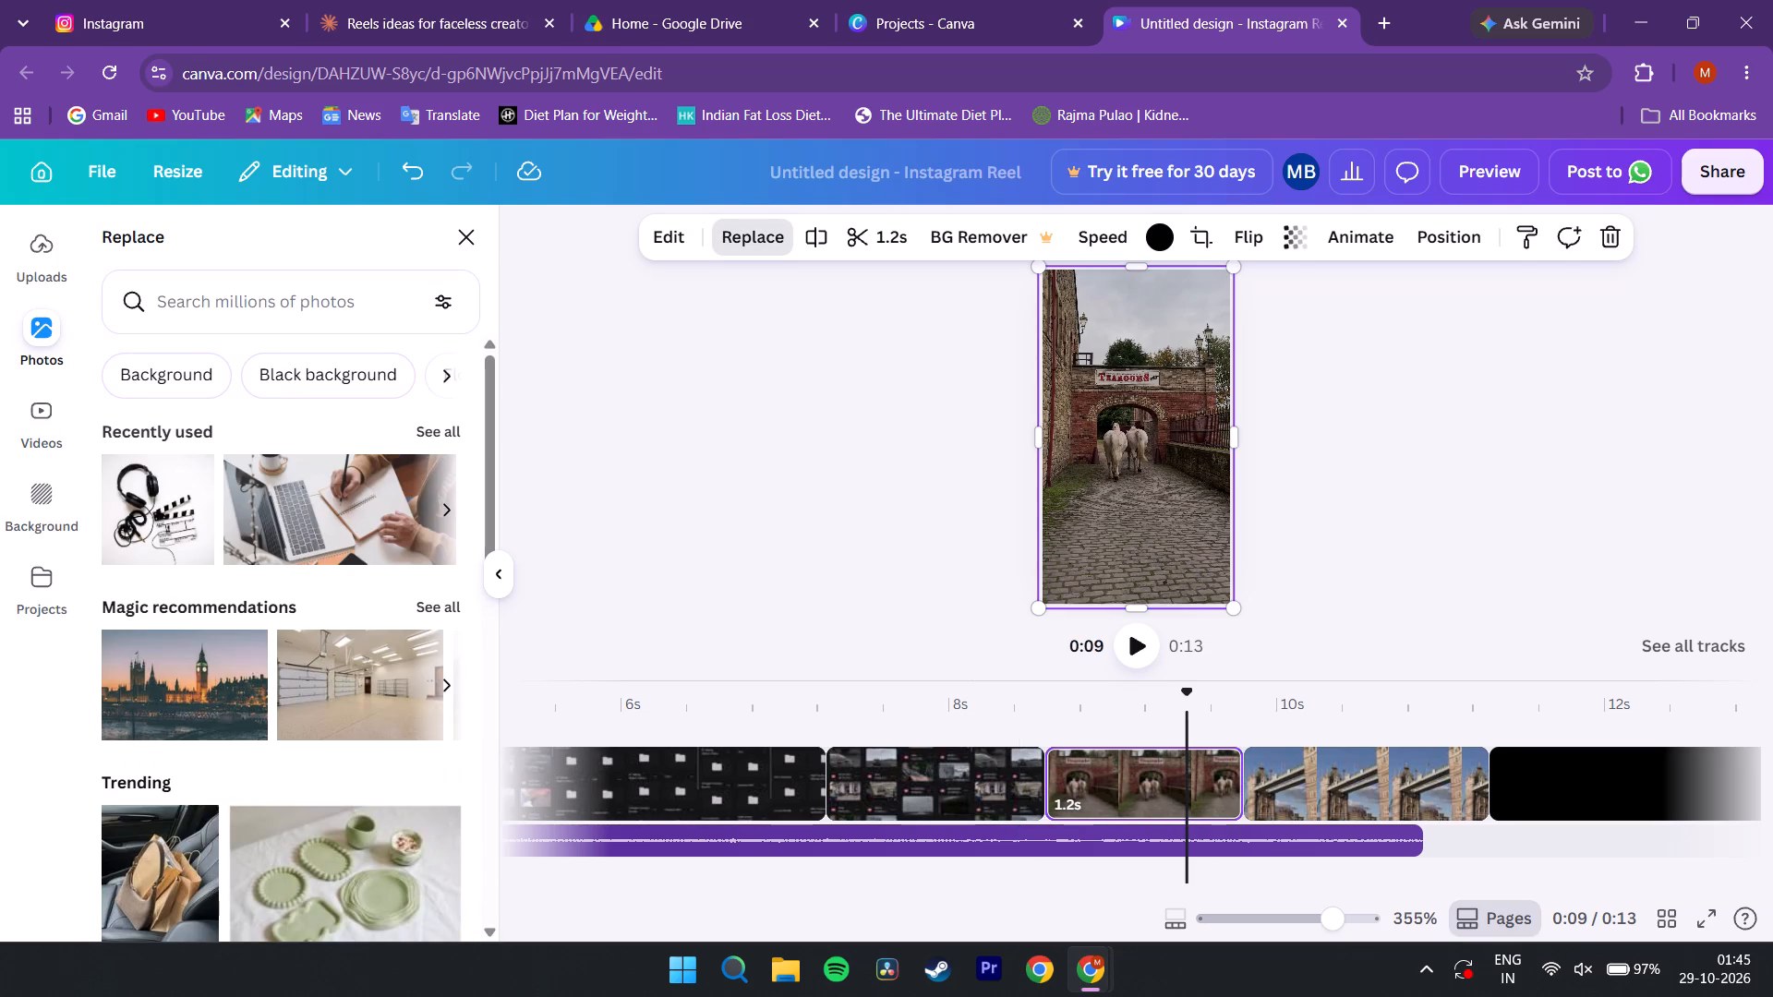
Replace the 1.2 s cobbled-street archway clip on the fourth page with the uploaded 37.9 s folder screen recording.
left_click(26, 282)
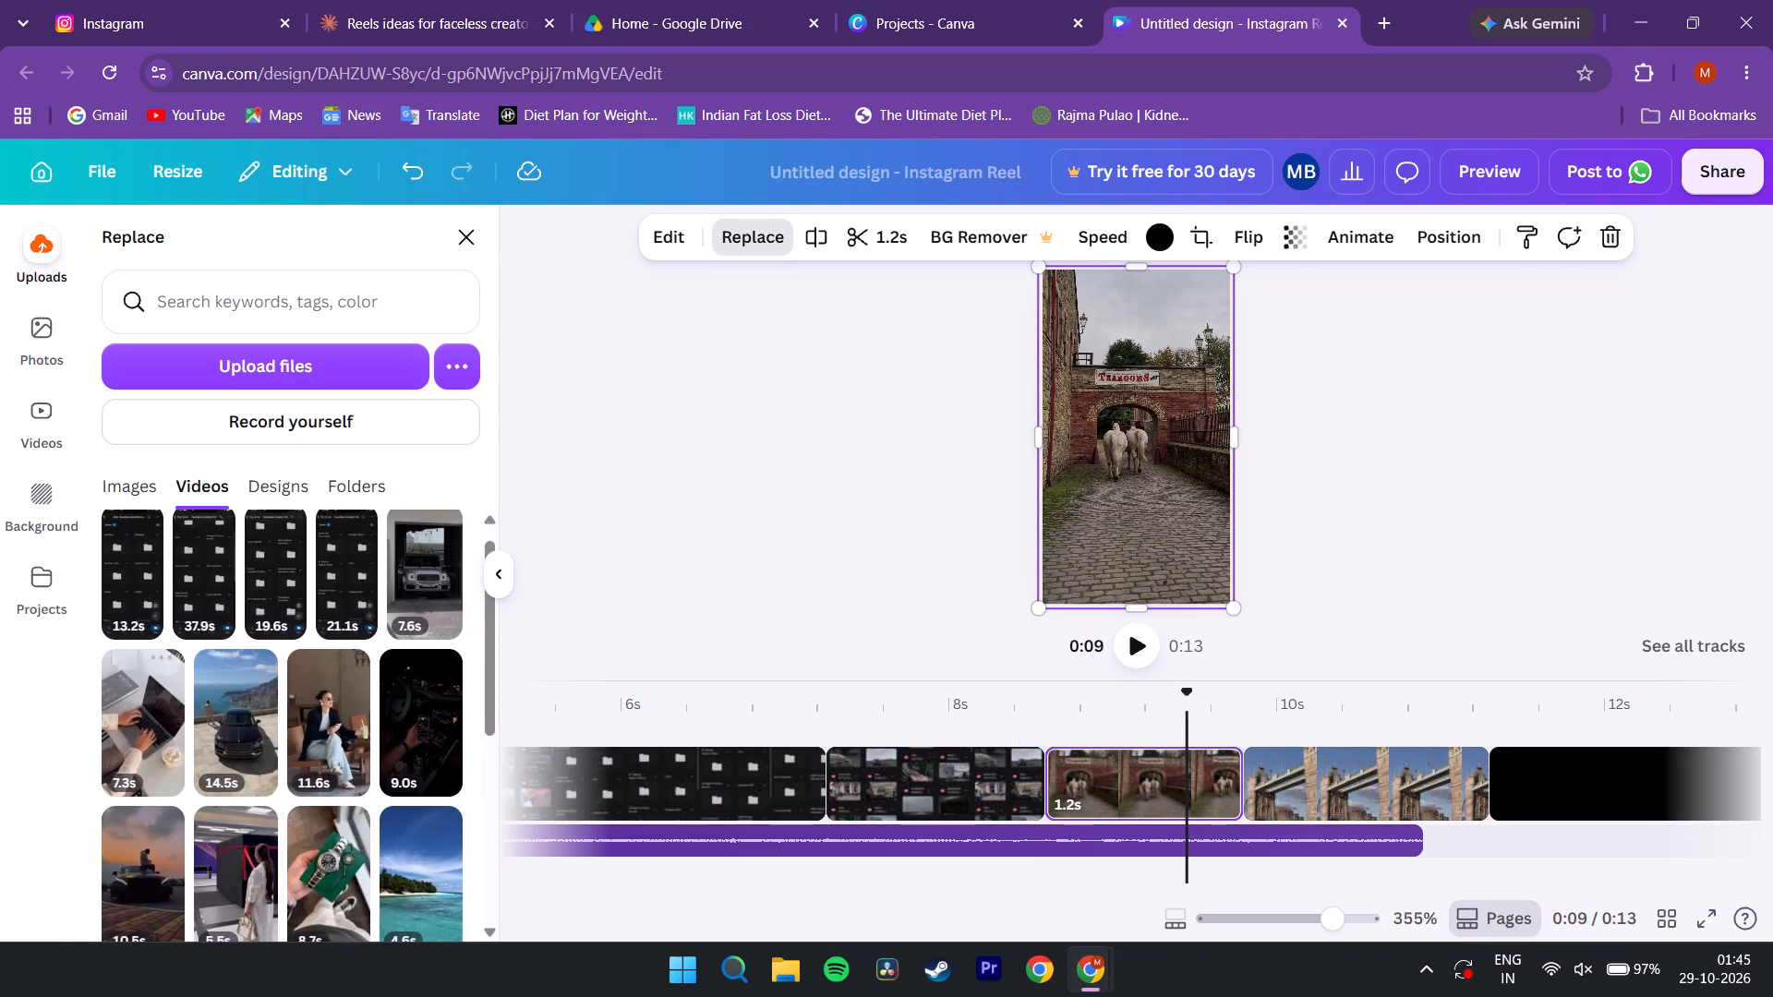
left_click(197, 578)
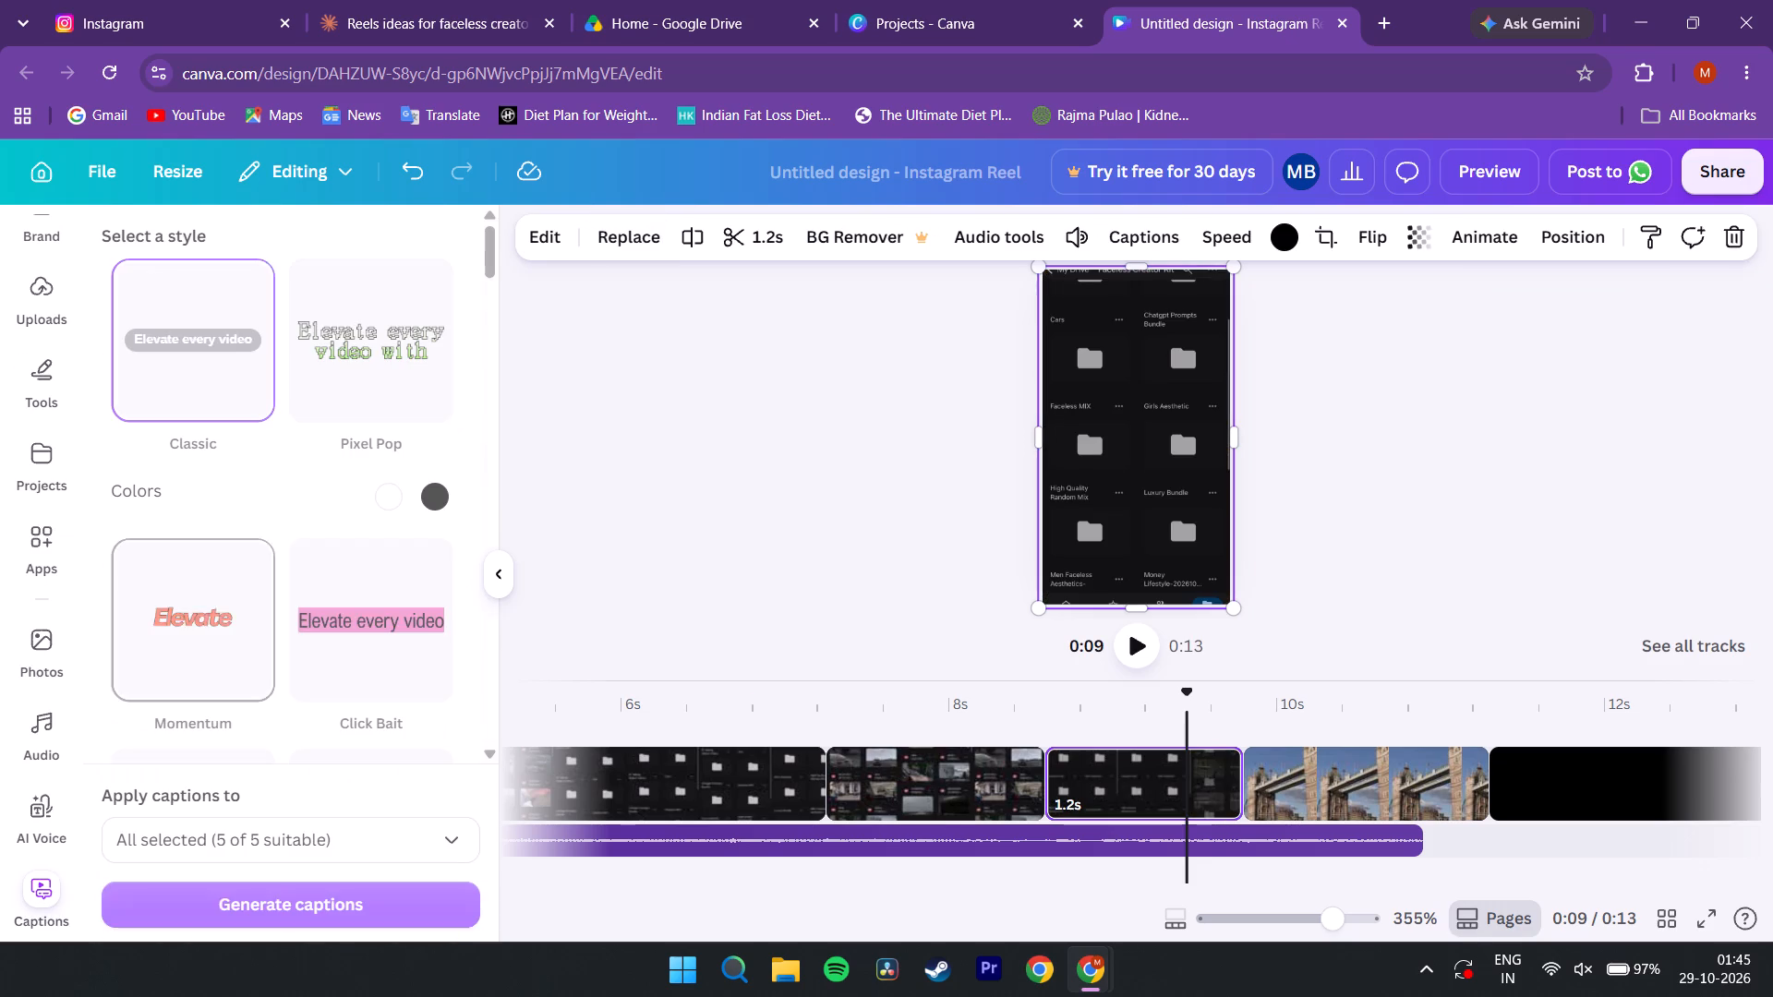
Set the fourth page's new recording to a video speed of 2 and extend its clip to 2.0 s.
left_click(1207, 244)
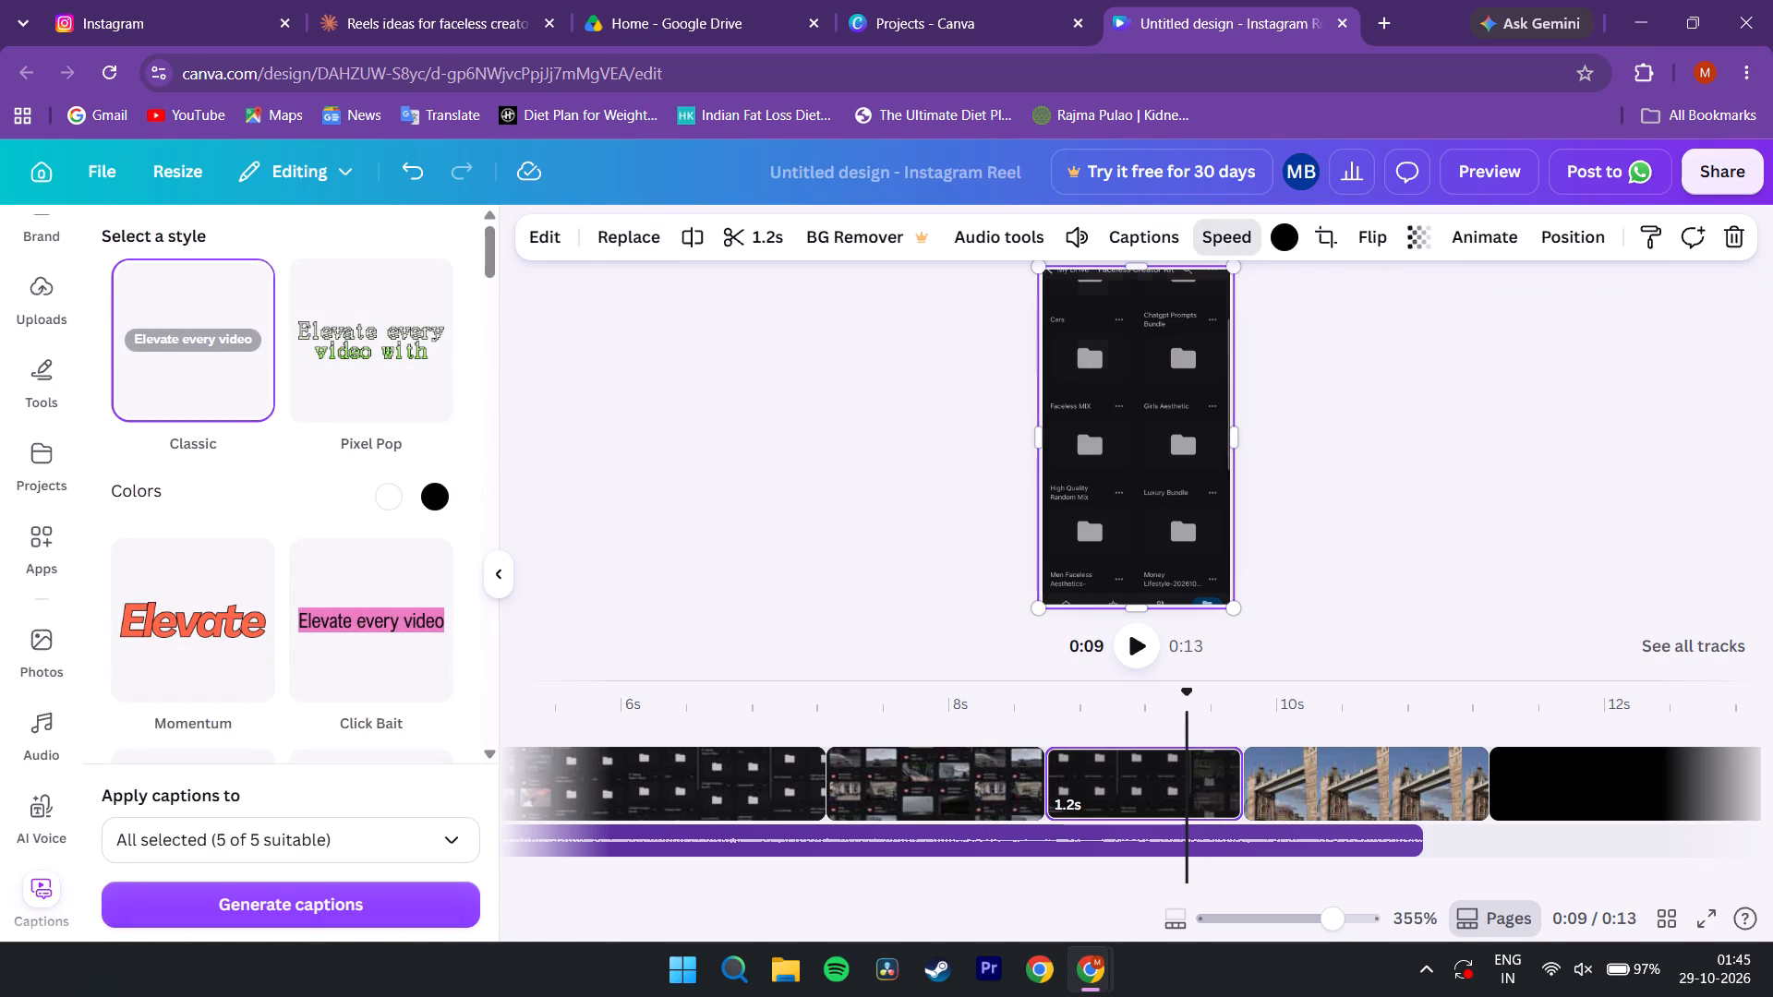
left_click_drag(1183, 340, 1306, 350)
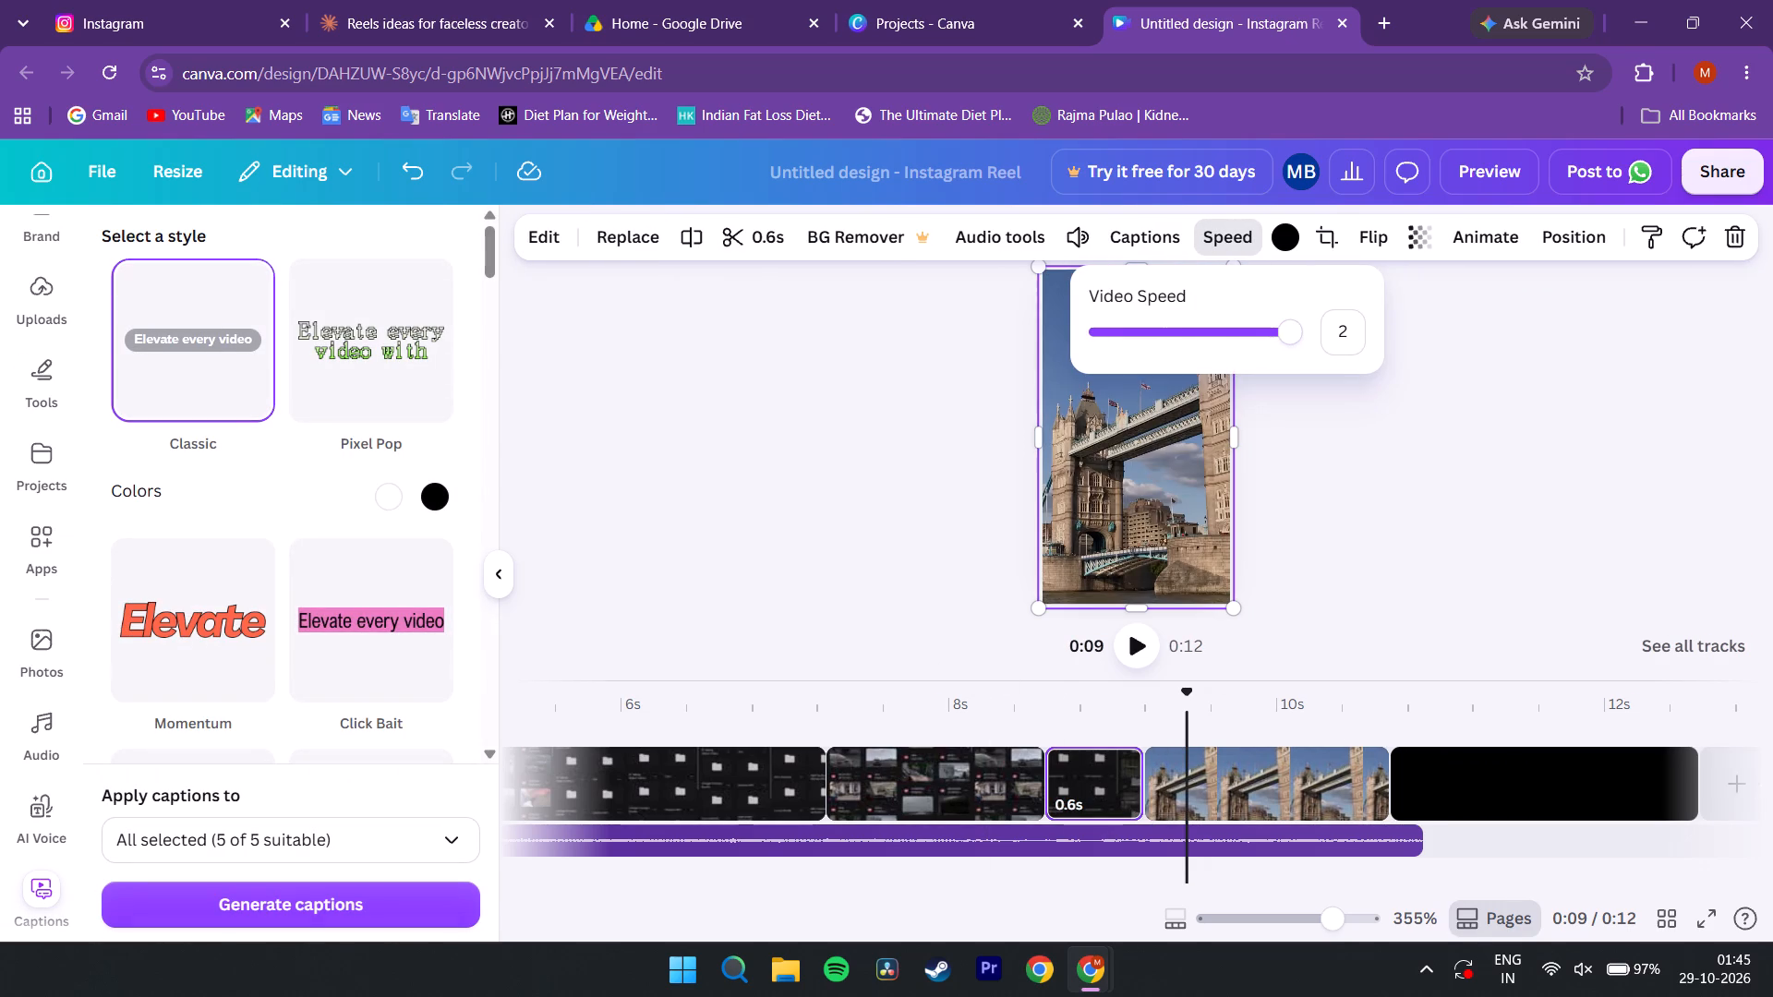
left_click(1085, 801)
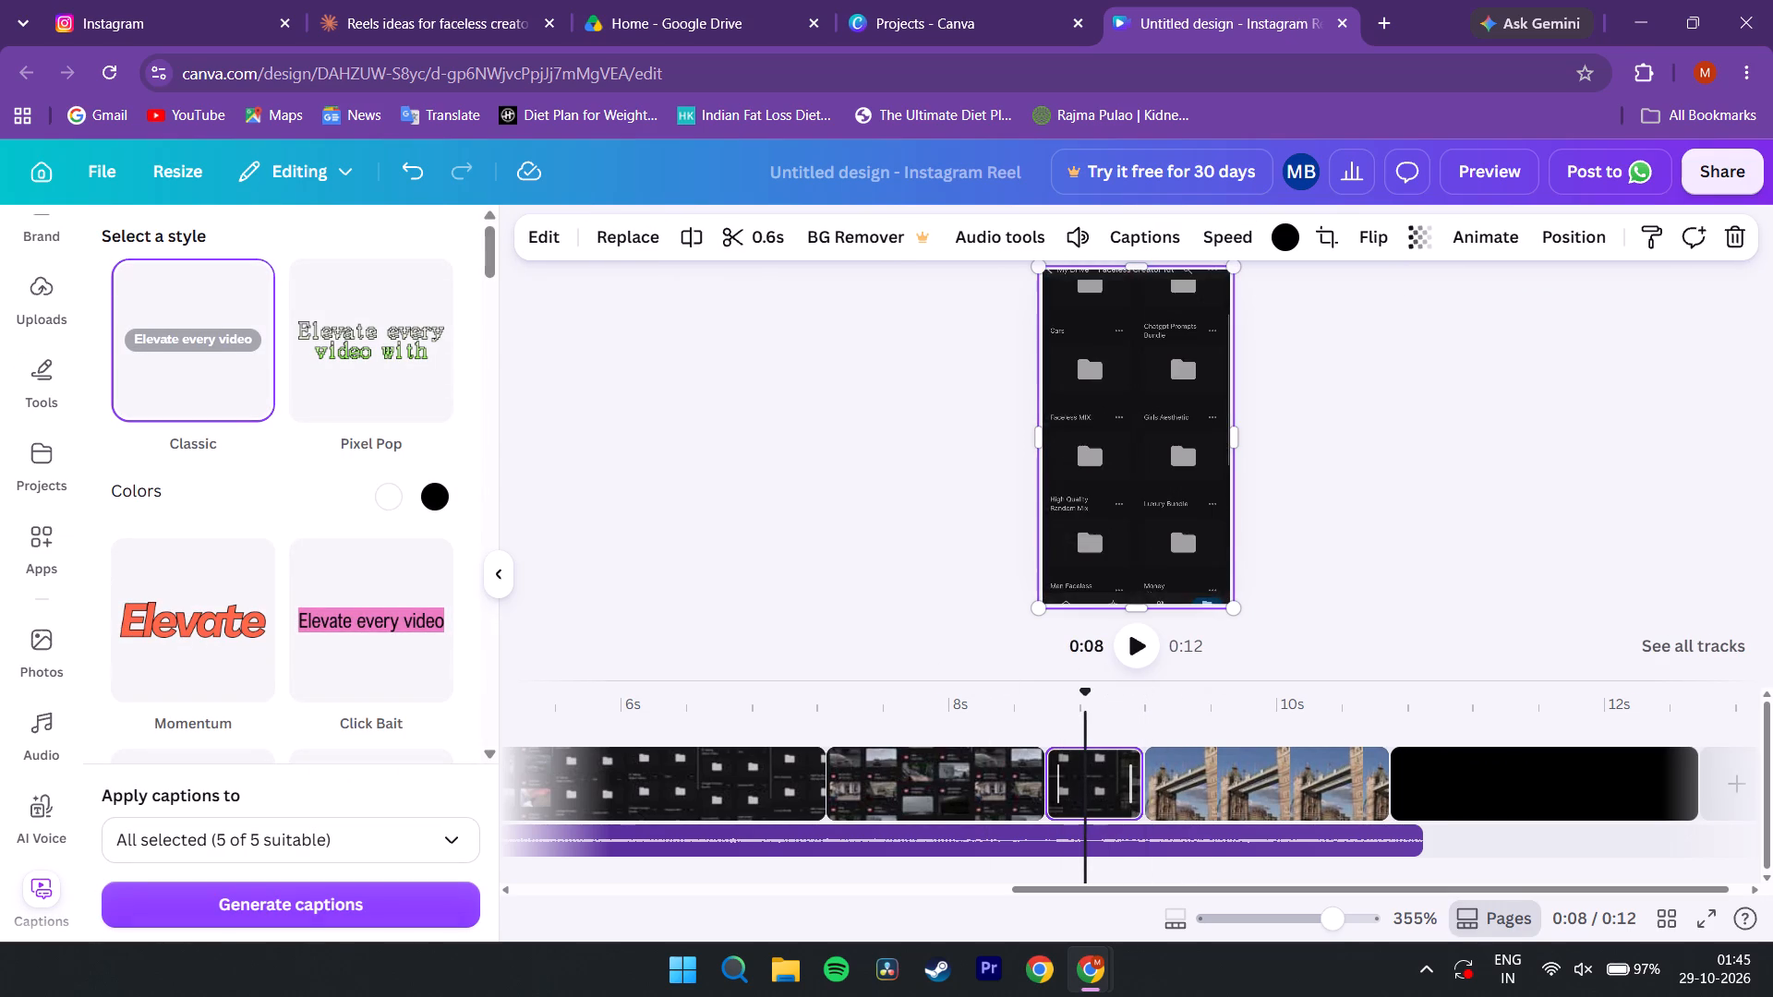
left_click_drag(1134, 782, 1376, 778)
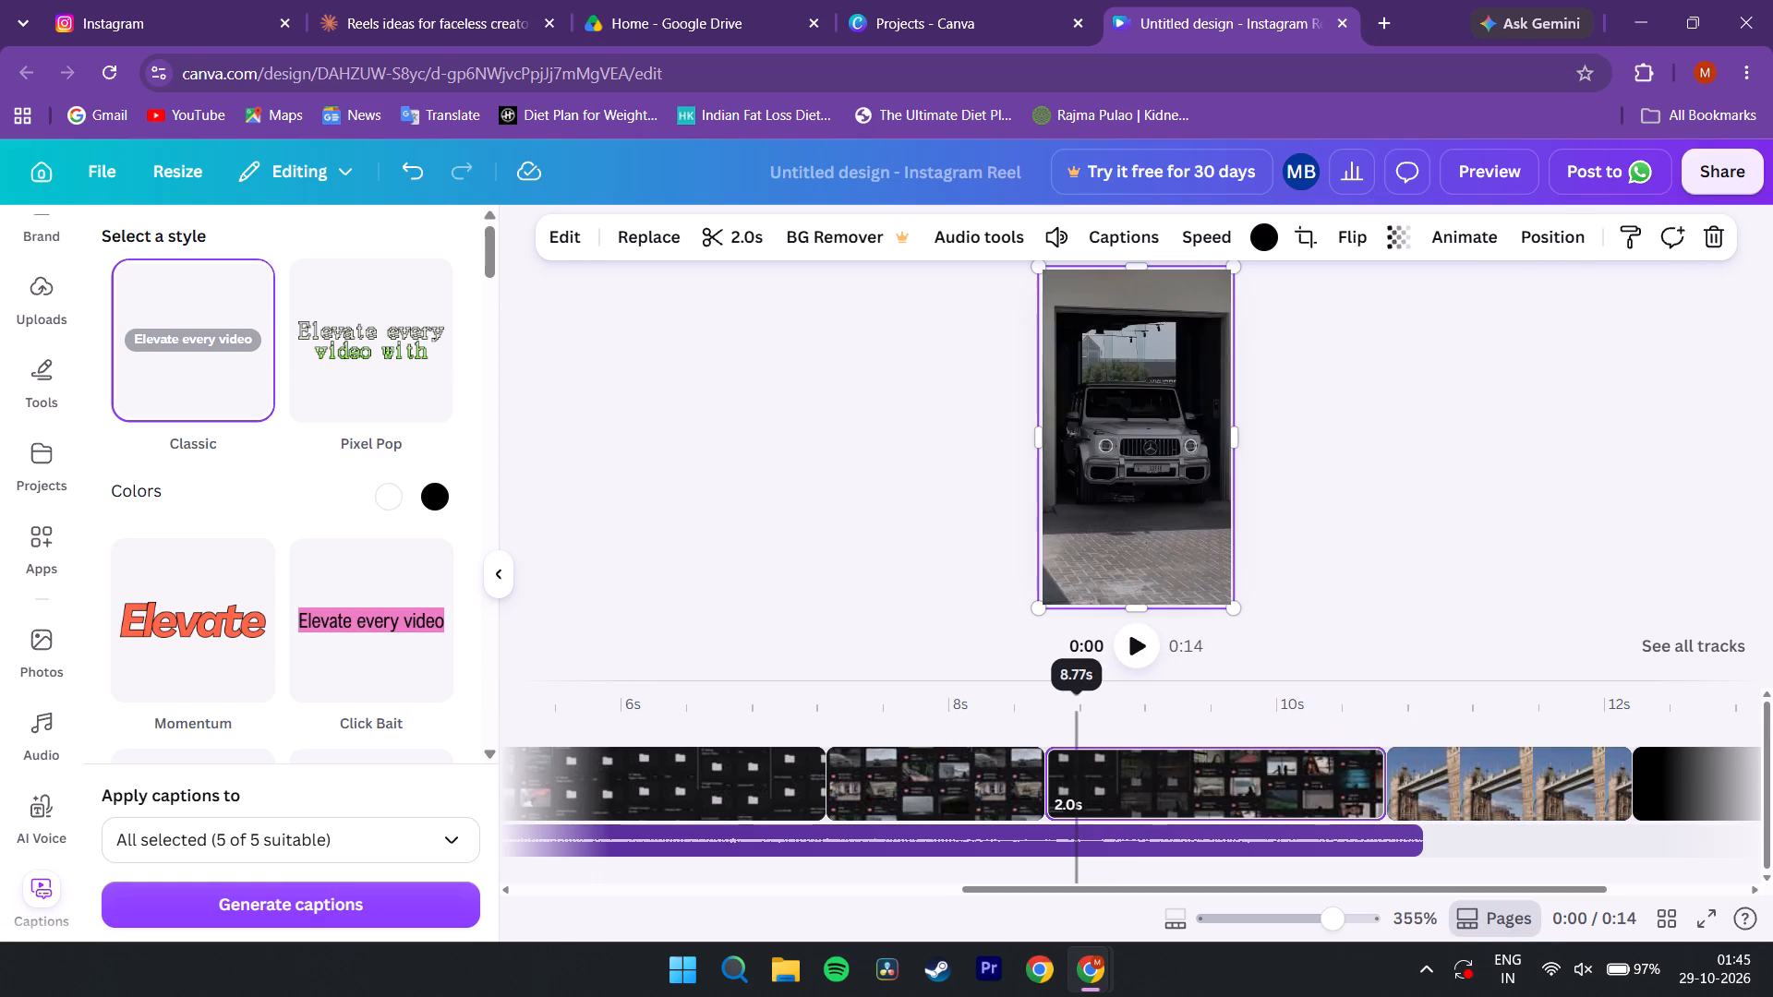
Stretch the fourth page's 2.0 s recording upward and move it down so its folder header fits inside the frame, checking along the clip.
left_click_drag(1068, 721, 1081, 721)
left_click(1081, 721)
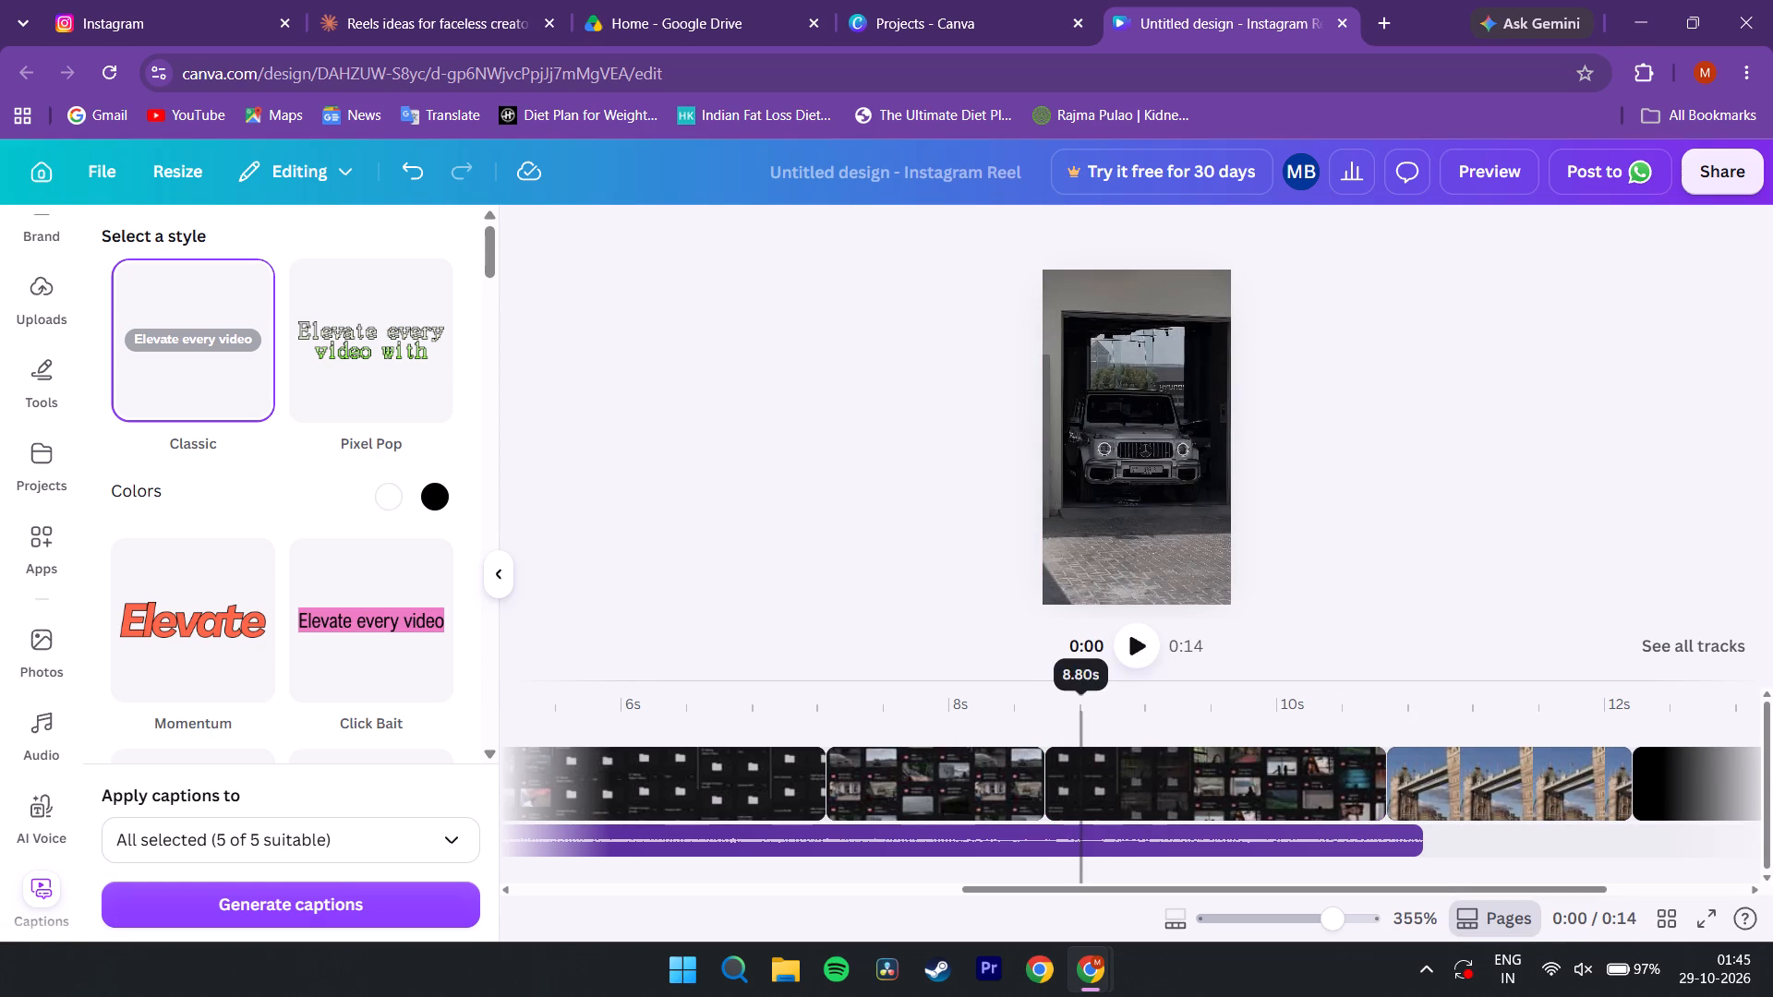
left_click_drag(1084, 715, 1104, 716)
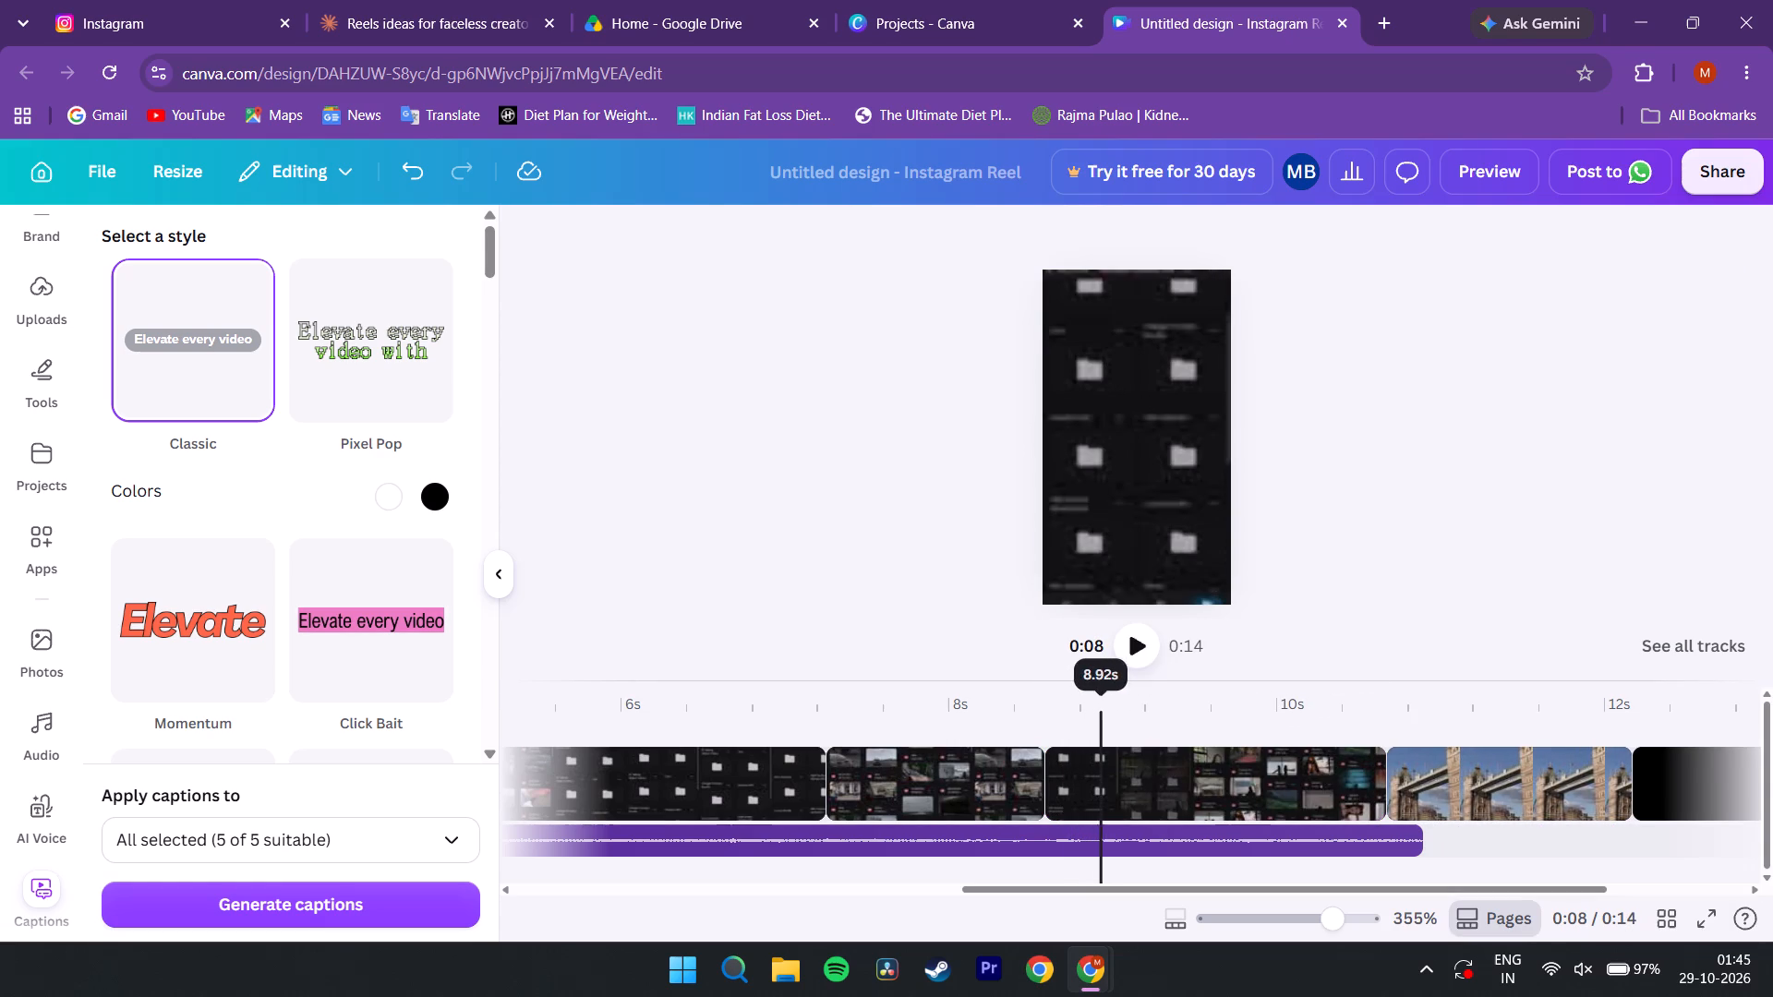
left_click_drag(1104, 716, 1200, 736)
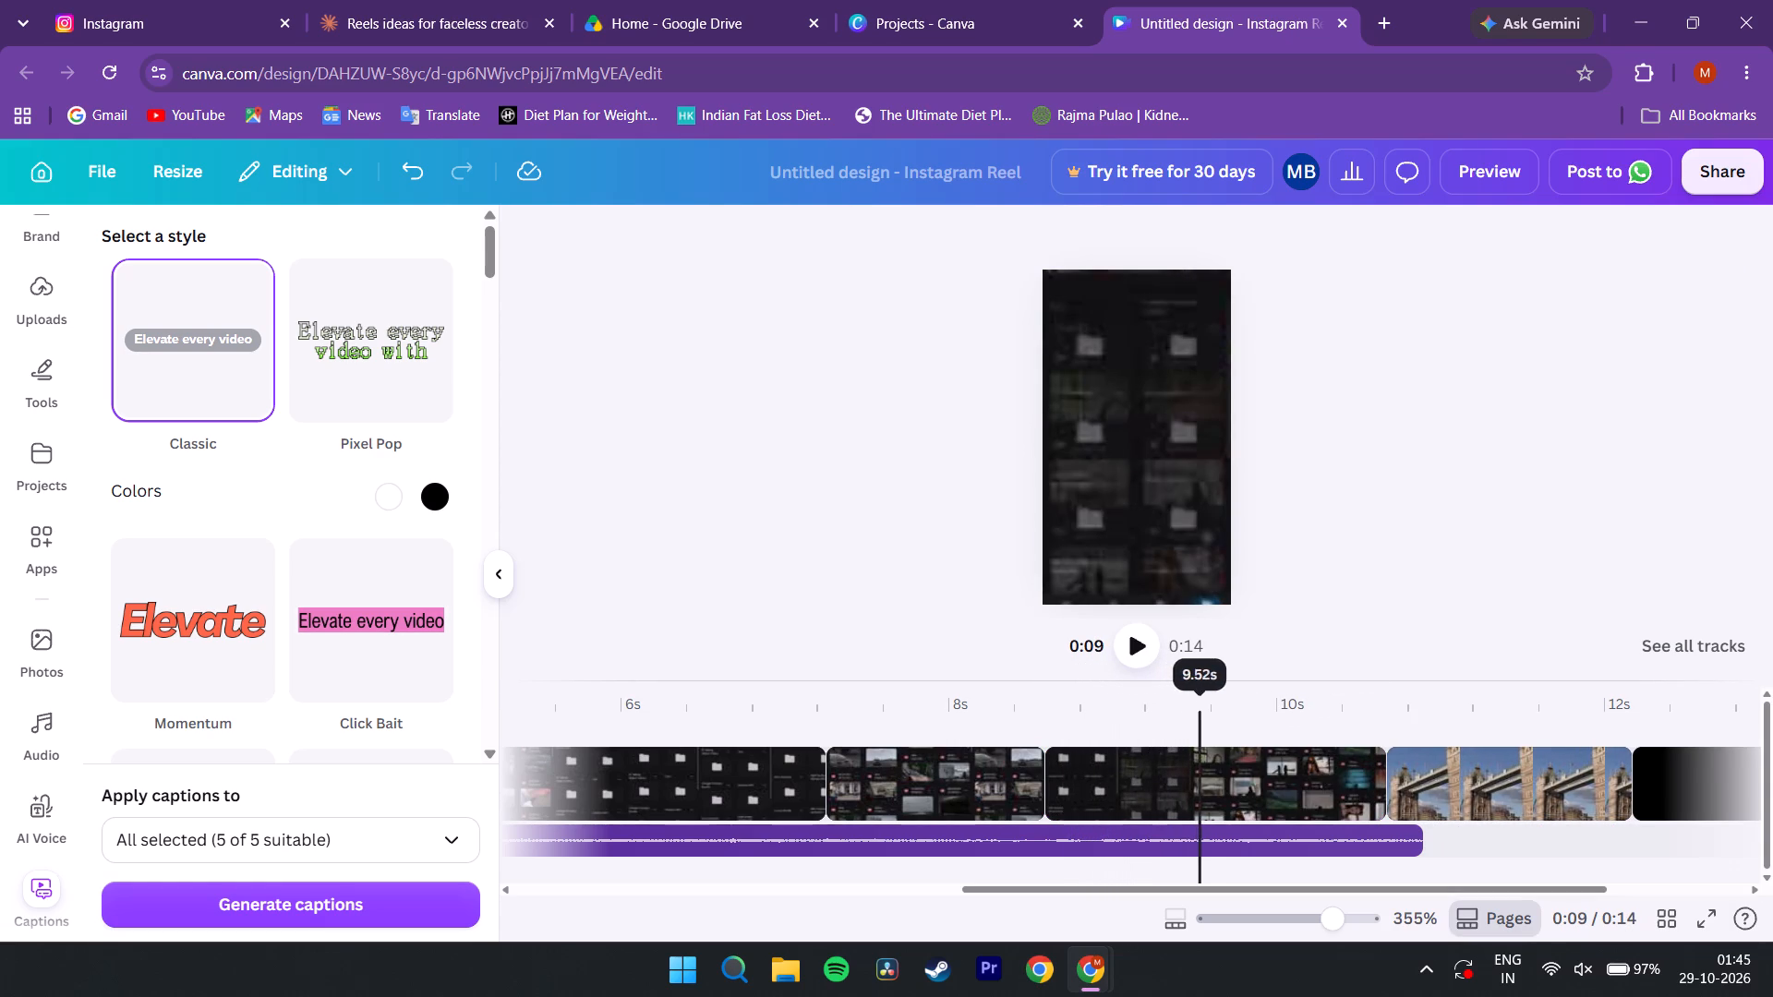
left_click_drag(1200, 736, 1211, 742)
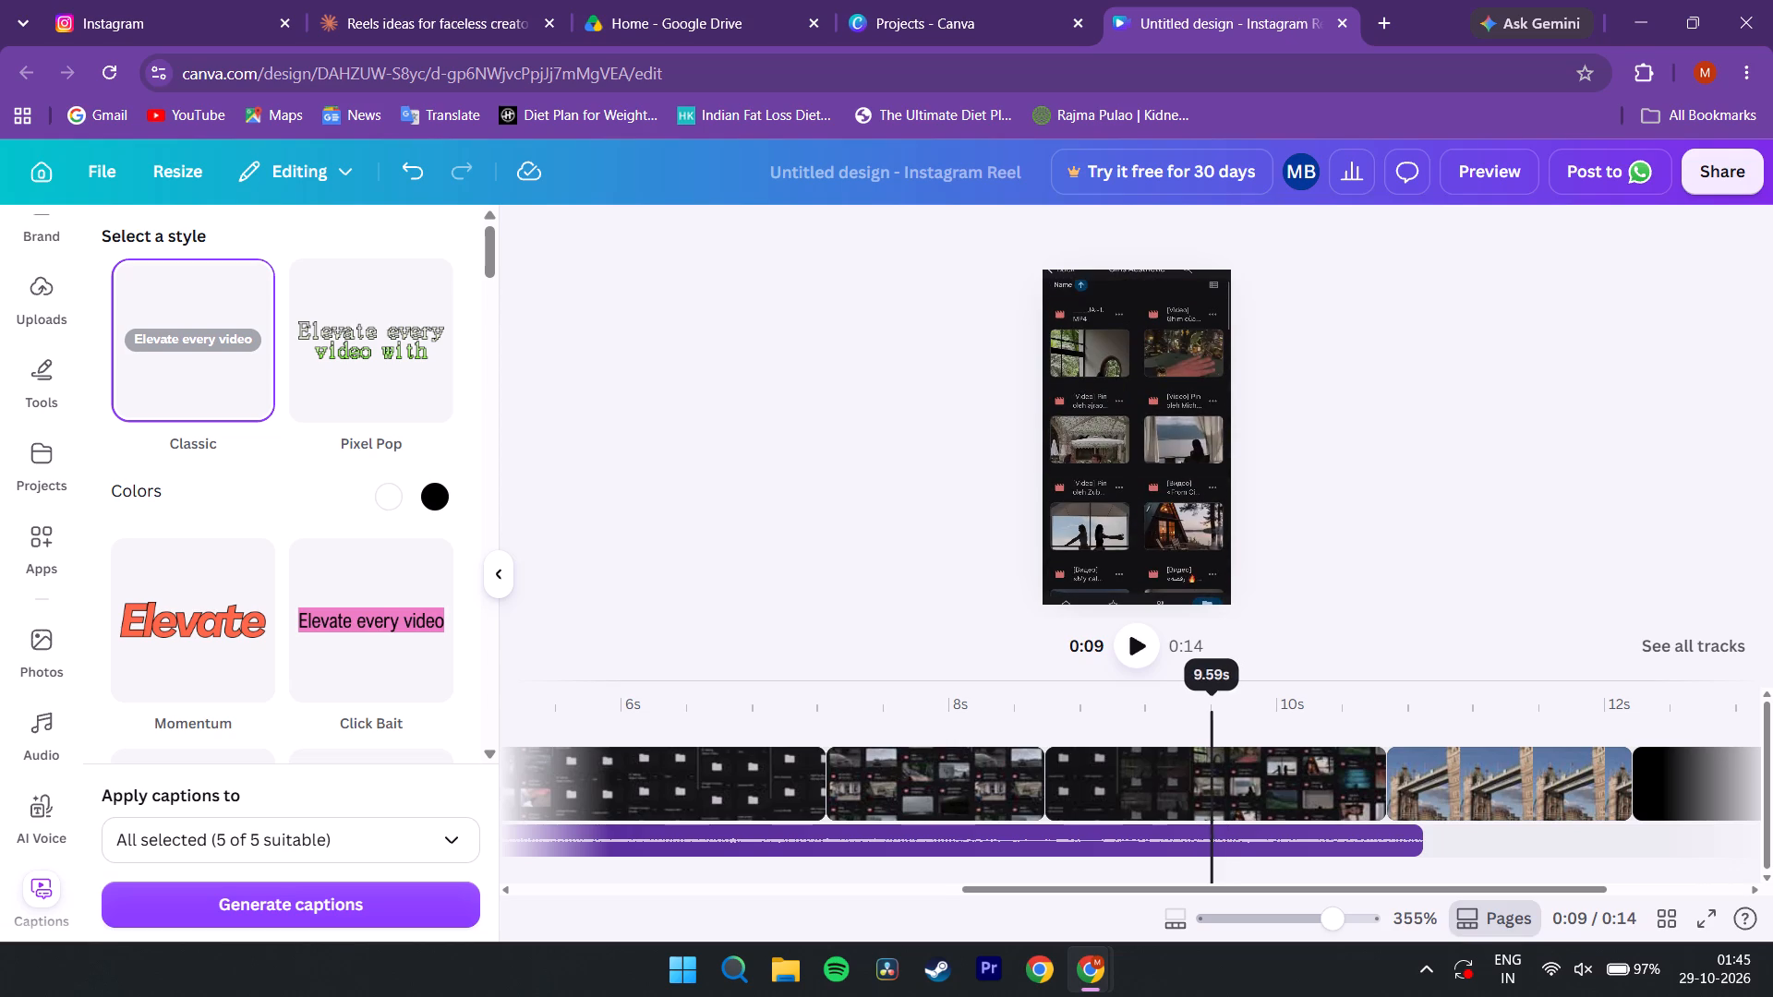
left_click_drag(1211, 742, 1182, 747)
left_click(1136, 480)
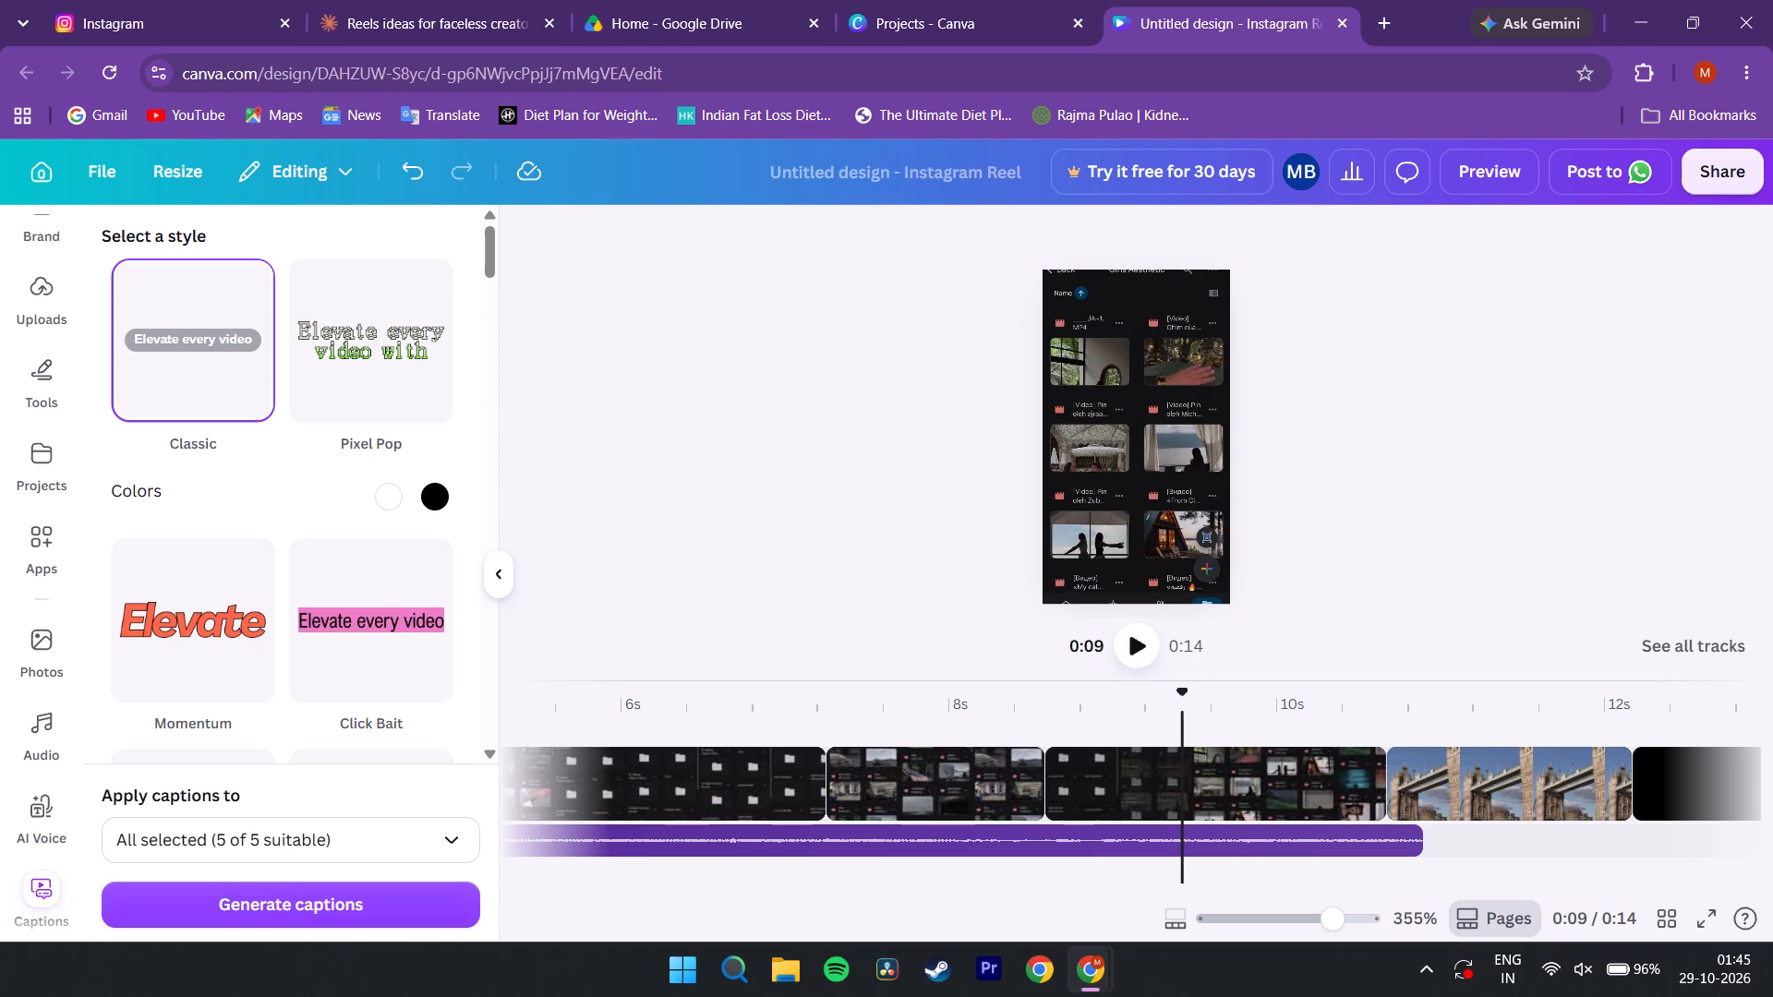
left_click(1132, 286)
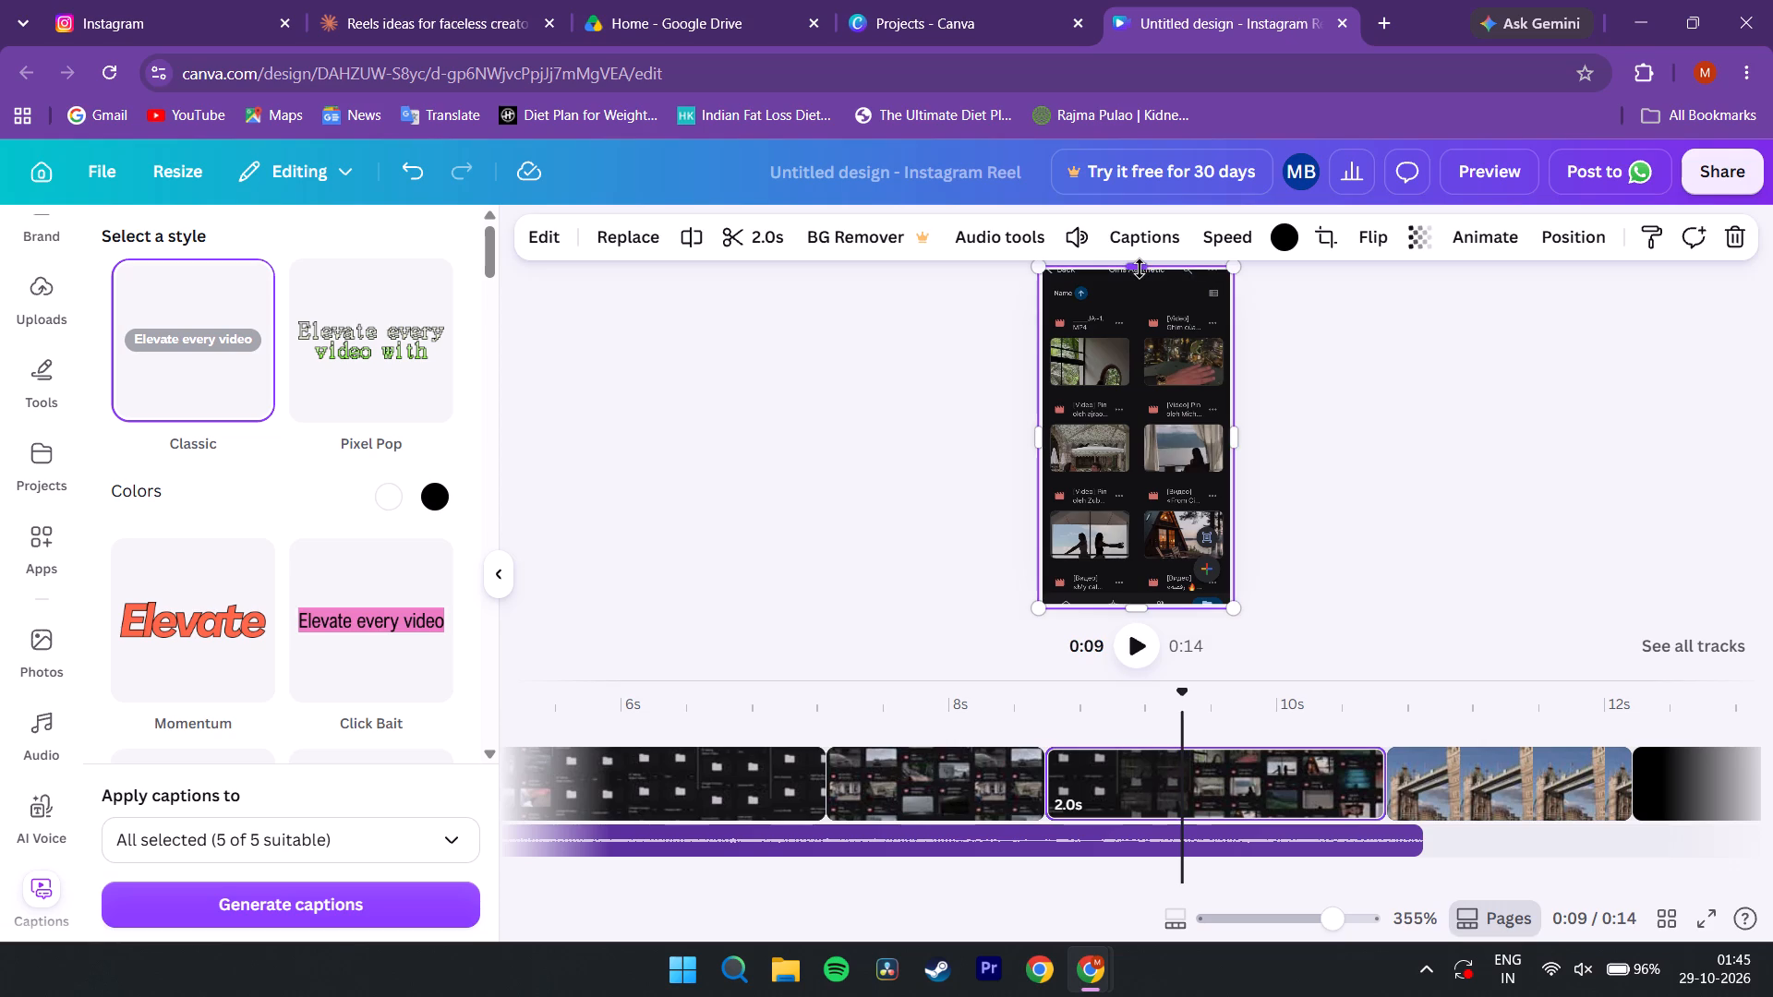
left_click_drag(1140, 269, 1141, 246)
left_click_drag(1121, 395, 1121, 416)
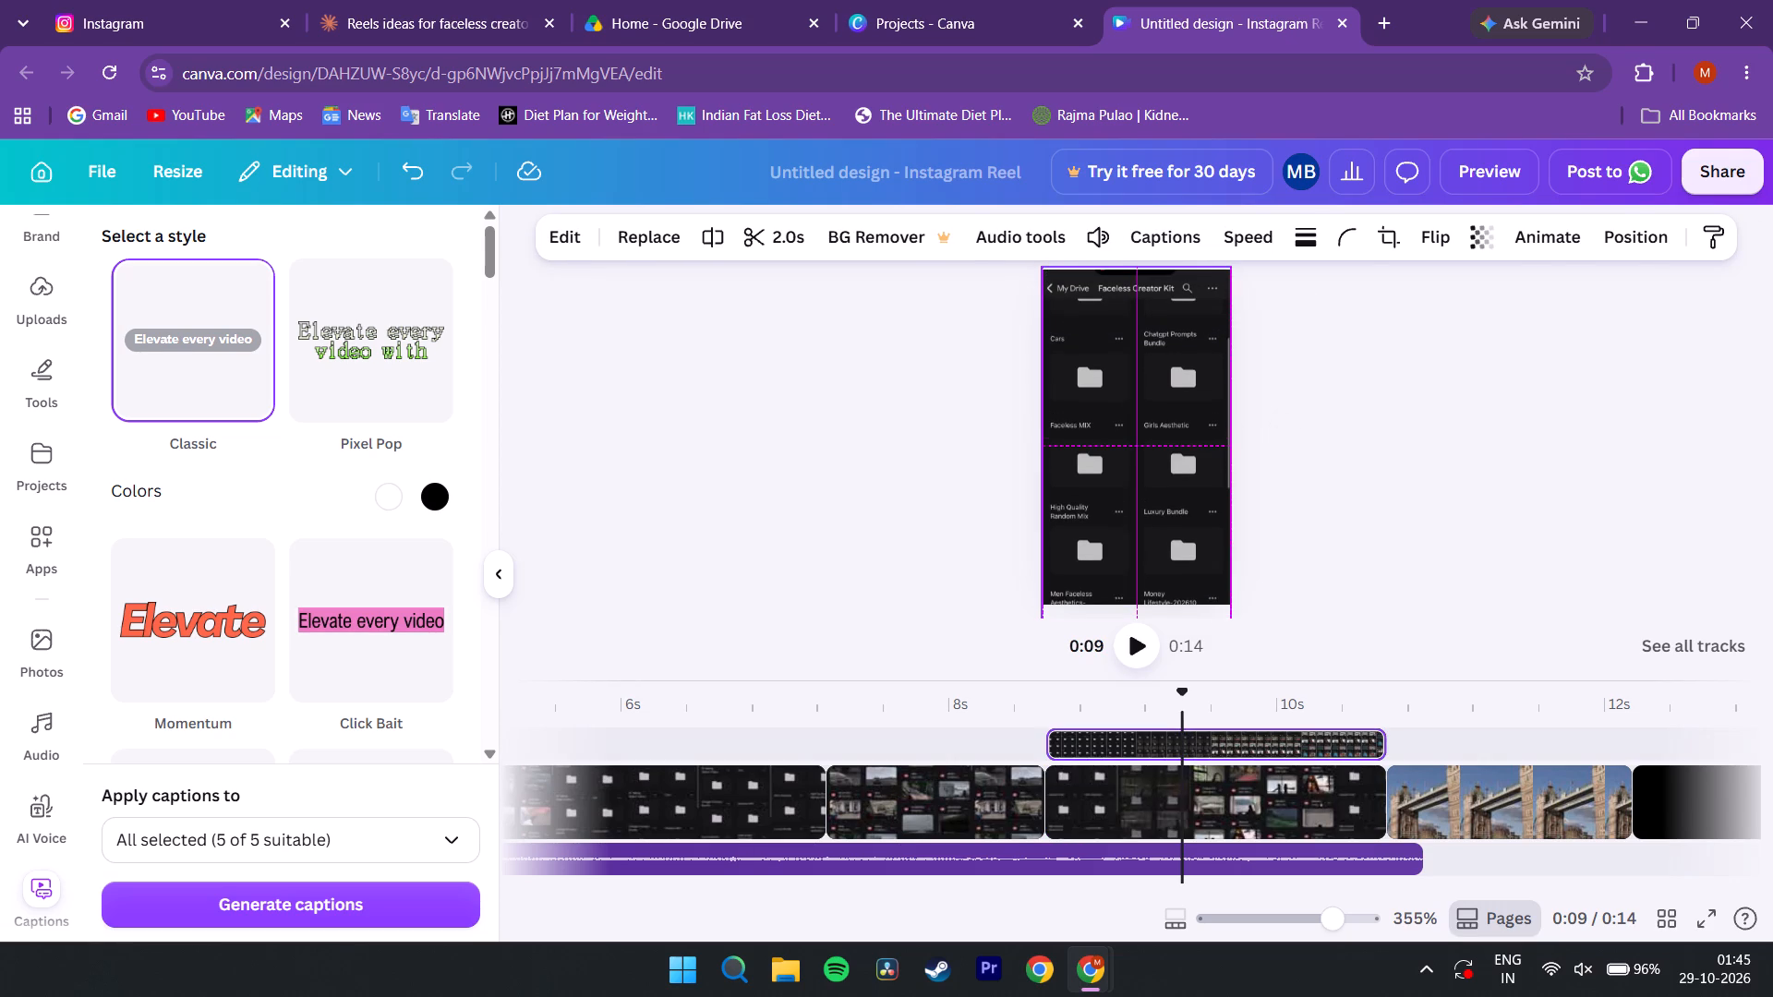
left_click_drag(1121, 416, 1120, 414)
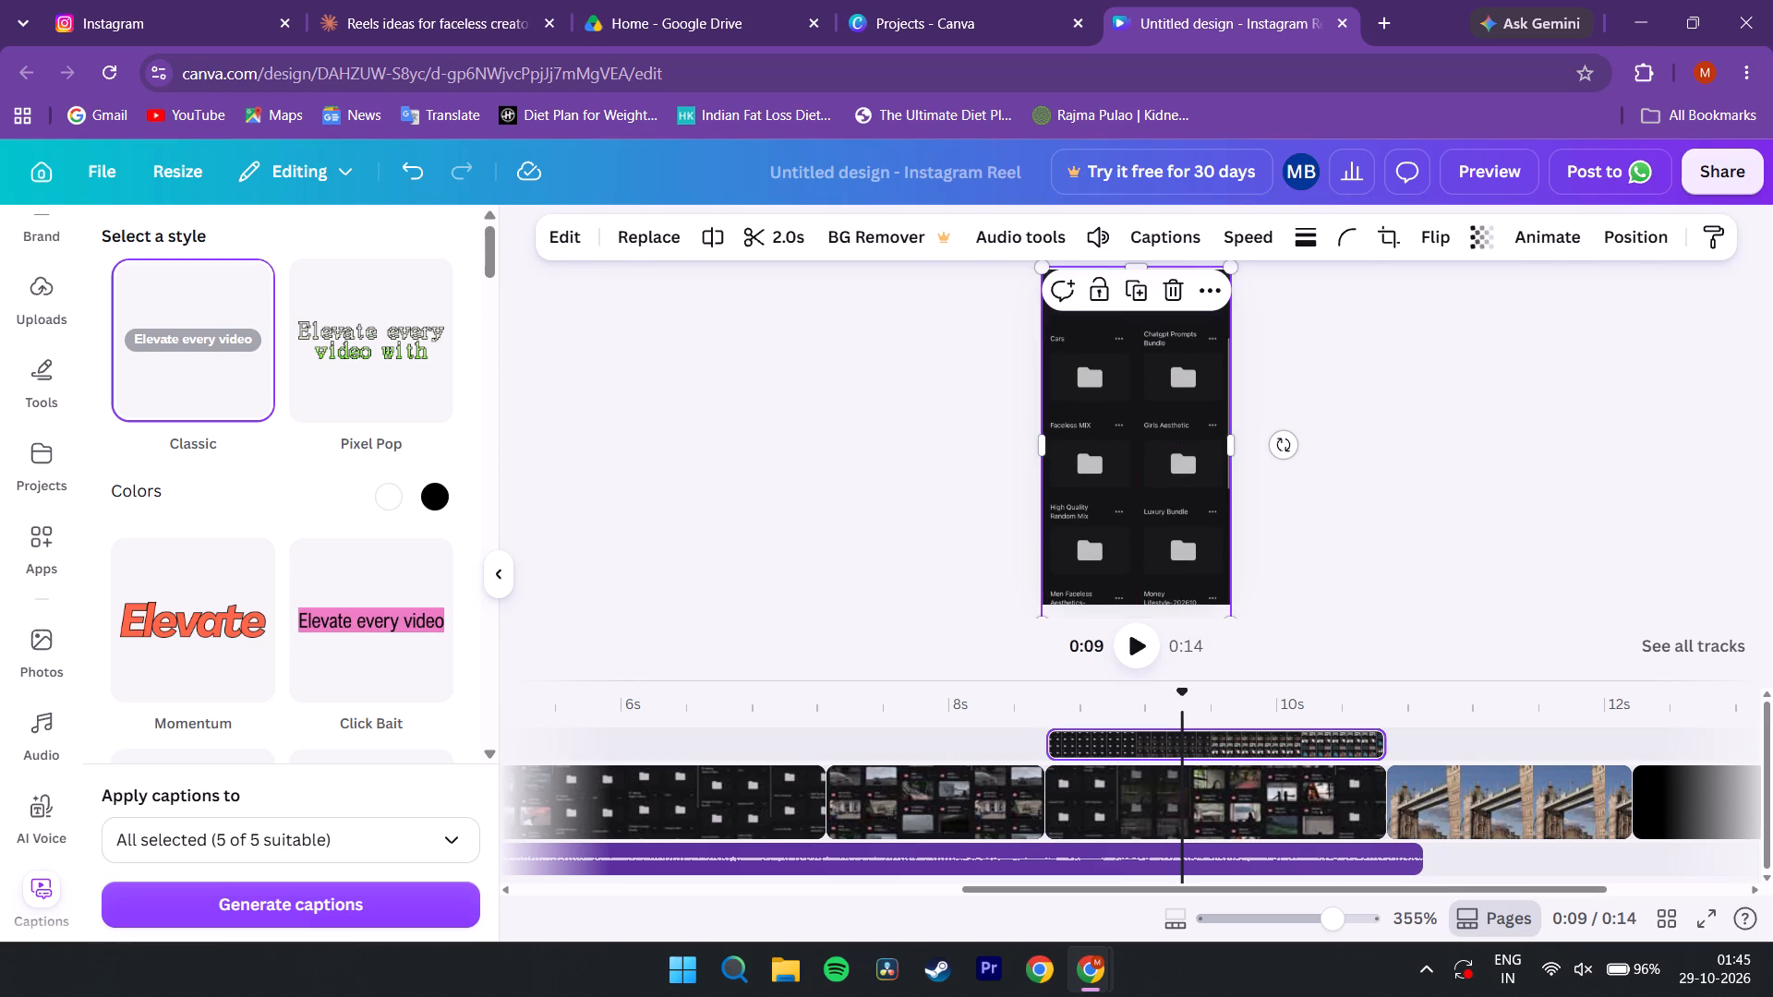
left_click_drag(1183, 692, 1229, 699)
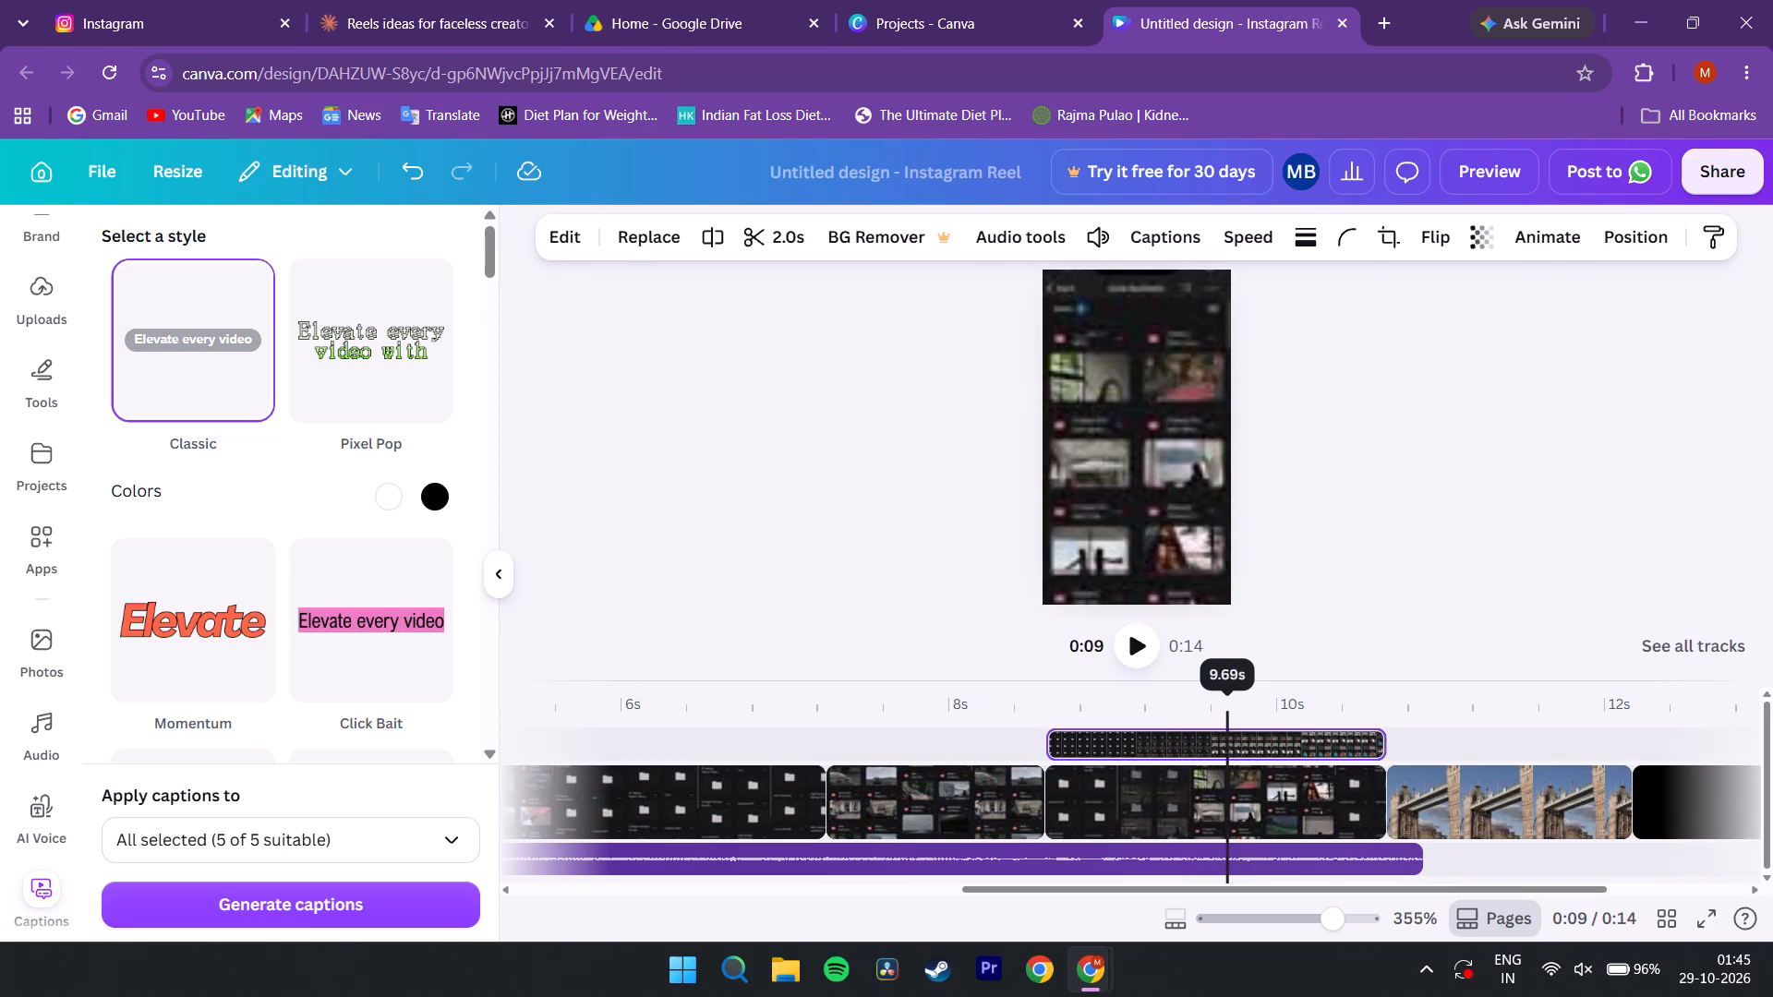
Split the fourth page at about 9.53 s, where its recording shows the top of the Girls Aesthetic folder.
left_click_drag(1229, 699, 1231, 707)
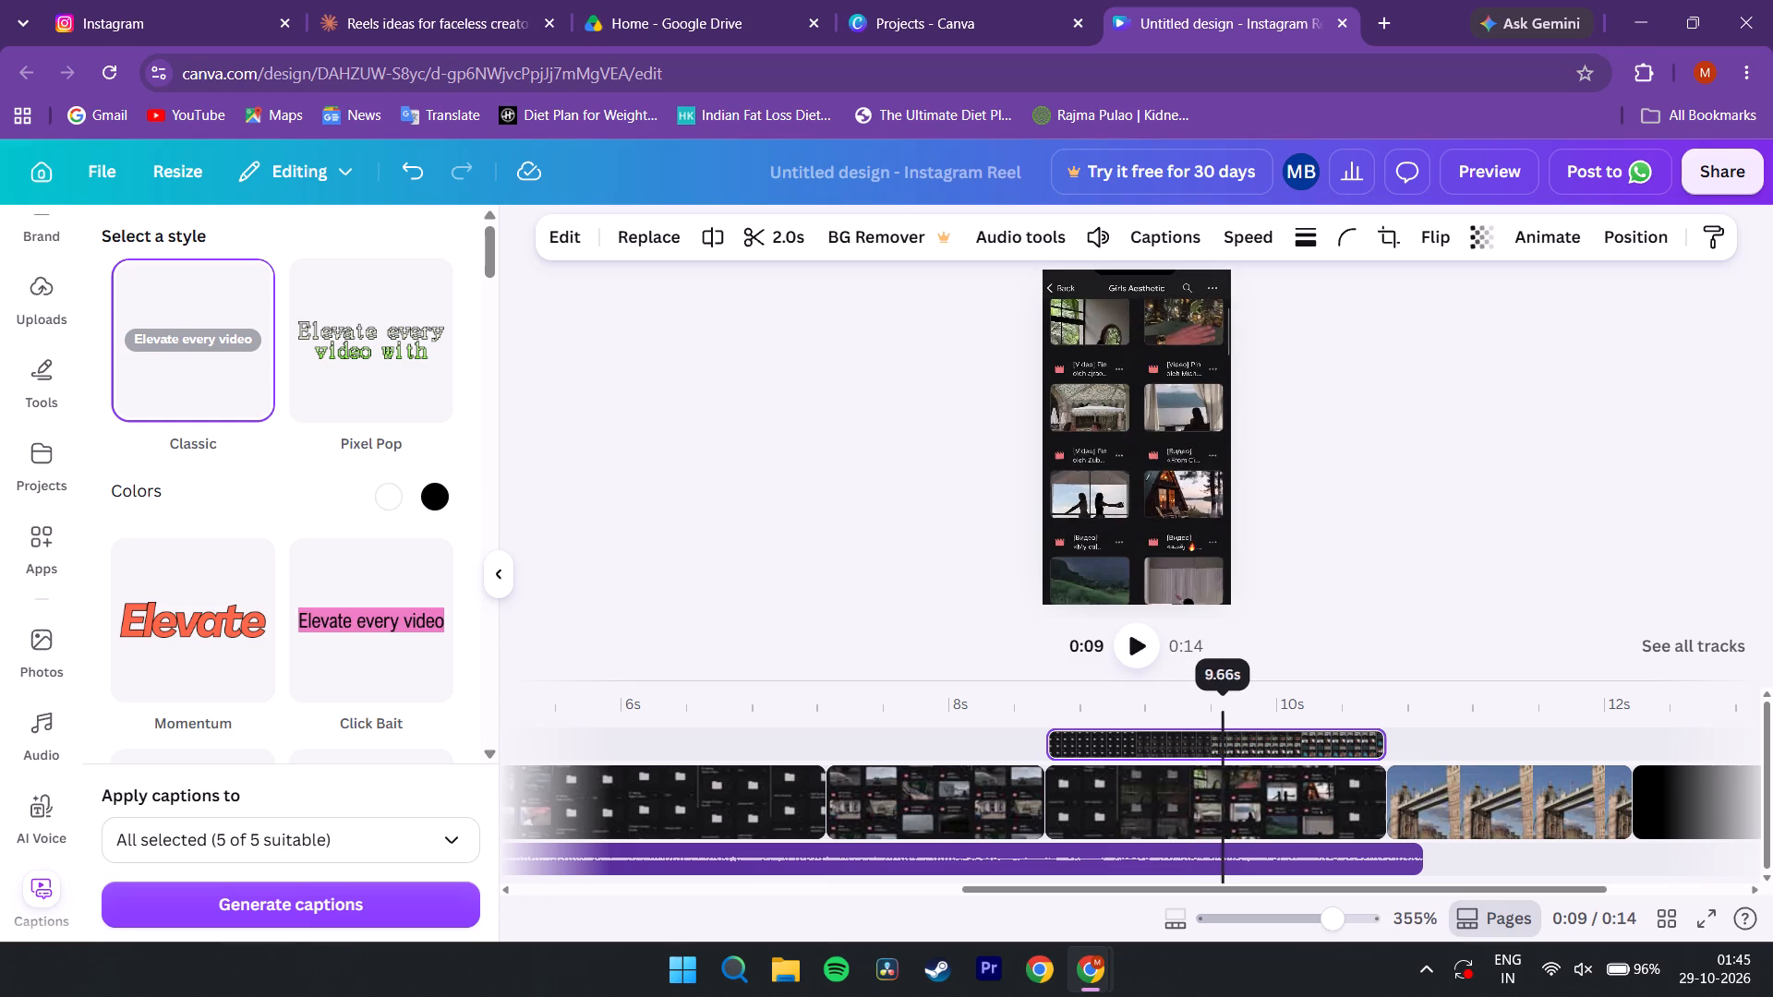
left_click_drag(1231, 707, 1282, 709)
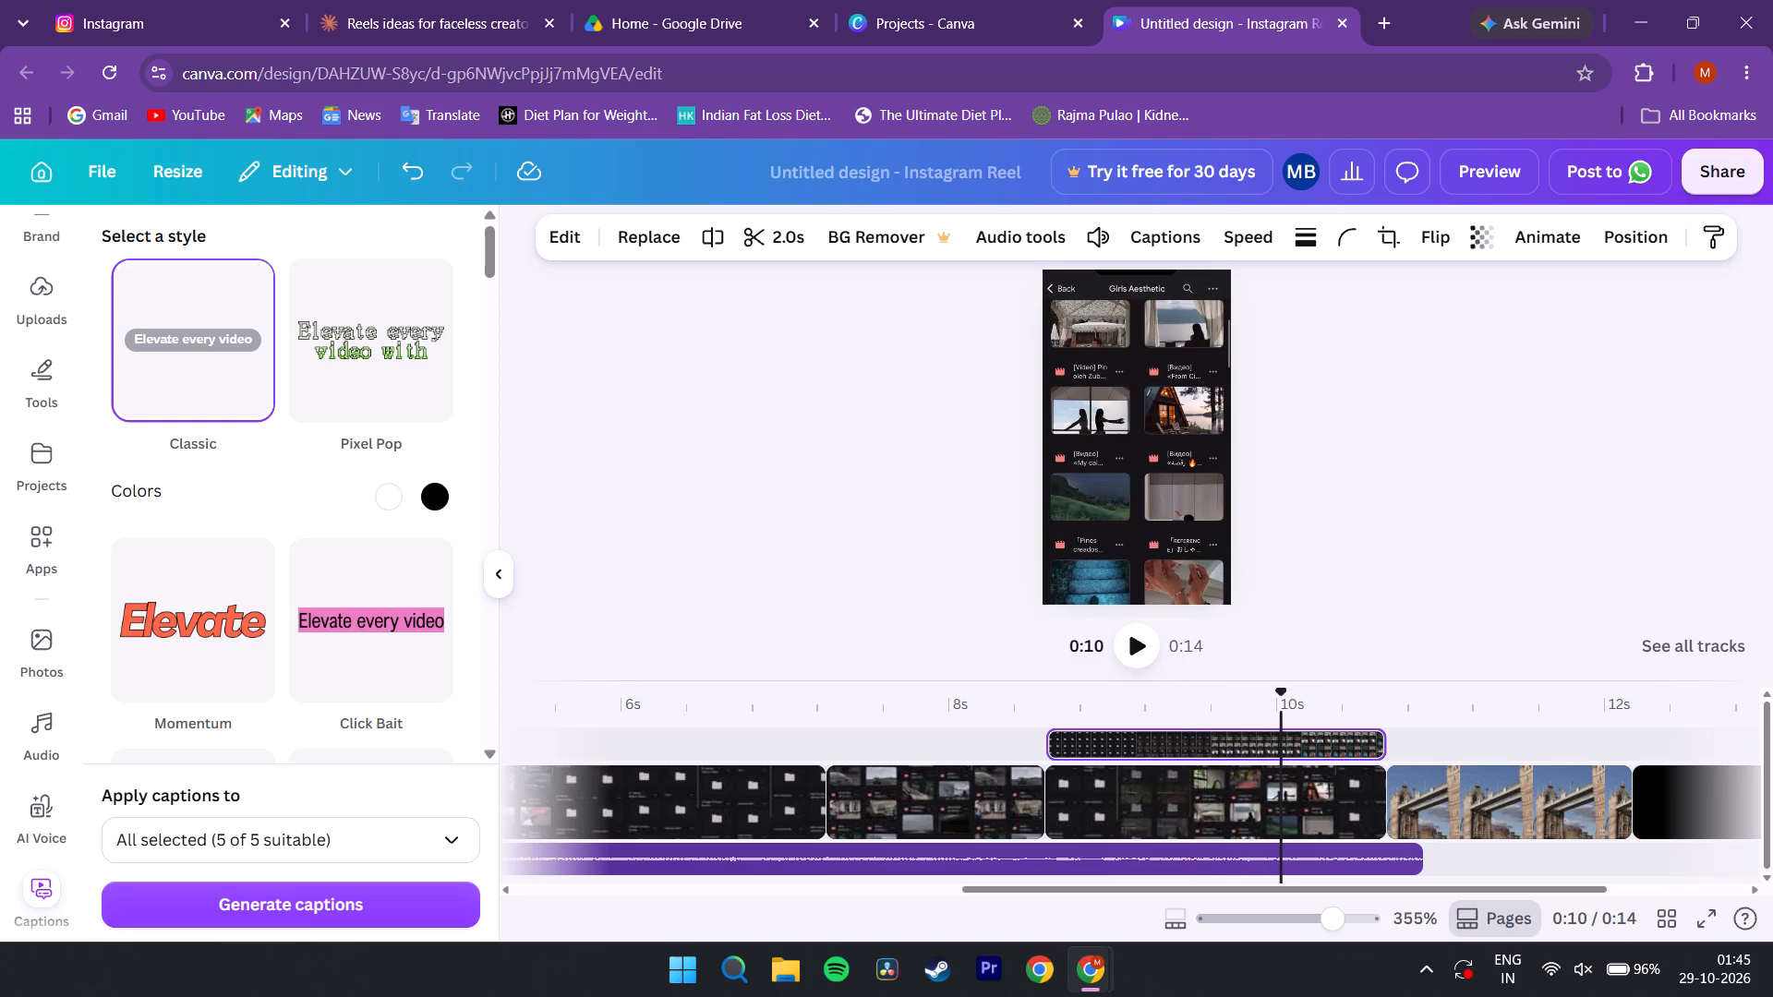
left_click_drag(1284, 707, 1315, 706)
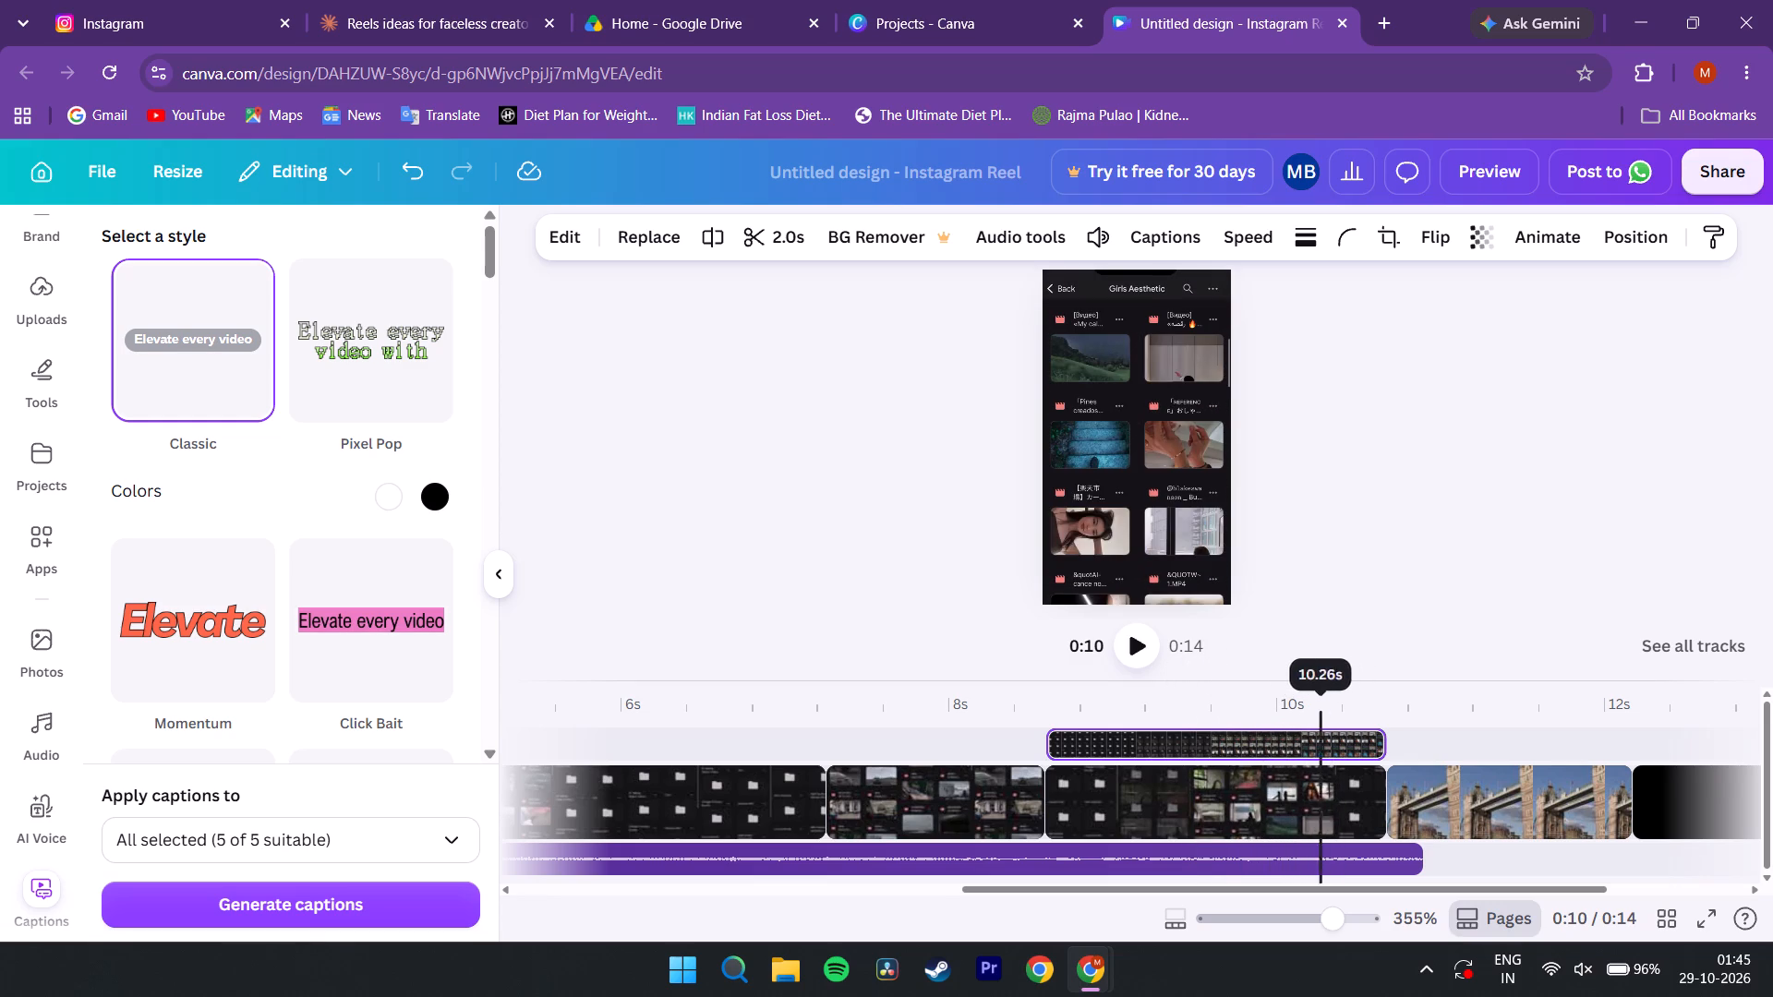
left_click_drag(1315, 706, 1264, 708)
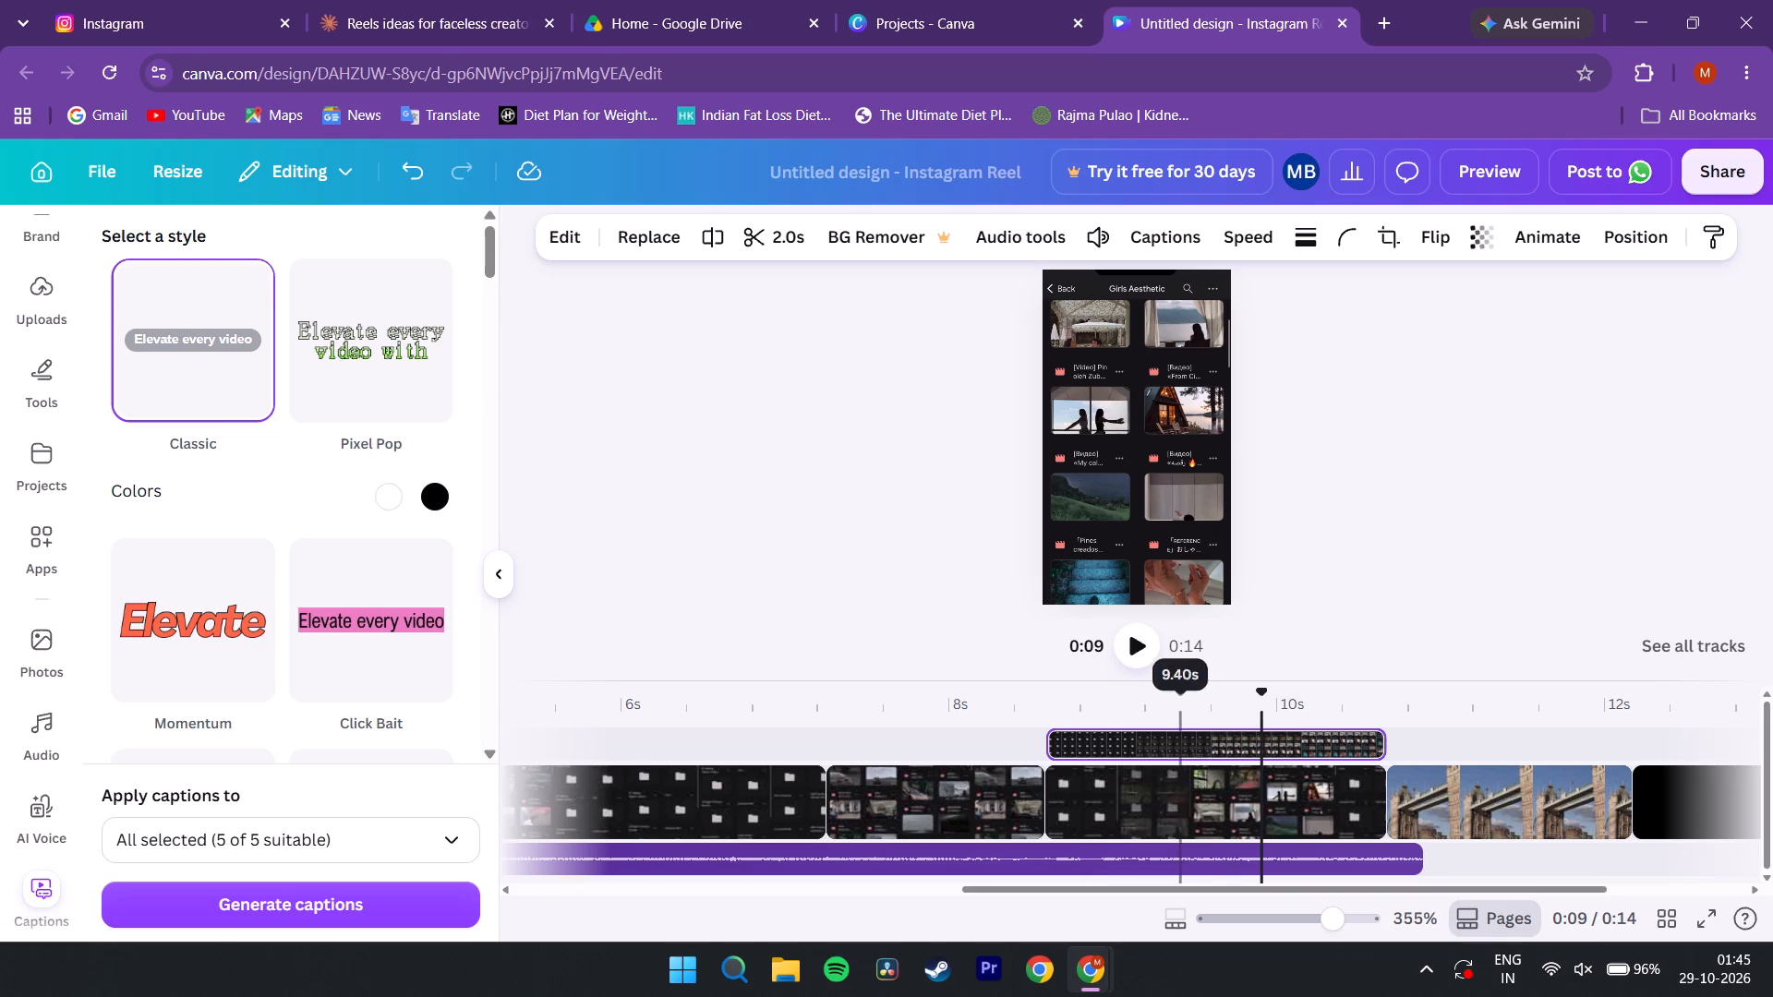
left_click_drag(1260, 694, 1194, 703)
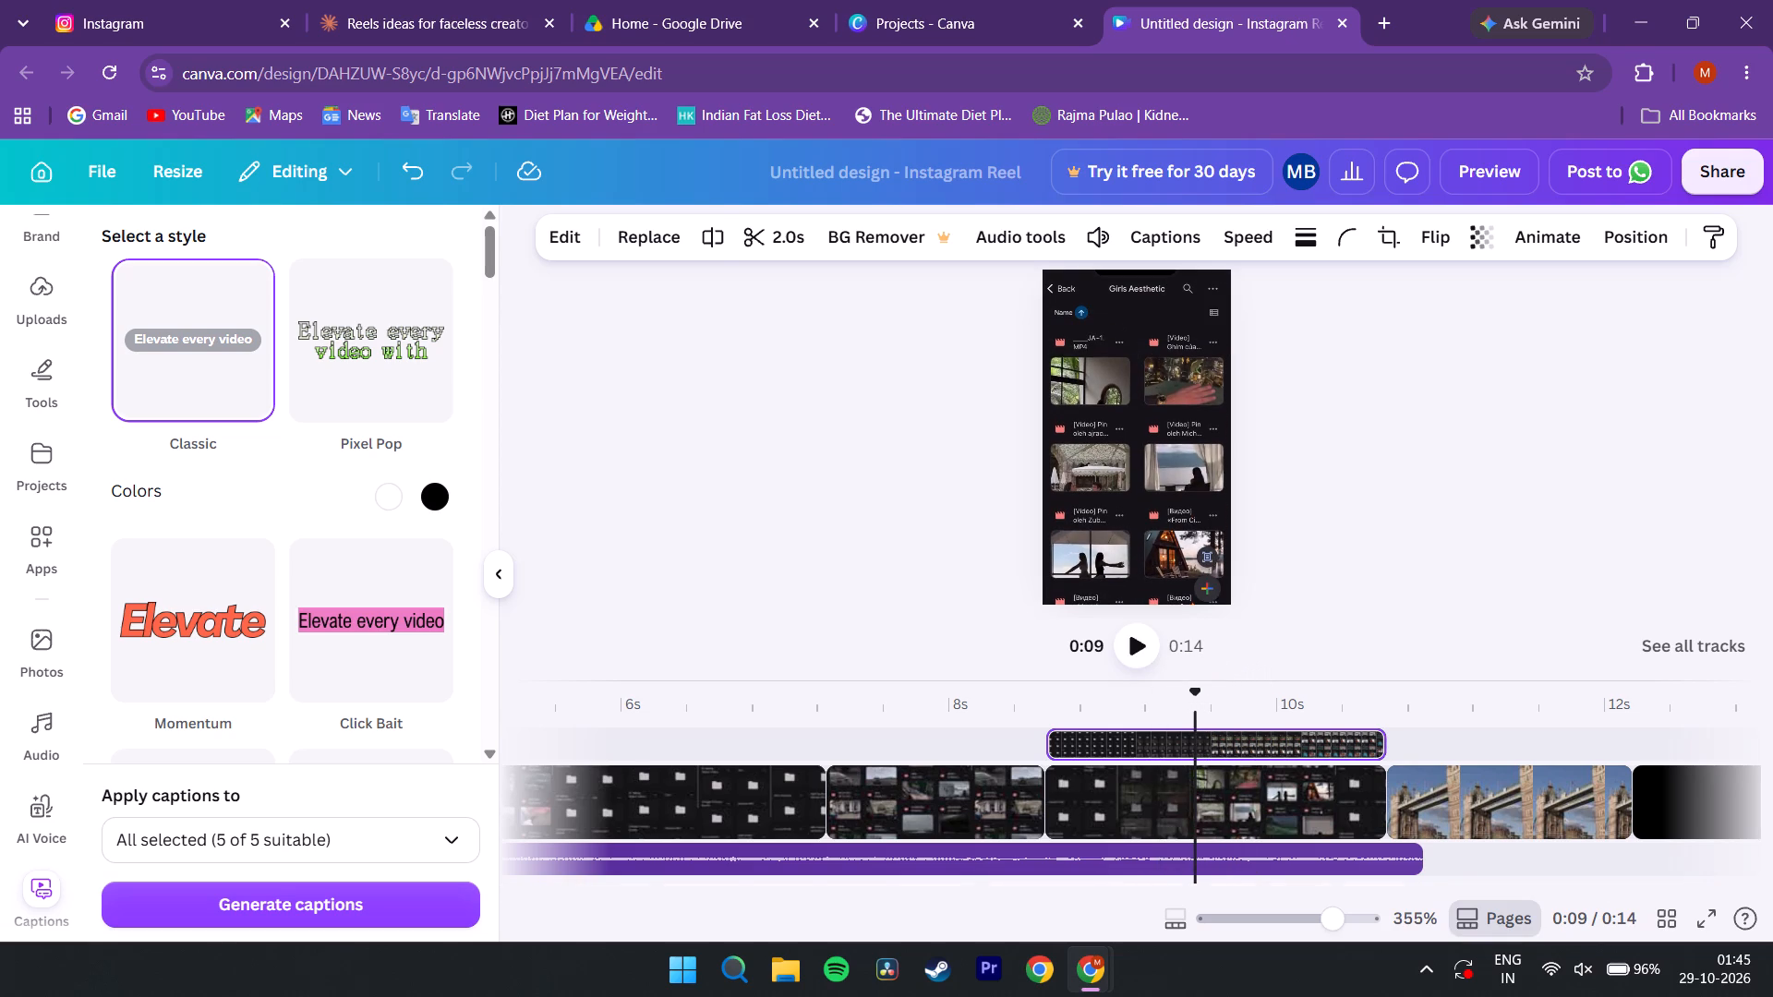
left_click(713, 246)
left_click(1110, 790)
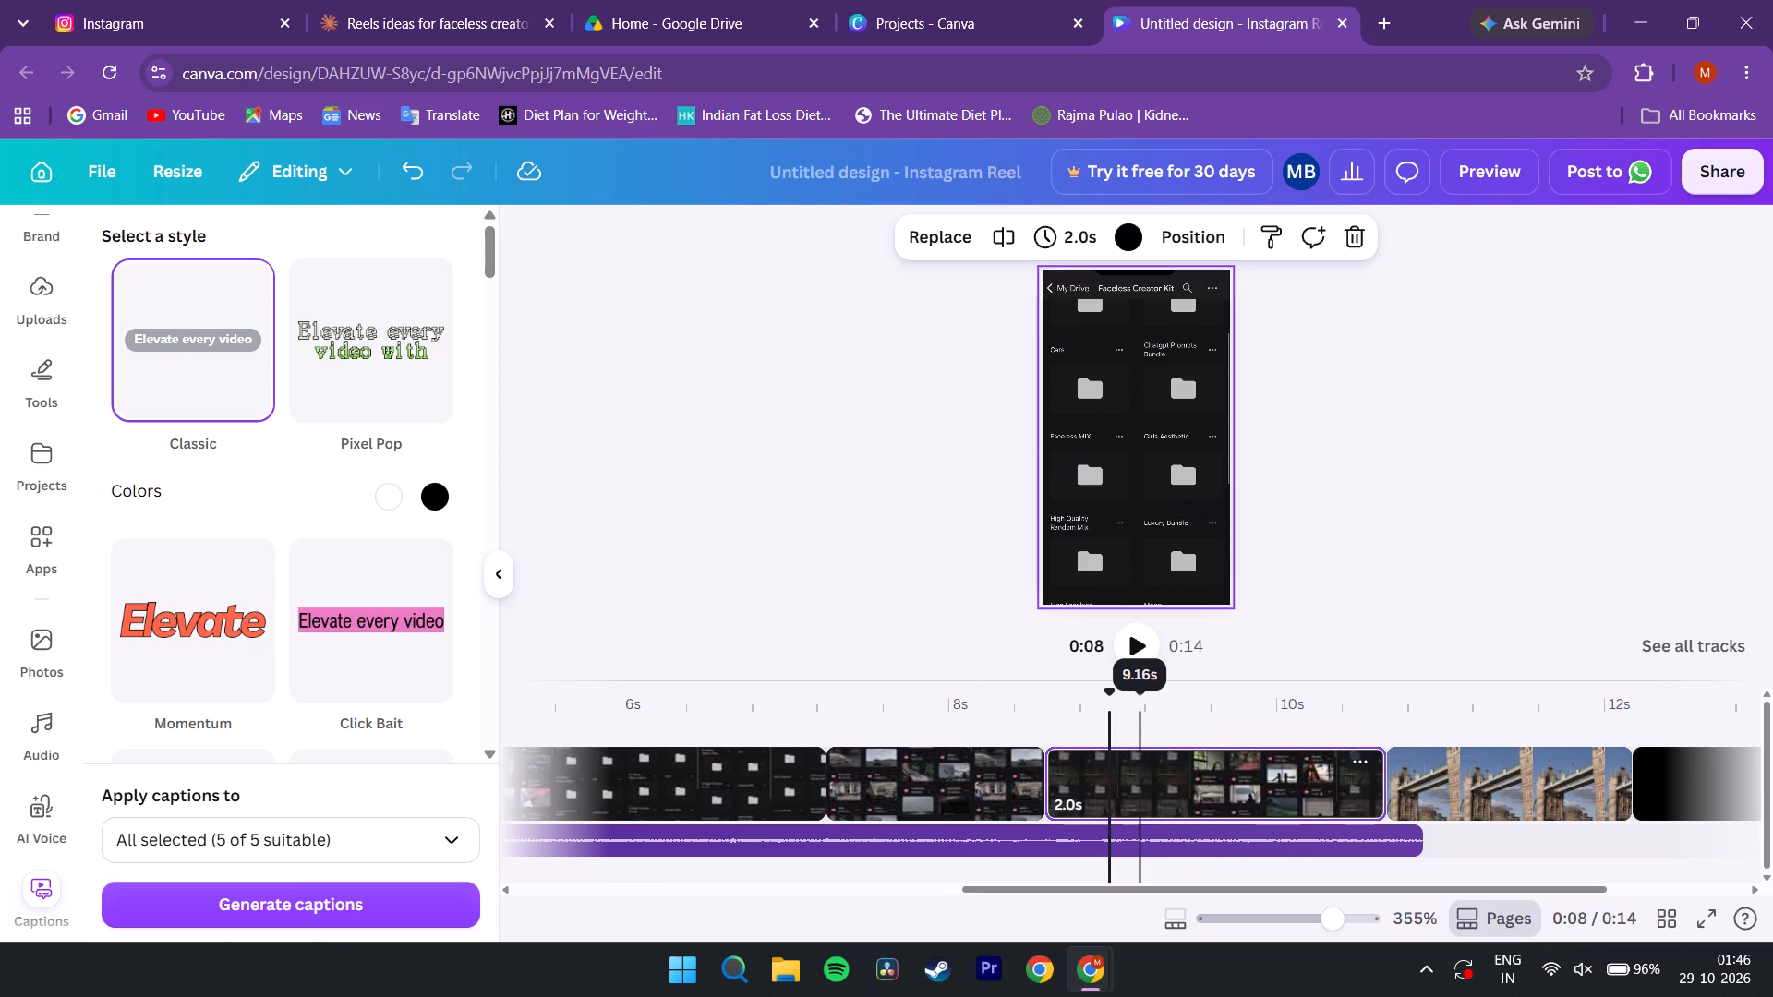
left_click_drag(1112, 692, 1131, 693)
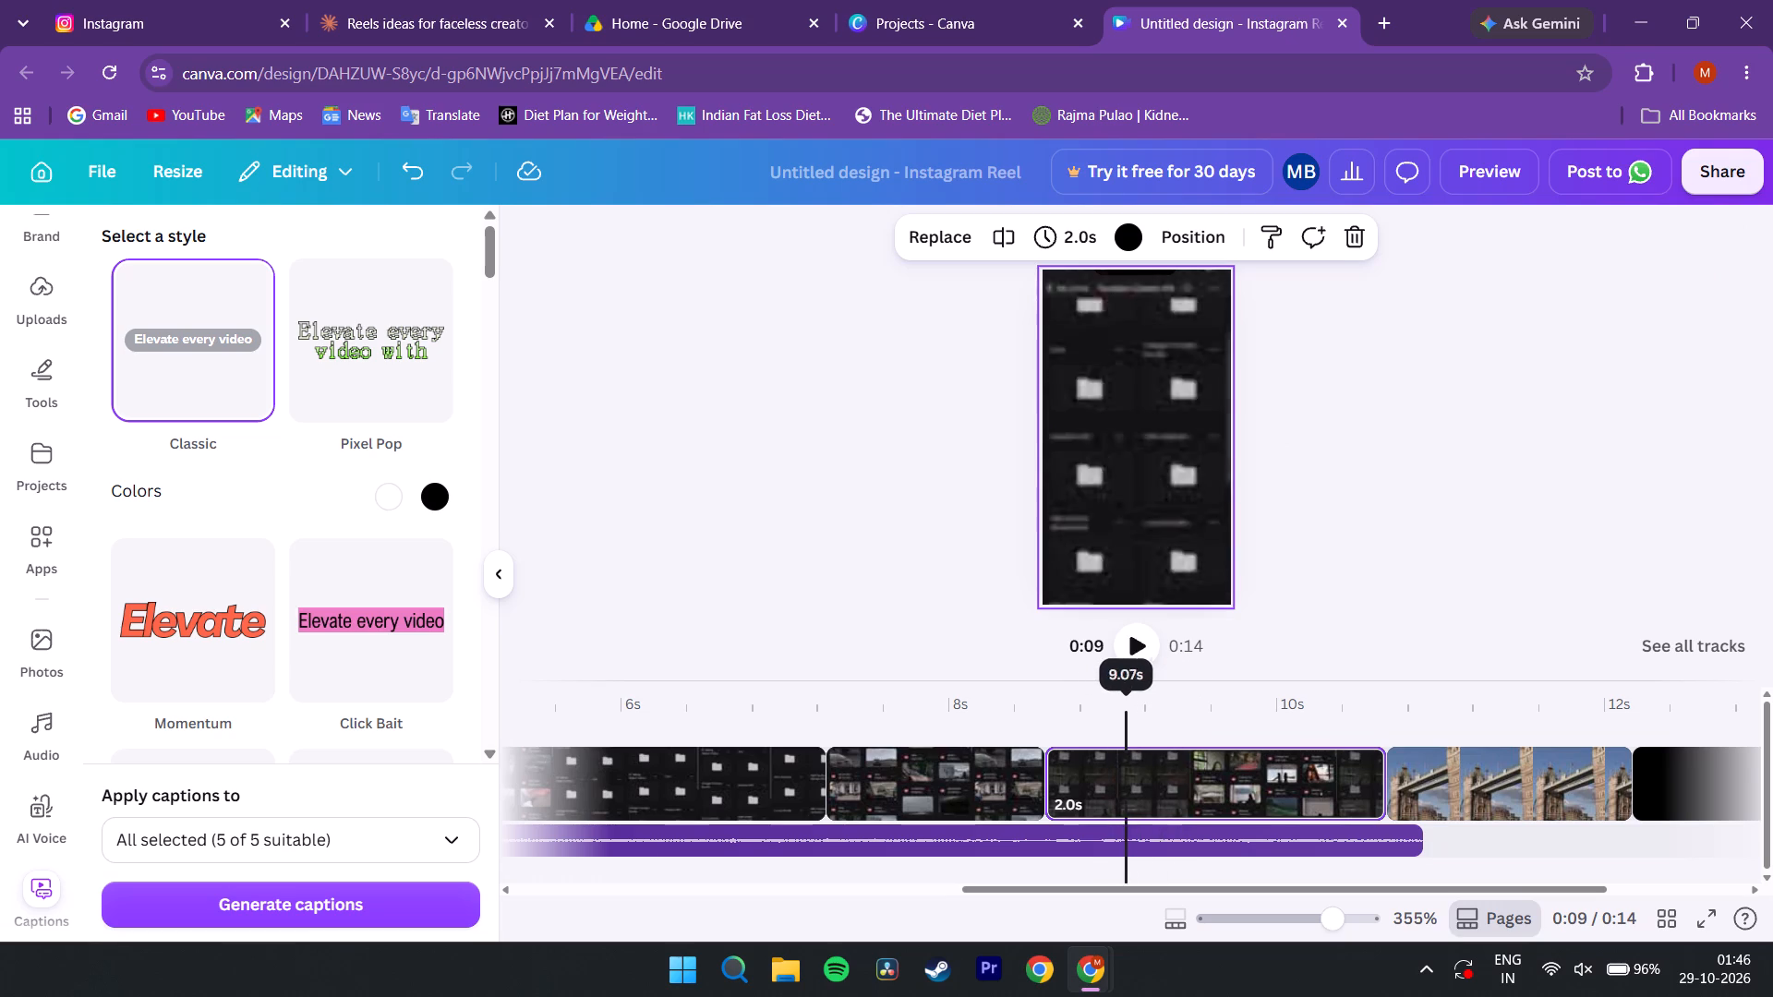
left_click_drag(1131, 693, 1204, 704)
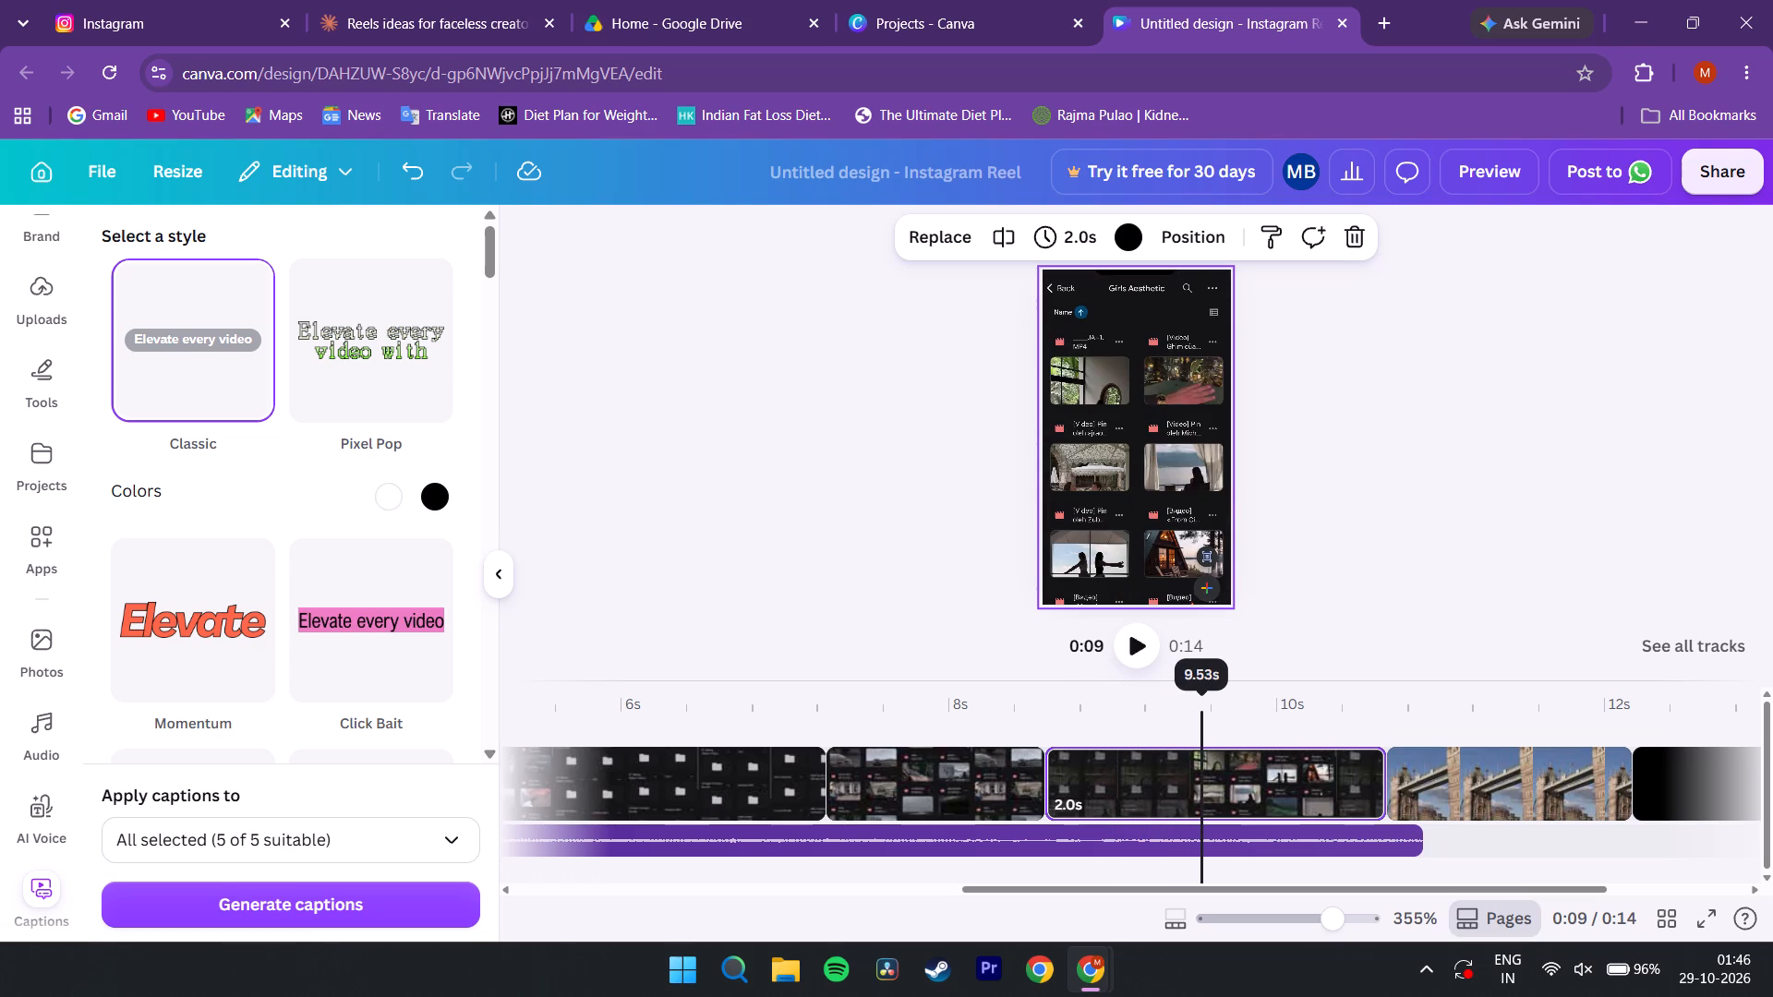
left_click_drag(1204, 704, 1204, 705)
left_click(1000, 244)
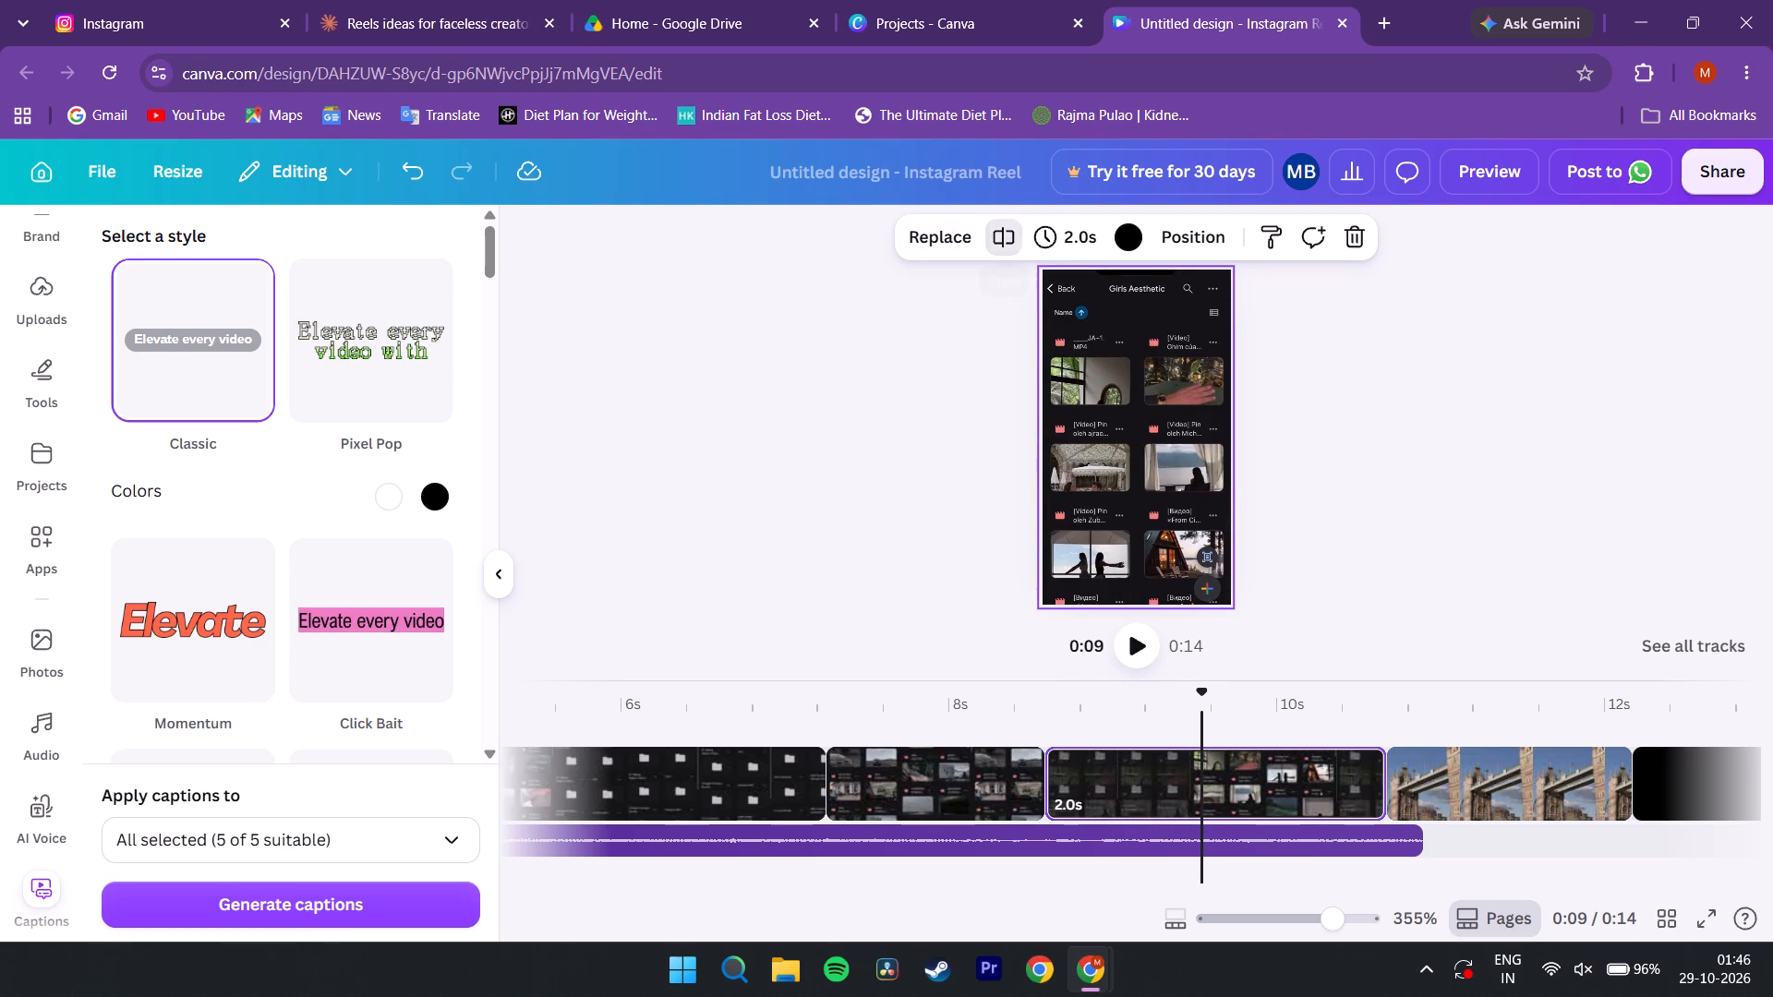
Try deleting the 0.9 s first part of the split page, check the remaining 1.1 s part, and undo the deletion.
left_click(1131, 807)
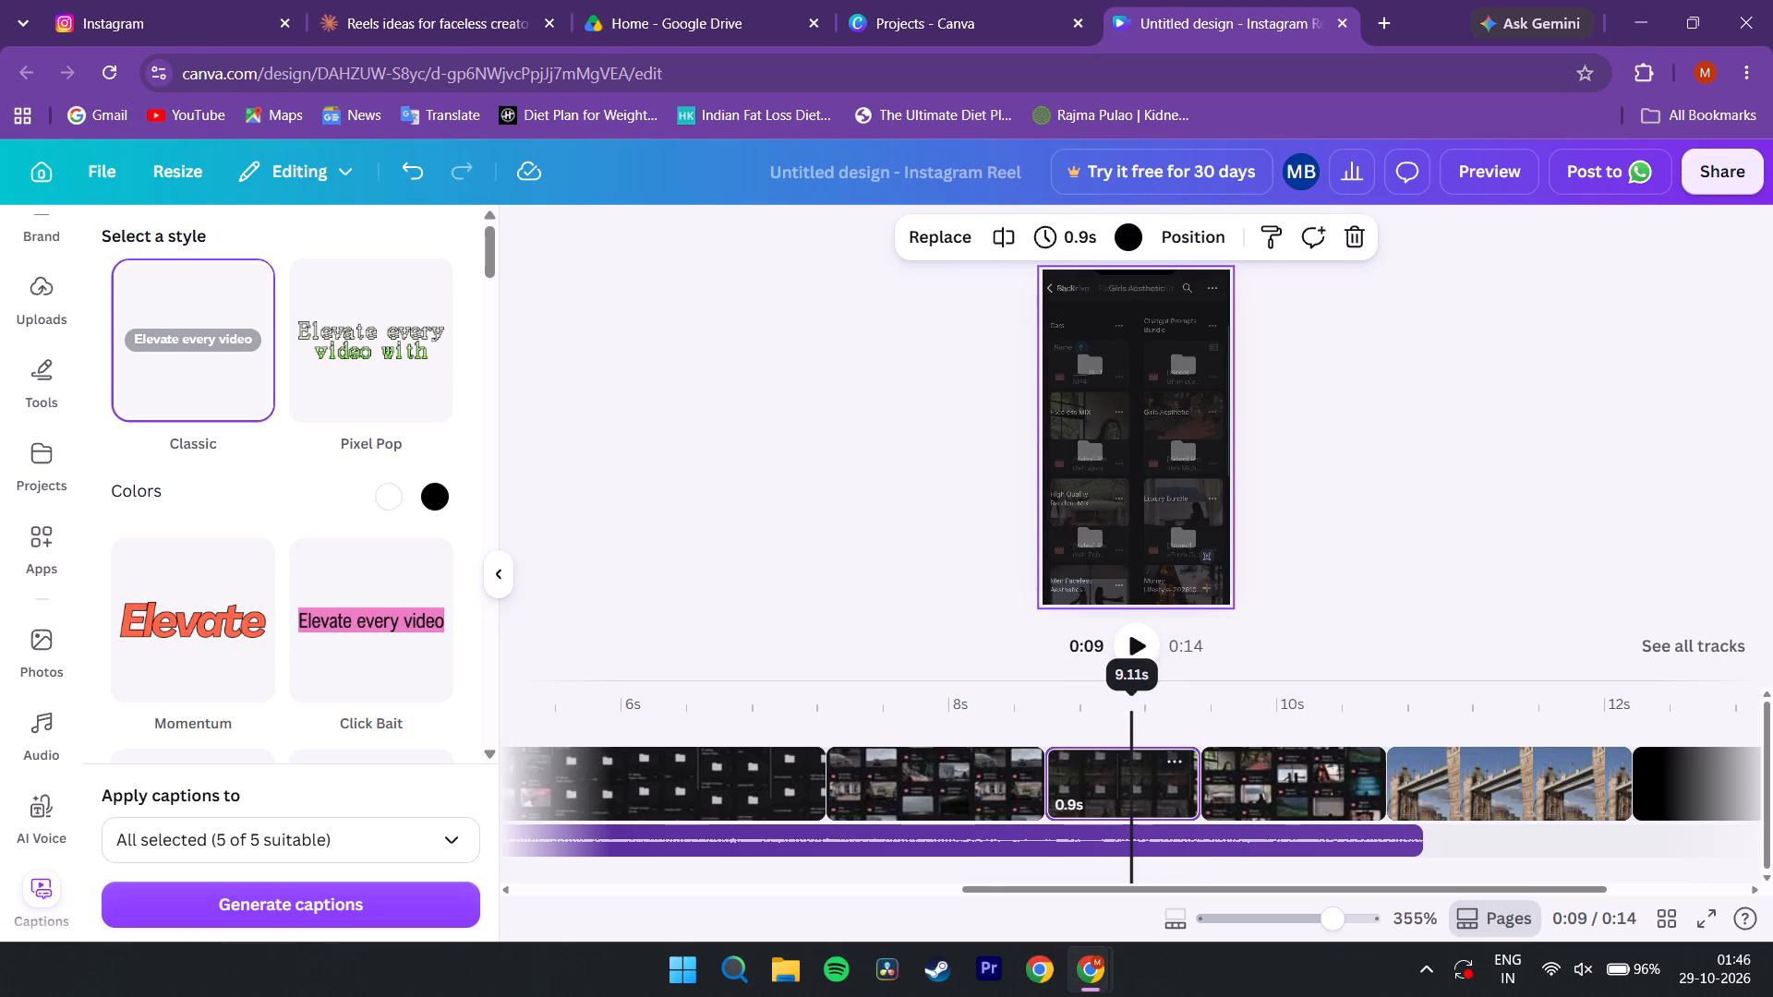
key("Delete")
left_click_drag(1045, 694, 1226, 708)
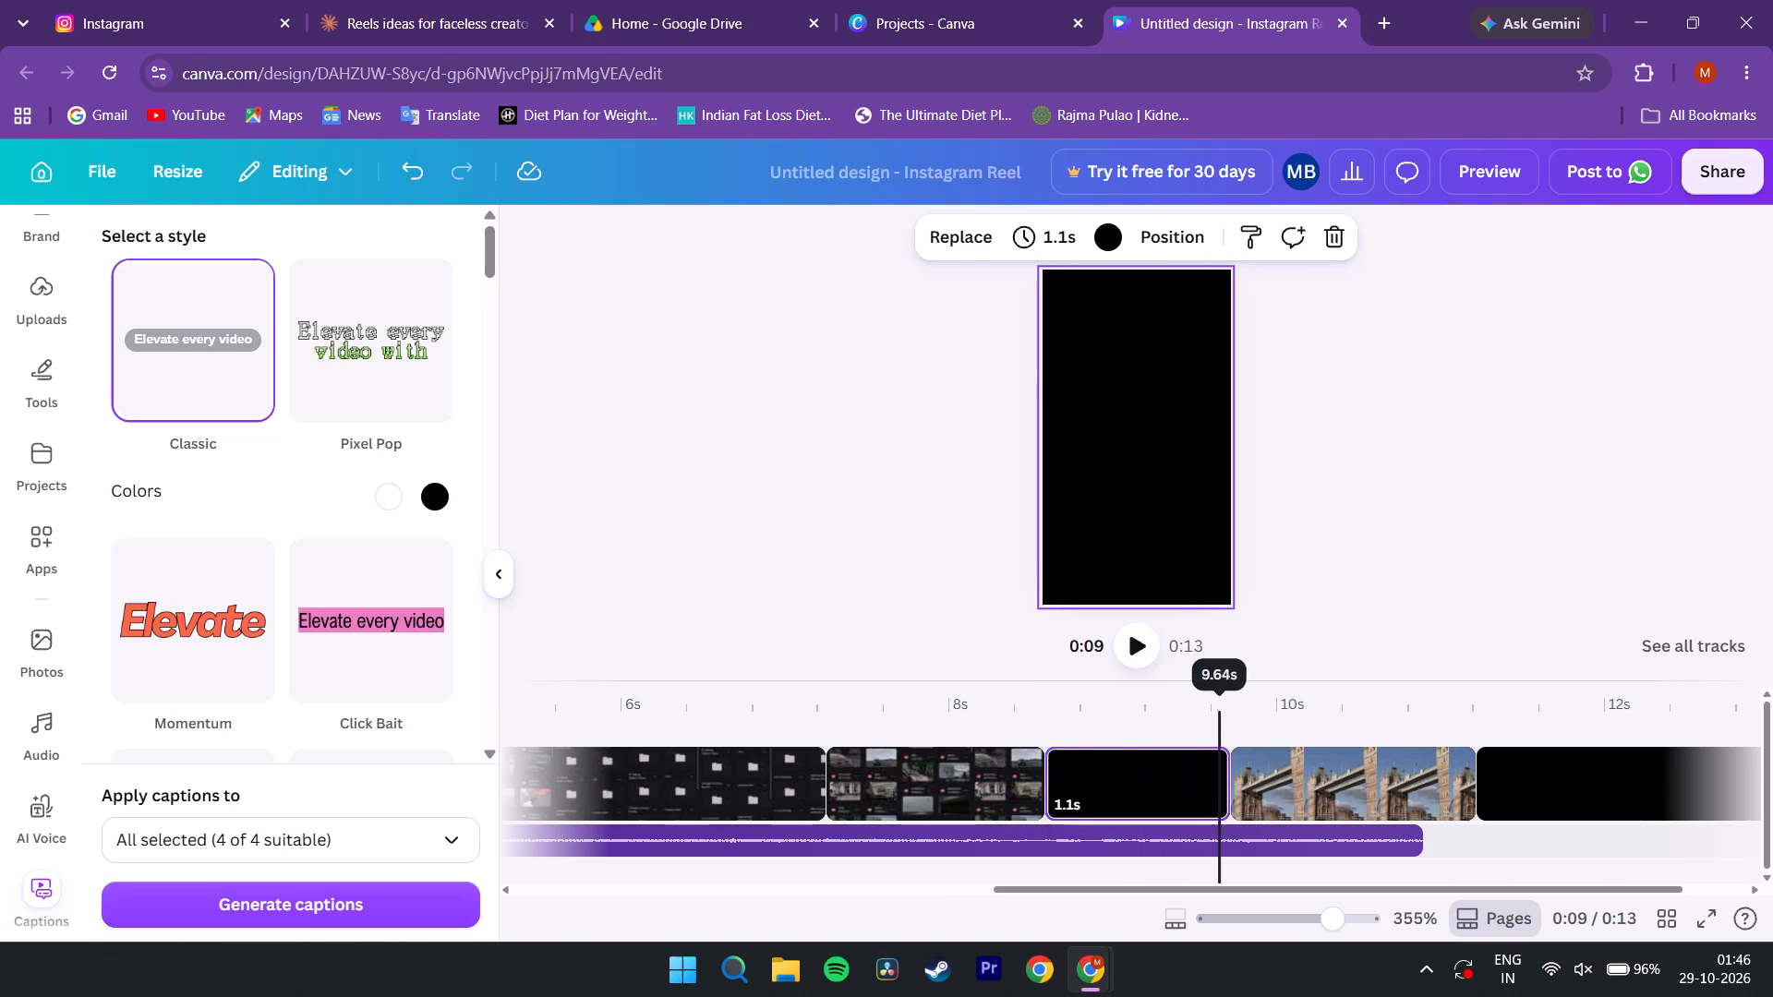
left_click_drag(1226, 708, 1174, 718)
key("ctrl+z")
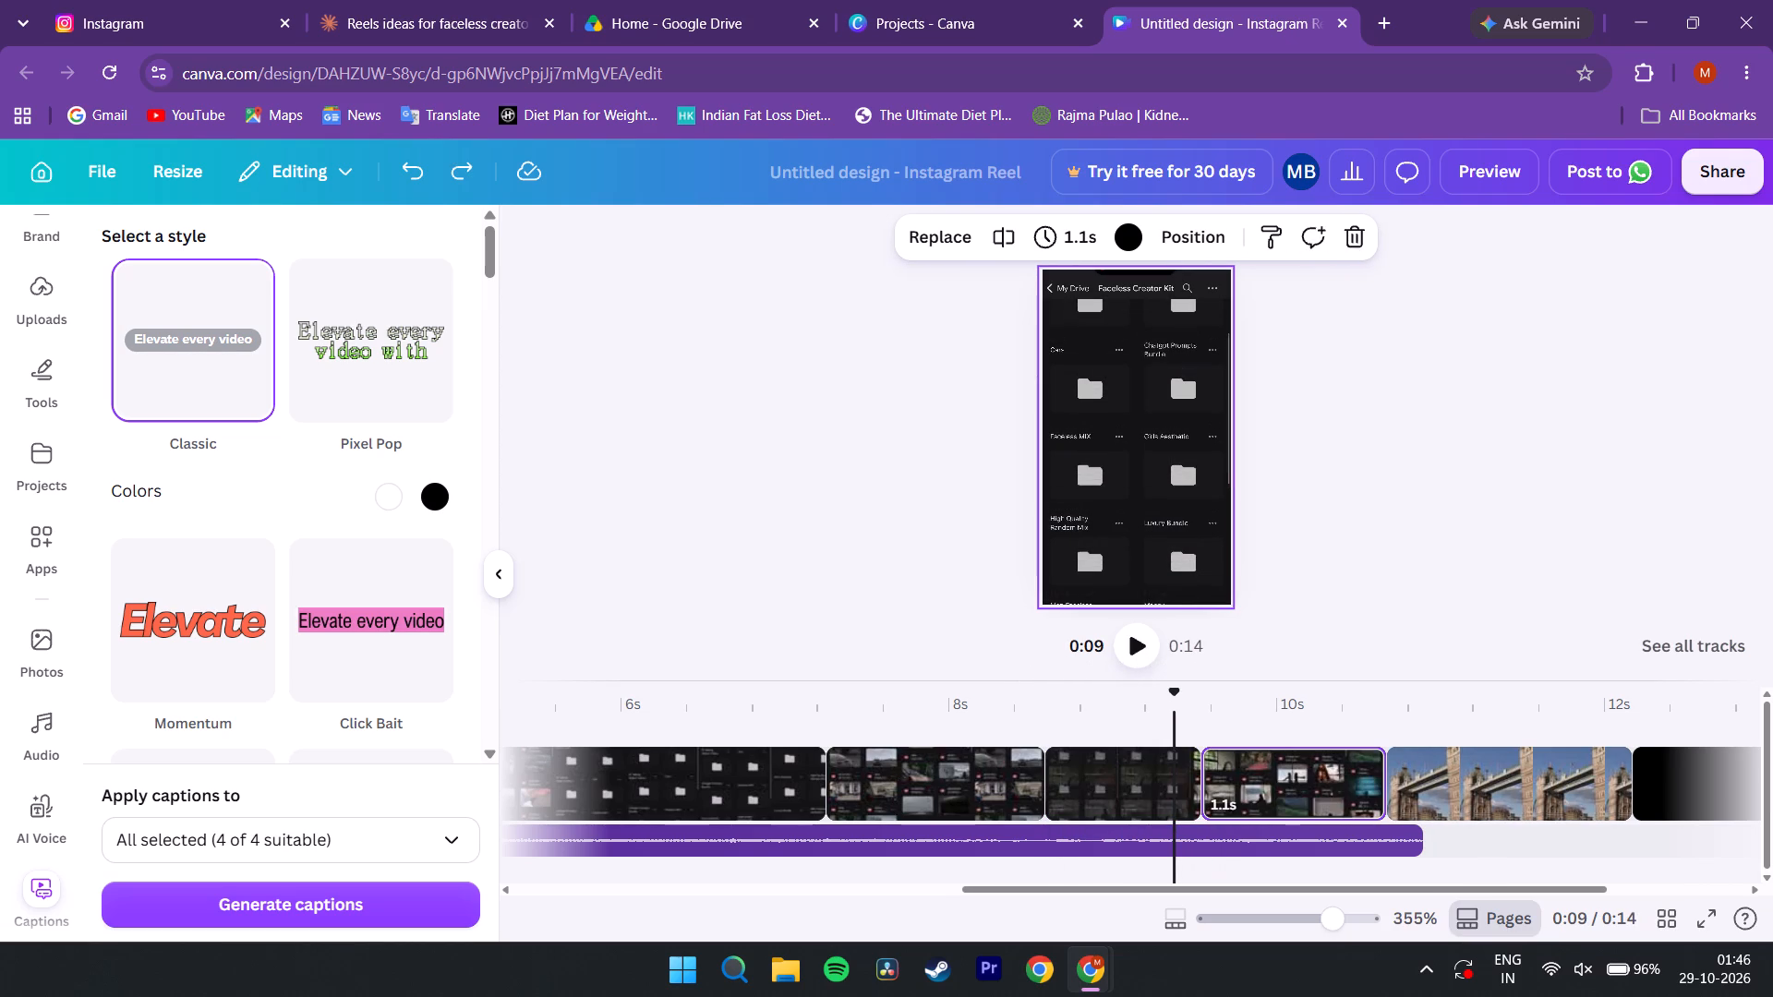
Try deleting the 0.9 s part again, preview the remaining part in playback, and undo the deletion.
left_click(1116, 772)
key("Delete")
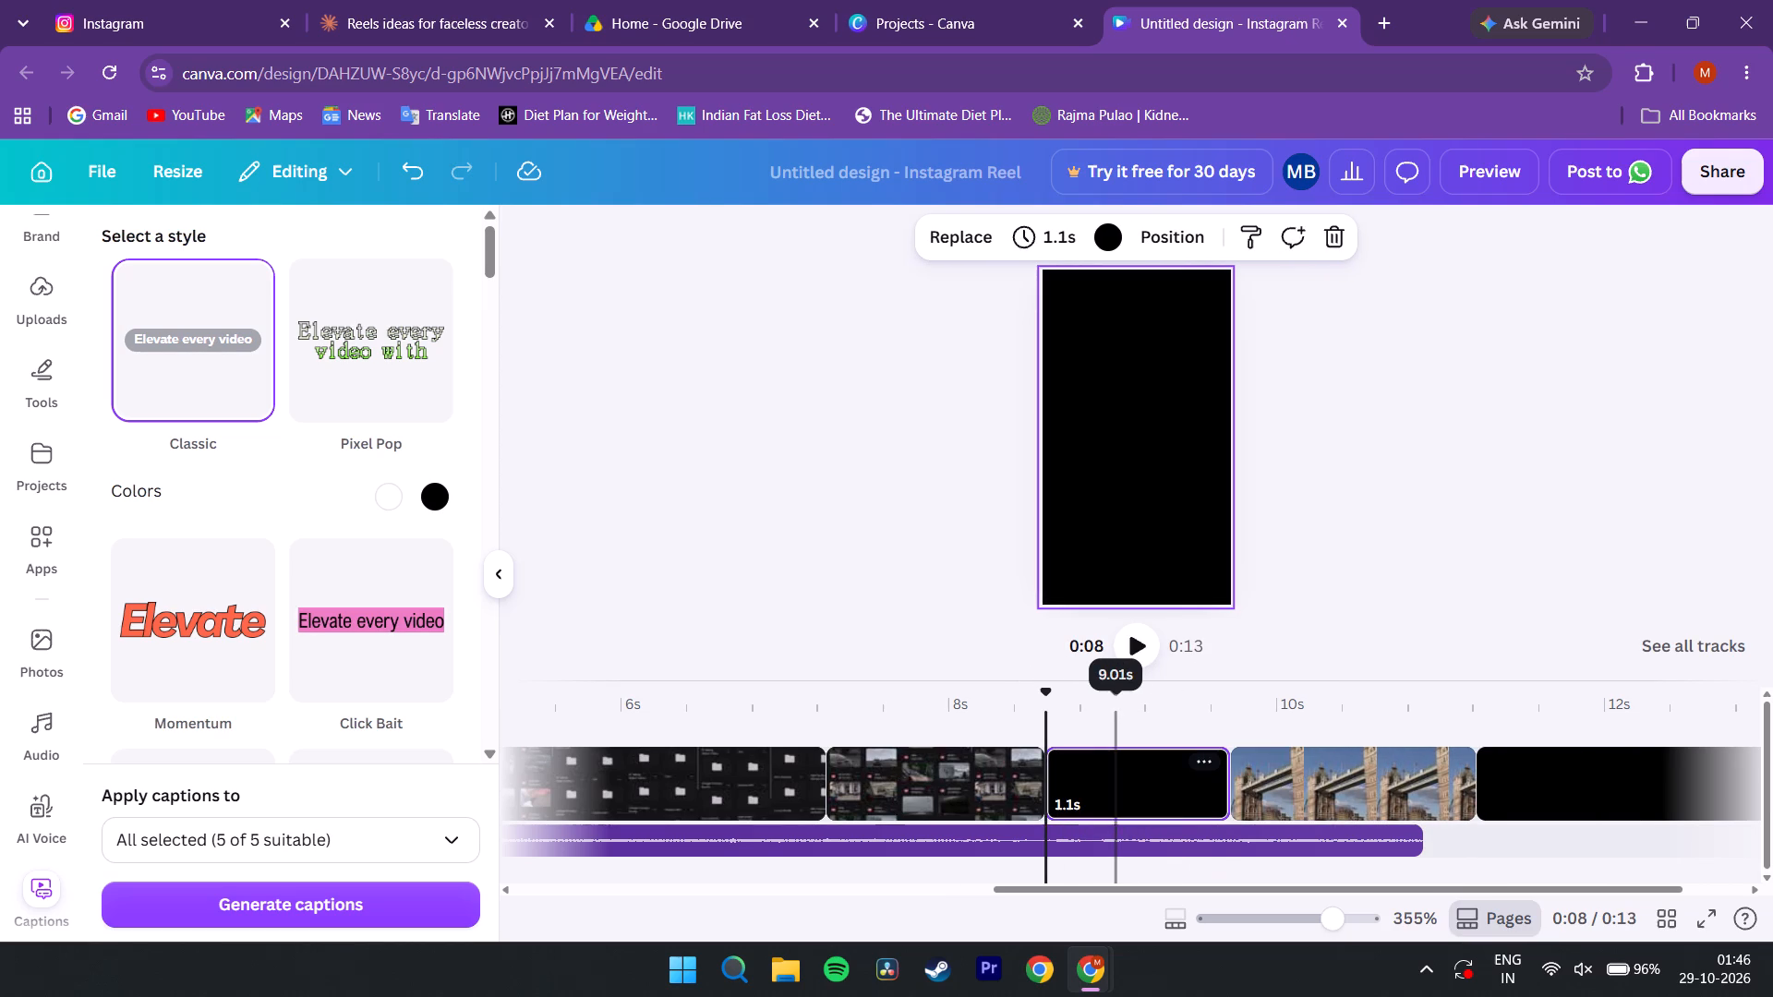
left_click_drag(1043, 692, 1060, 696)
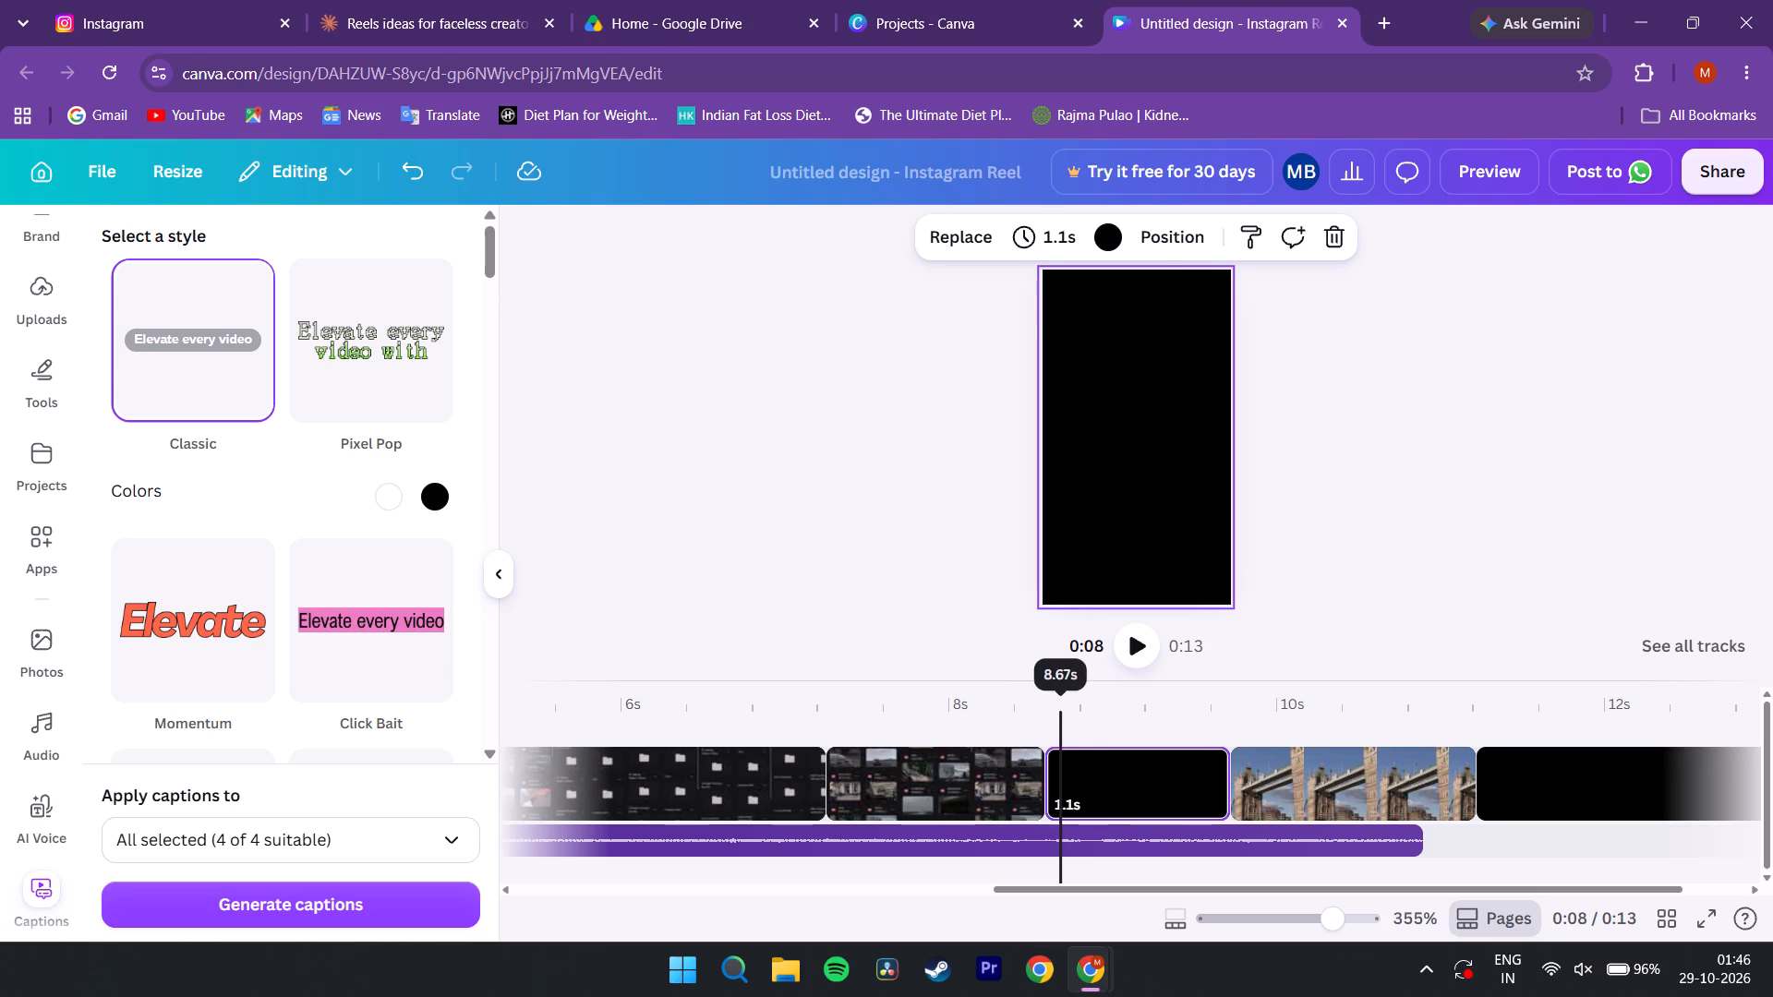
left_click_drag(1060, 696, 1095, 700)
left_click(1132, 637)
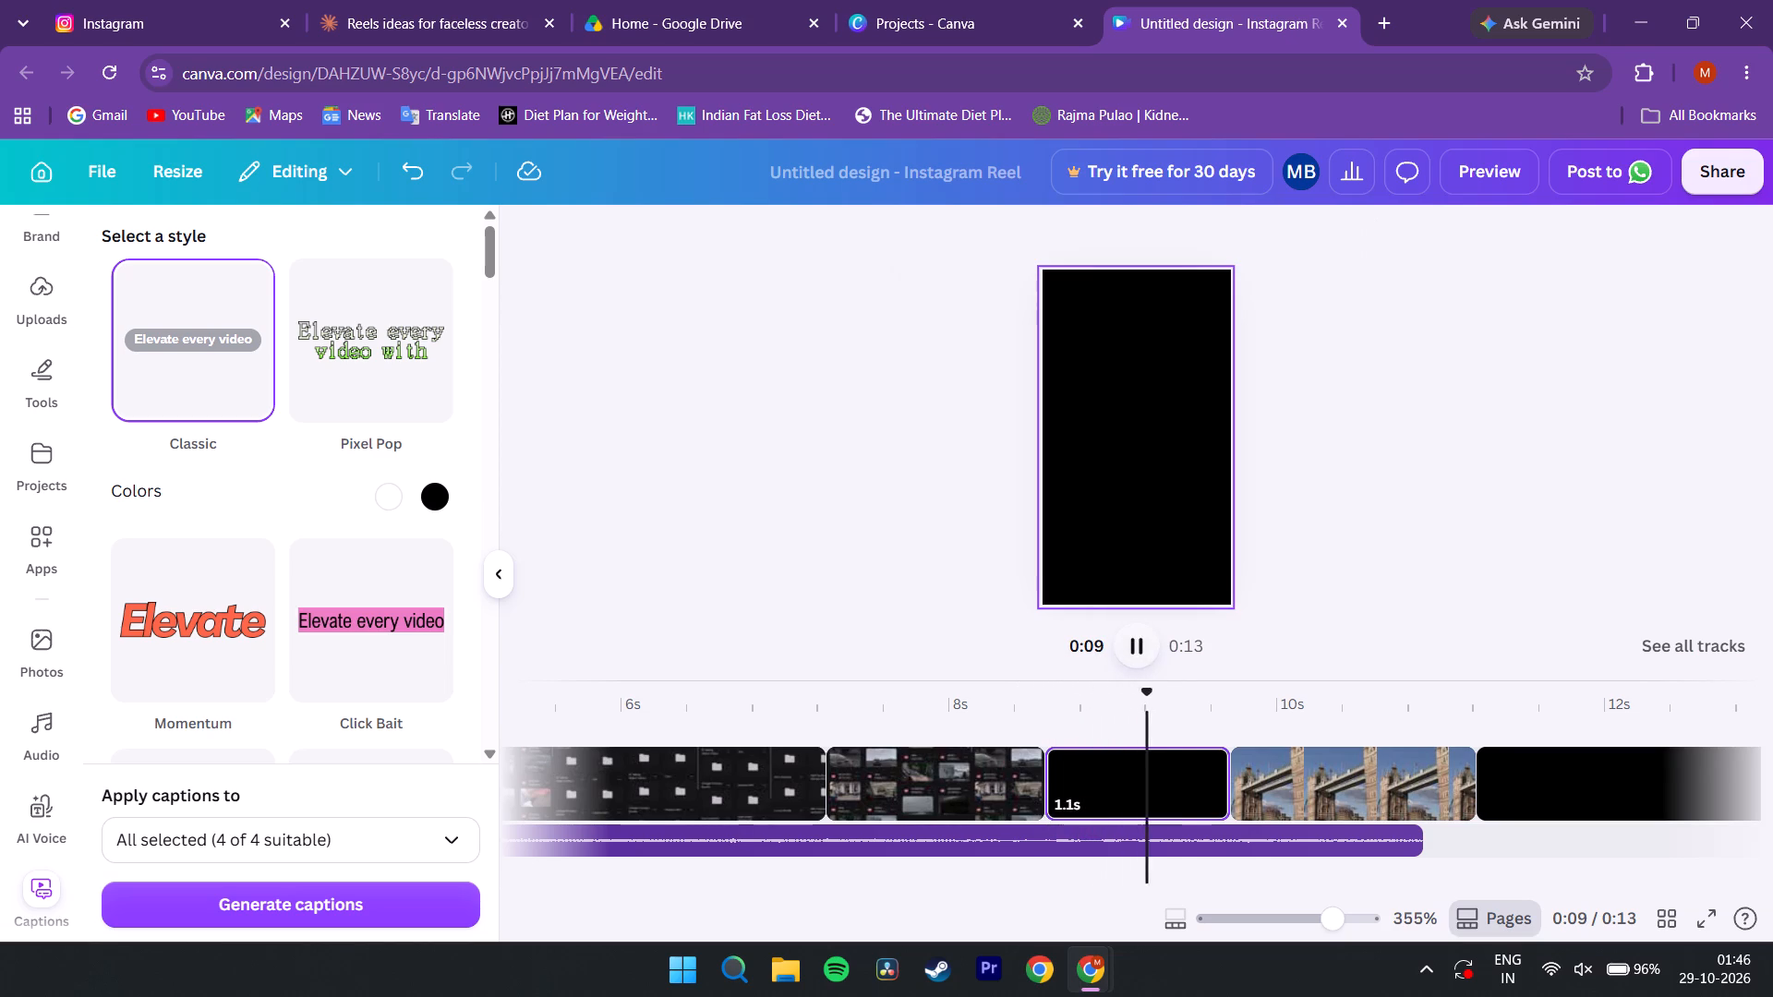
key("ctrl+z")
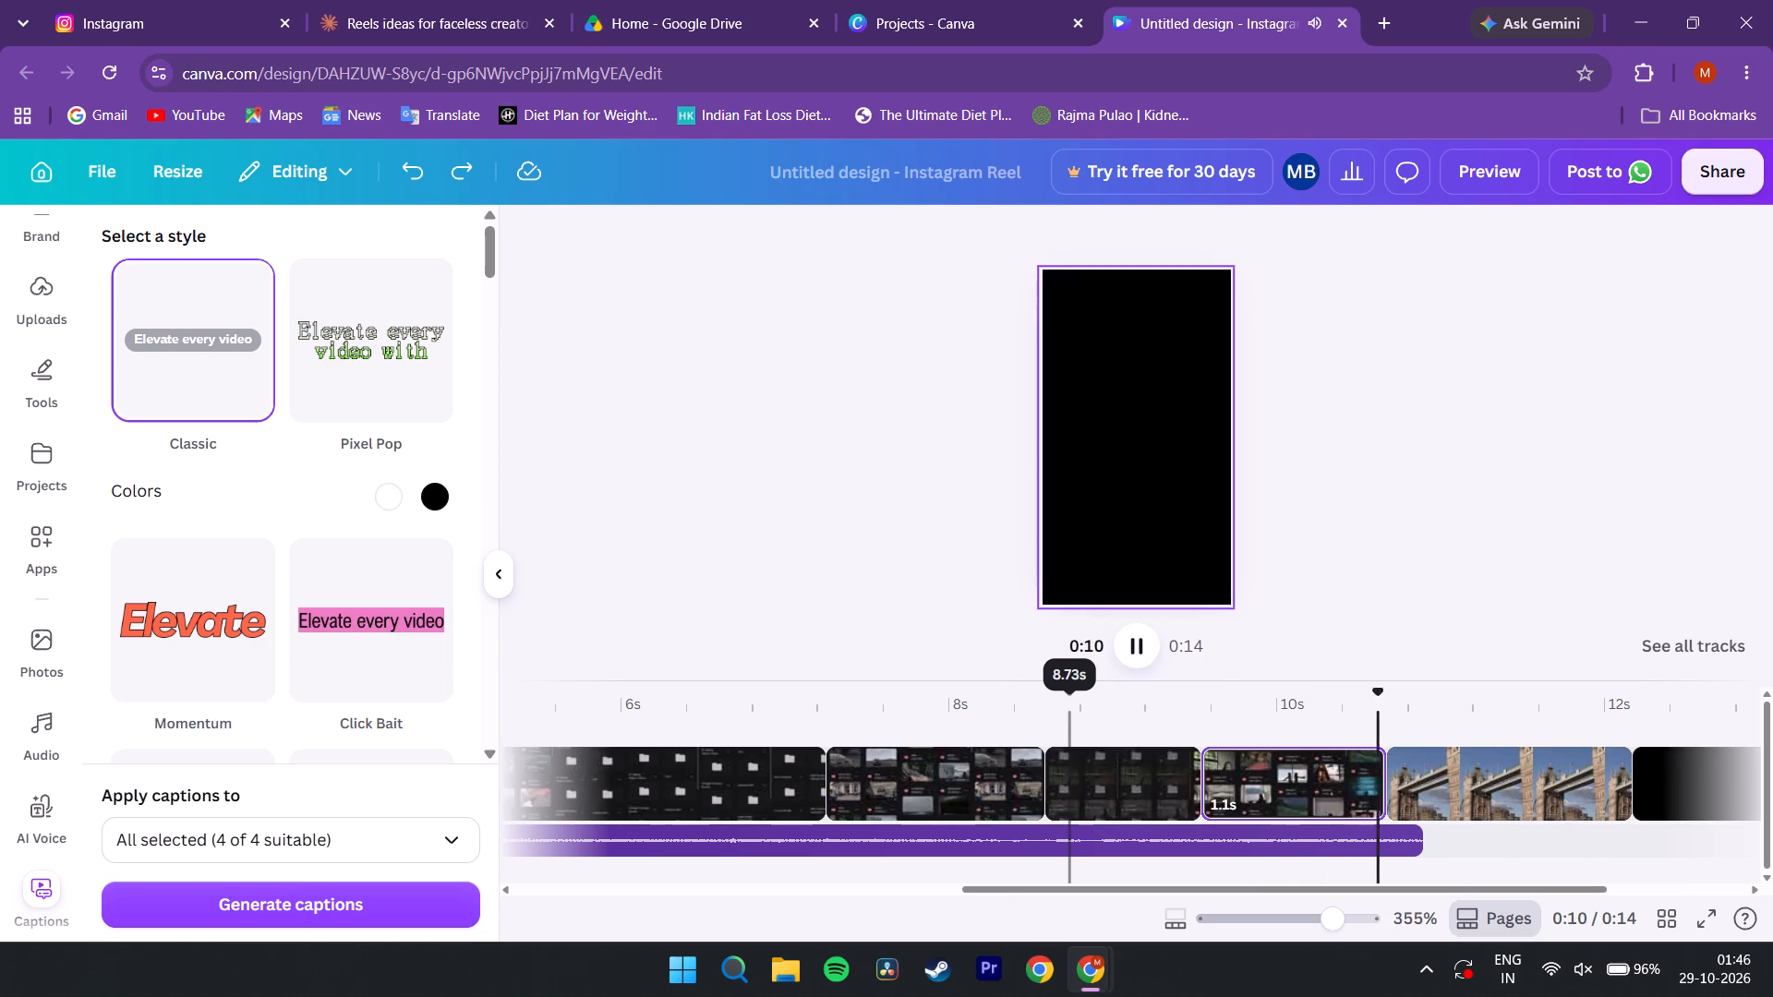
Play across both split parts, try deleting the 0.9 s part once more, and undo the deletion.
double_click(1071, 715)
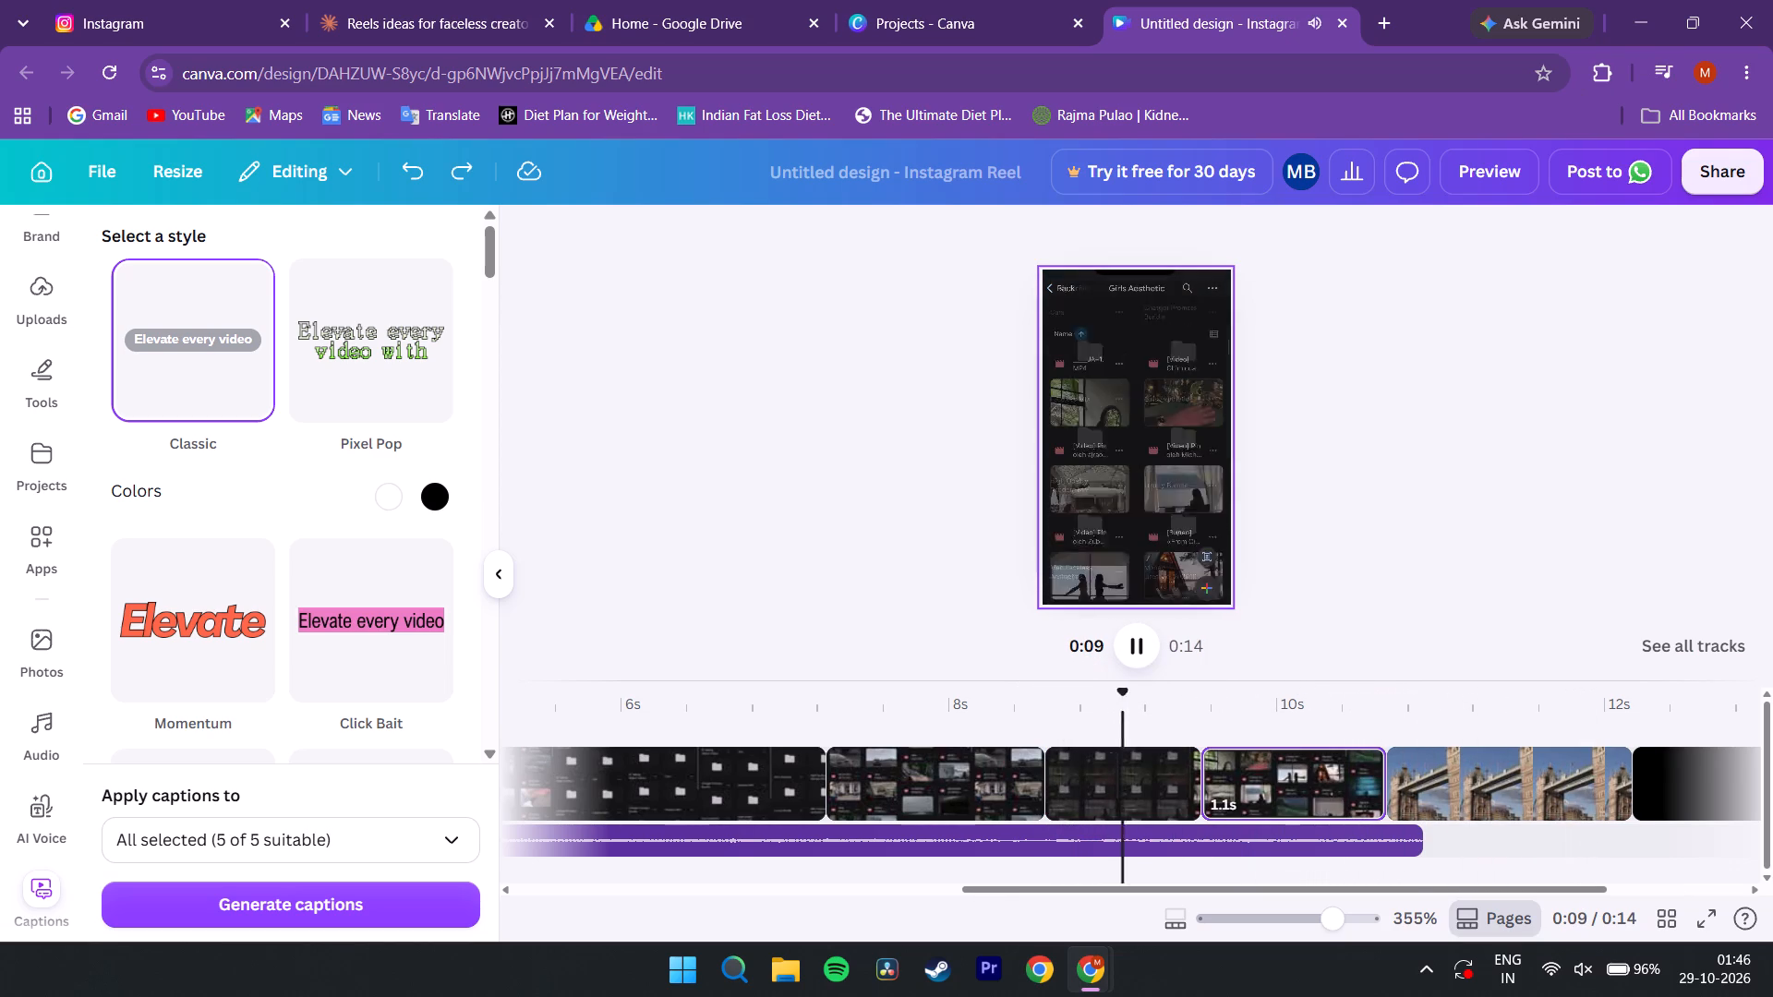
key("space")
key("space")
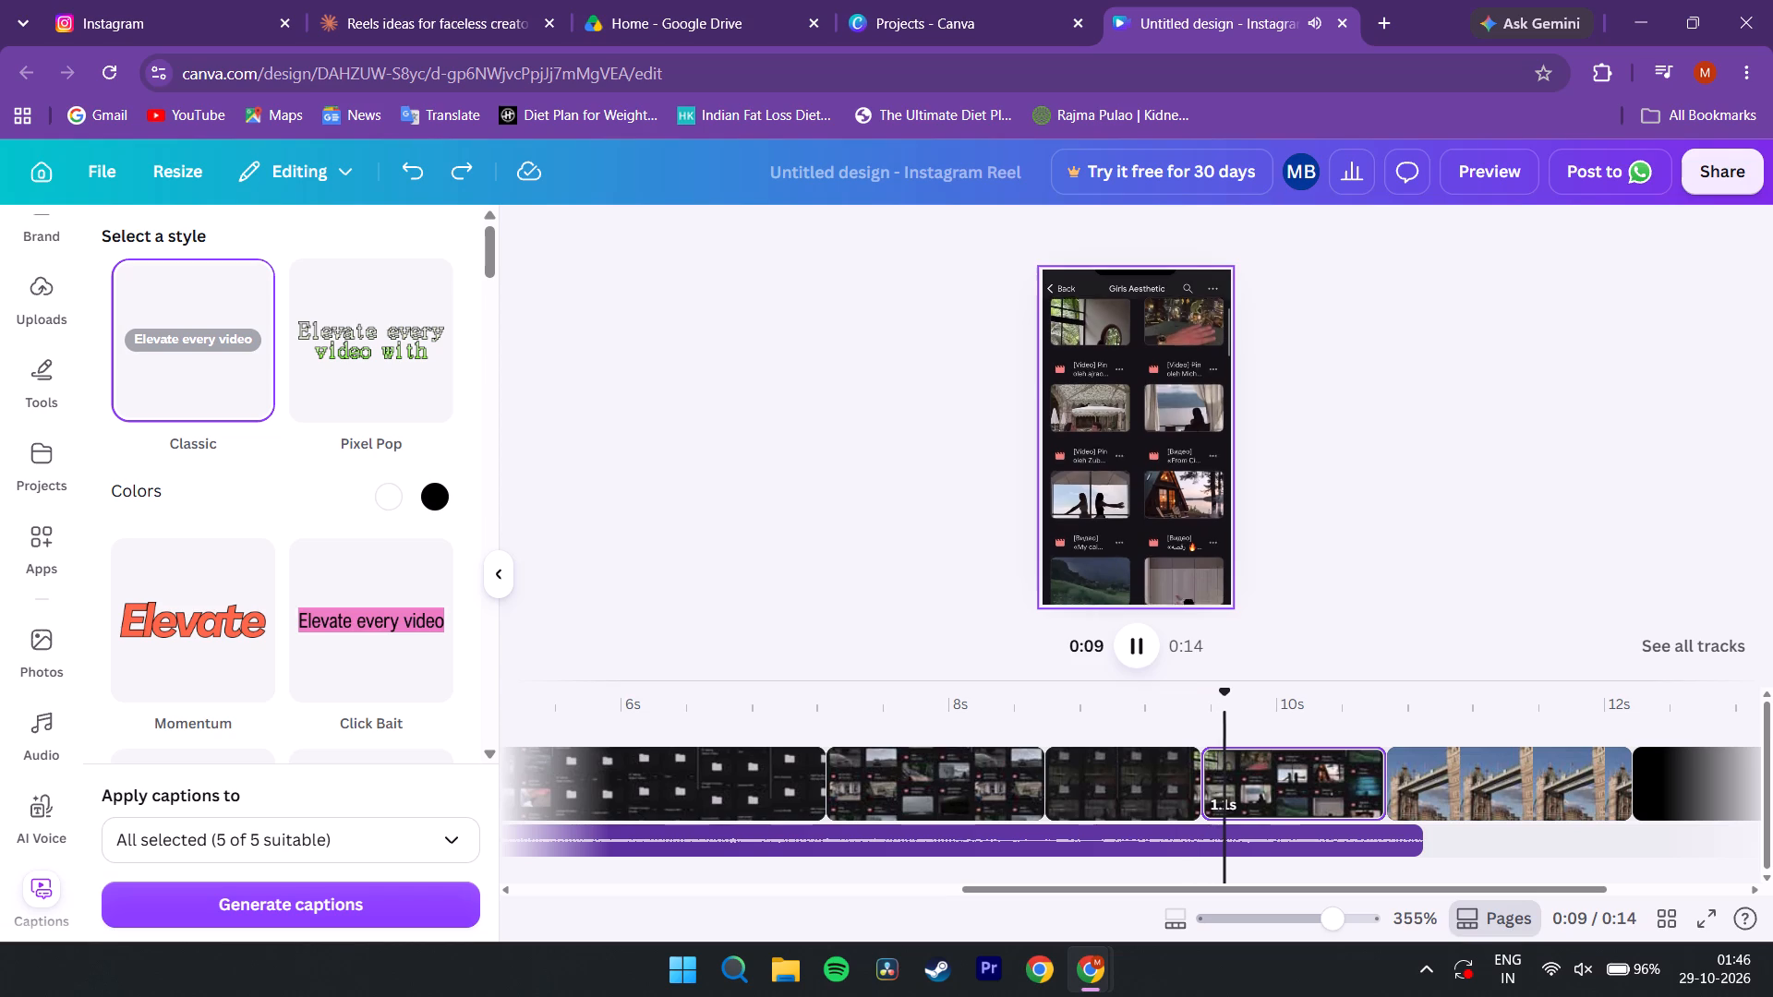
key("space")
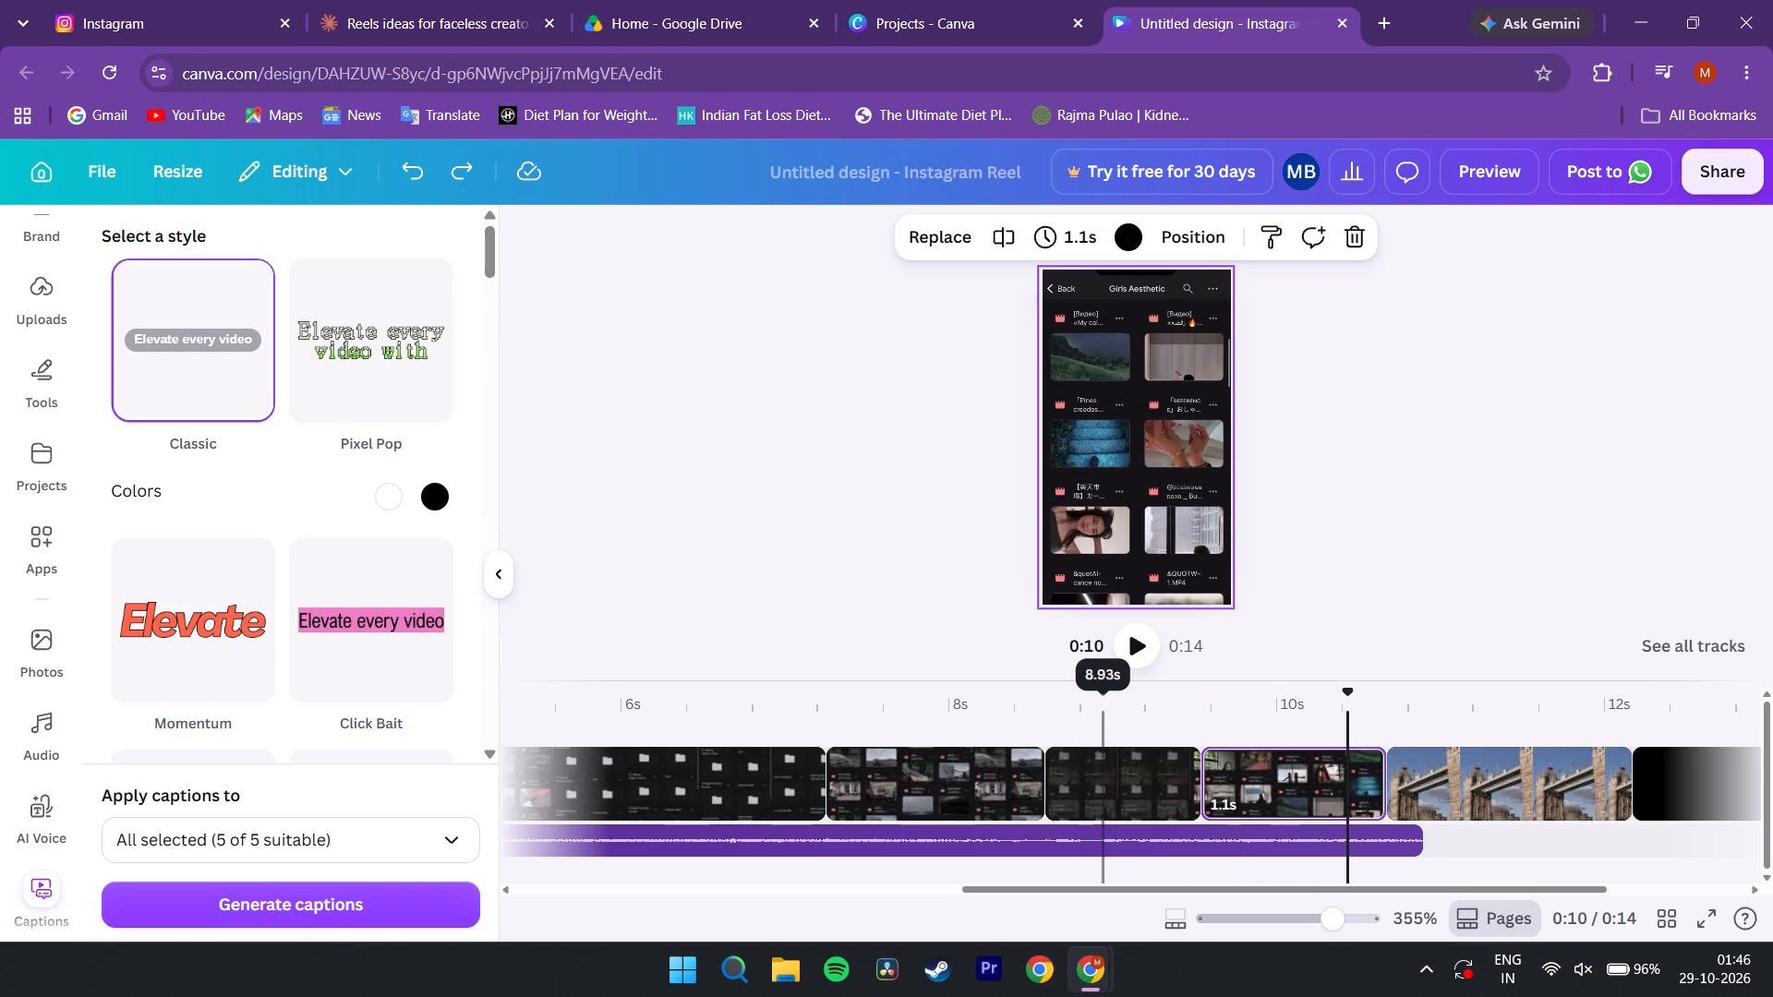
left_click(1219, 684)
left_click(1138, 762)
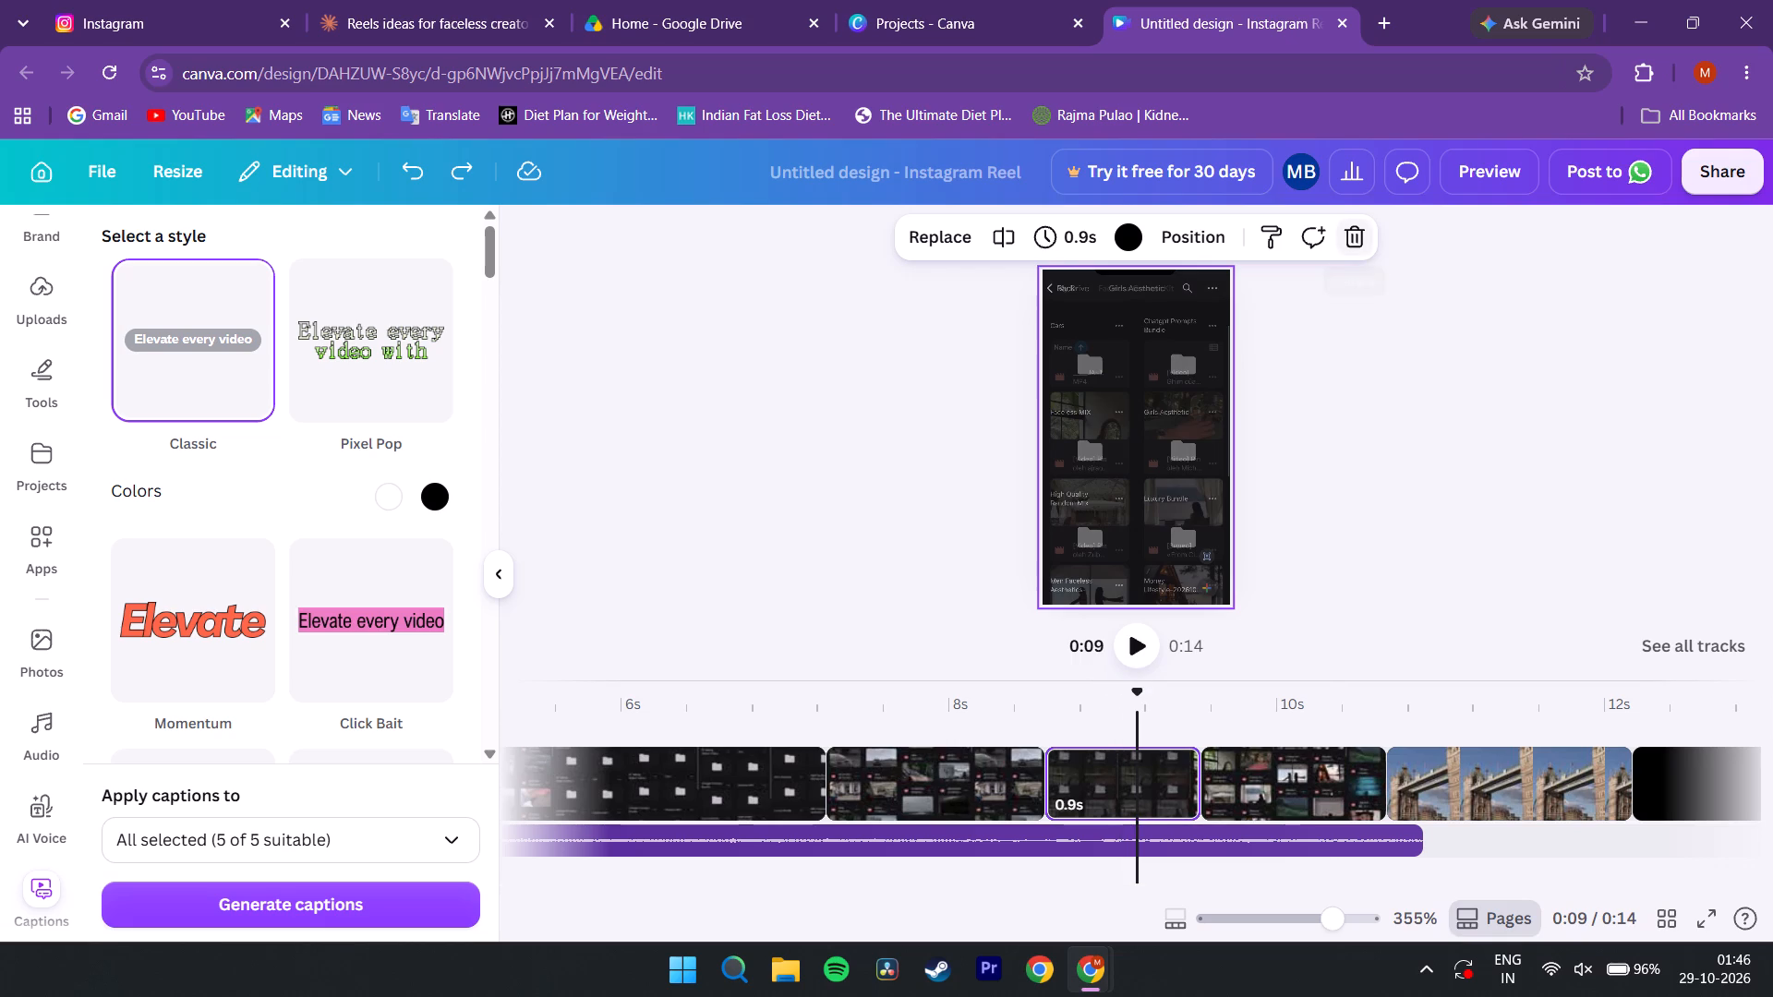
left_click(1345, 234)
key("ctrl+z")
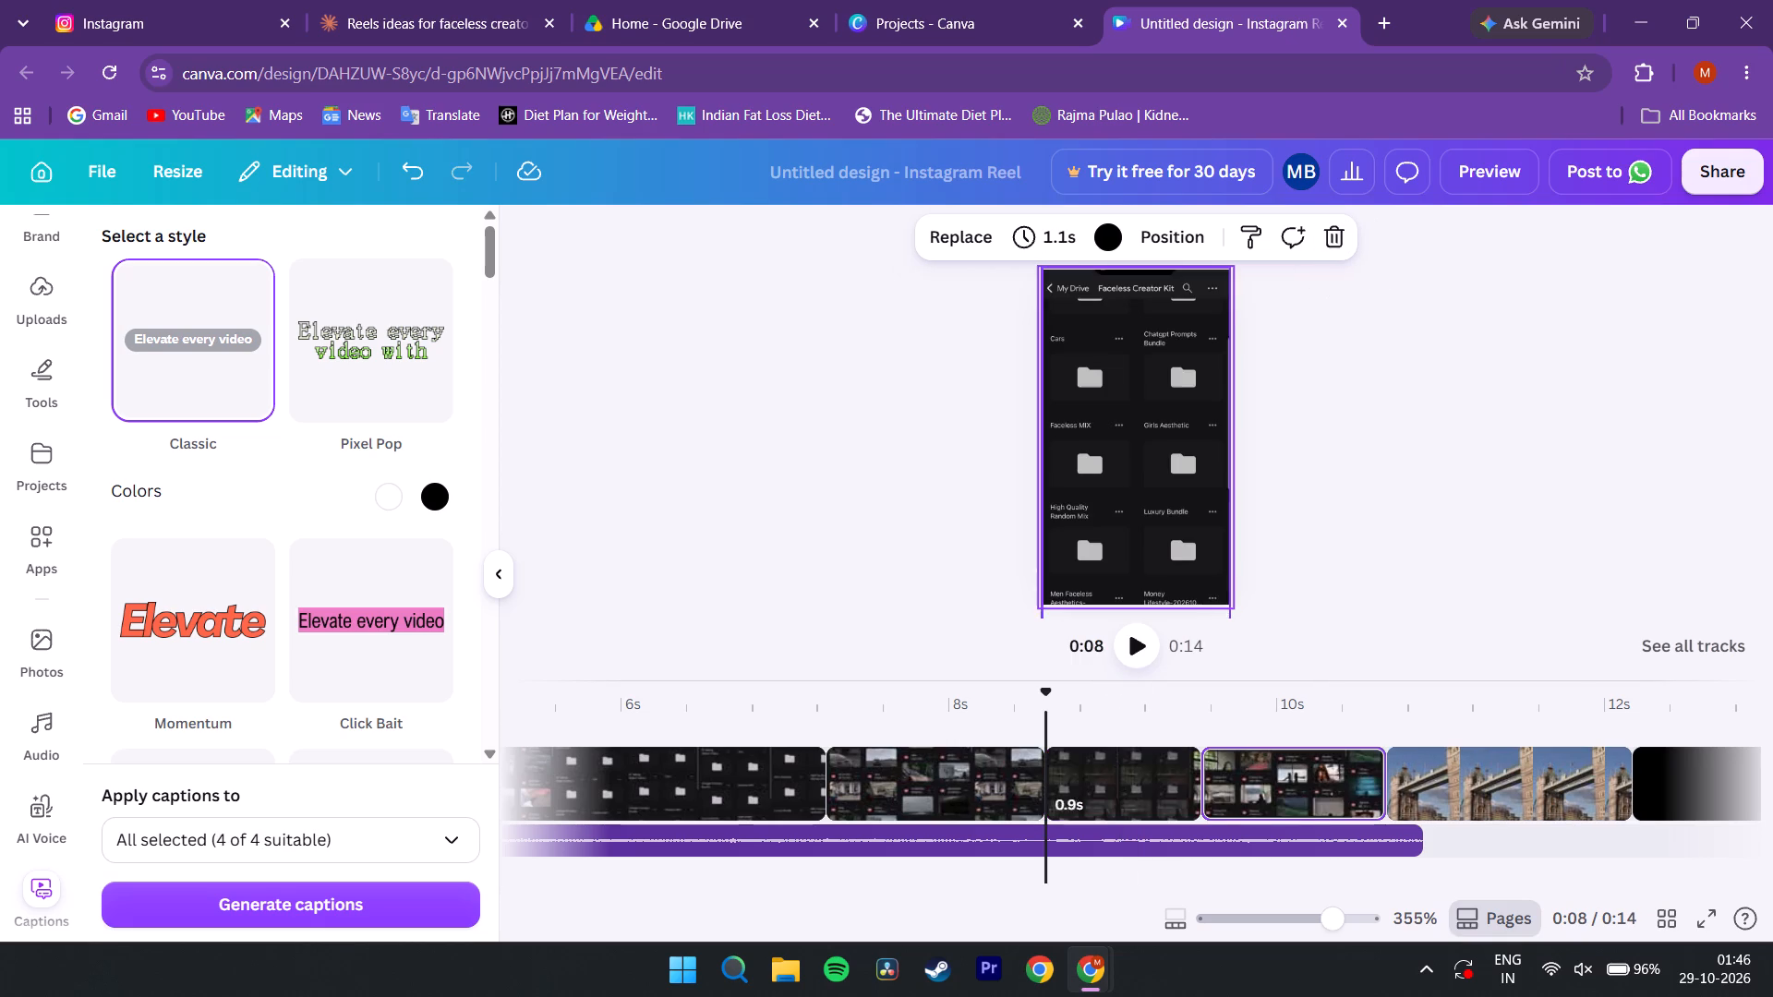
Replace the 0.9 s part's content with the uploaded 37.9 s folder recording after checking the neighbouring clips.
left_click_drag(1046, 691, 972, 702)
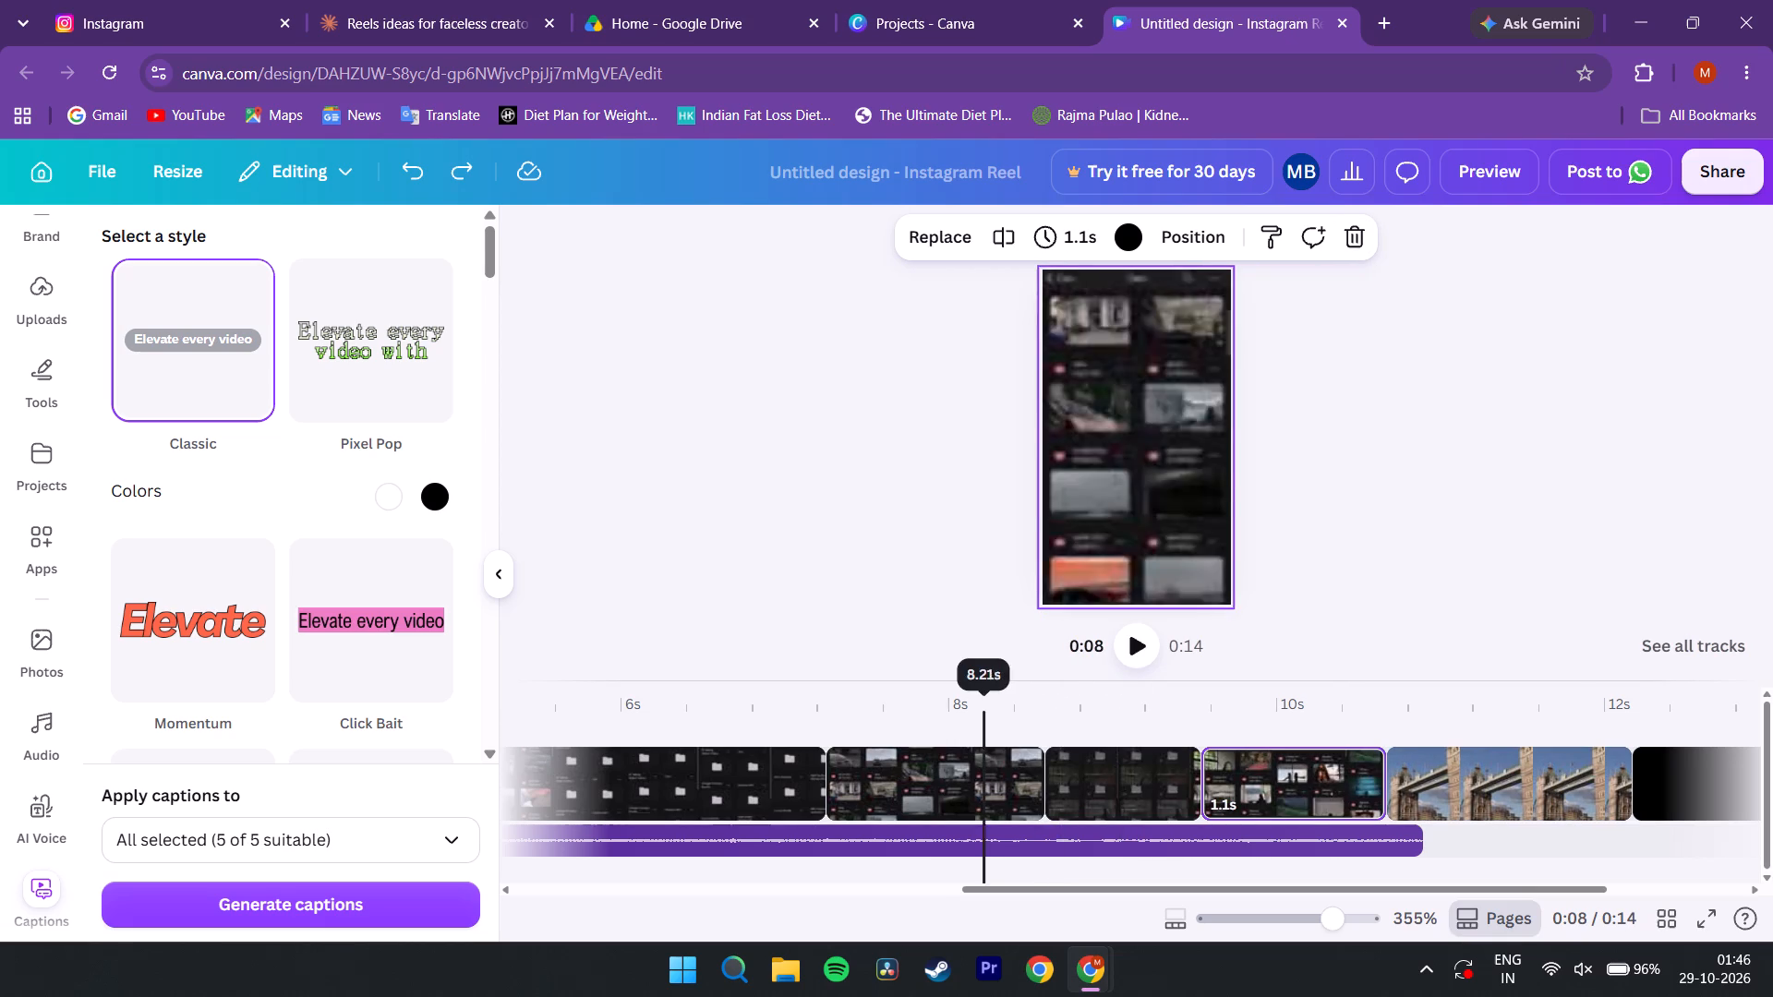
left_click_drag(972, 702, 1016, 725)
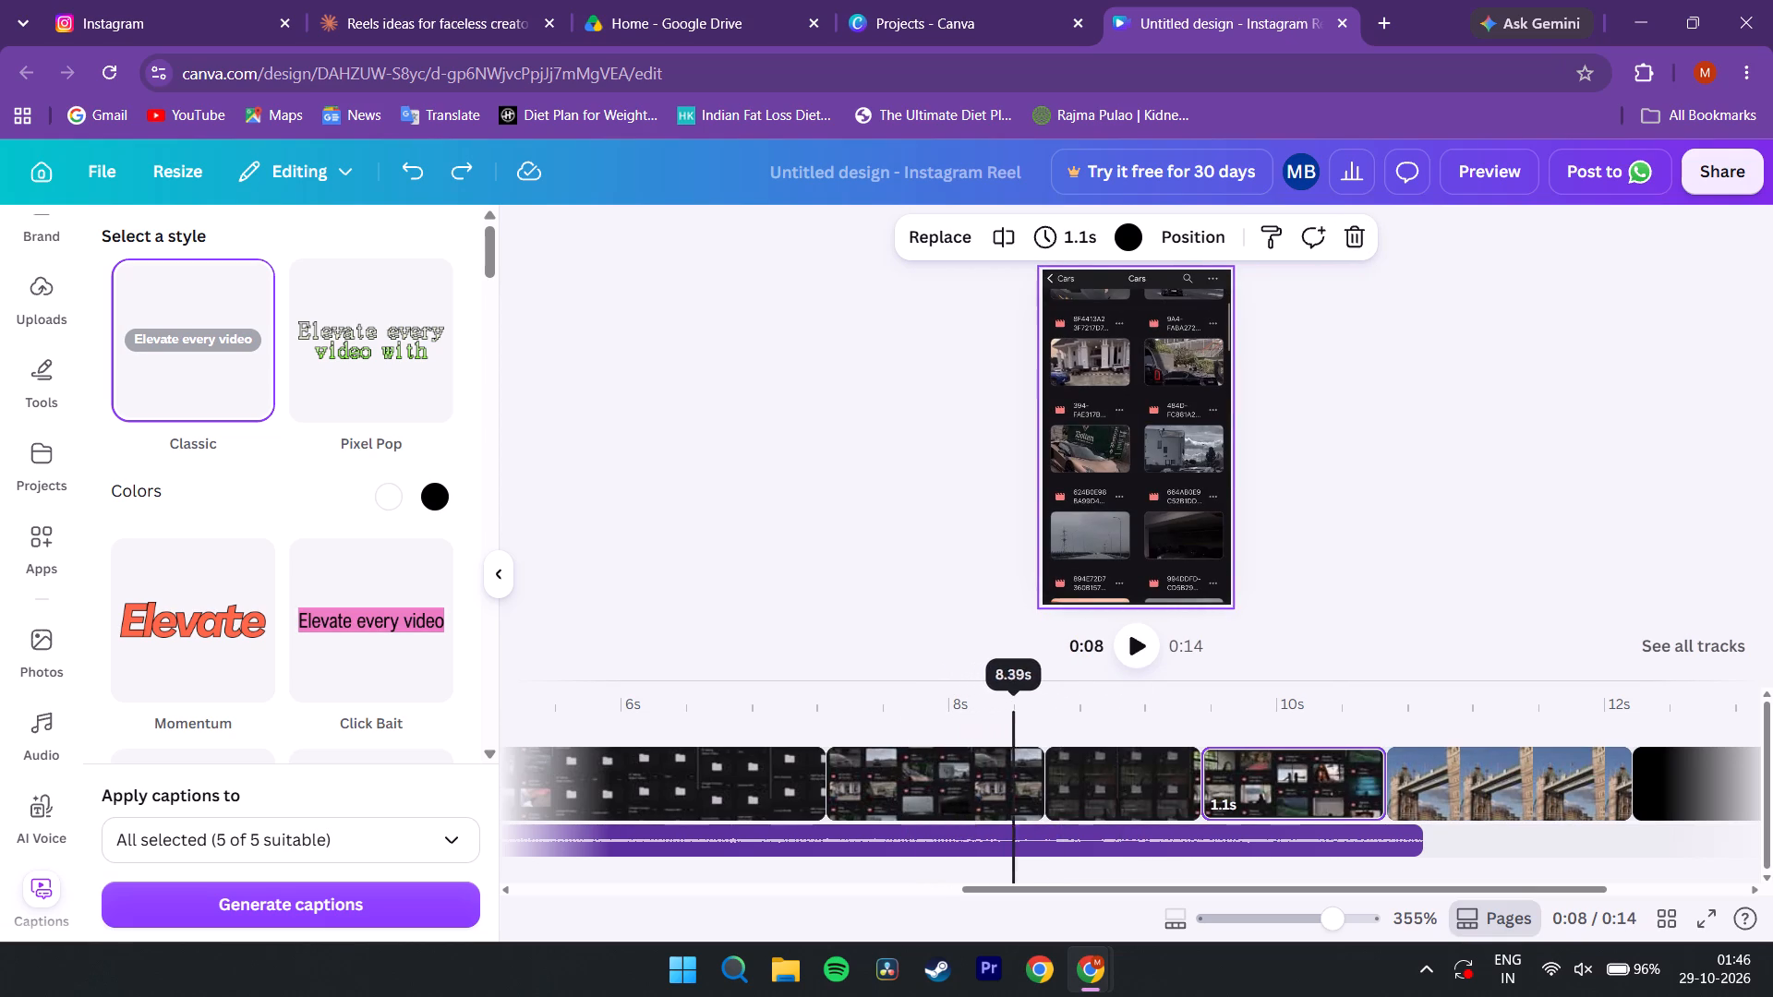
left_click_drag(1016, 725, 1101, 744)
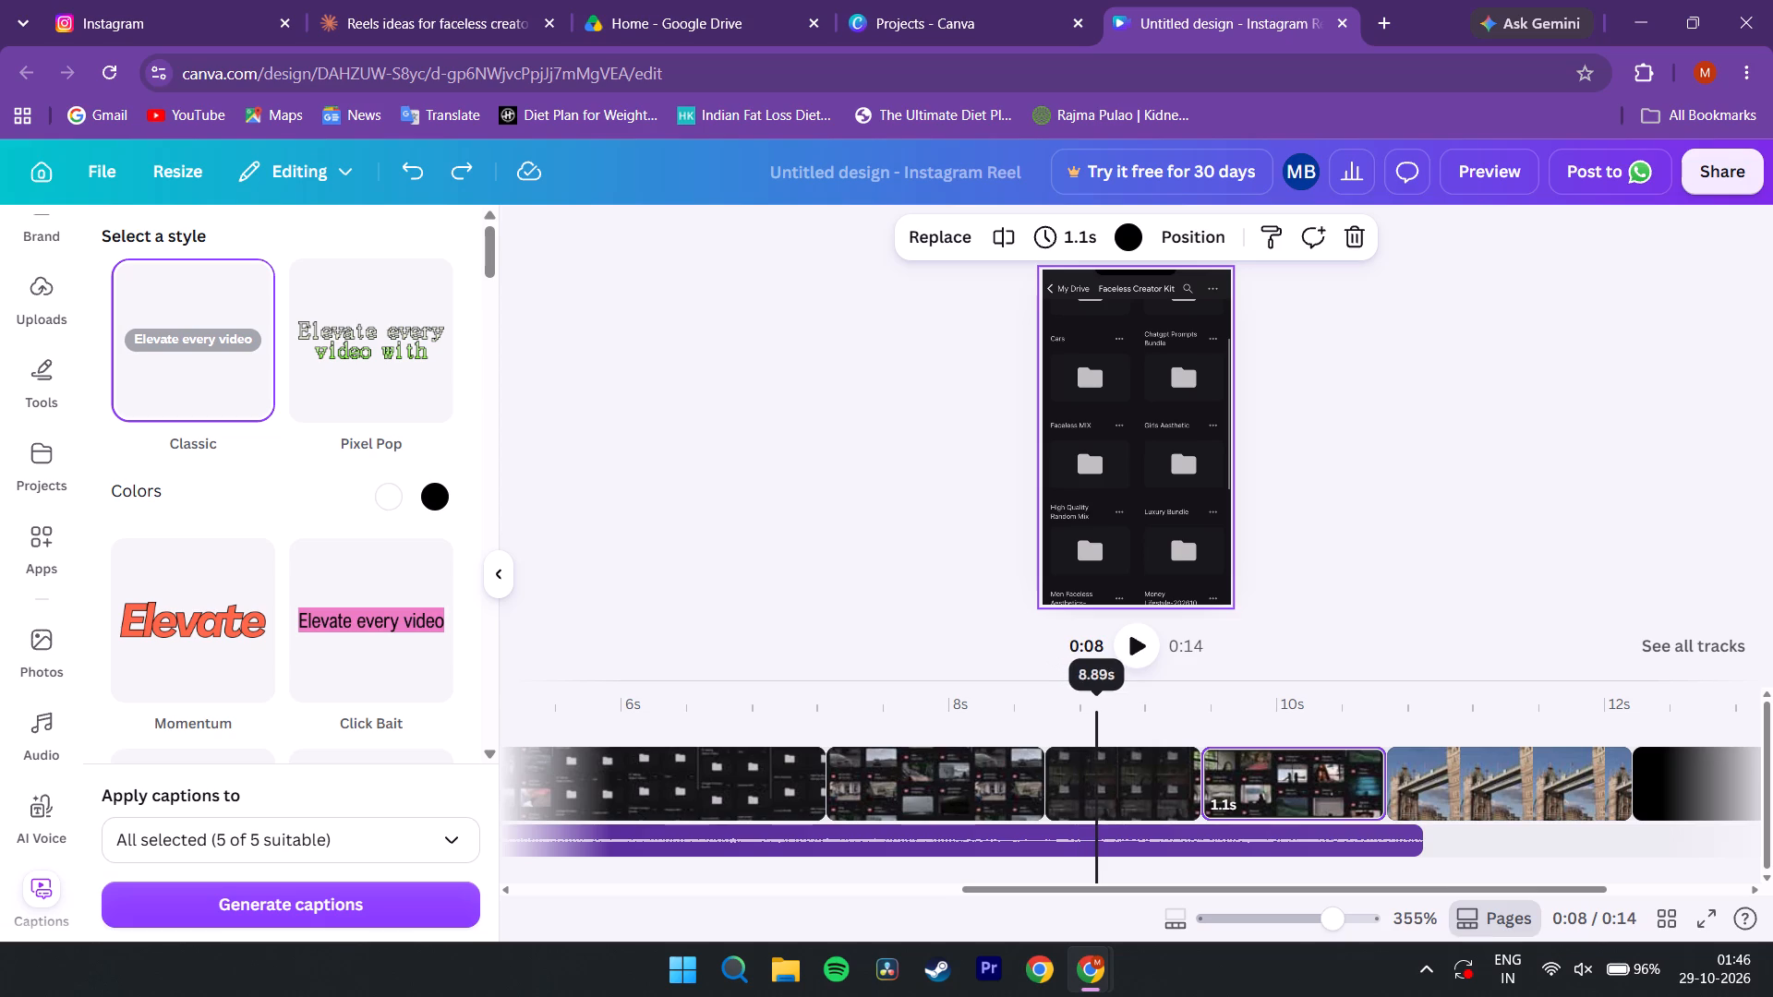
left_click_drag(1101, 744, 1242, 755)
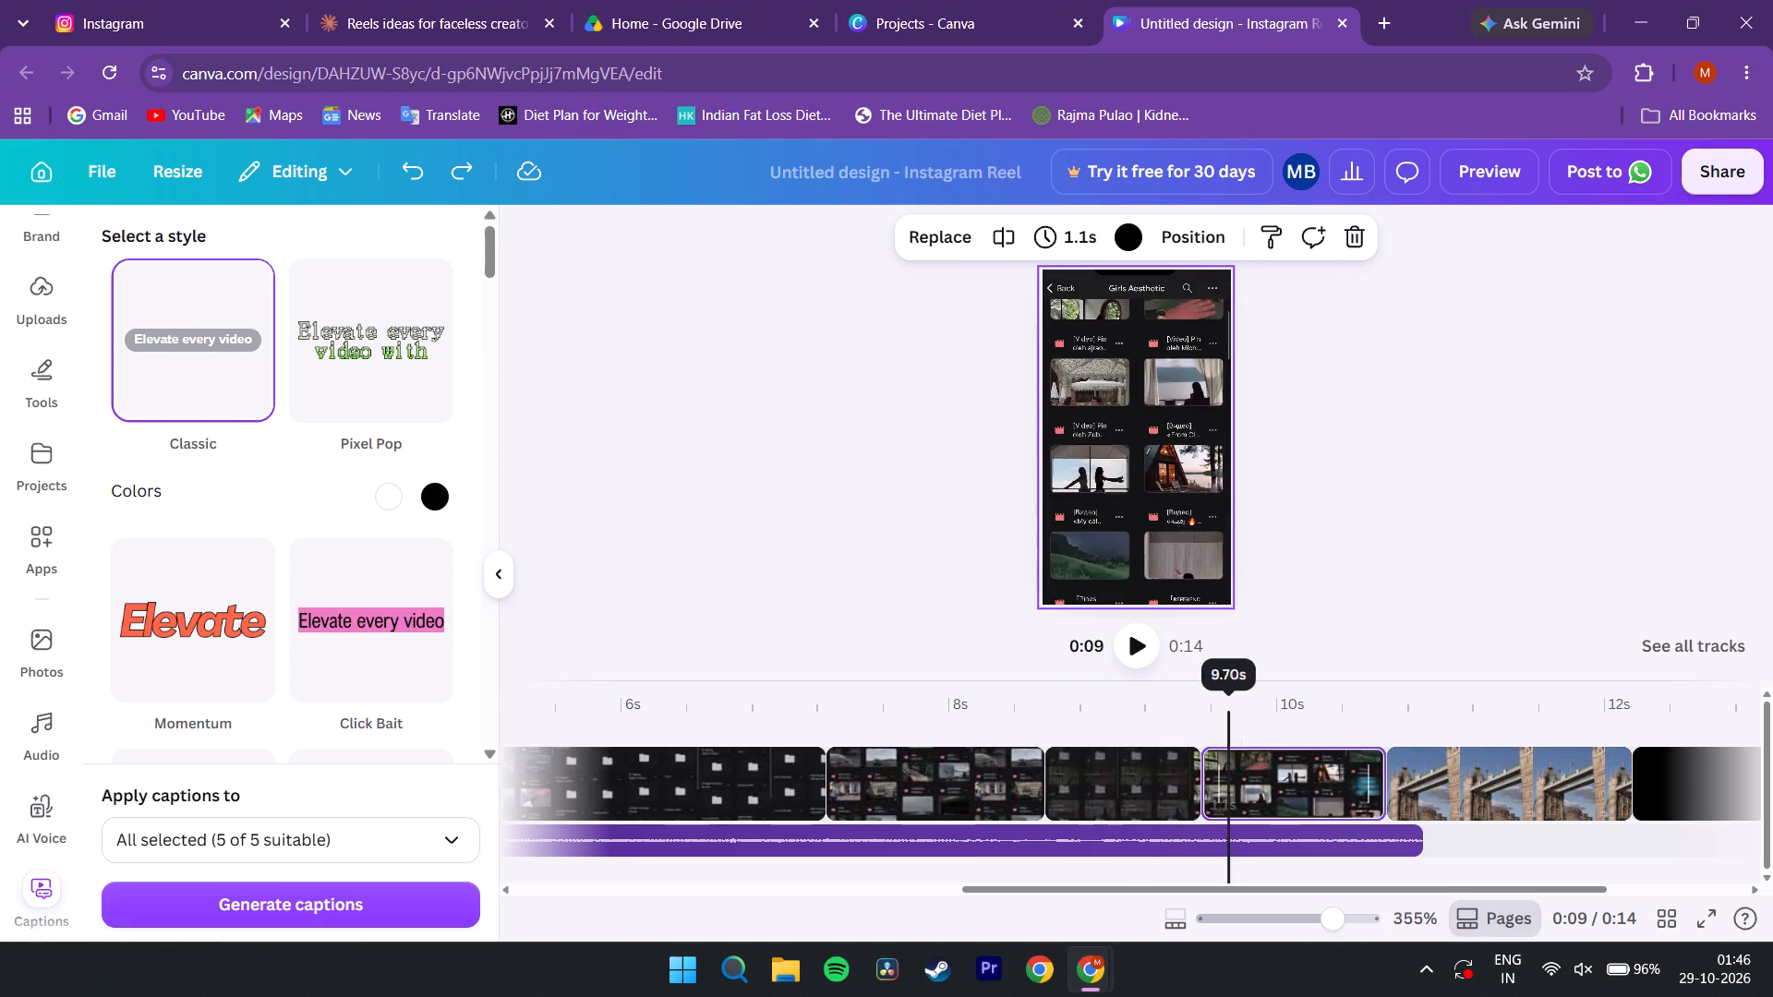
left_click_drag(1242, 755, 1299, 763)
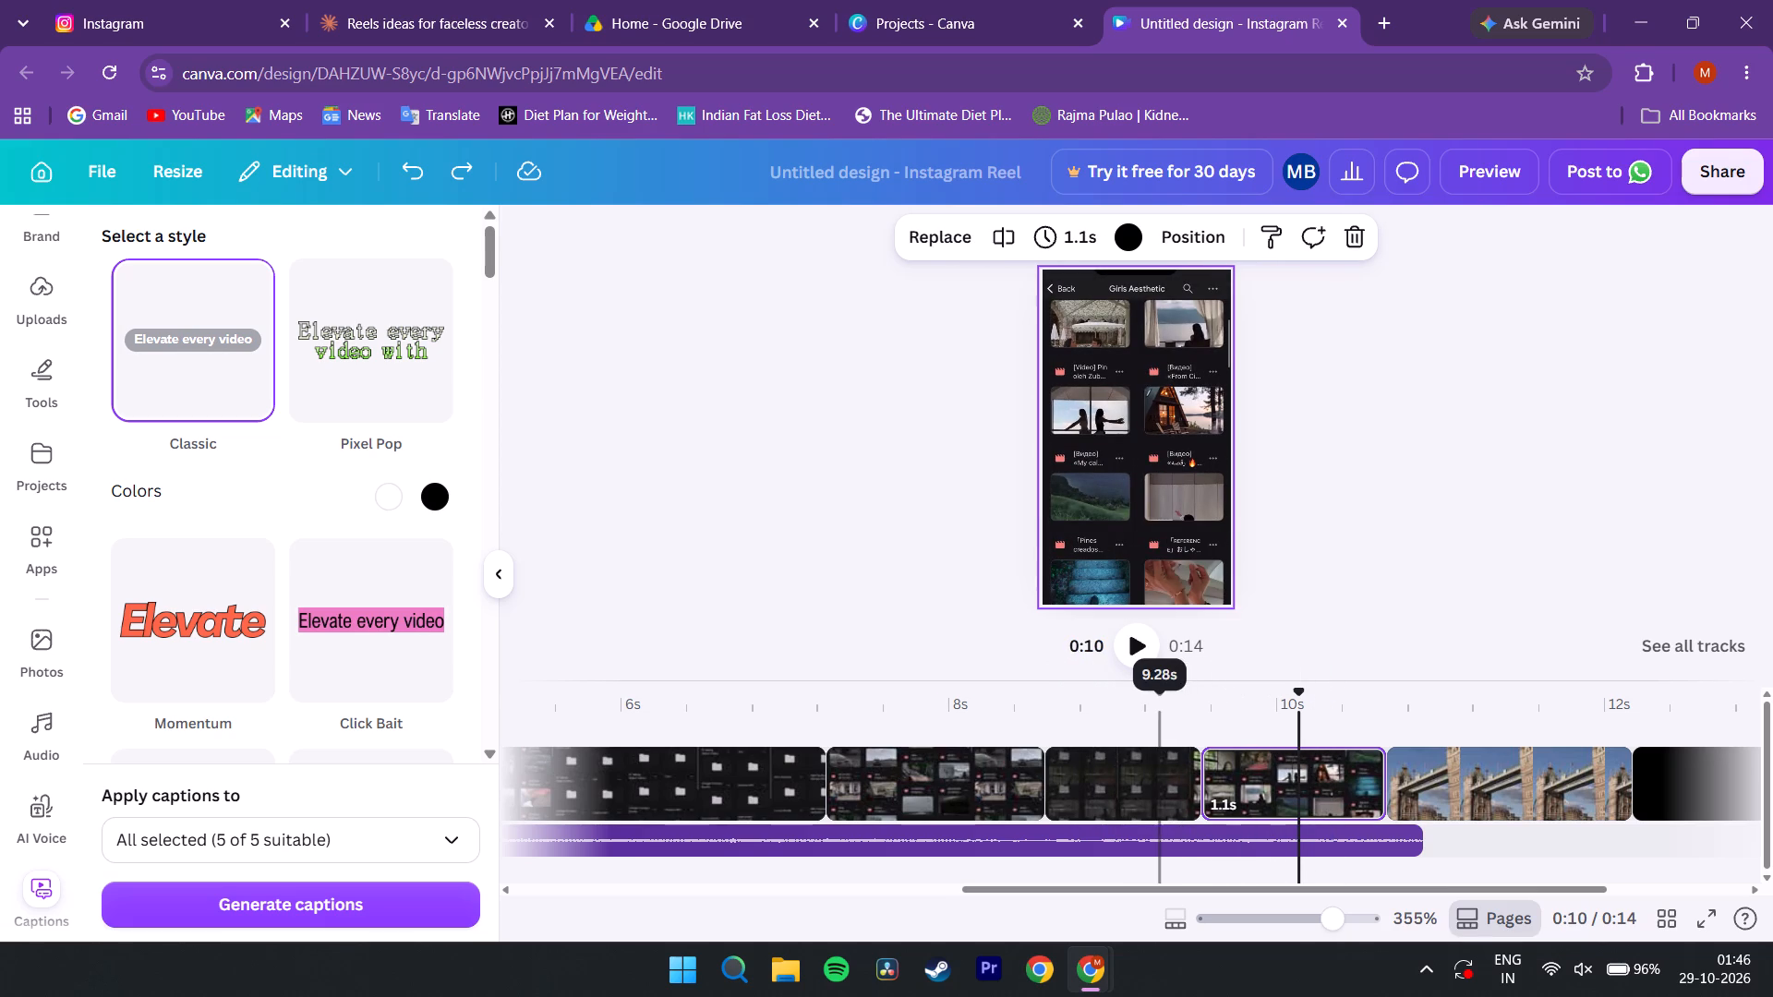
left_click(1124, 799)
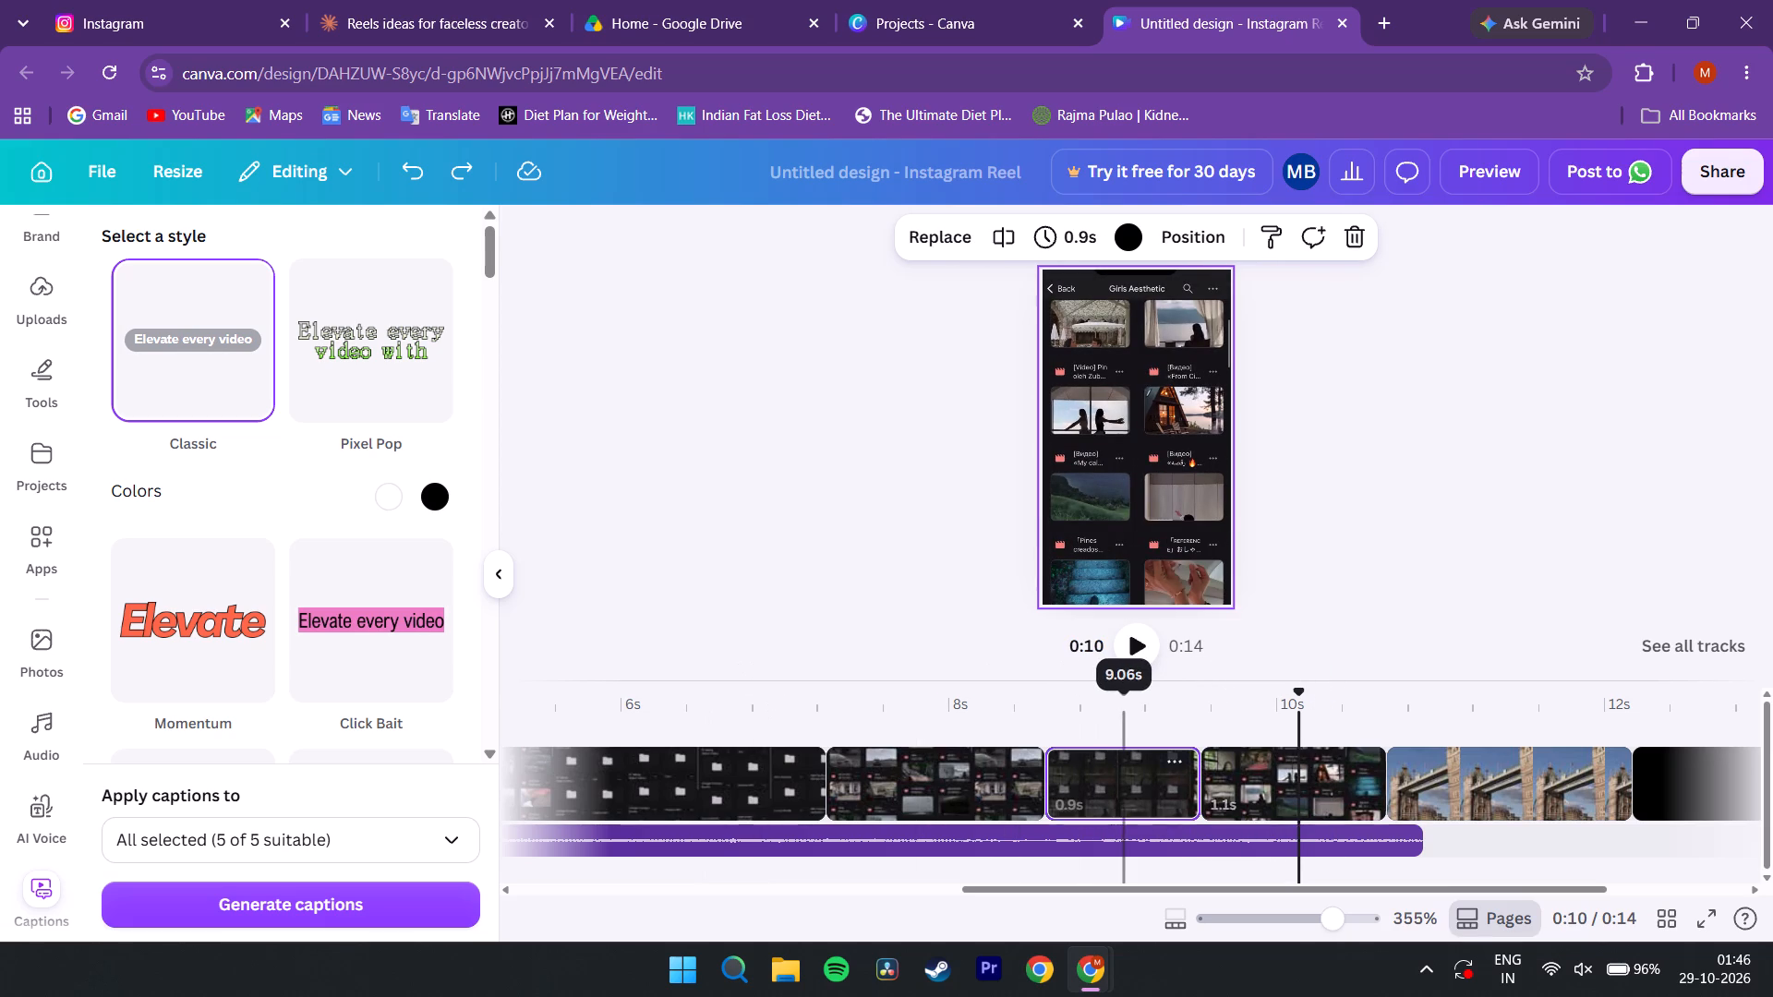
left_click(936, 239)
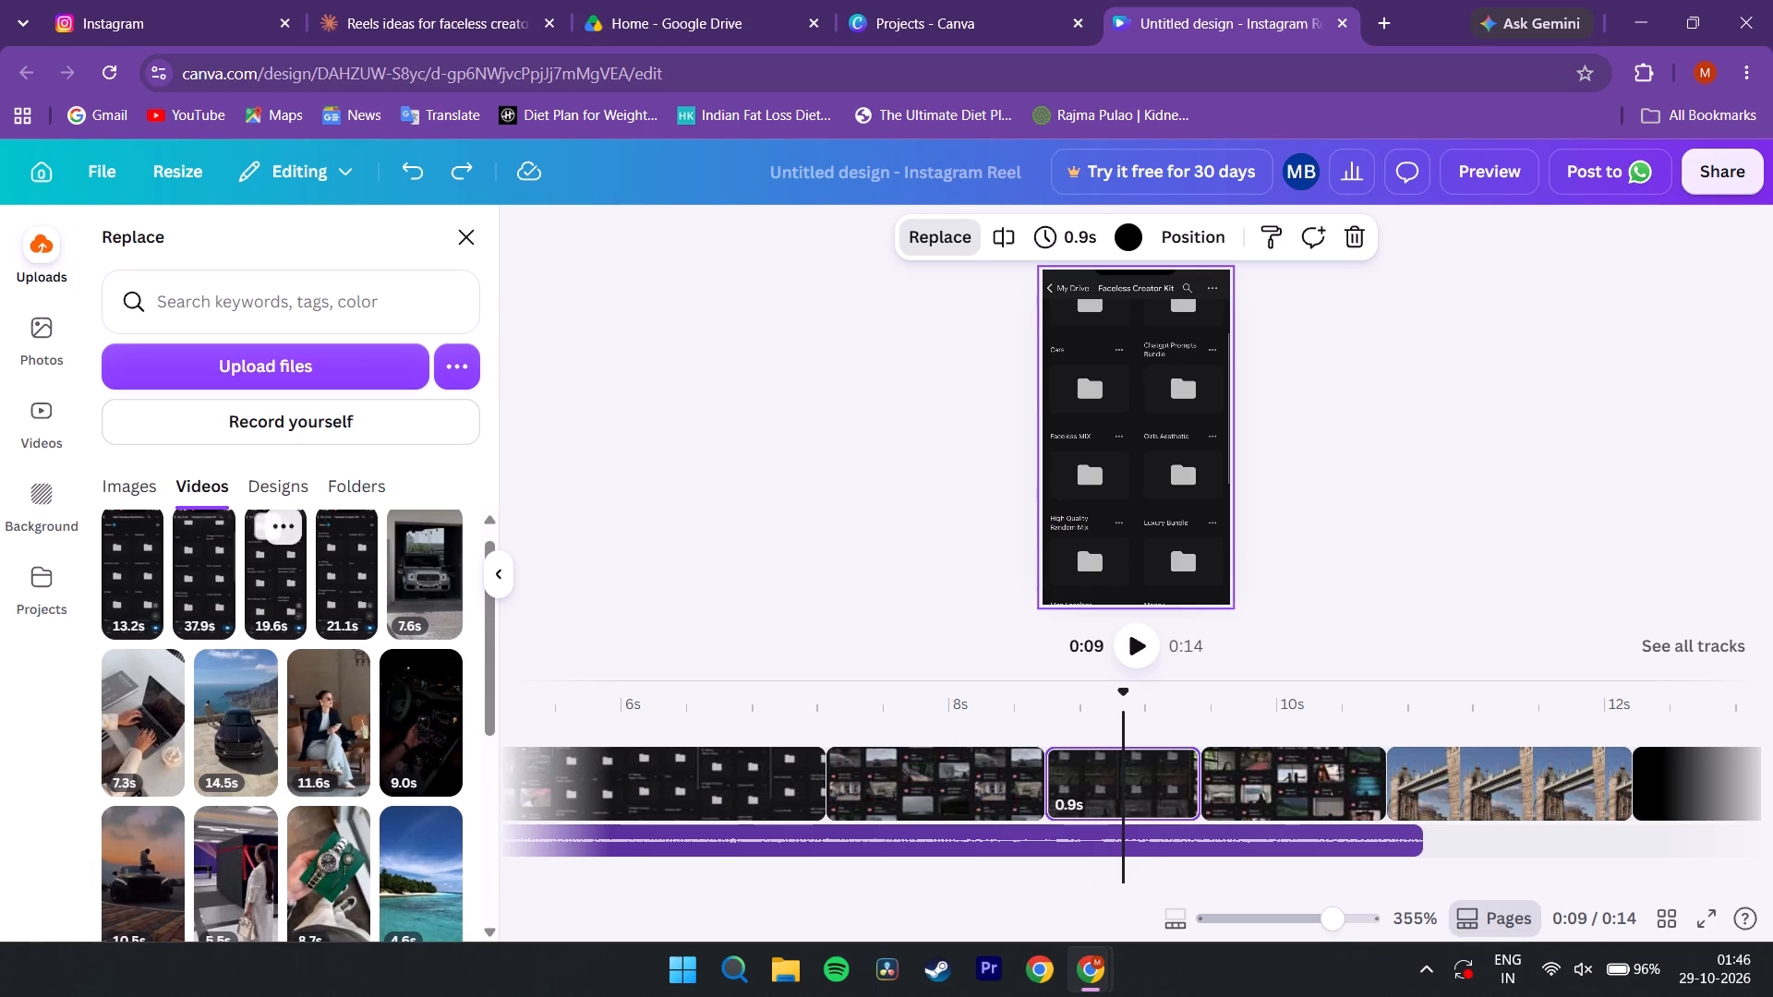
left_click(188, 604)
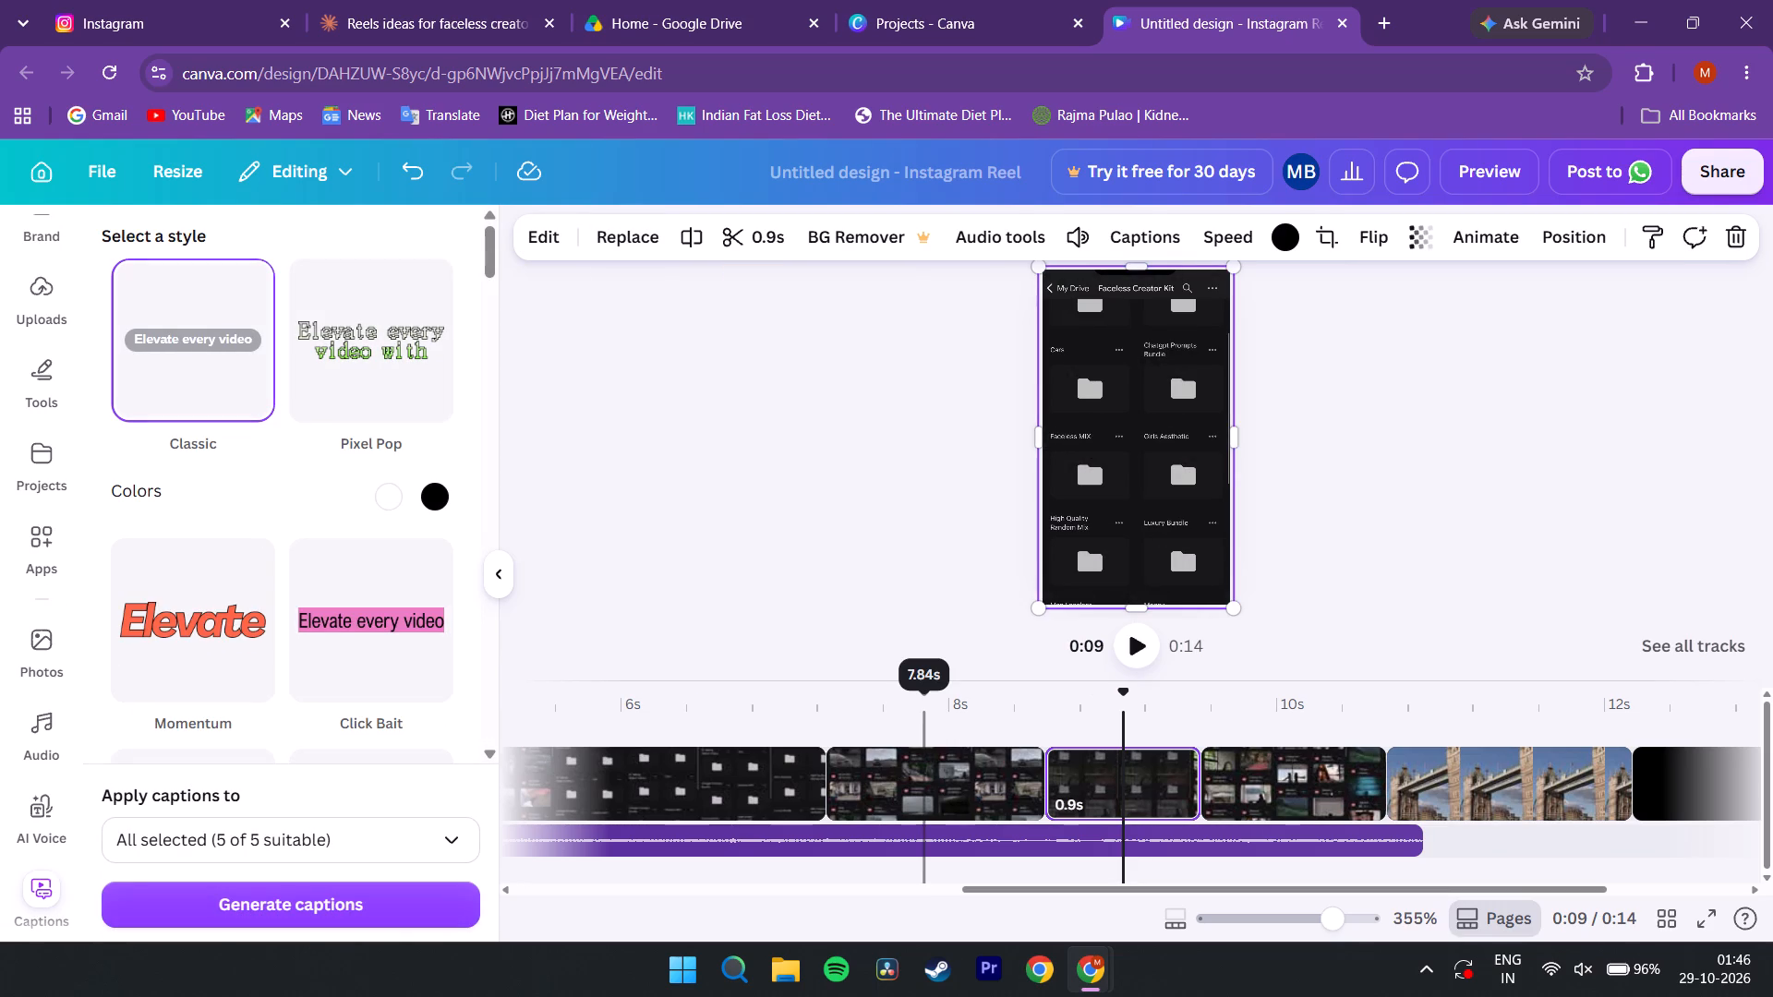
Extend the 0.9 s clip on the fourth page to about 4.0 s.
left_click(1121, 687)
left_click(1161, 779)
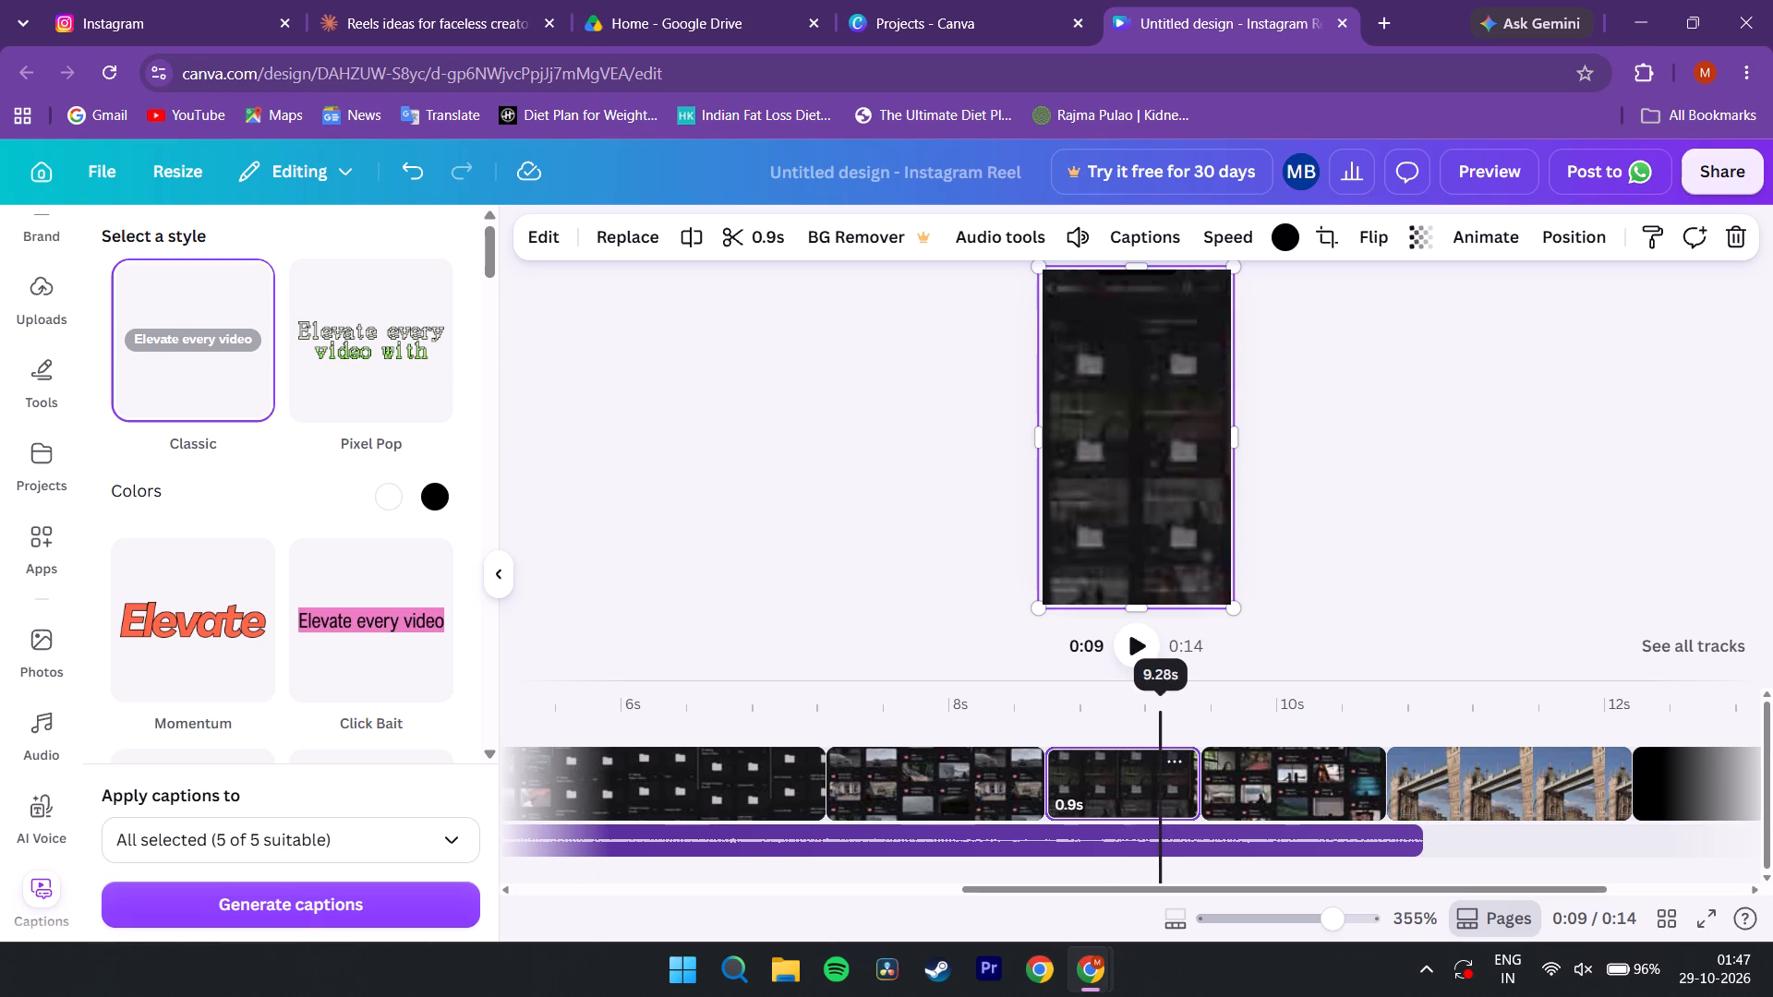
left_click_drag(1188, 782, 1213, 783)
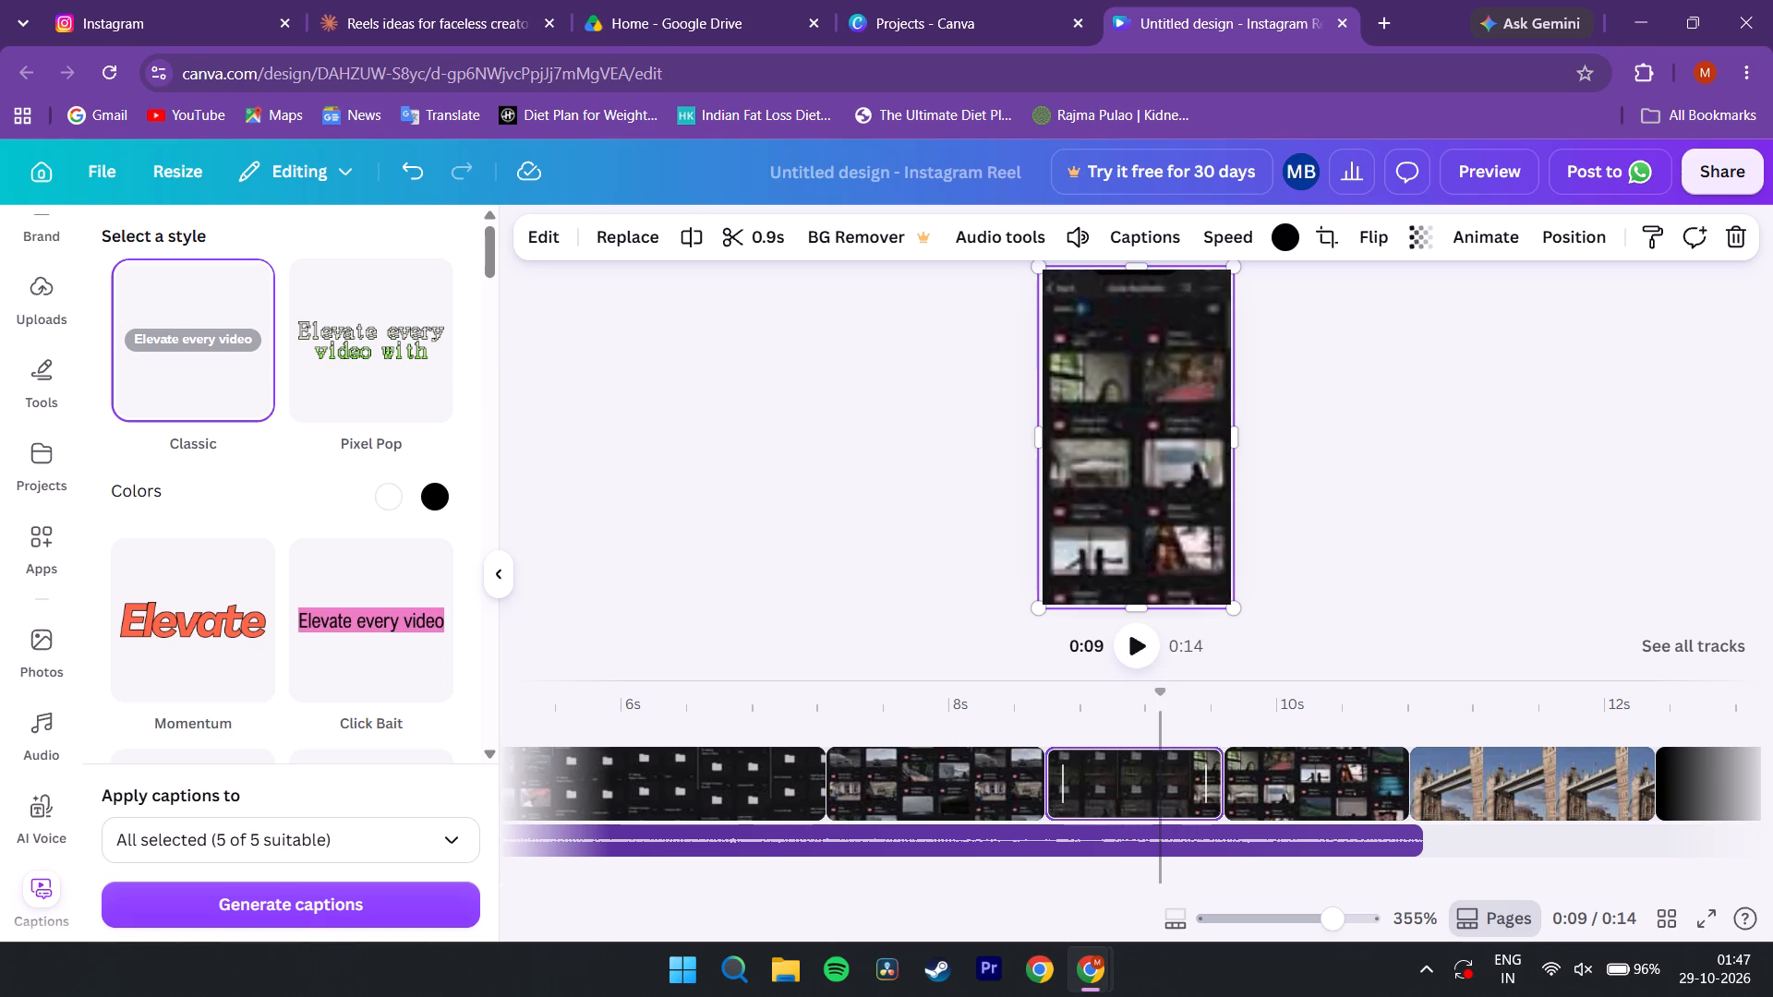
left_click_drag(1213, 783, 1635, 763)
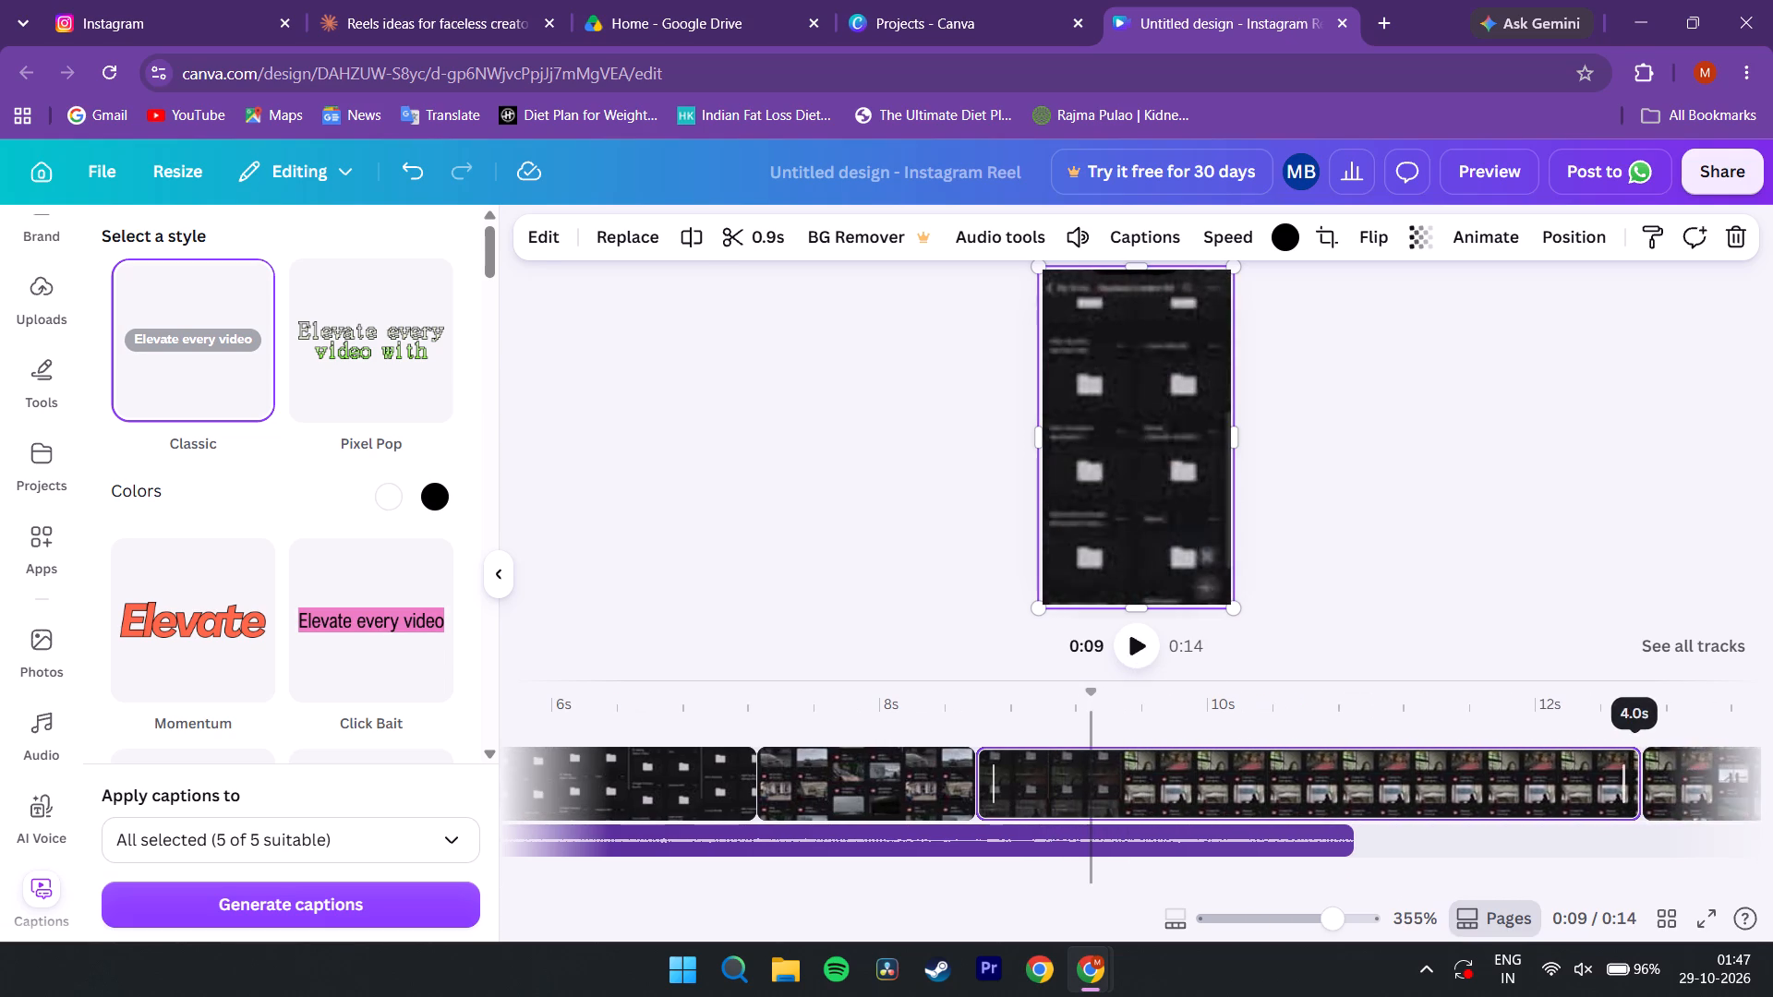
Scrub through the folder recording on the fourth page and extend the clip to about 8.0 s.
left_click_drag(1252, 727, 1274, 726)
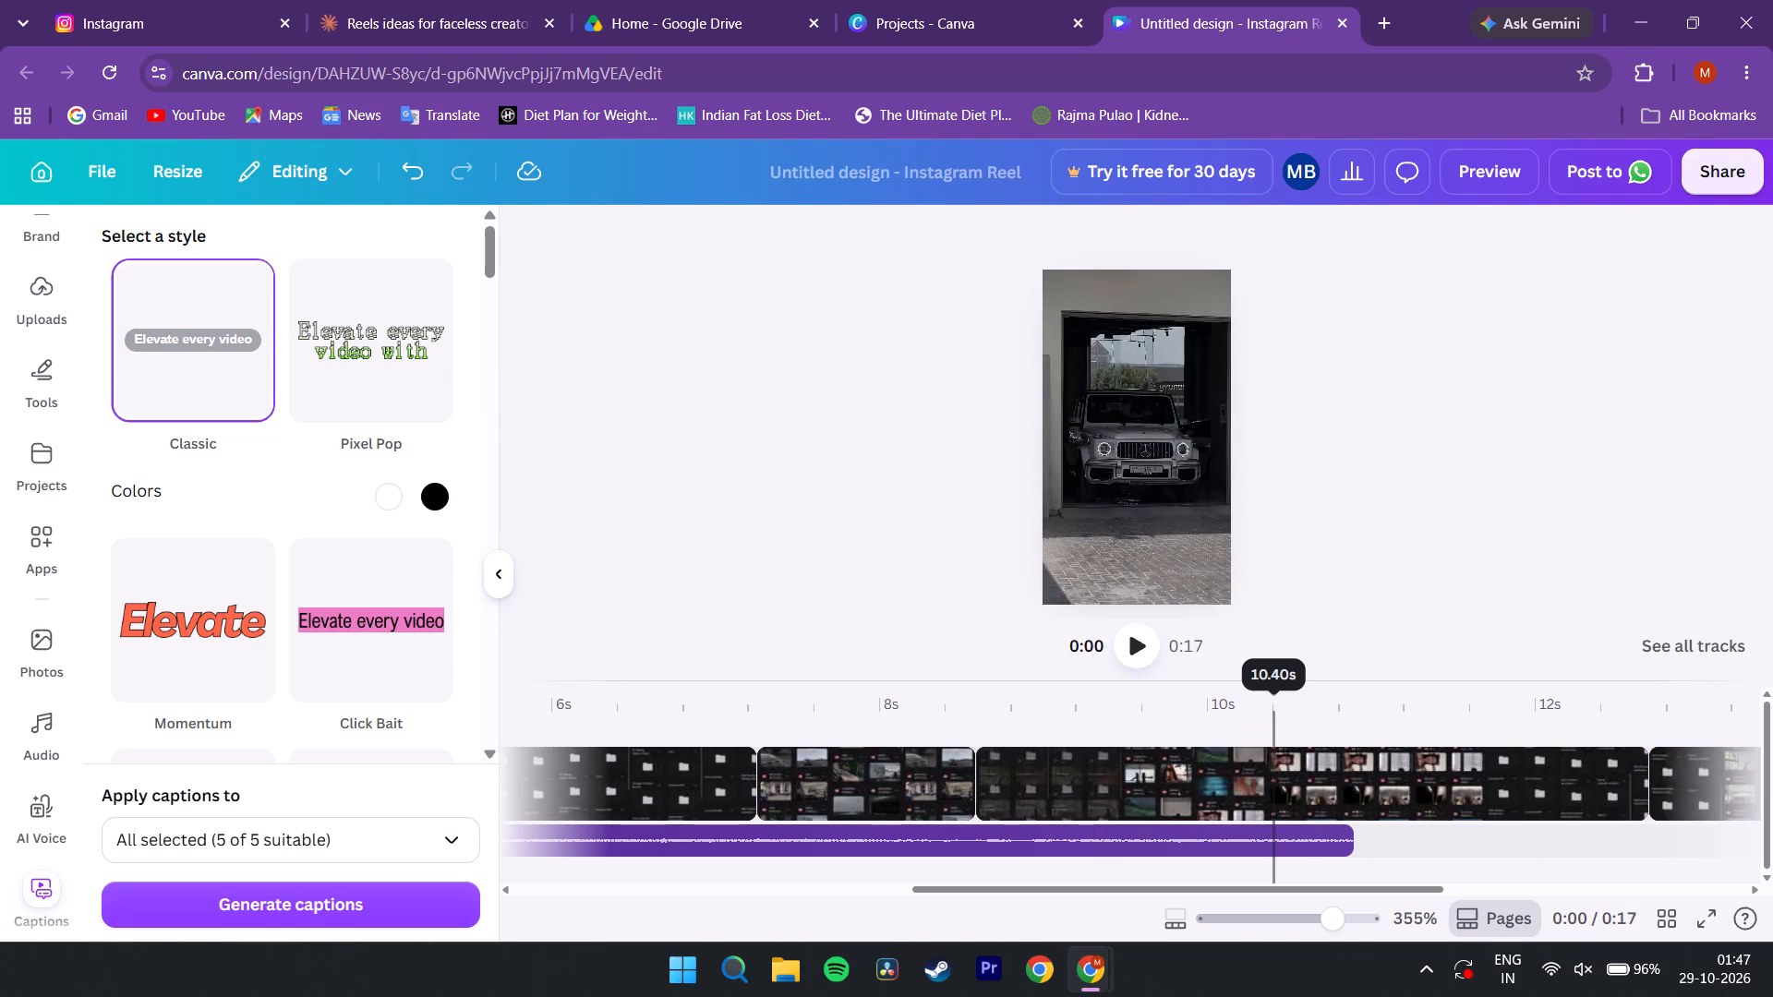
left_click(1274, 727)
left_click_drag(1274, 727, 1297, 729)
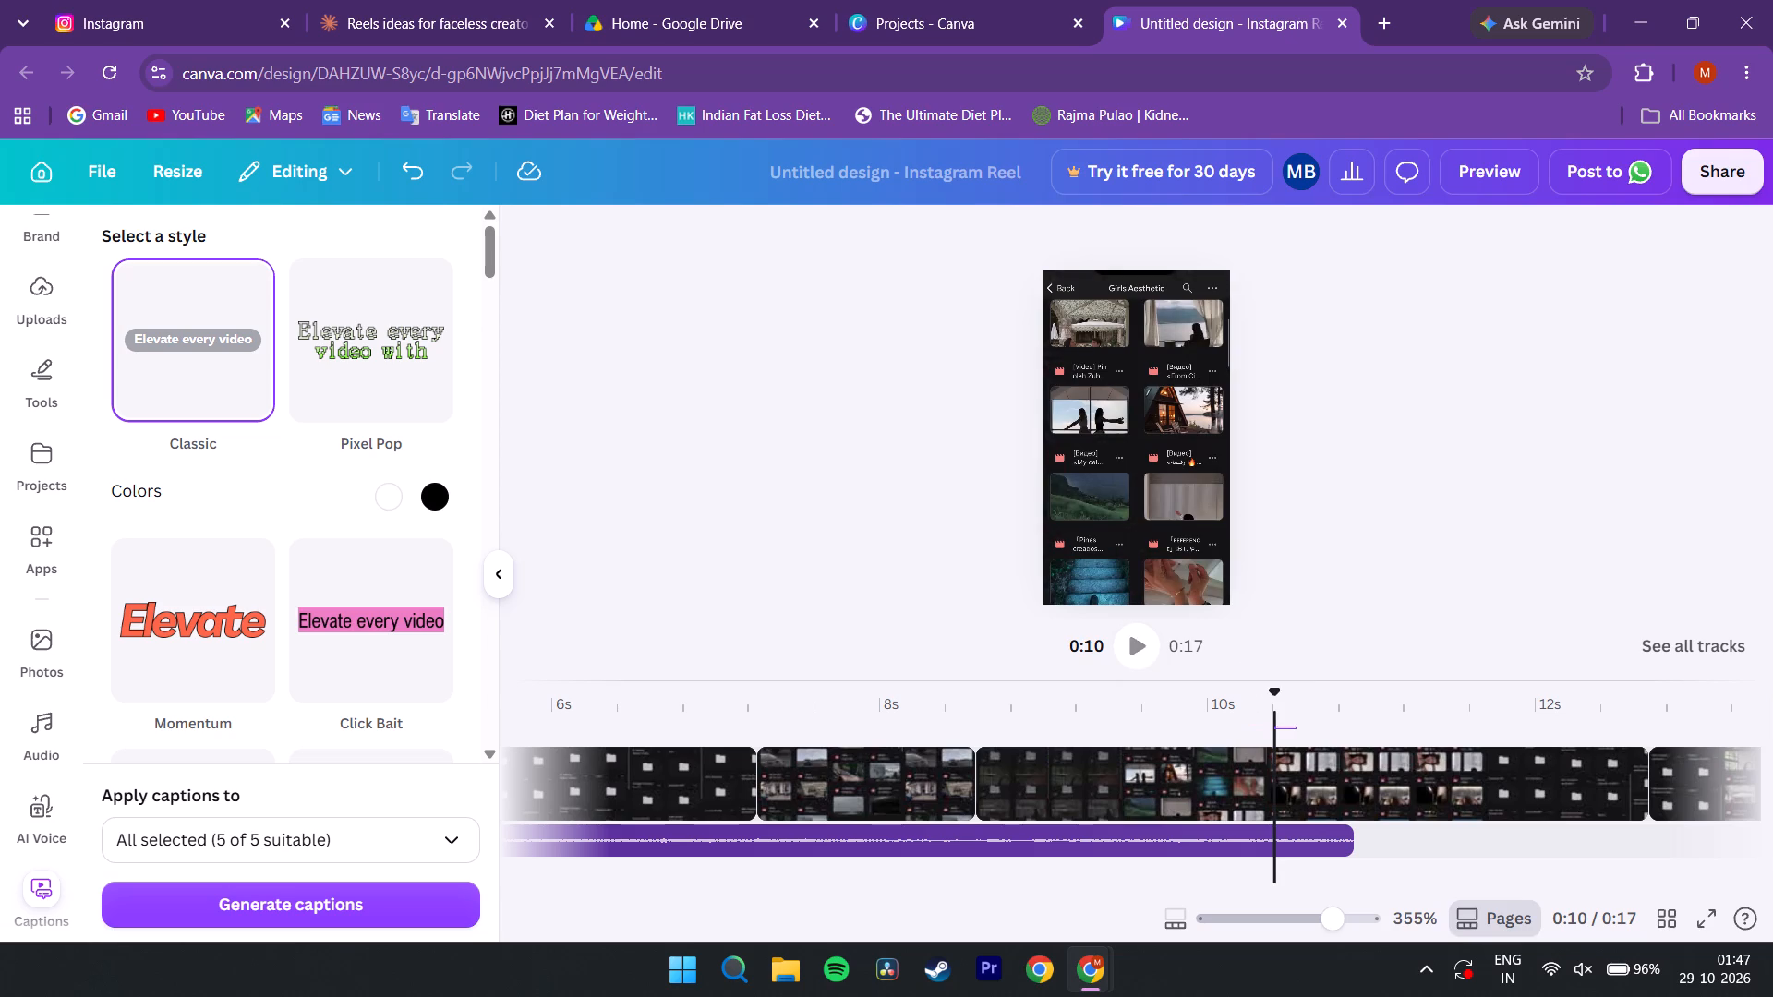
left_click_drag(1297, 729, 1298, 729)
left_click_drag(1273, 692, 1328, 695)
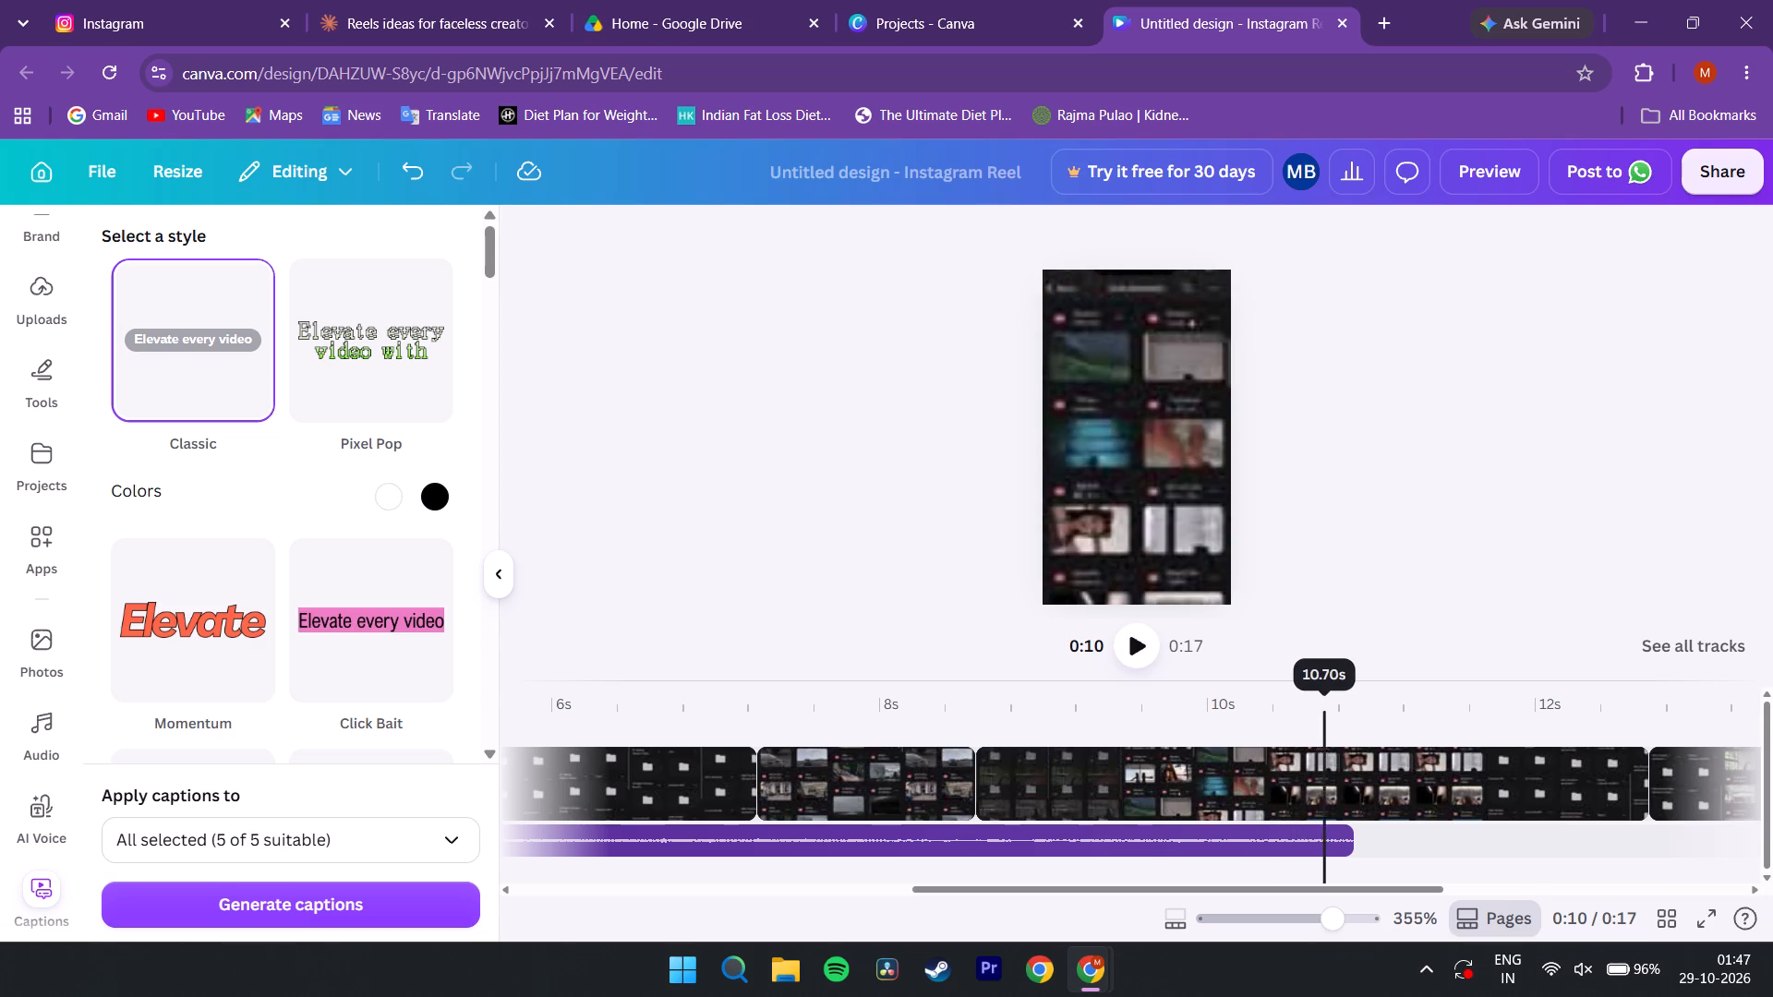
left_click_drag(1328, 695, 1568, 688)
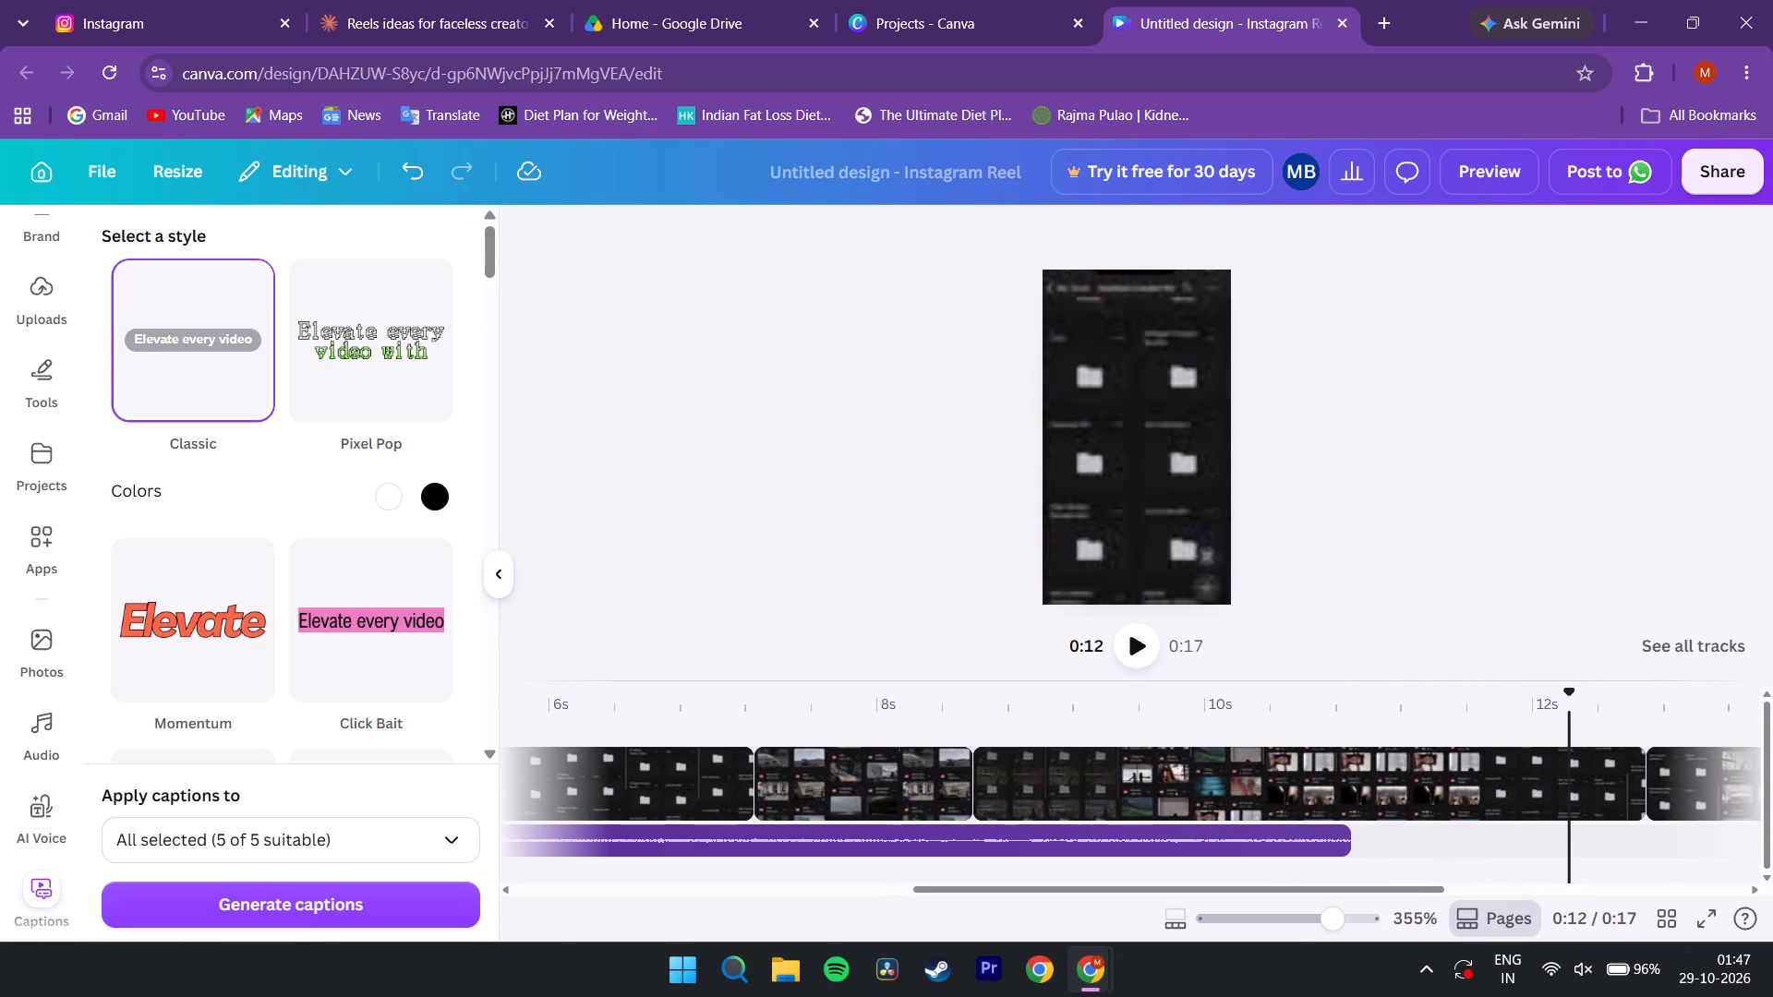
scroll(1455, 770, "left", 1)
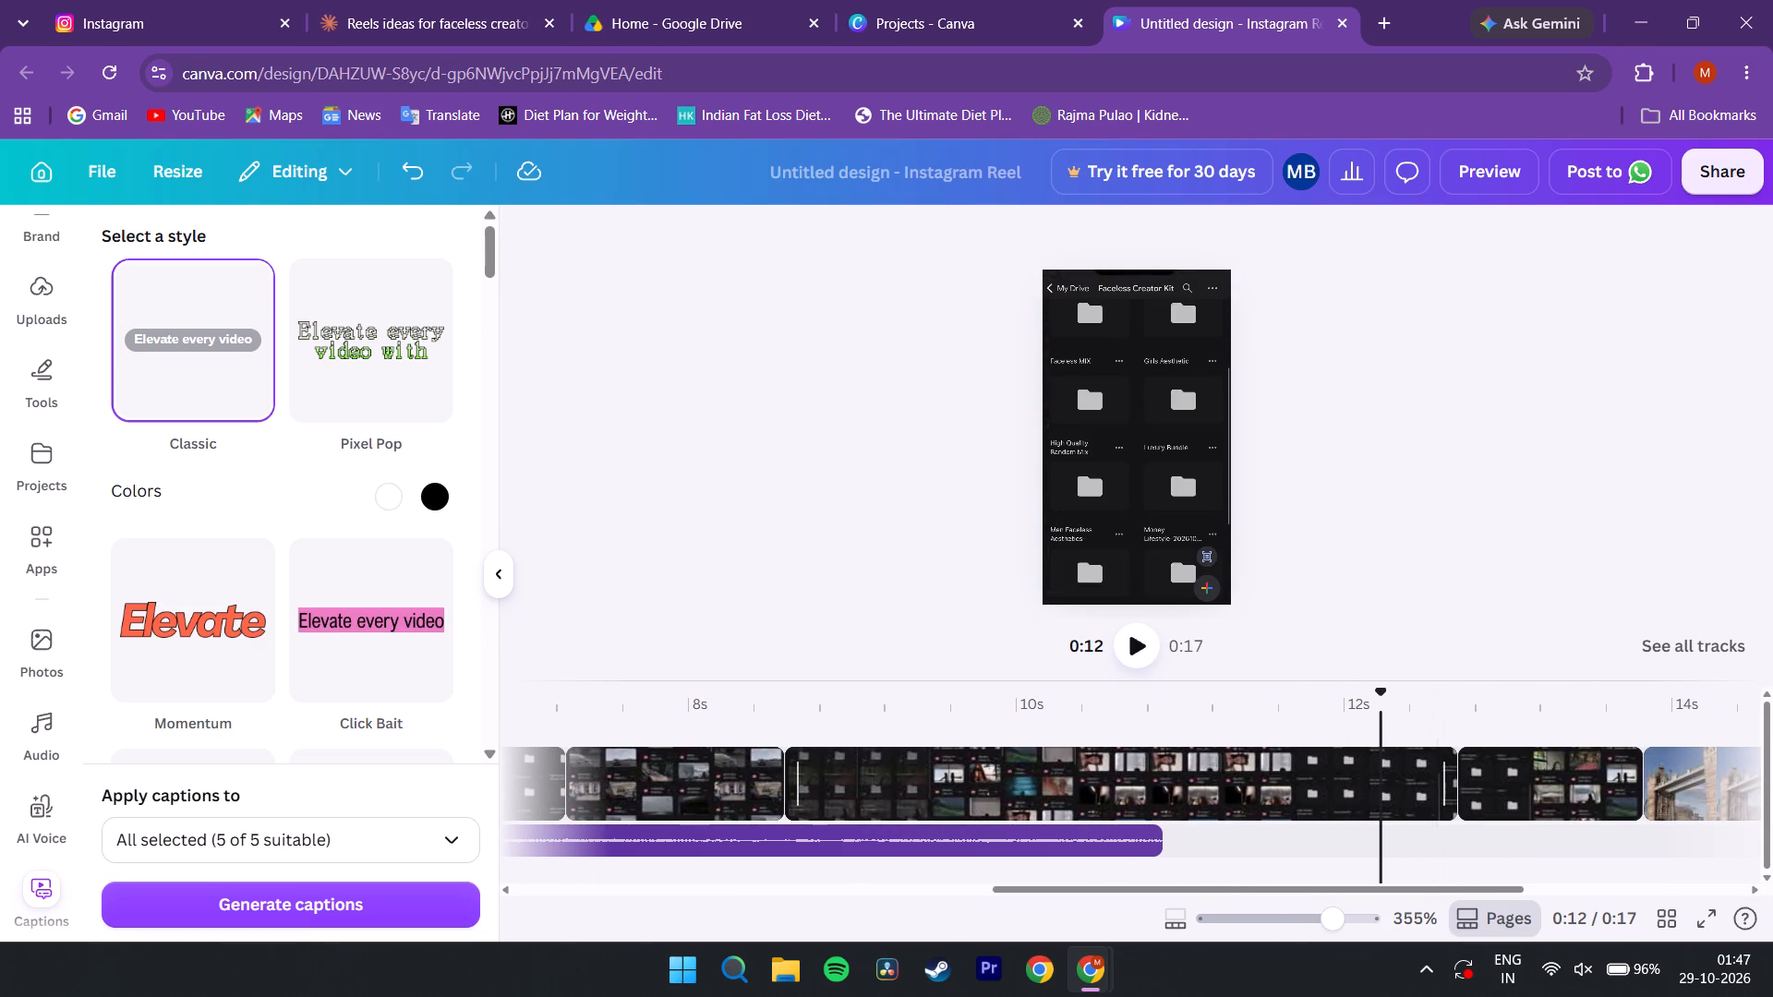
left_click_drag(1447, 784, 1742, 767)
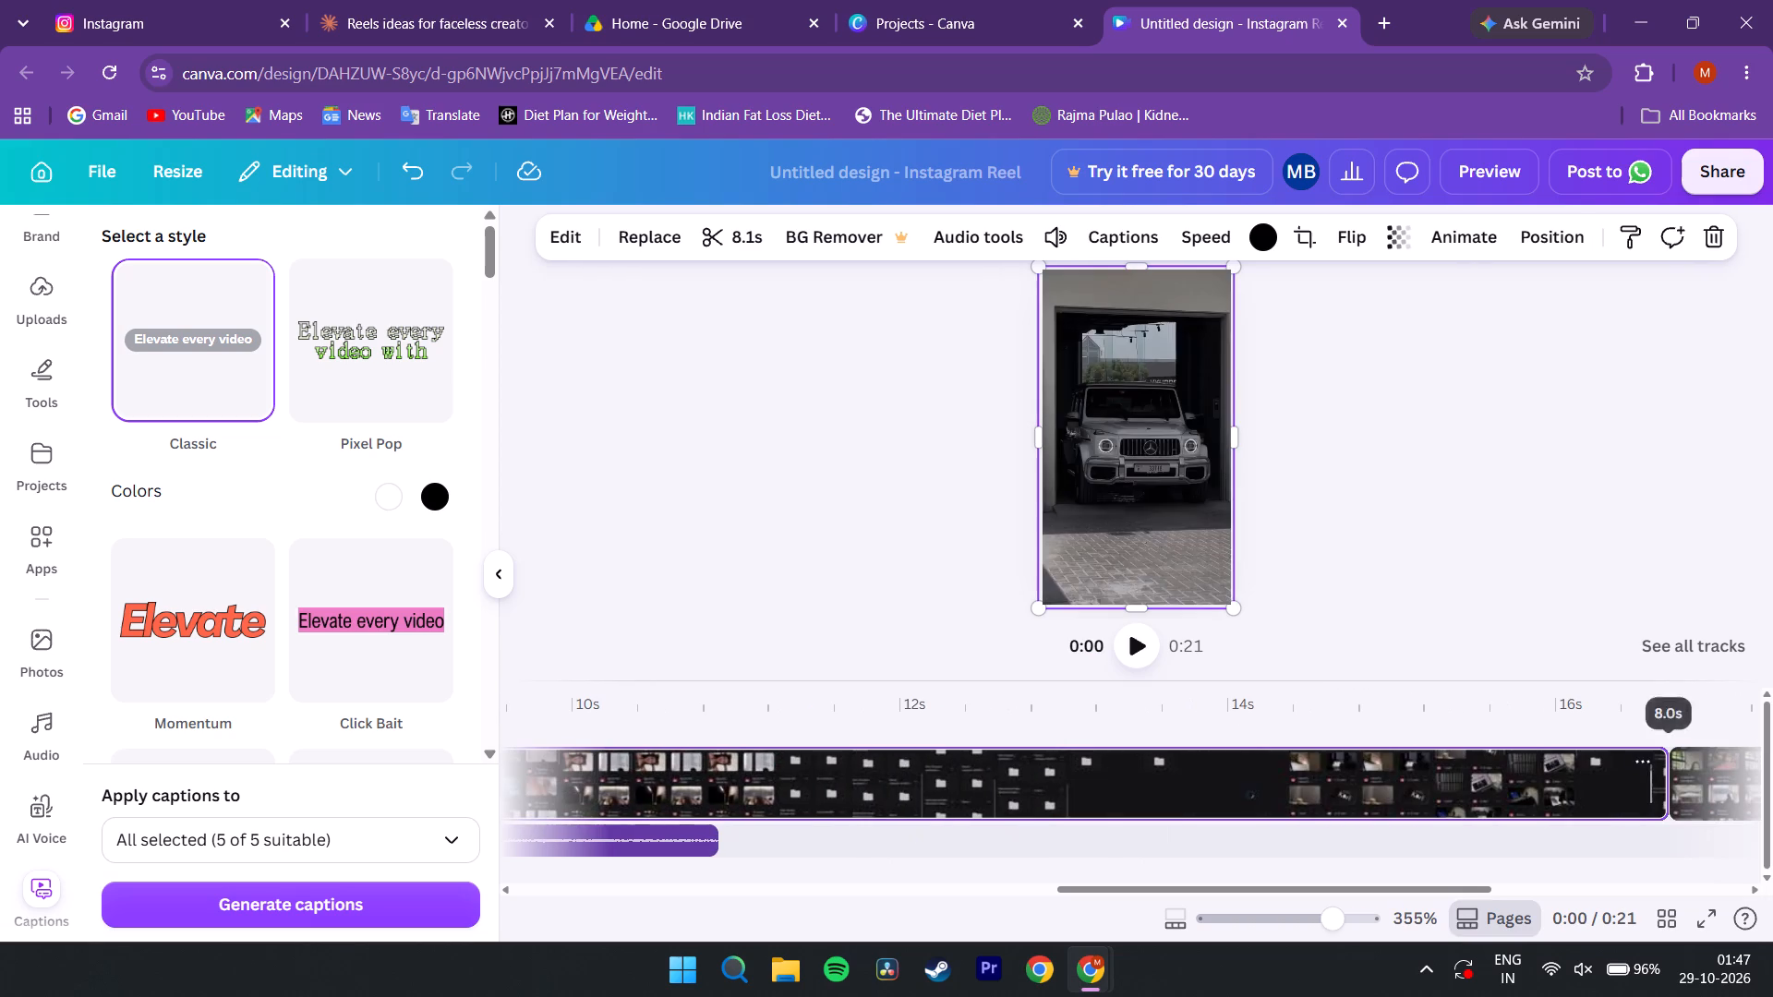
Check the later part of the extended folder recording and delete the recording from the fourth page.
left_click(1290, 696)
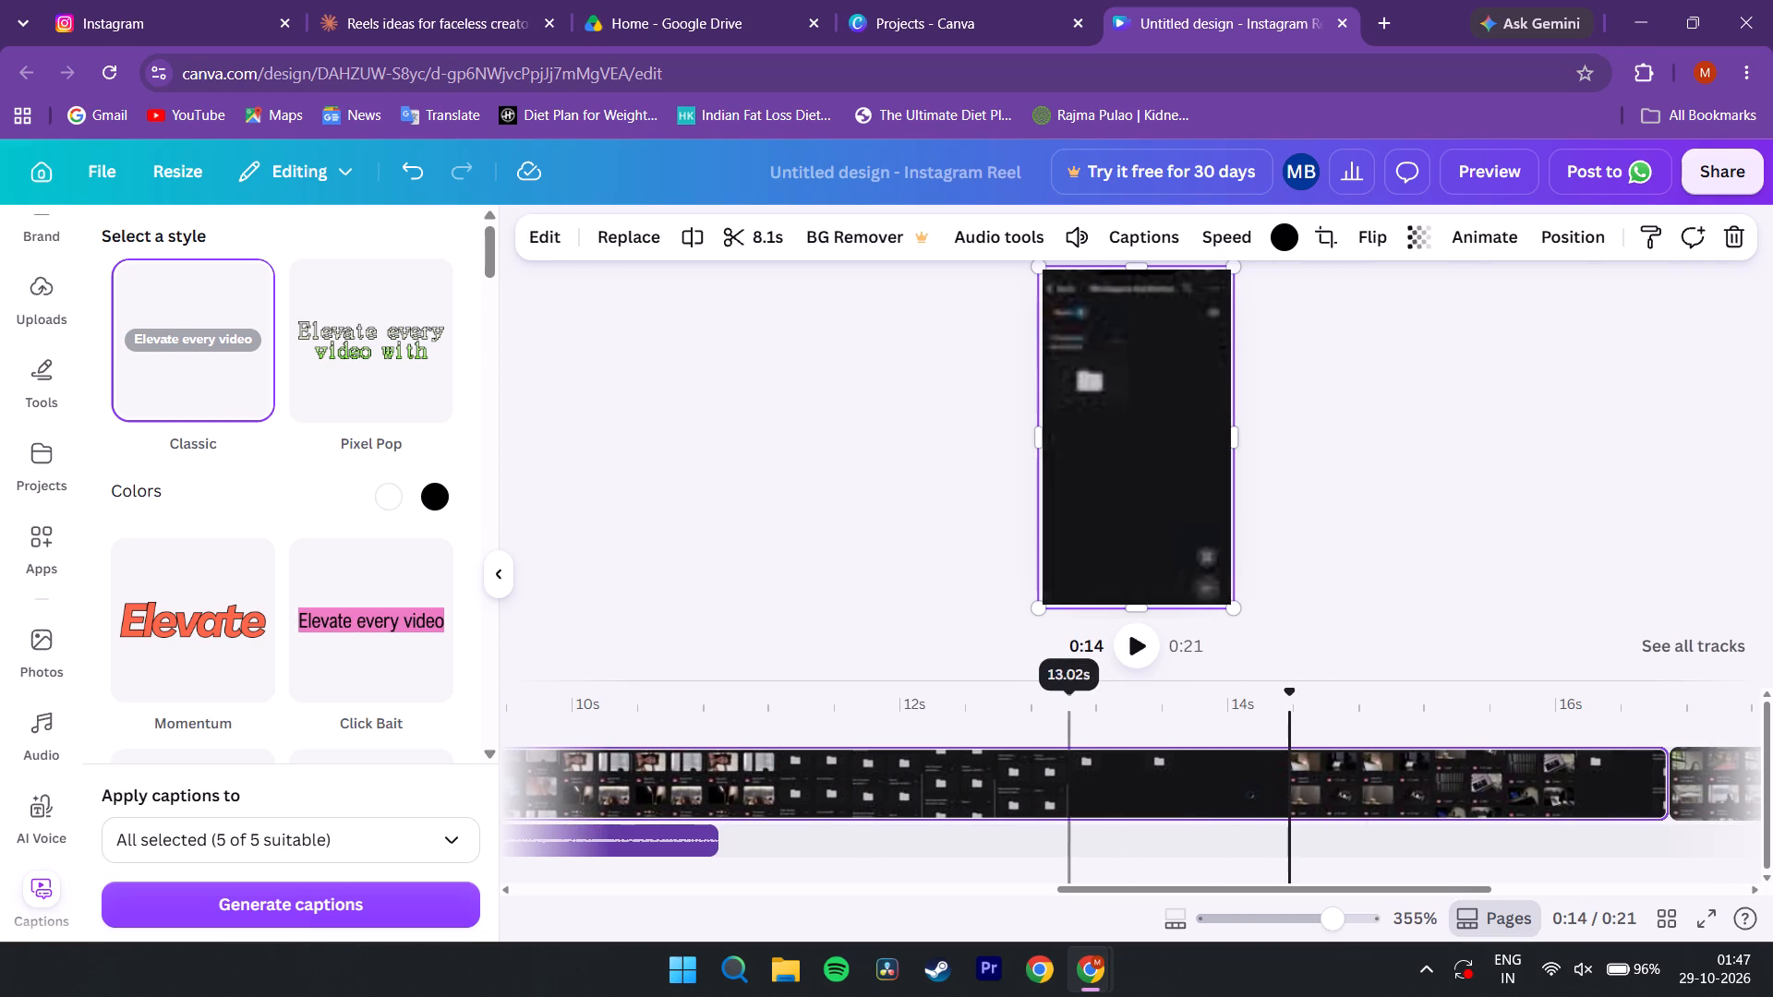
left_click(998, 717)
left_click_drag(998, 717, 1182, 703)
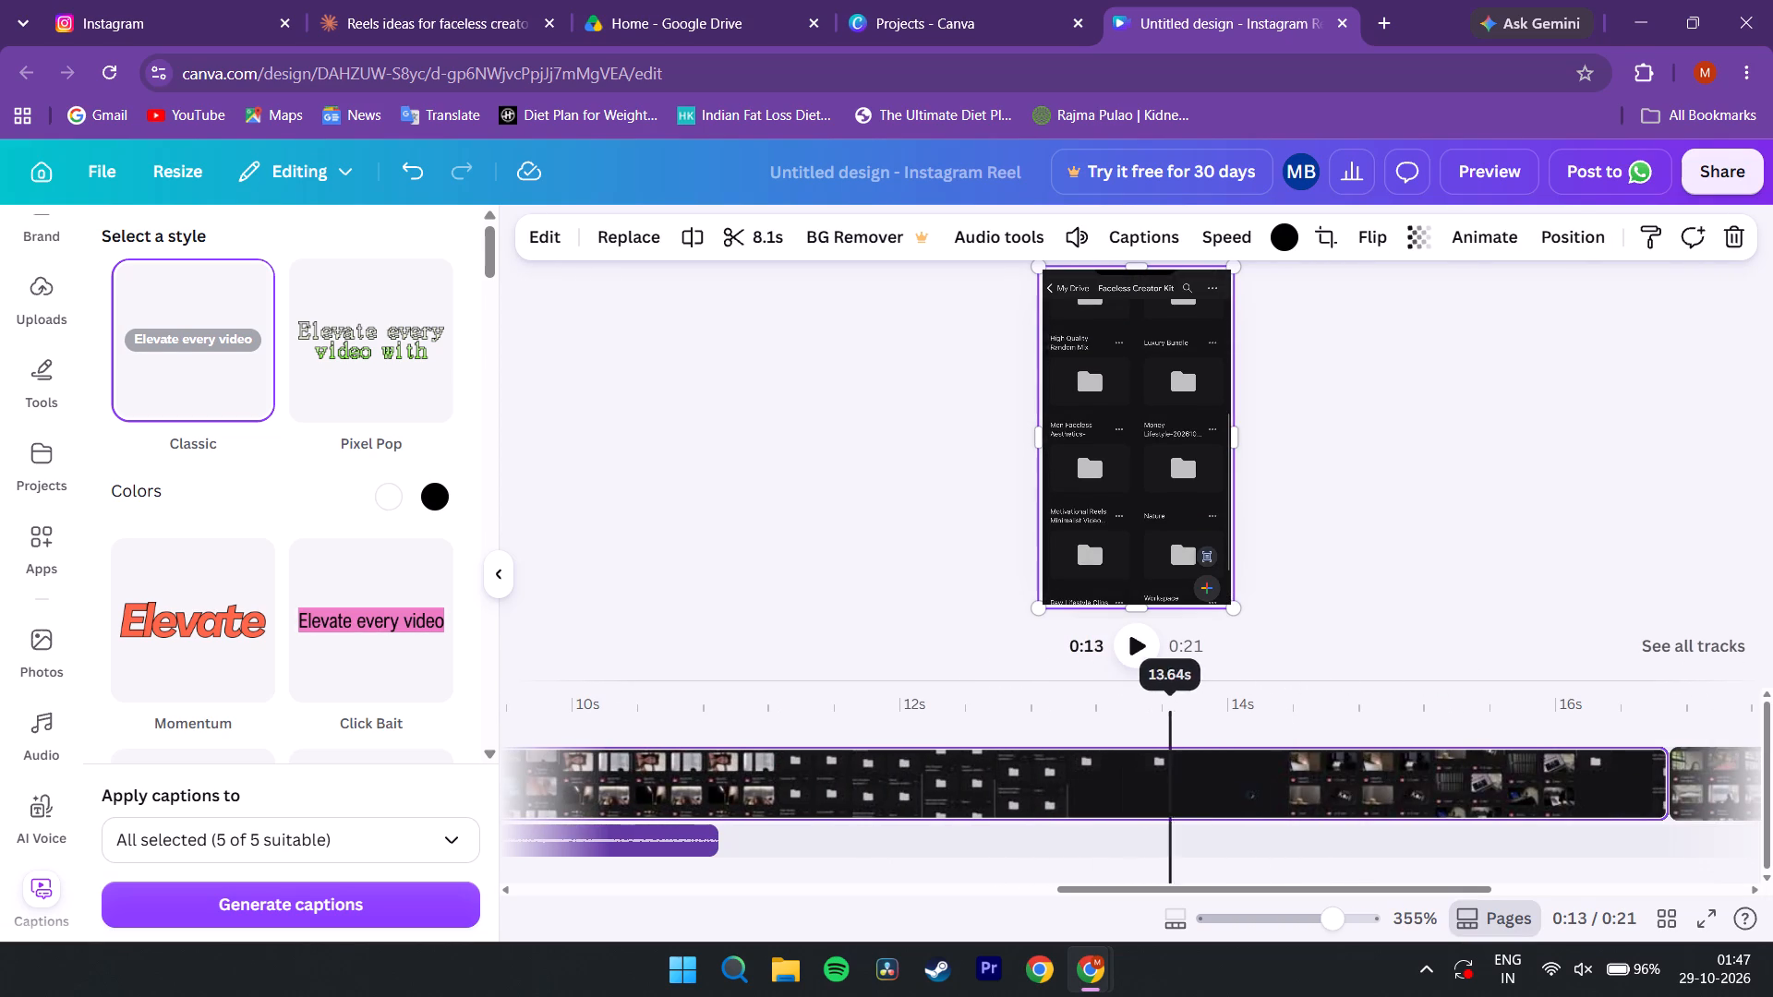
left_click_drag(1182, 703, 1368, 698)
left_click_drag(1368, 698, 1369, 698)
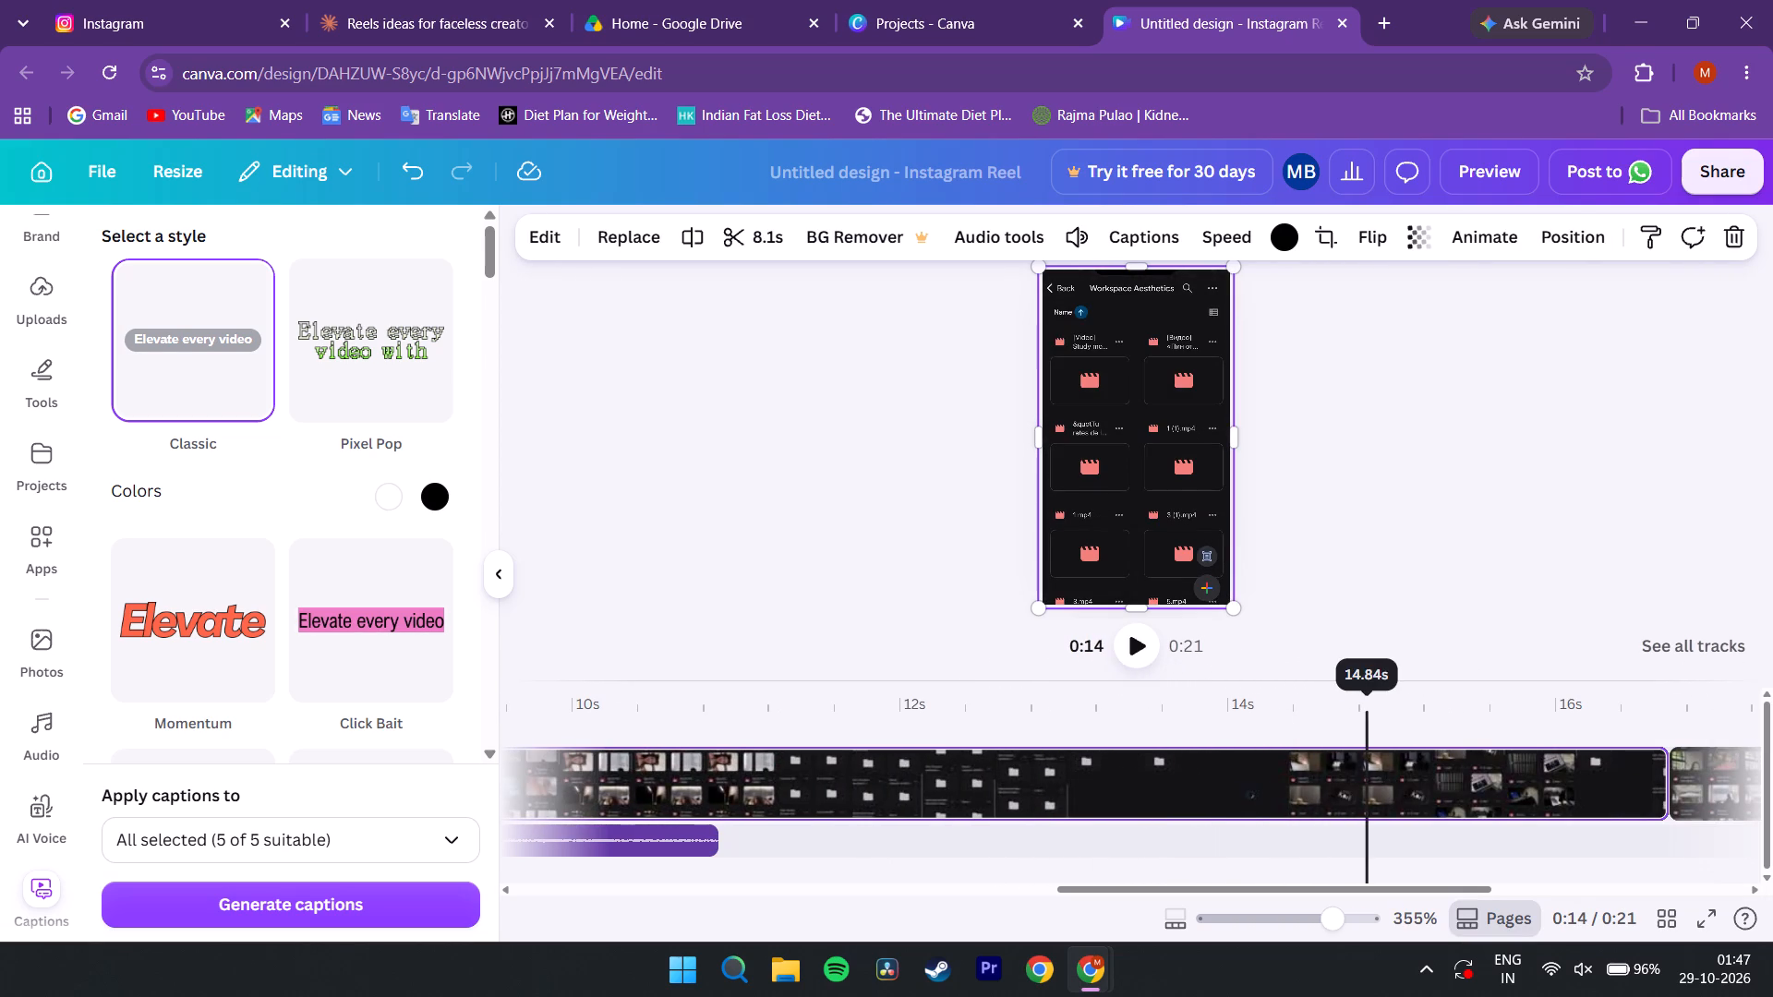
left_click_drag(1369, 698, 1464, 711)
left_click(1351, 786)
key("Delete")
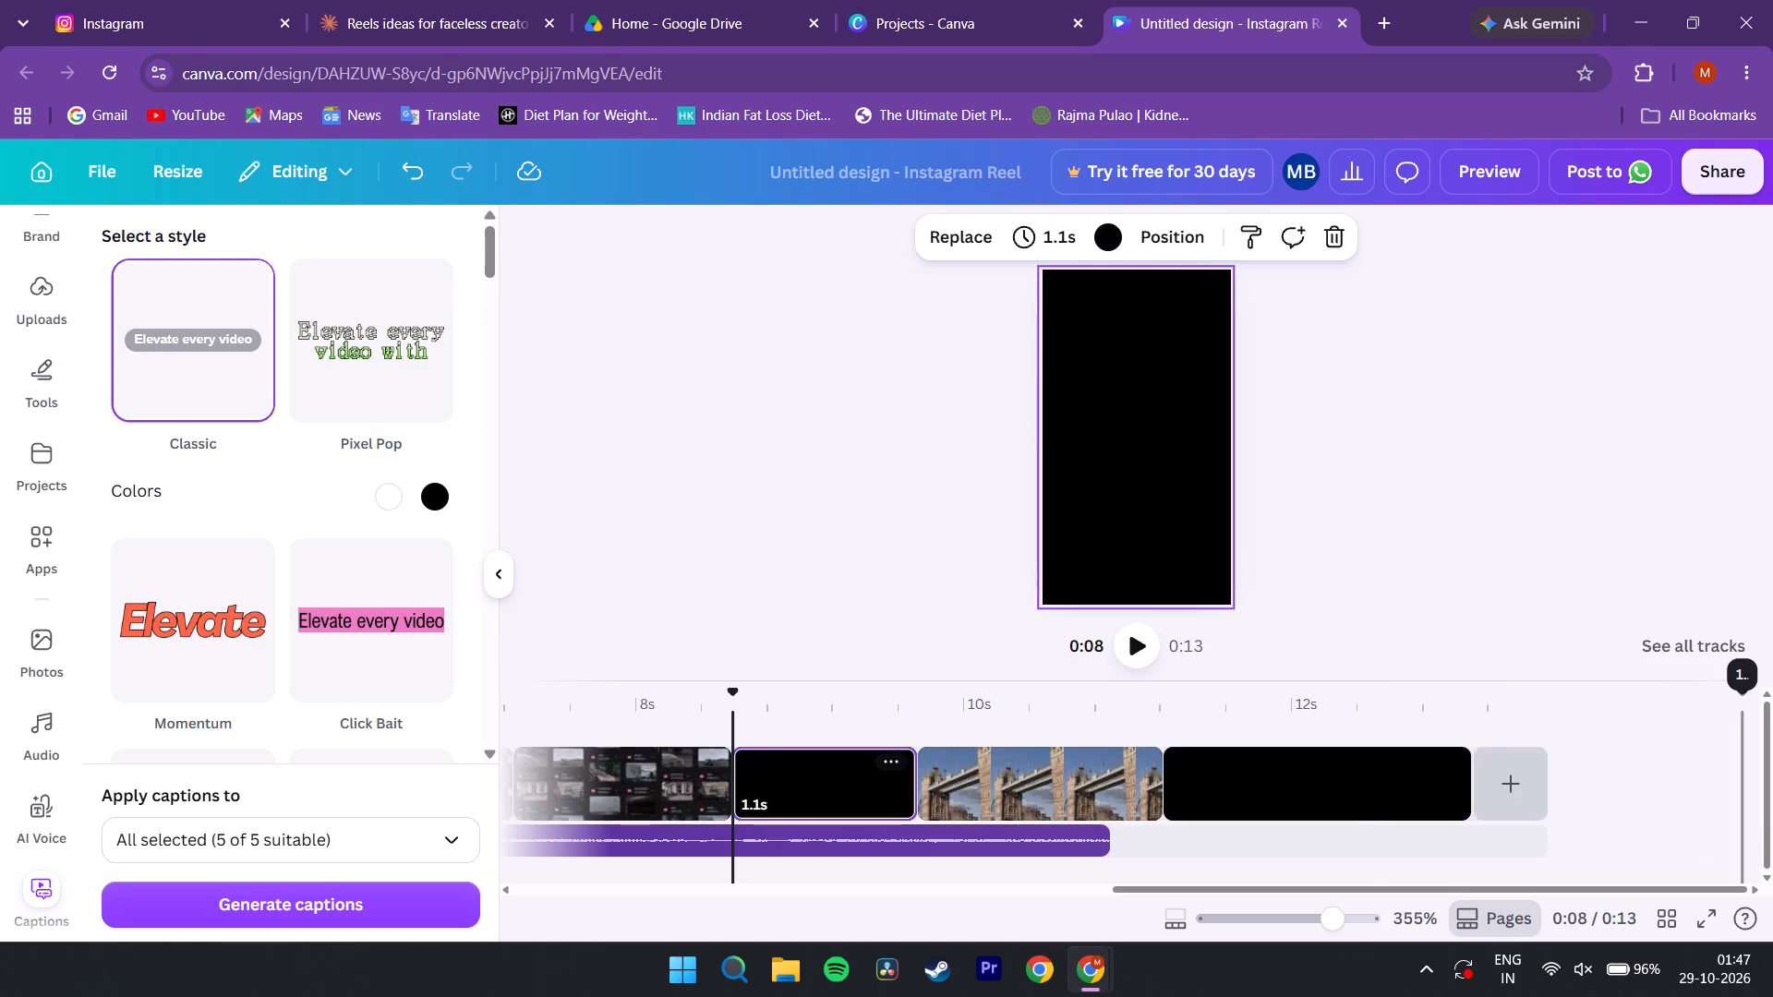
Fill the empty 1.1 s page with the uploaded 13.2 s folder recording.
scroll(660, 859, "right", 1)
left_click(1037, 775)
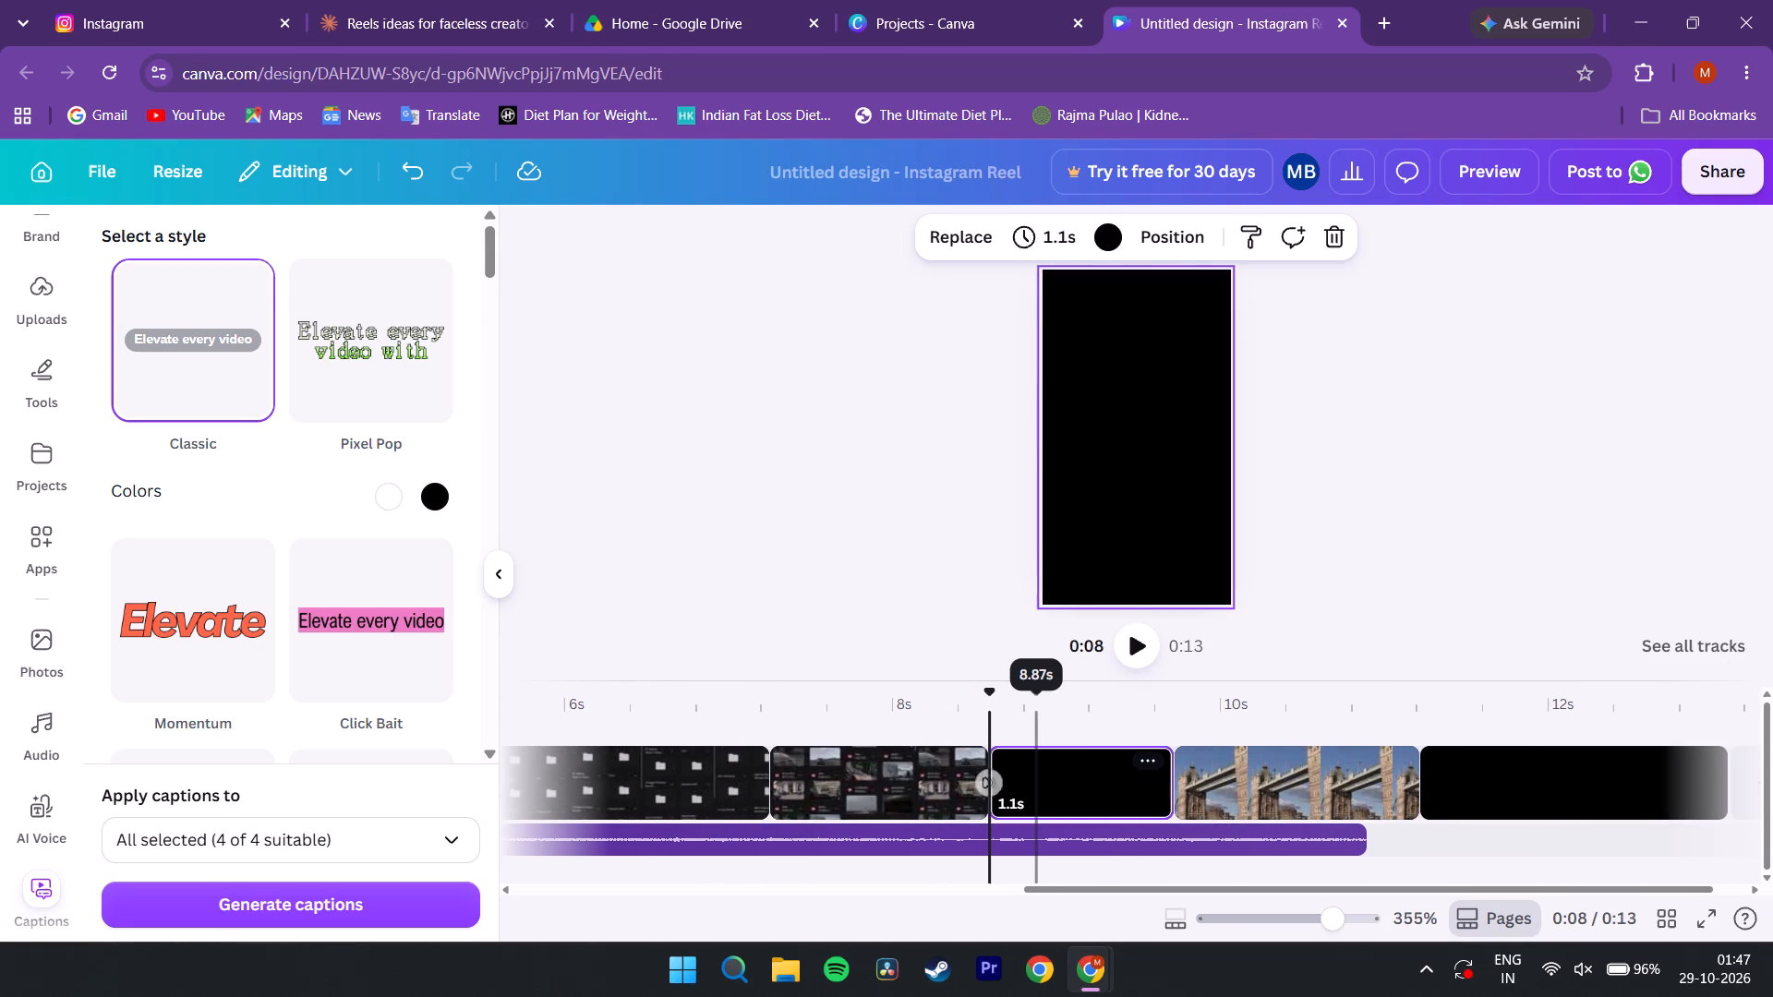
left_click(927, 222)
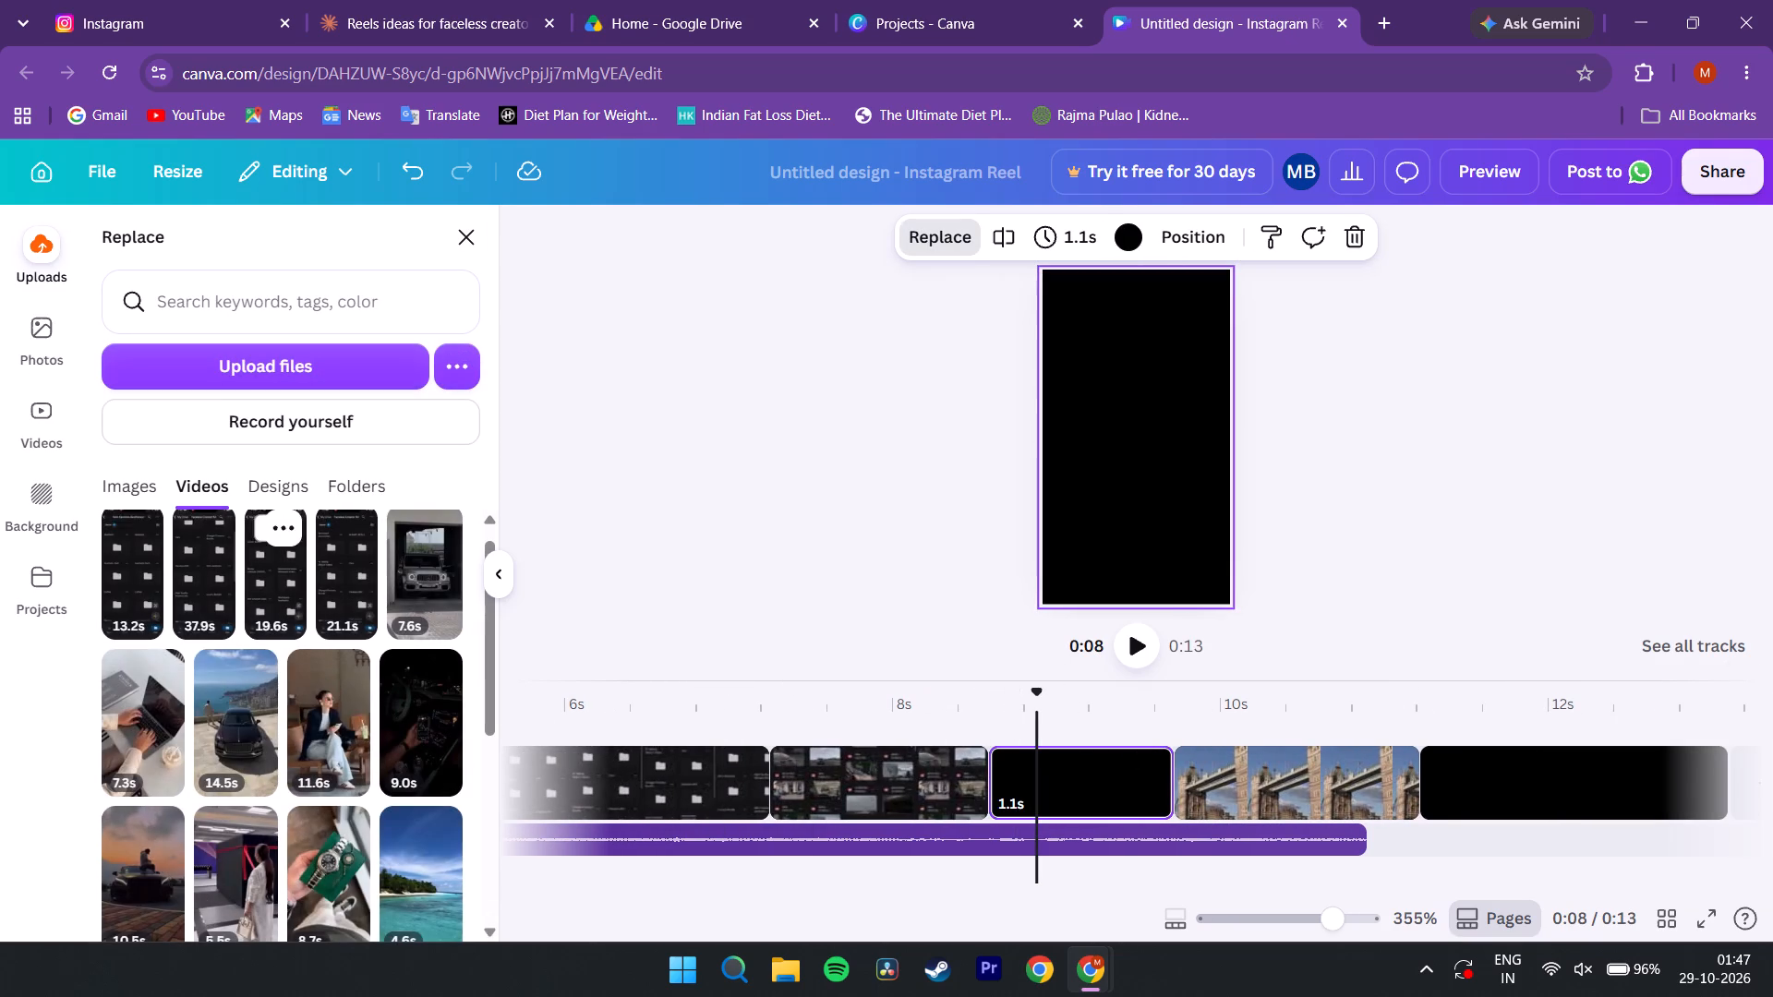
left_click(128, 577)
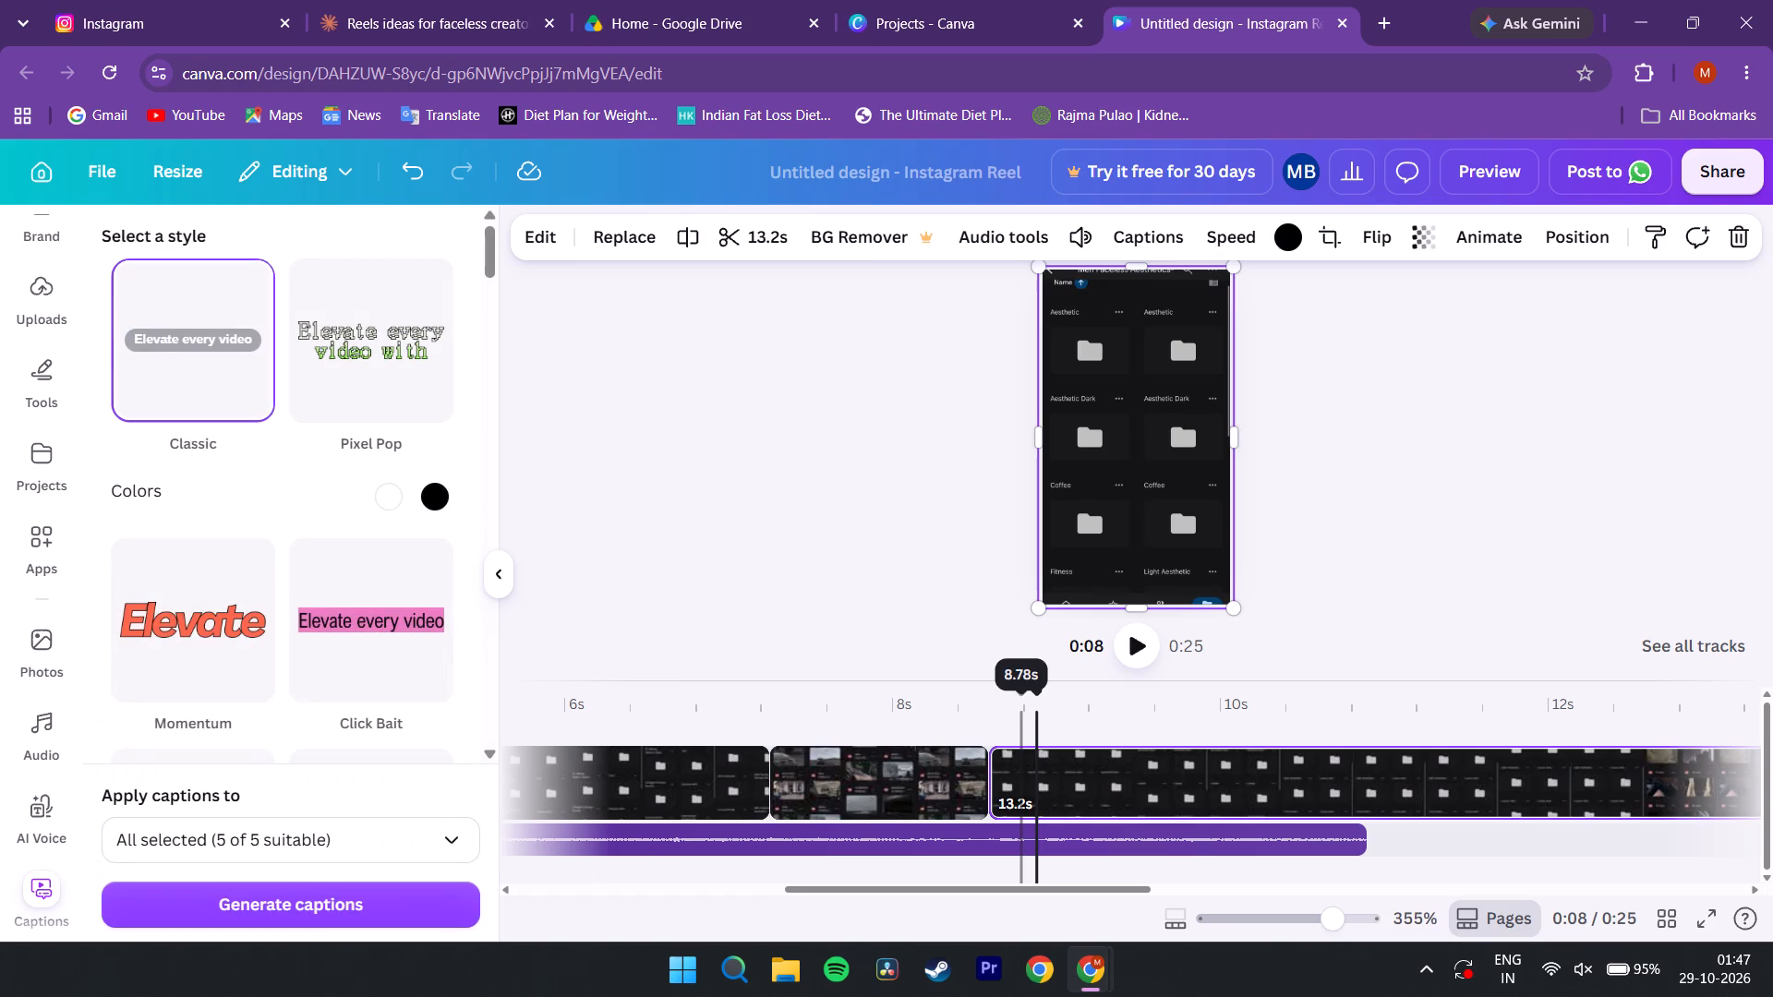
Preview the 13.2 s recording, detach it from the page background, and move it slightly down to show its header.
left_click_drag(1042, 688, 1300, 699)
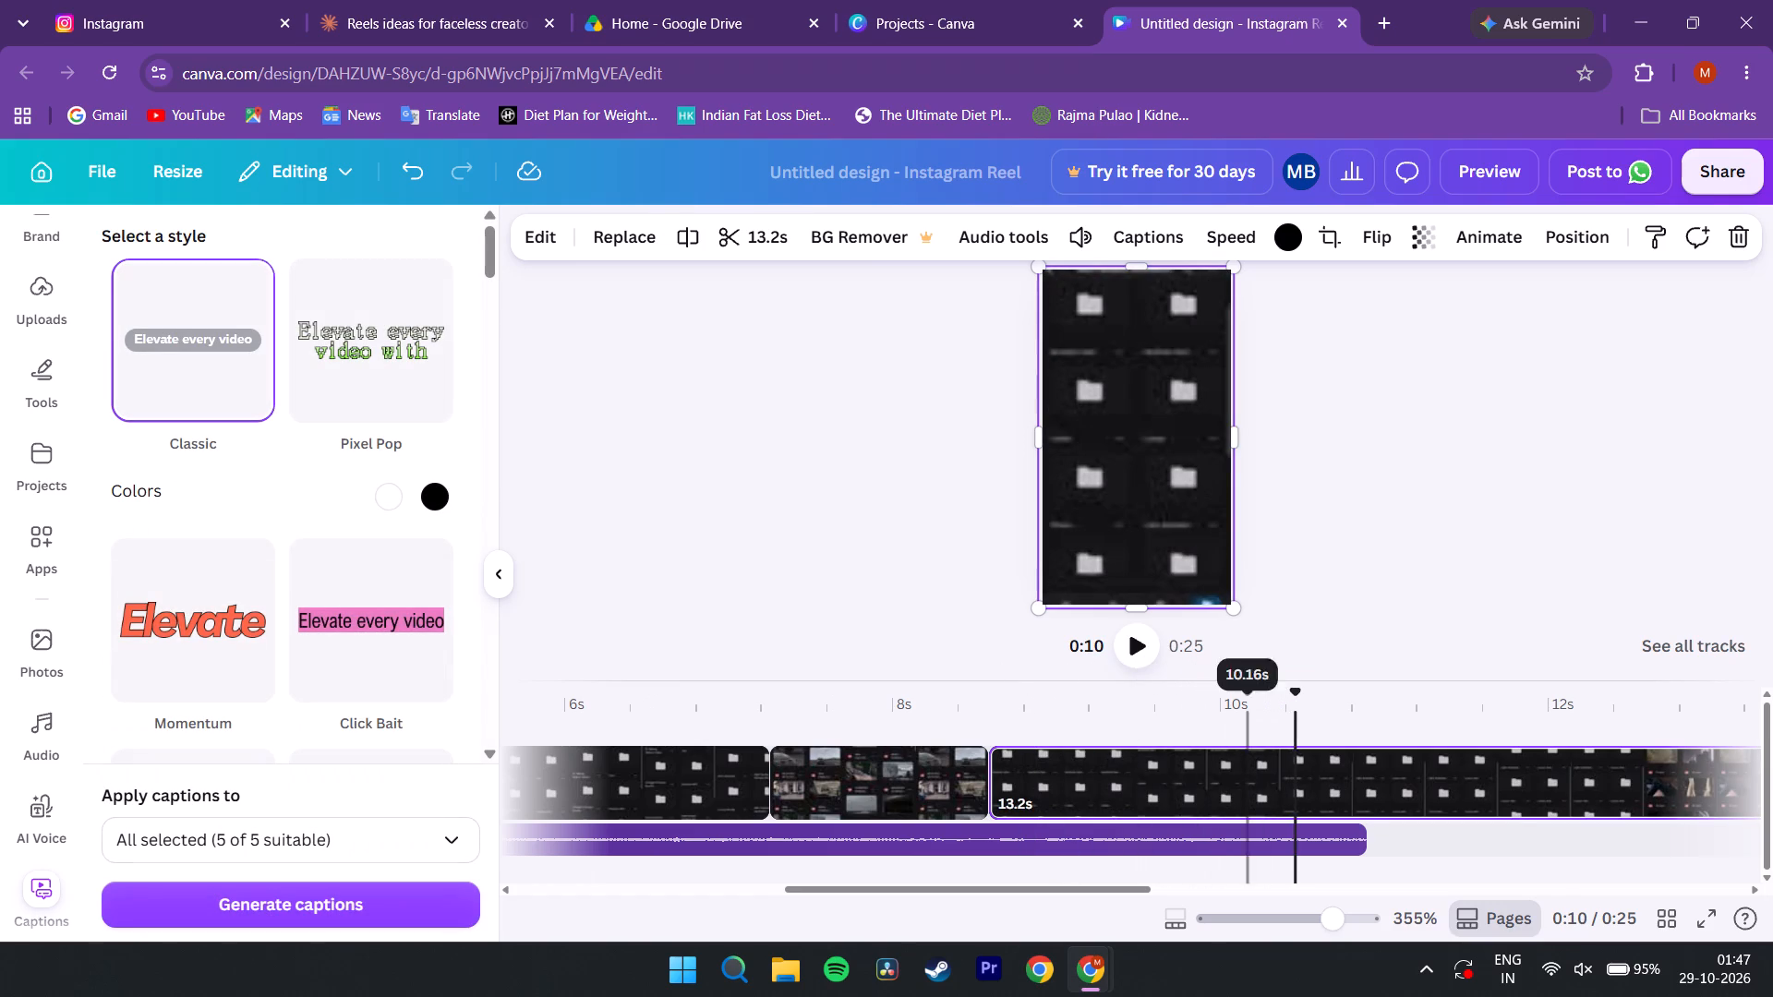
scroll(1174, 776, "left", 2)
left_click_drag(1318, 696, 1328, 697)
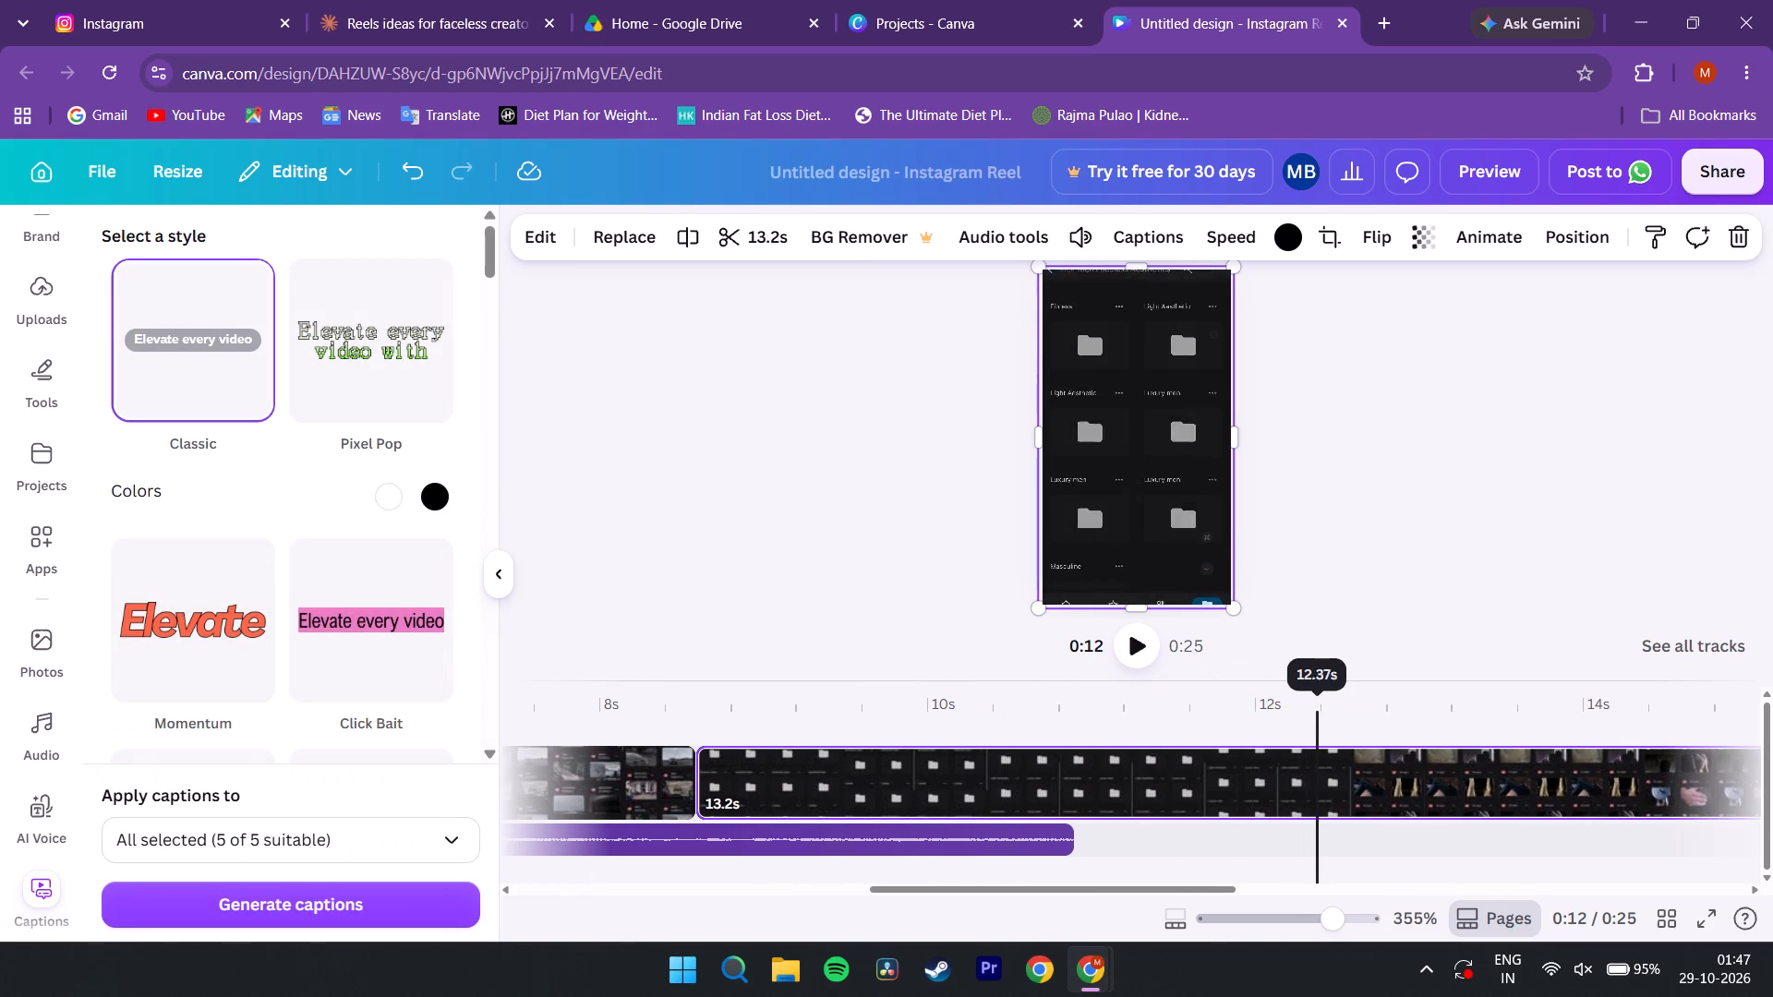
left_click_drag(1328, 697, 1177, 735)
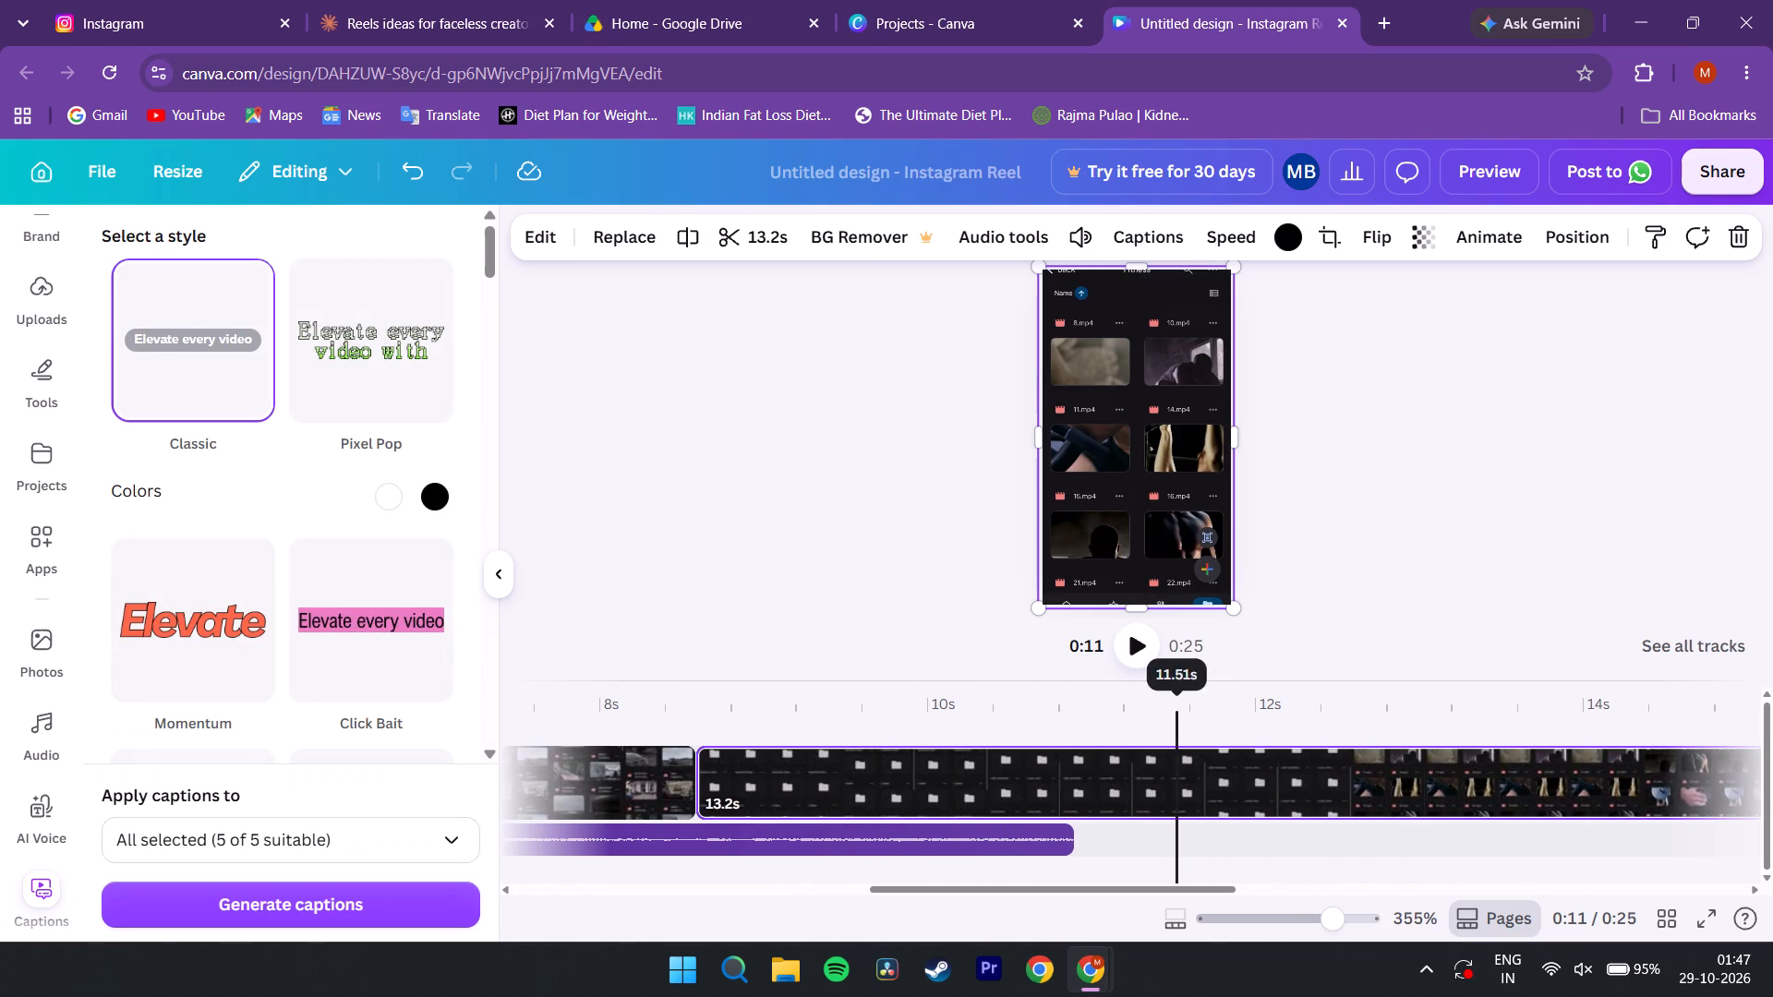
left_click_drag(1177, 735, 1321, 739)
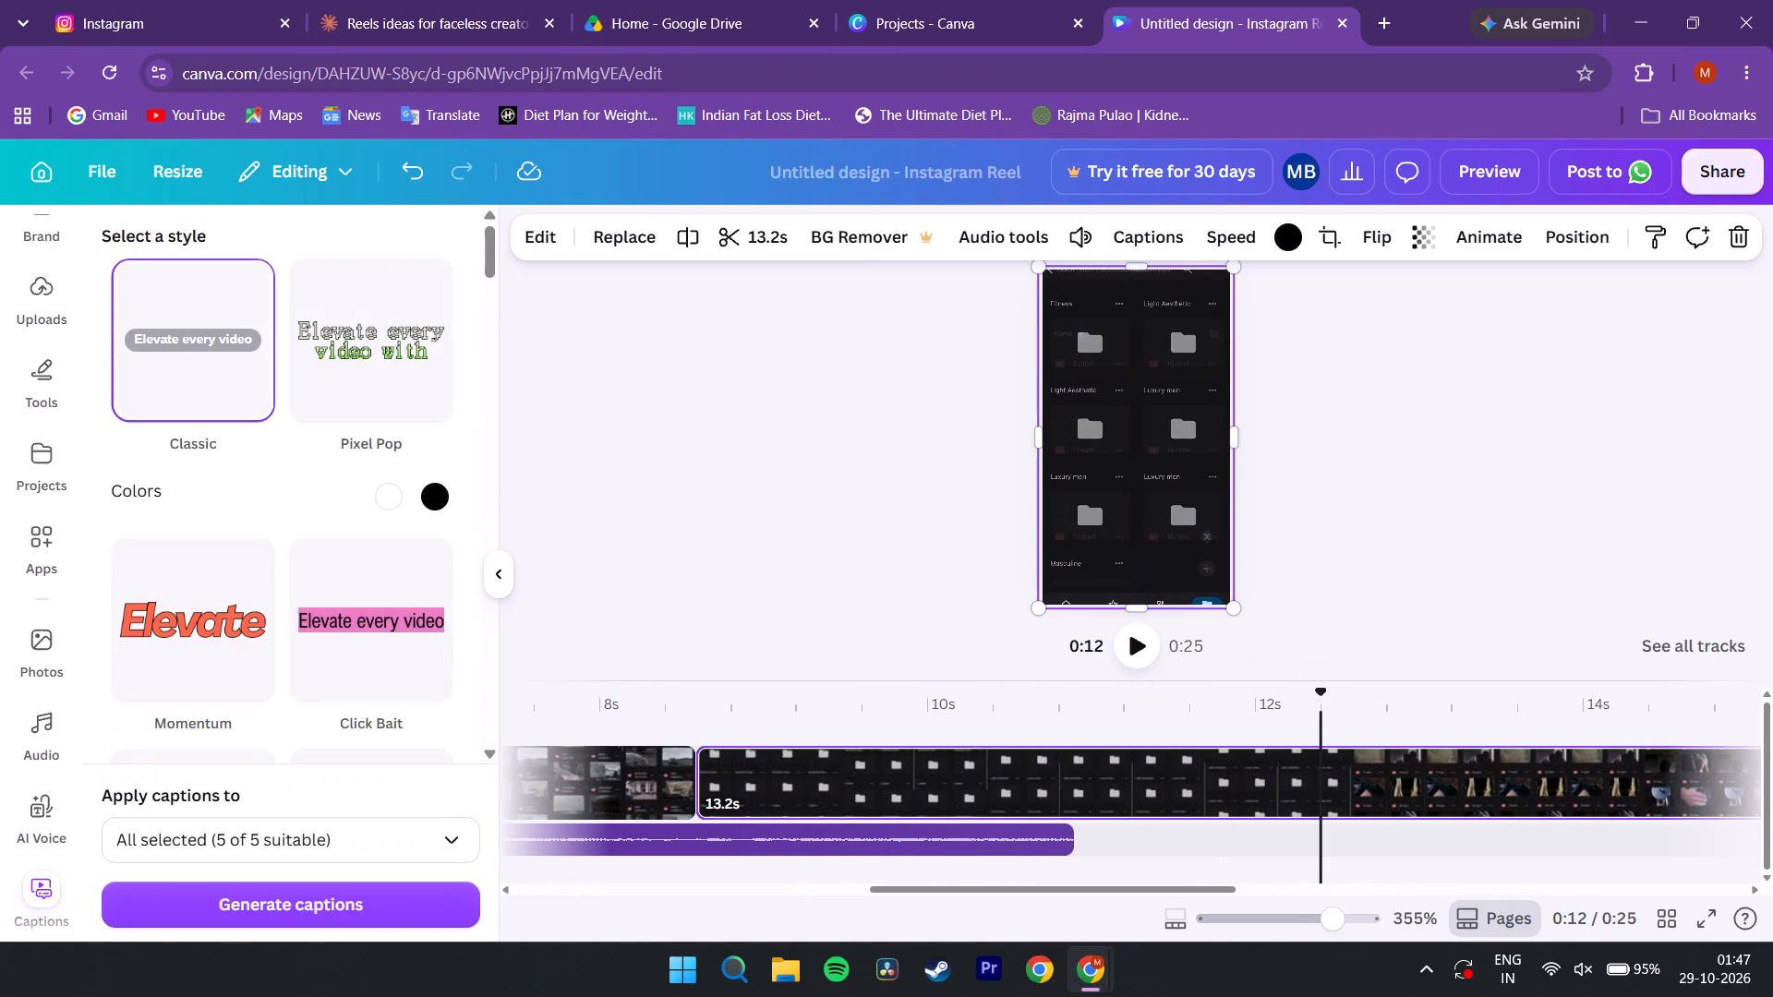
left_click_drag(1318, 715, 1350, 717)
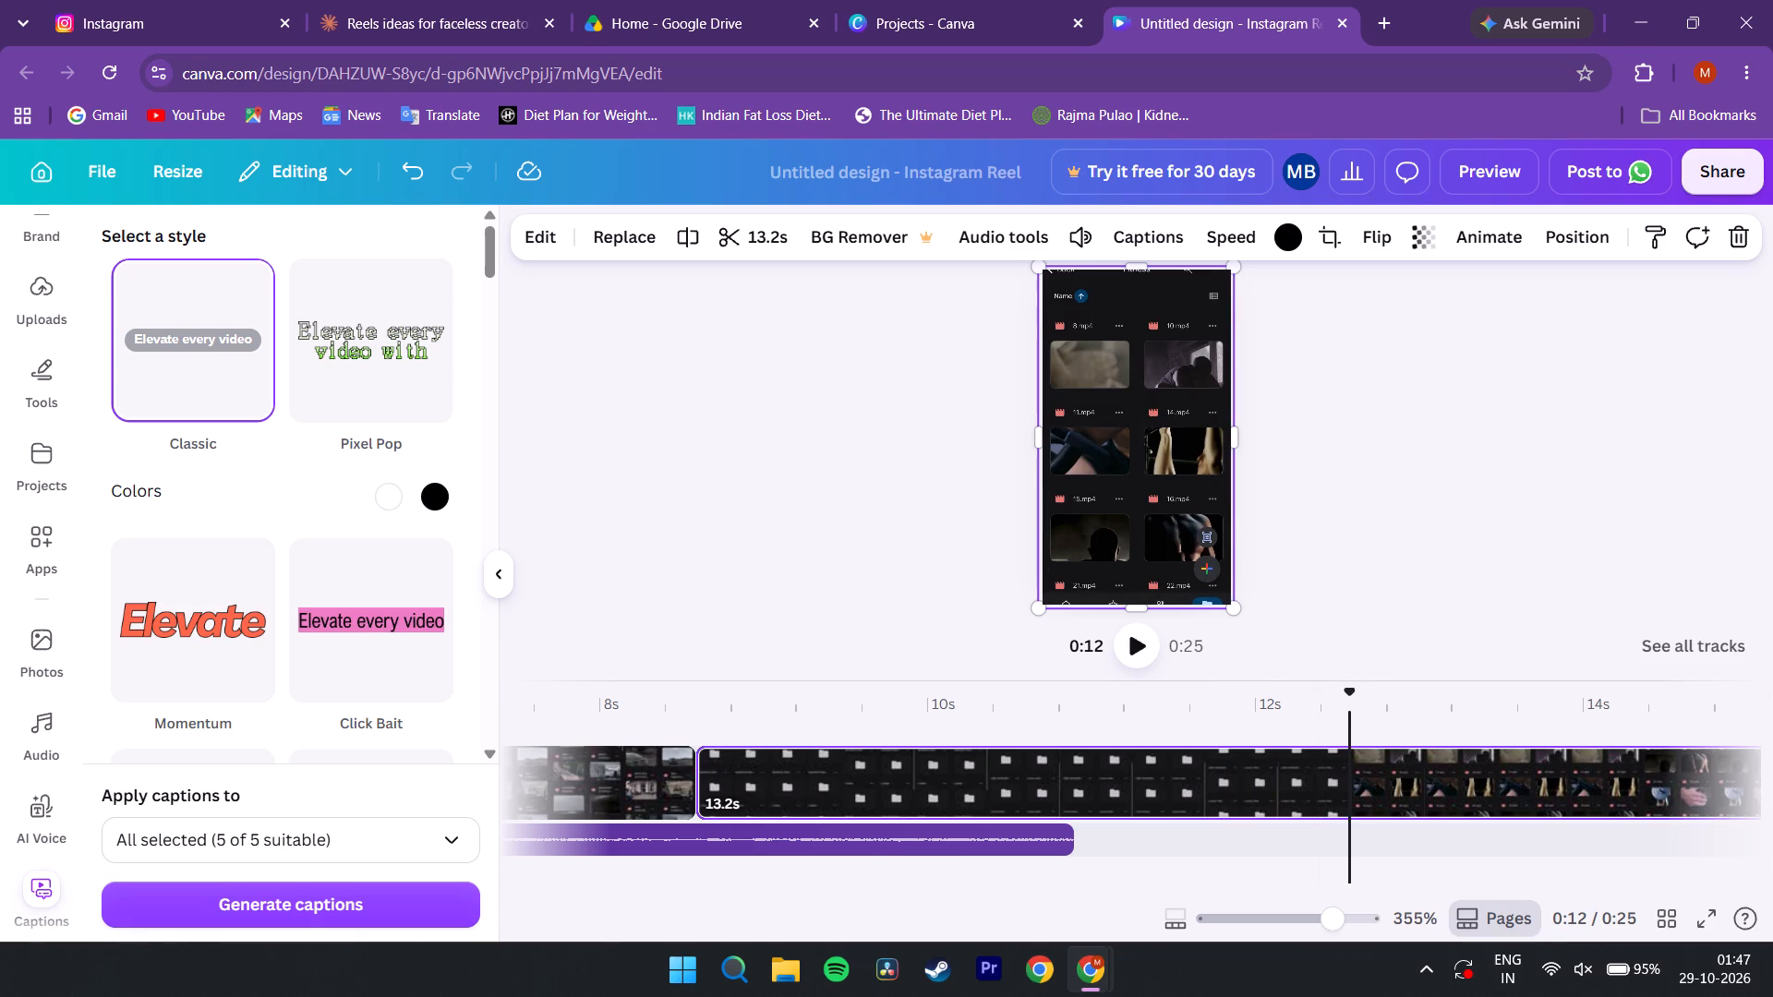
left_click_drag(1132, 266, 1132, 258)
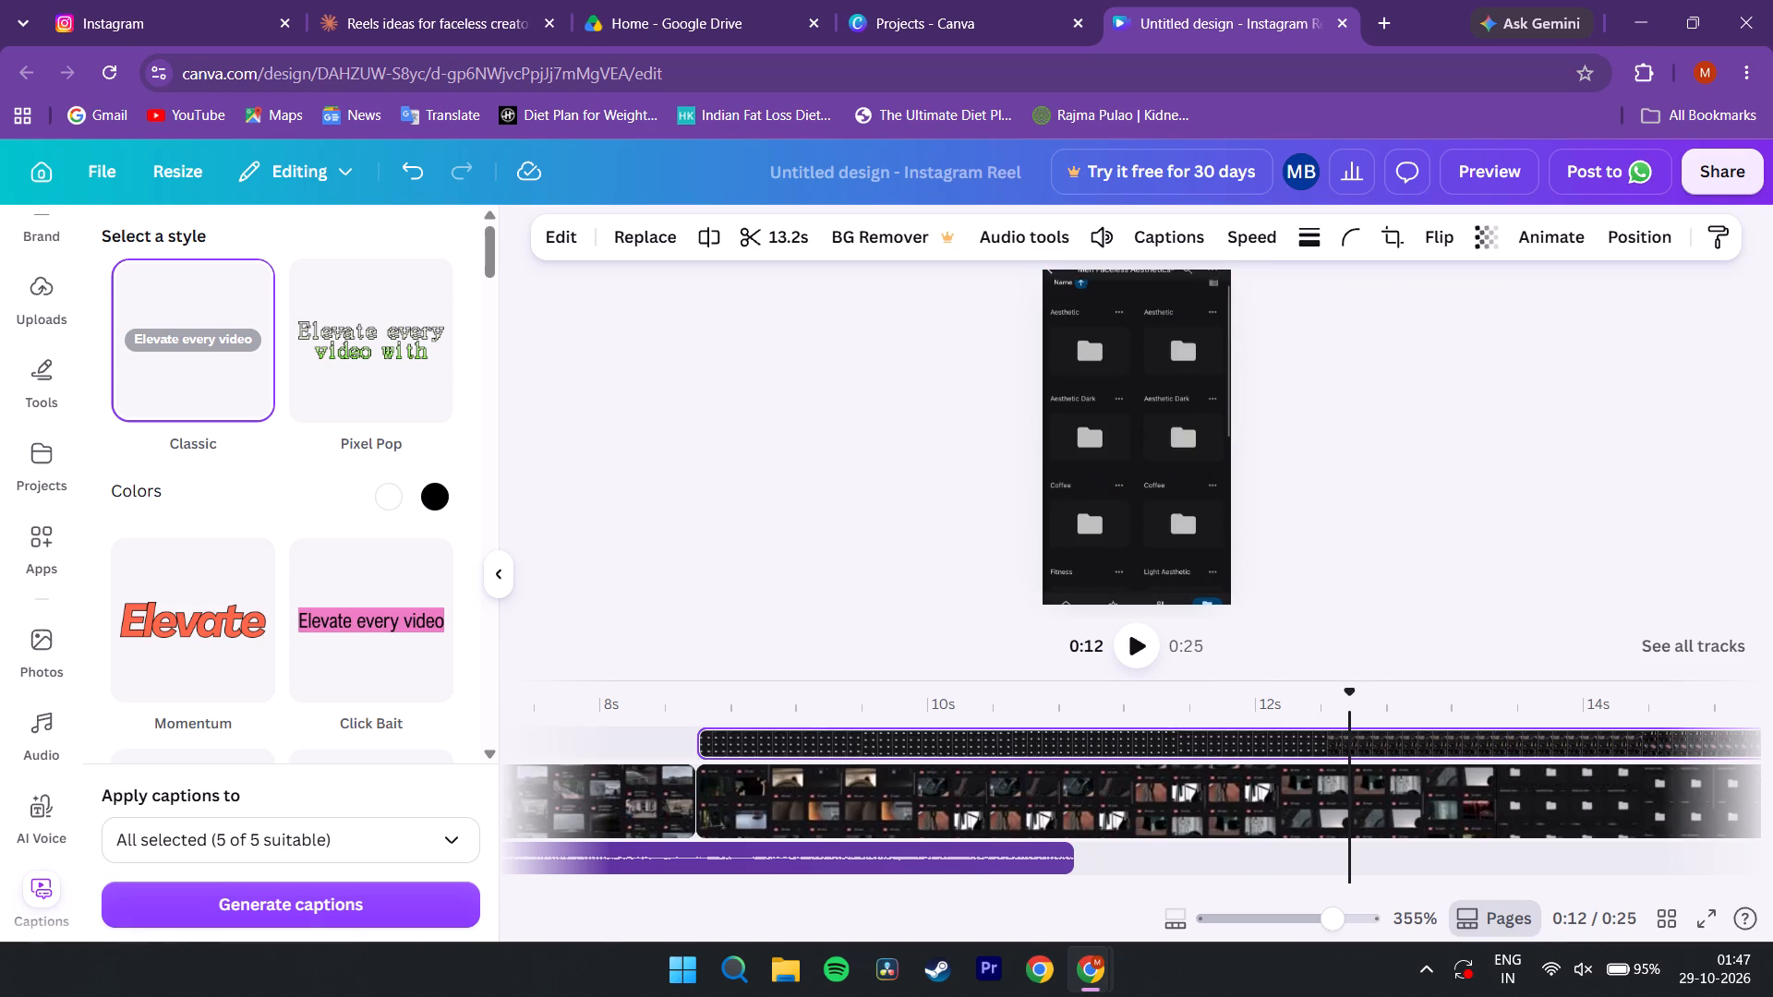
left_click_drag(1128, 357, 1128, 369)
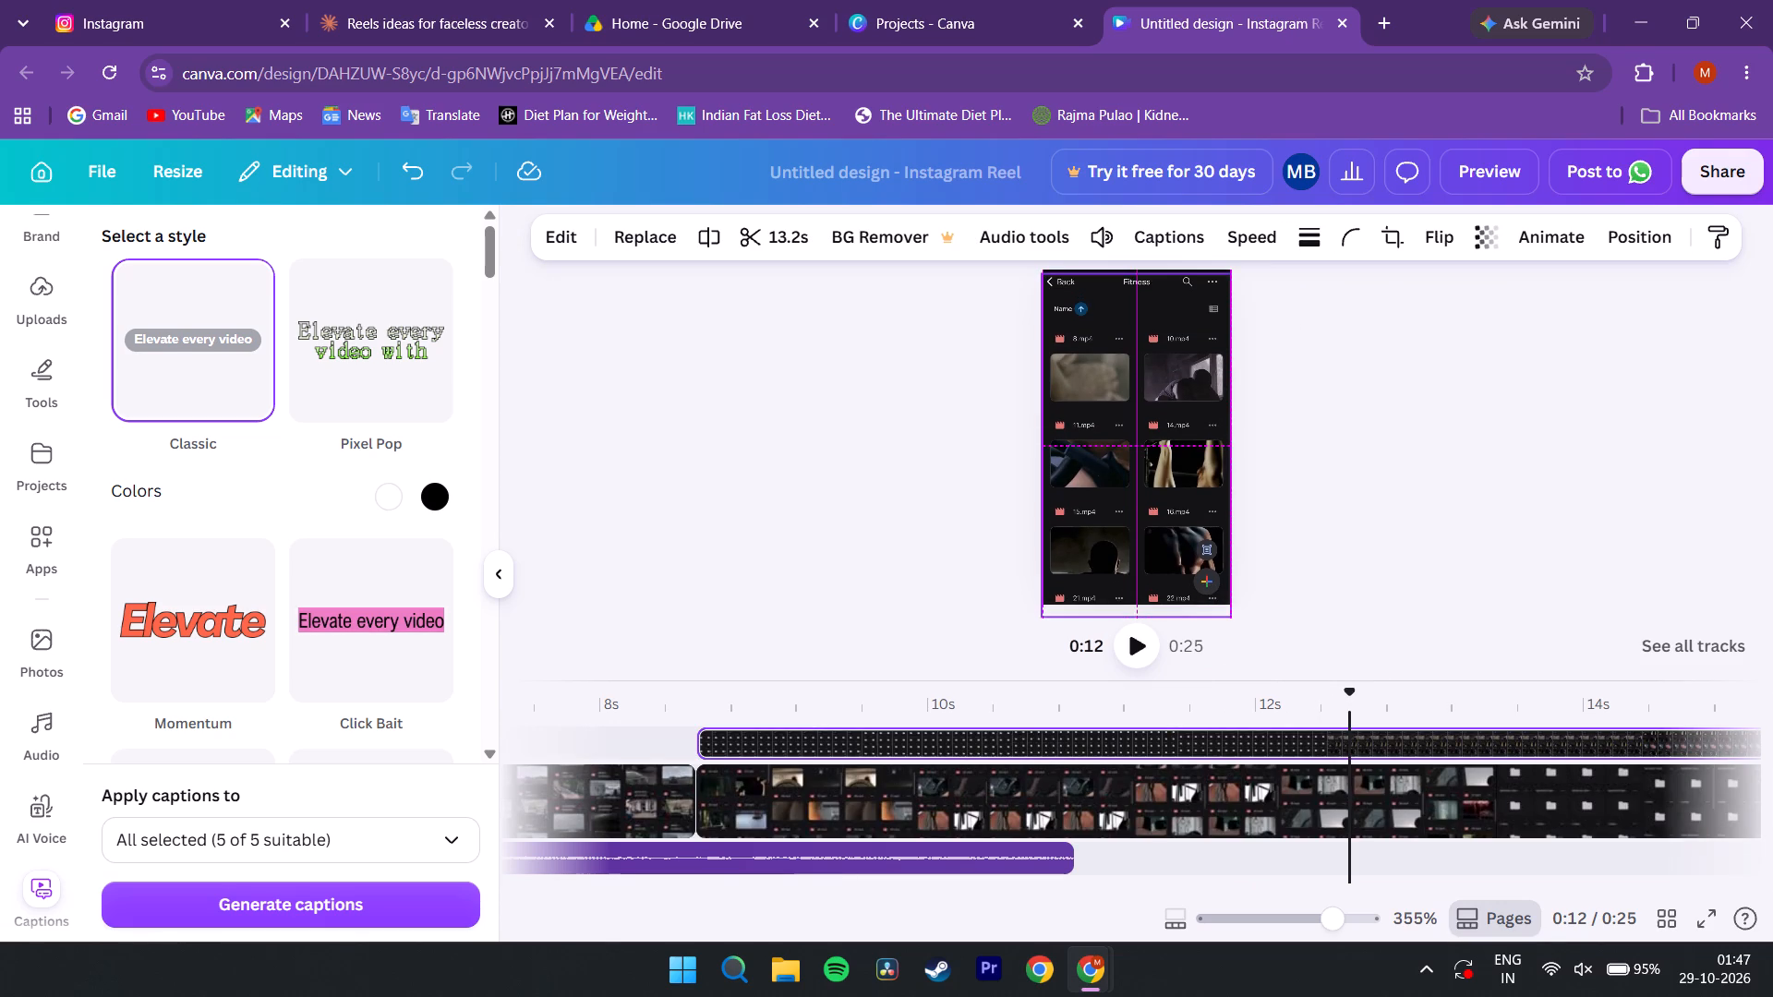
left_click_drag(1128, 369, 1128, 366)
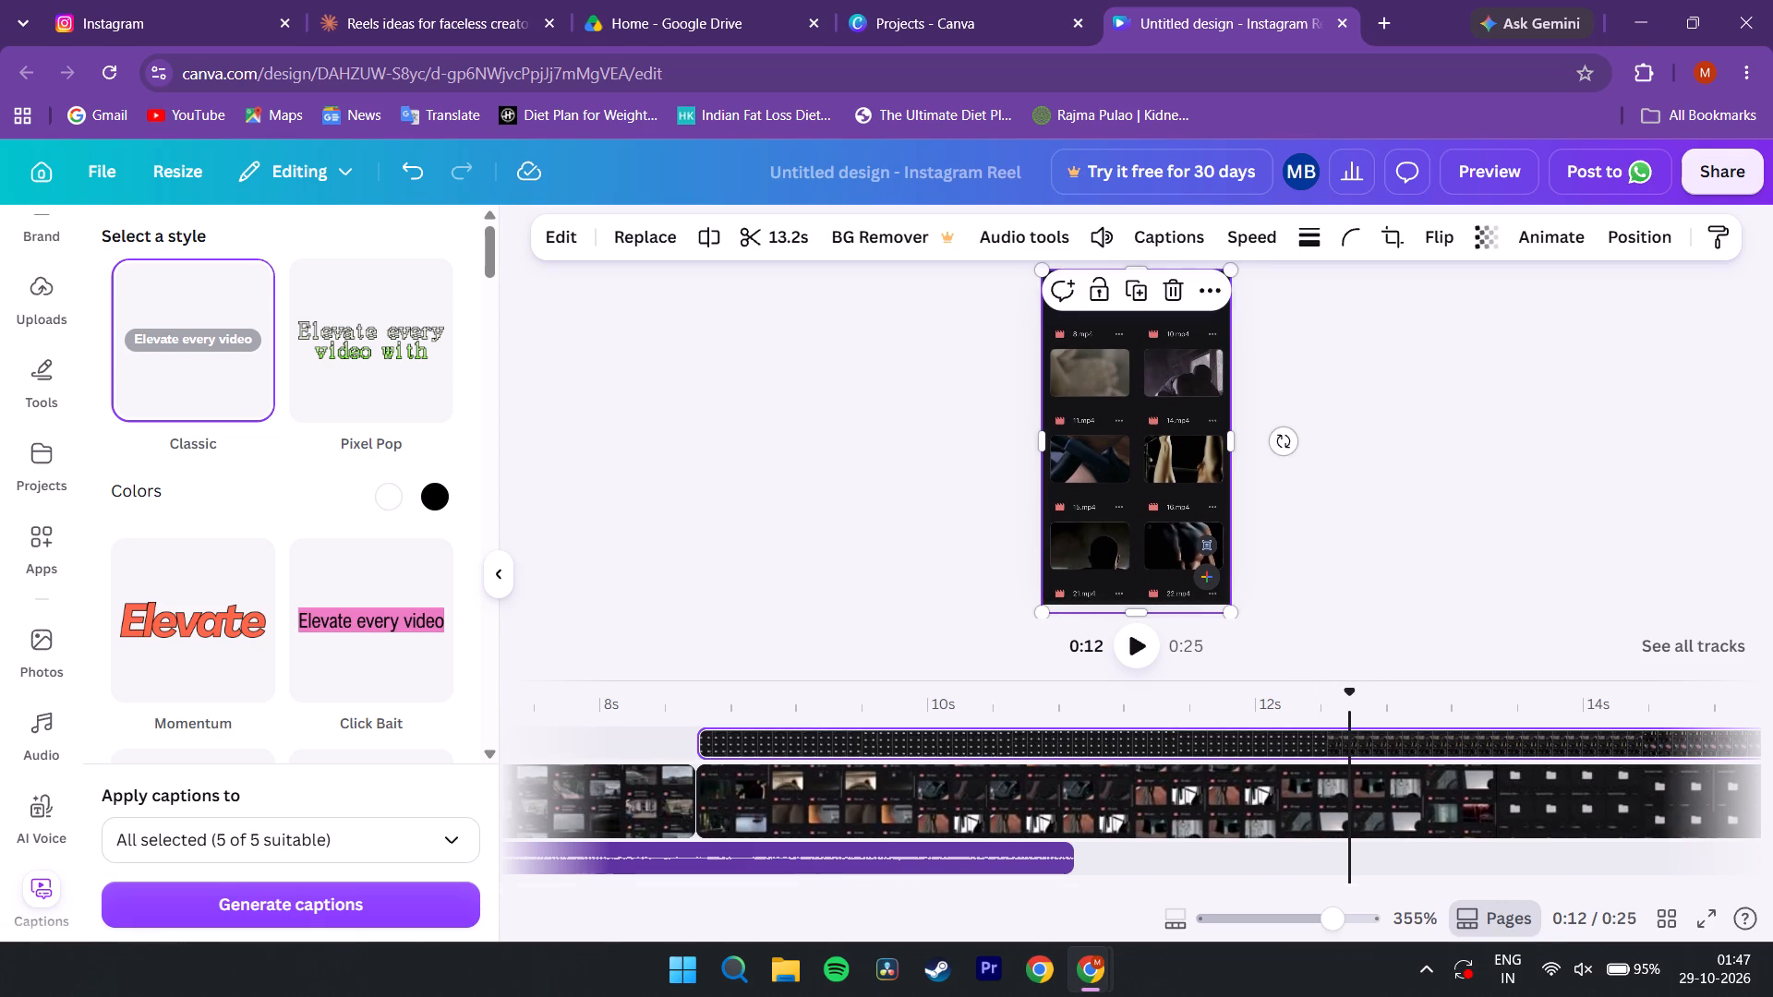
Scrub through the repositioned recording between about 9.7 s and 12.5 s, examining the folder scrolling and the Fitness folder opening.
left_click_drag(1353, 692, 1046, 706)
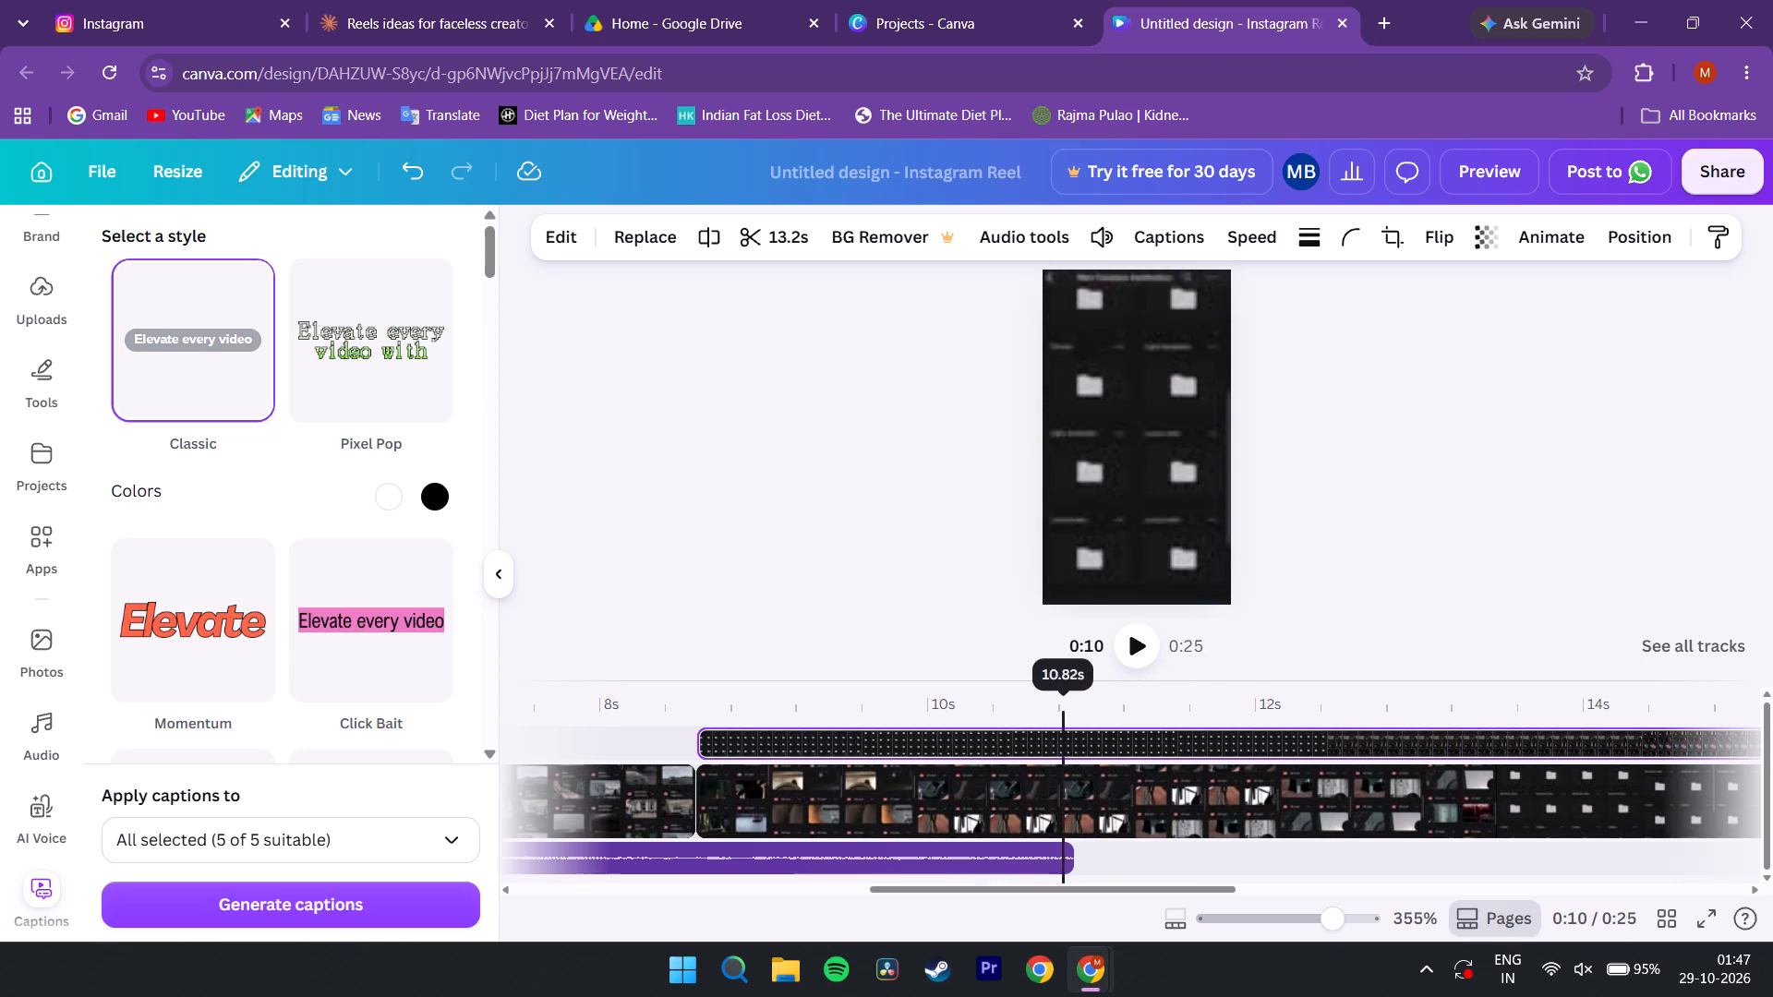
left_click_drag(1046, 706, 899, 707)
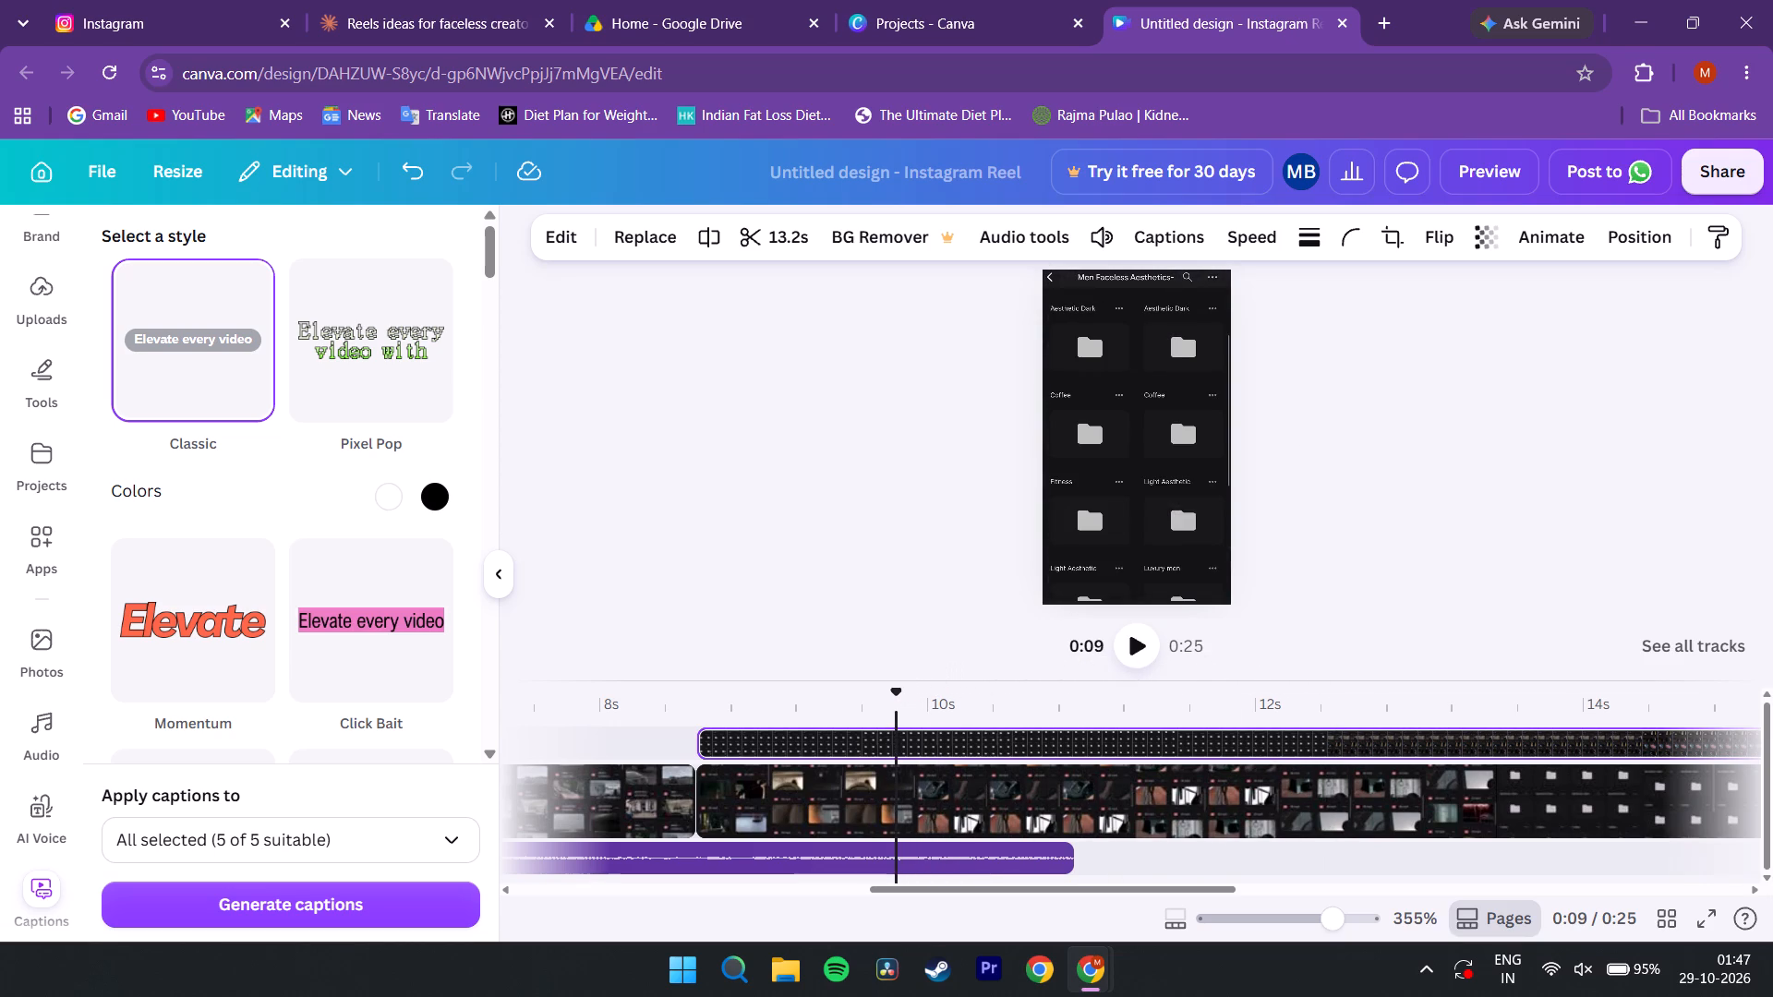
left_click_drag(900, 706, 937, 715)
left_click_drag(937, 715, 964, 715)
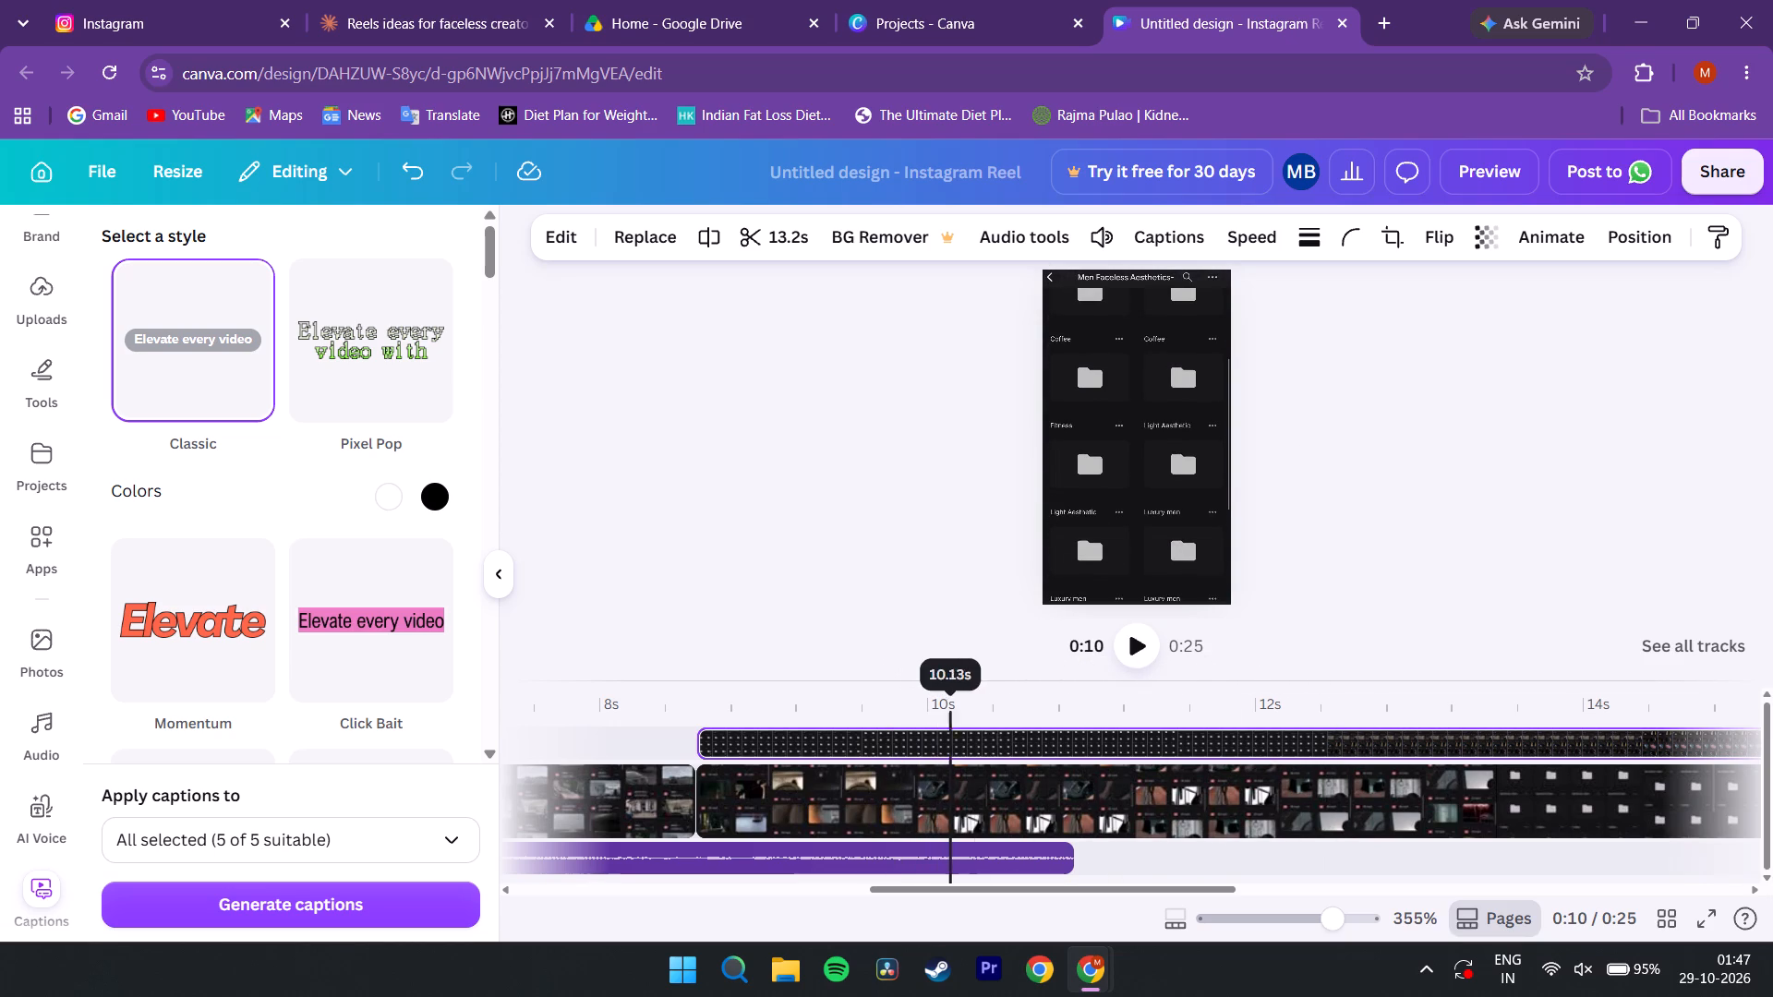
left_click_drag(964, 715, 1095, 715)
left_click_drag(1095, 715, 1148, 722)
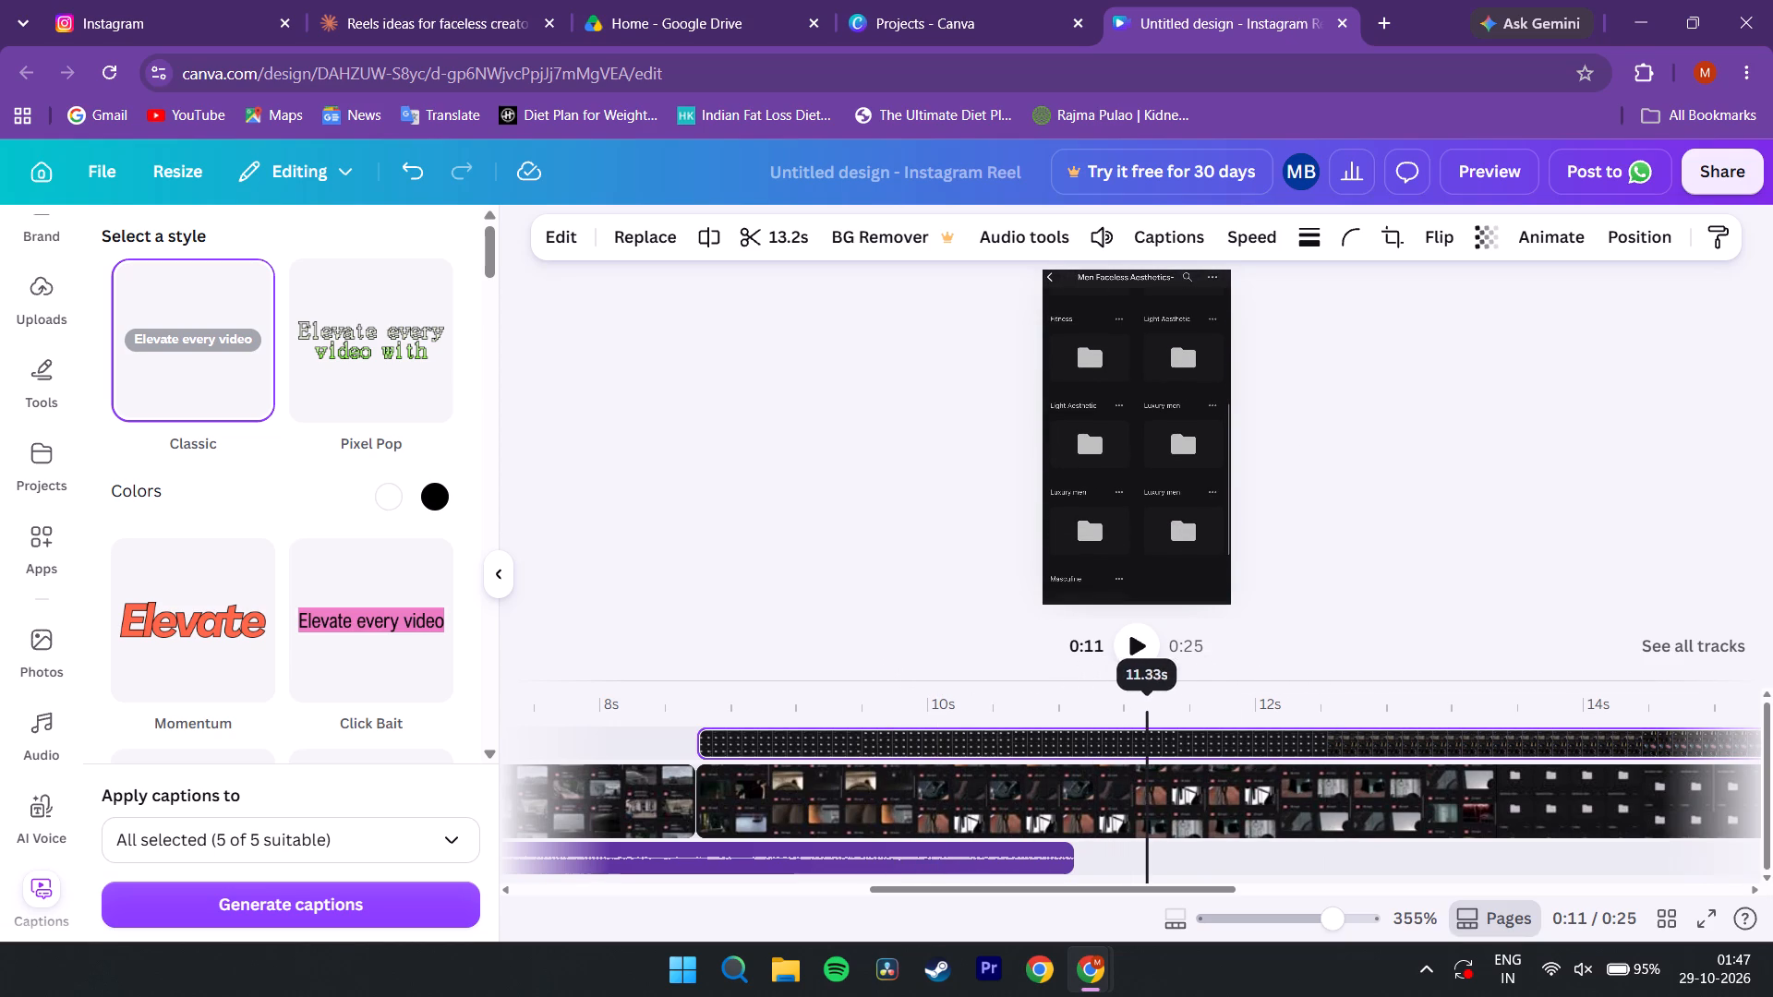
left_click_drag(1148, 722, 1148, 723)
left_click_drag(1148, 723, 1162, 724)
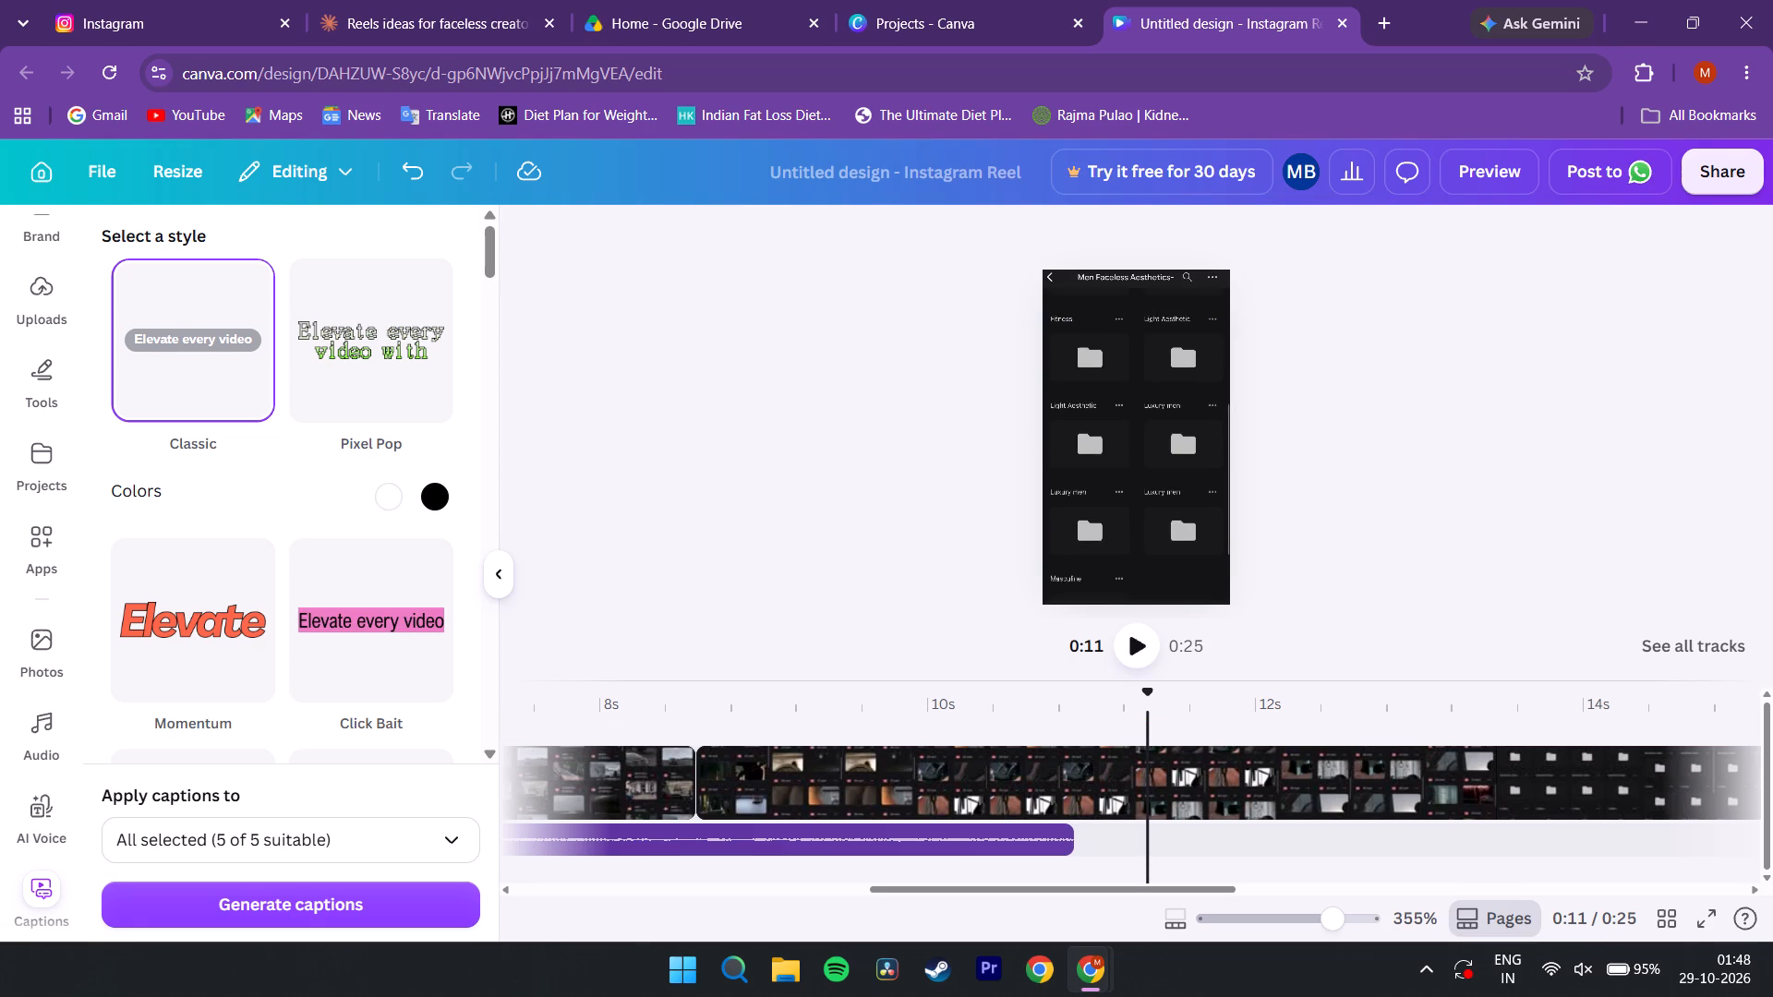
left_click_drag(1151, 705, 1202, 709)
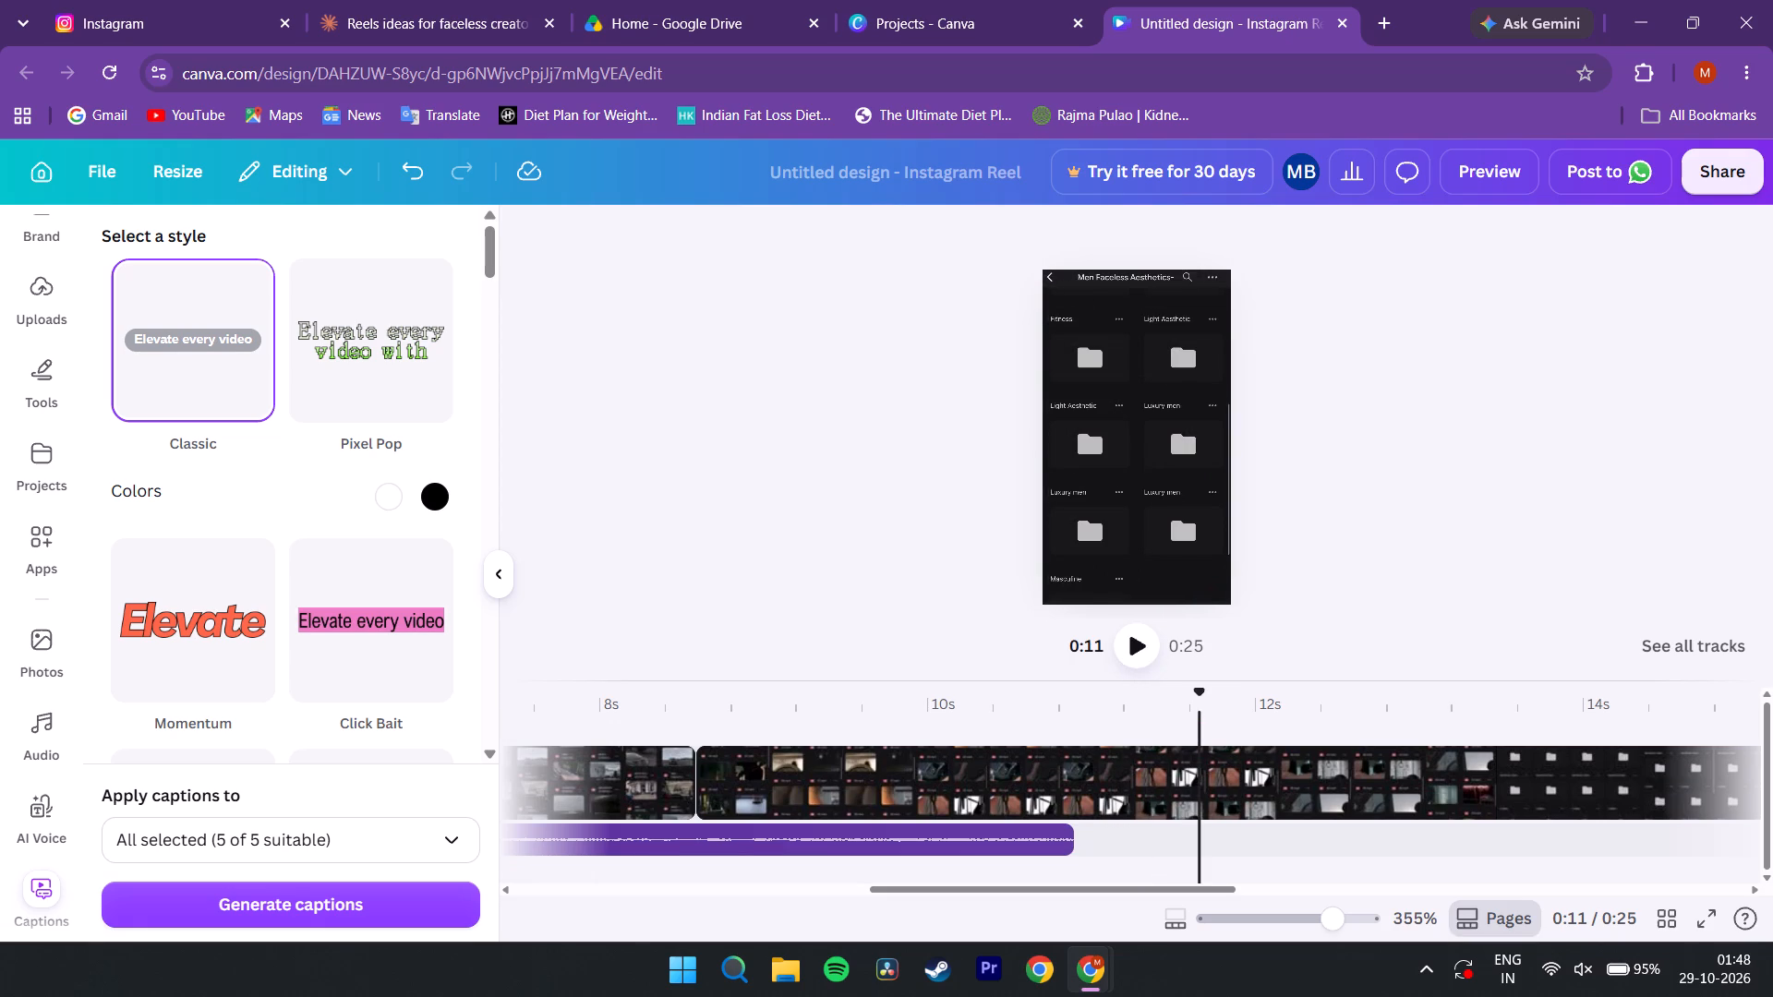
left_click_drag(1202, 709, 1301, 713)
left_click_drag(1300, 694, 1343, 698)
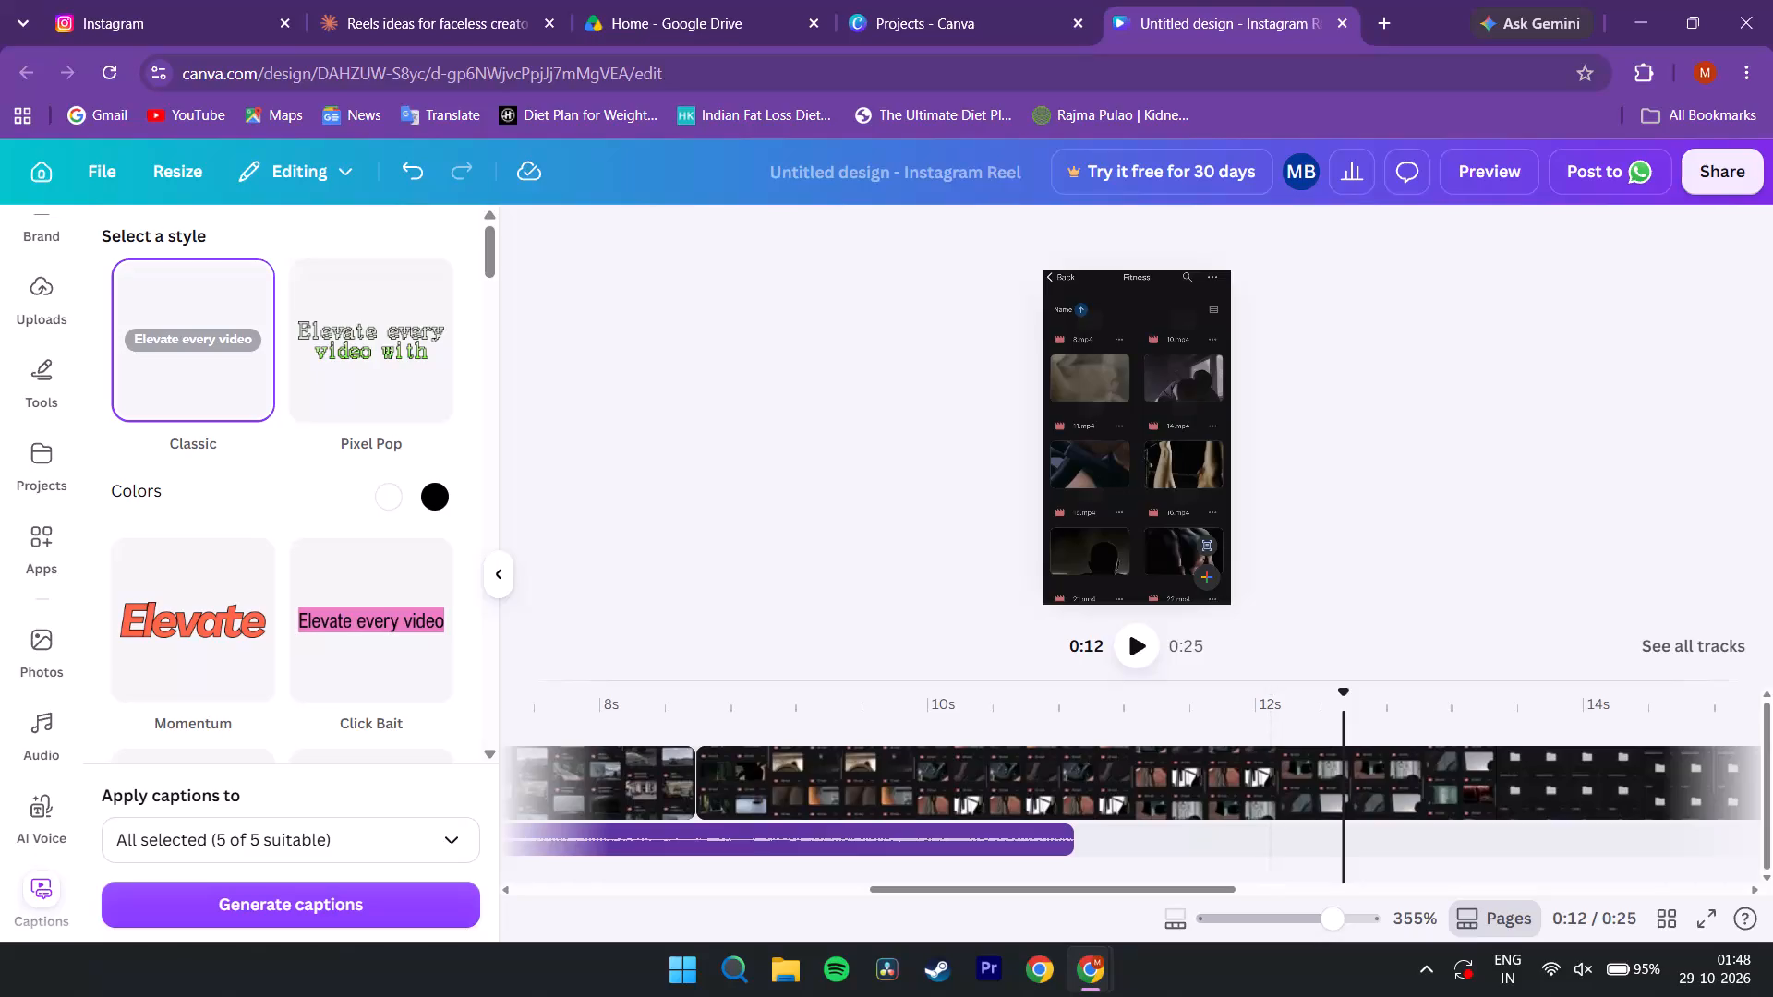
left_click_drag(1341, 689, 1265, 691)
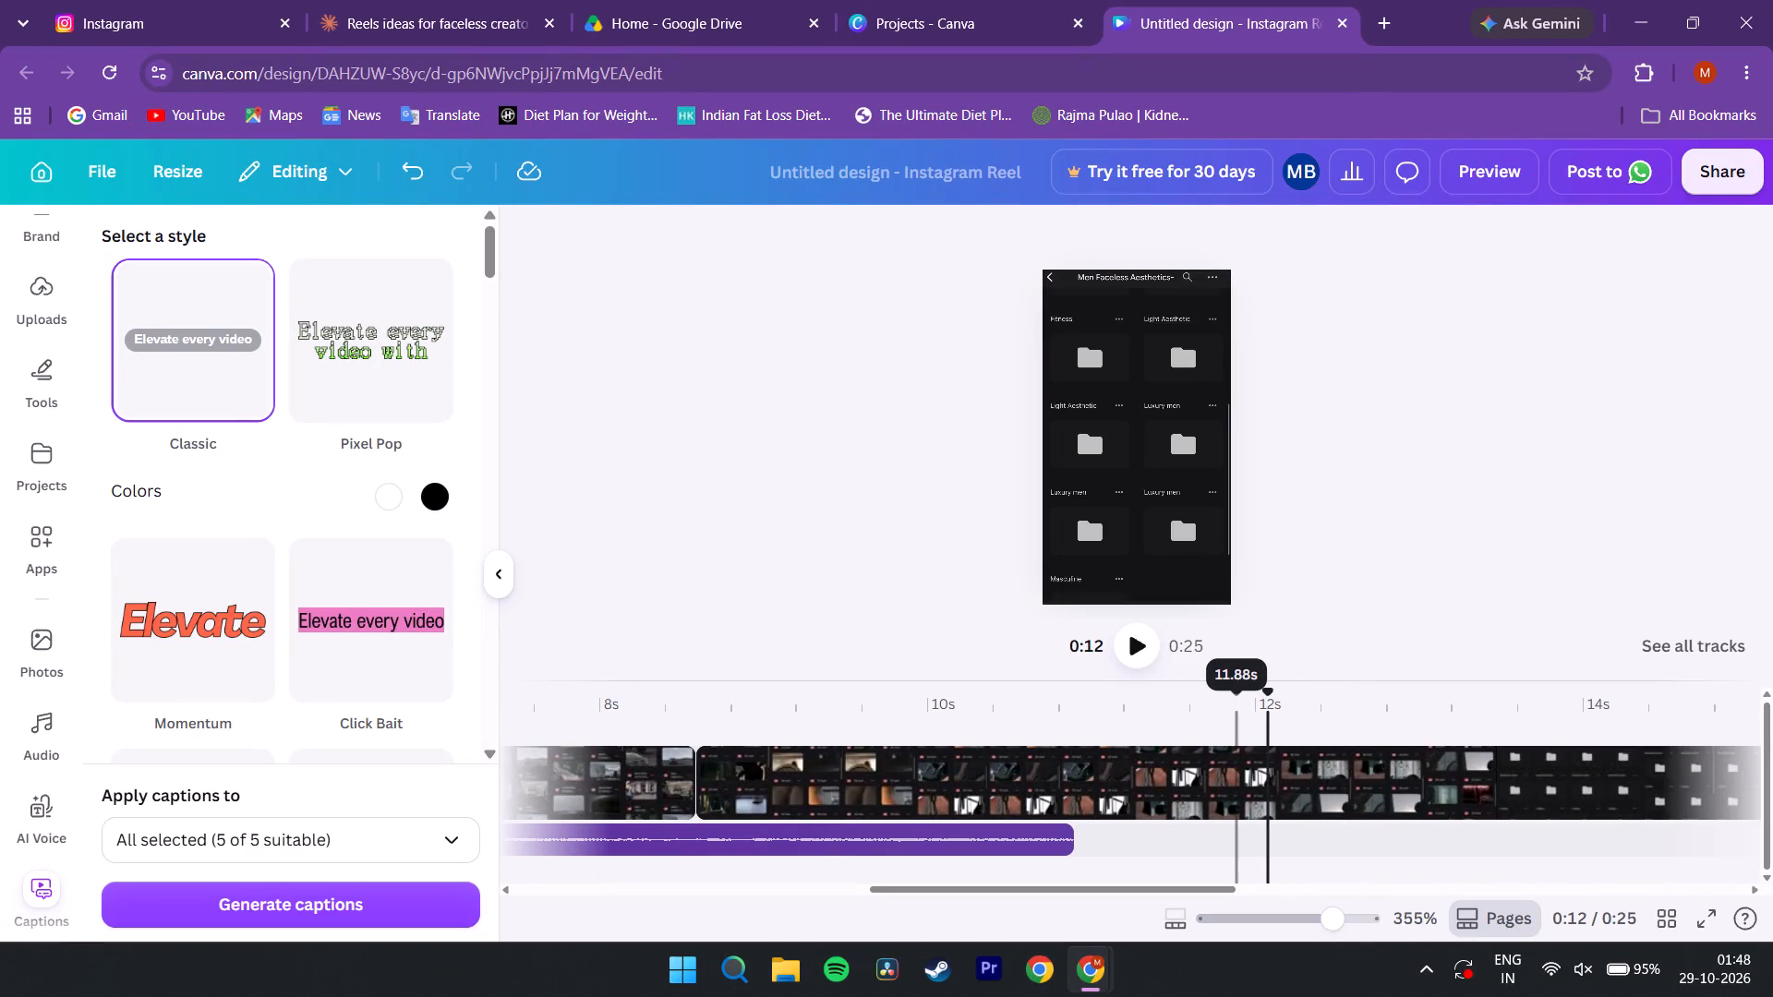
Split the 13.2 s page at about 11.4 s on the timeline and delete its first 2.7 s part.
left_click(1120, 514)
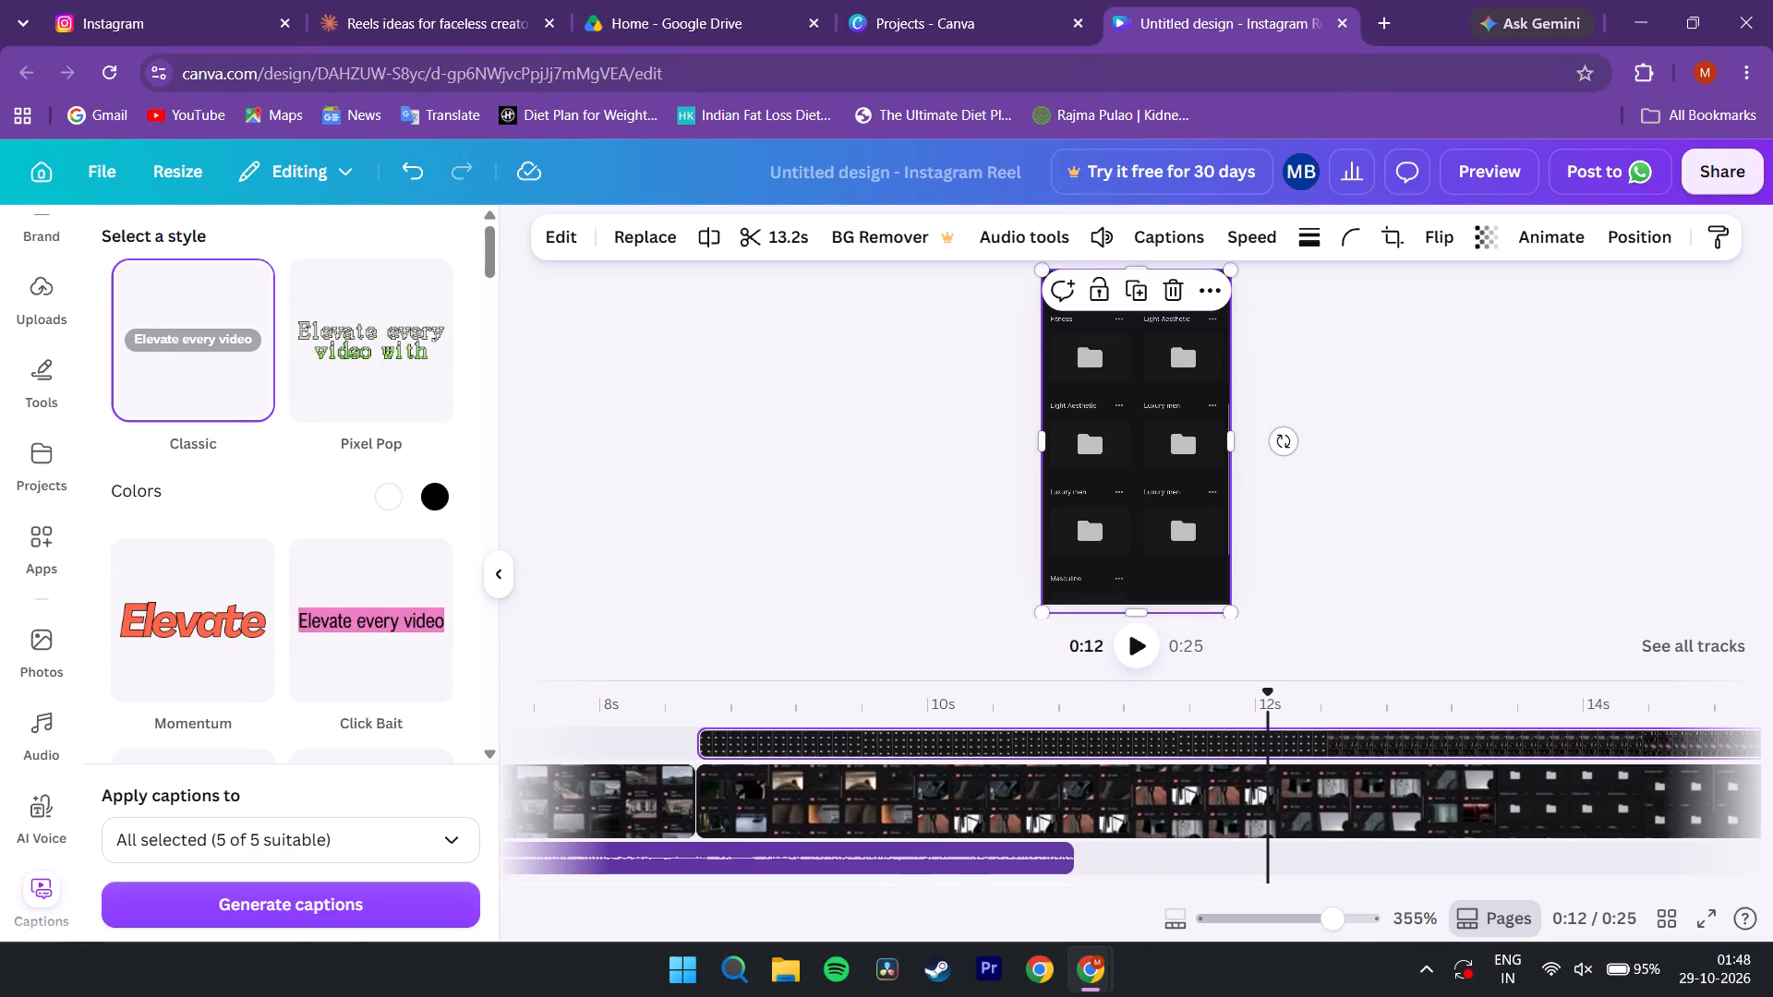
left_click(1153, 820)
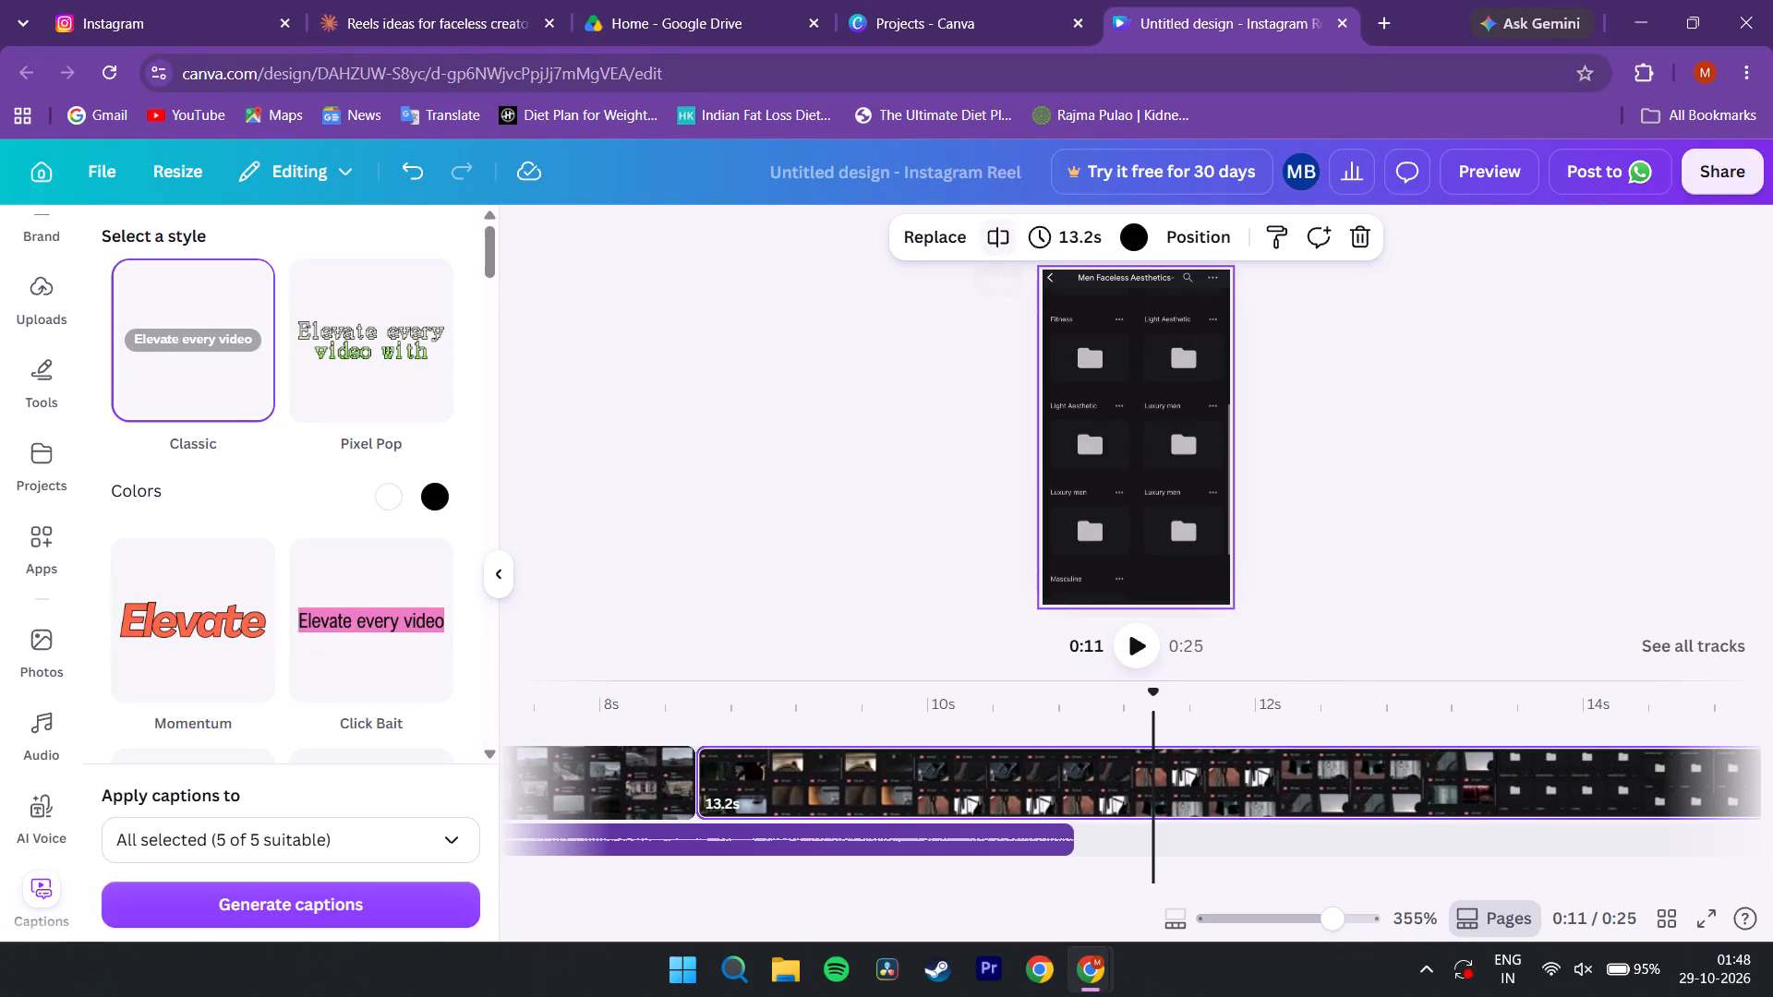
left_click(993, 251)
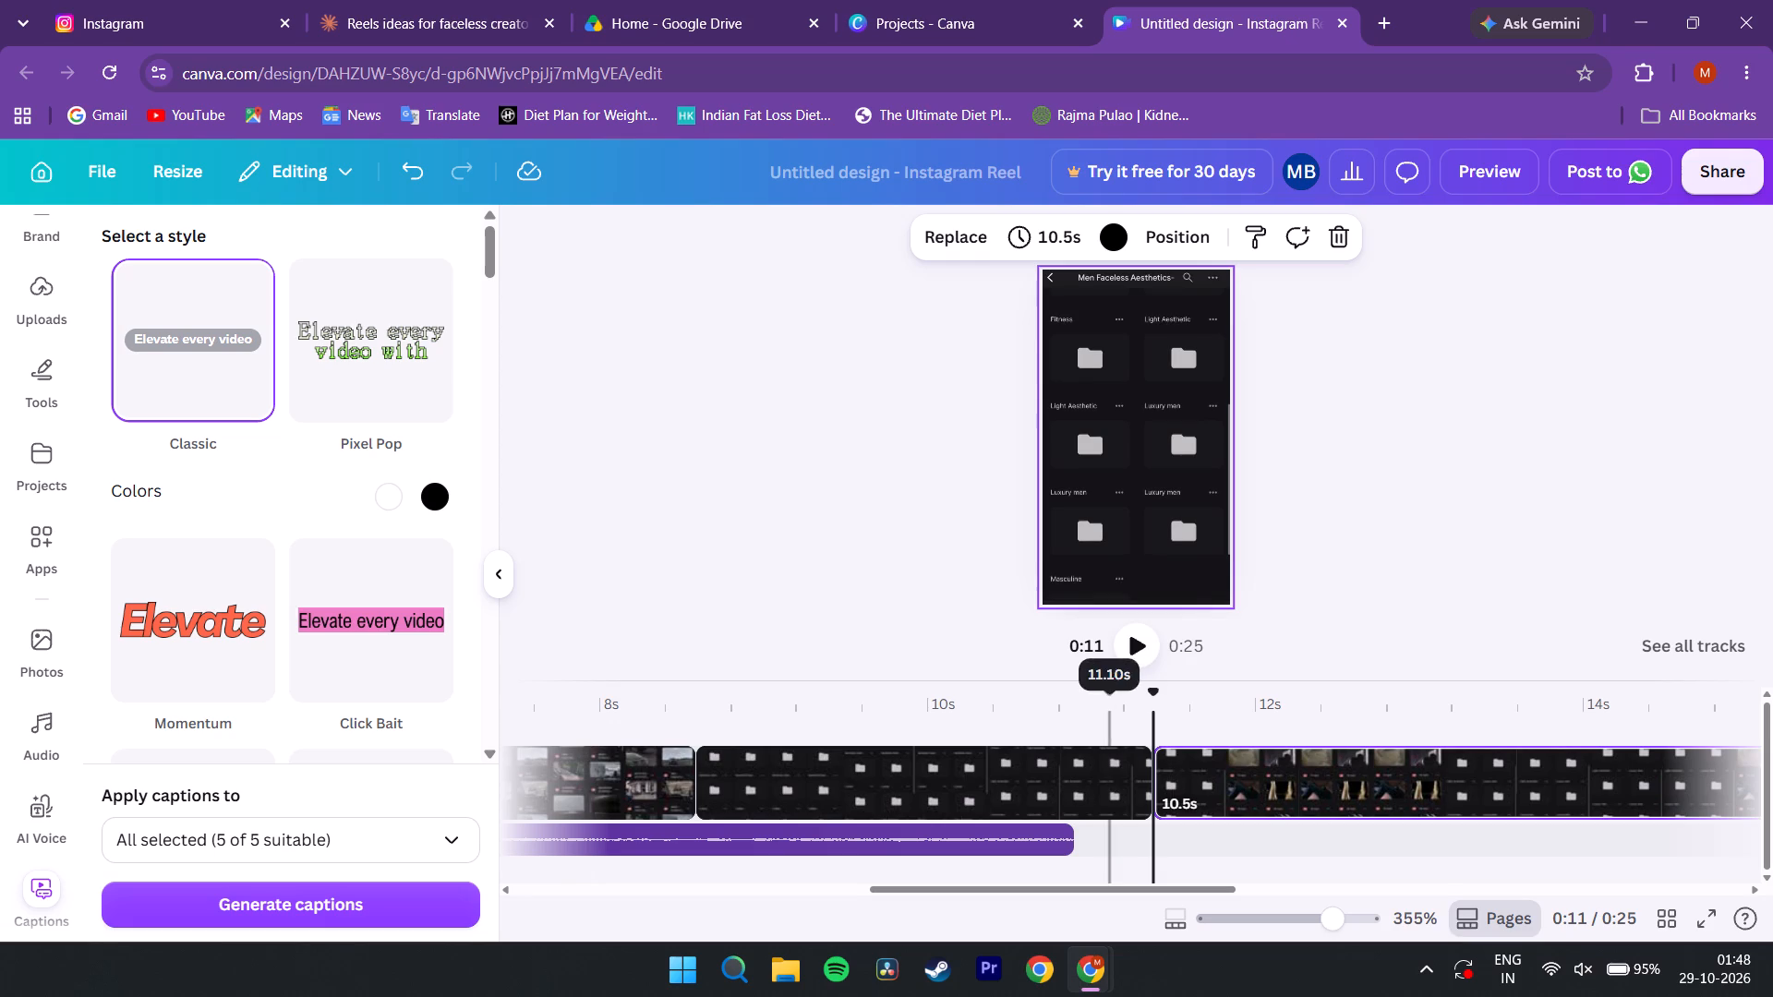
left_click(1061, 797)
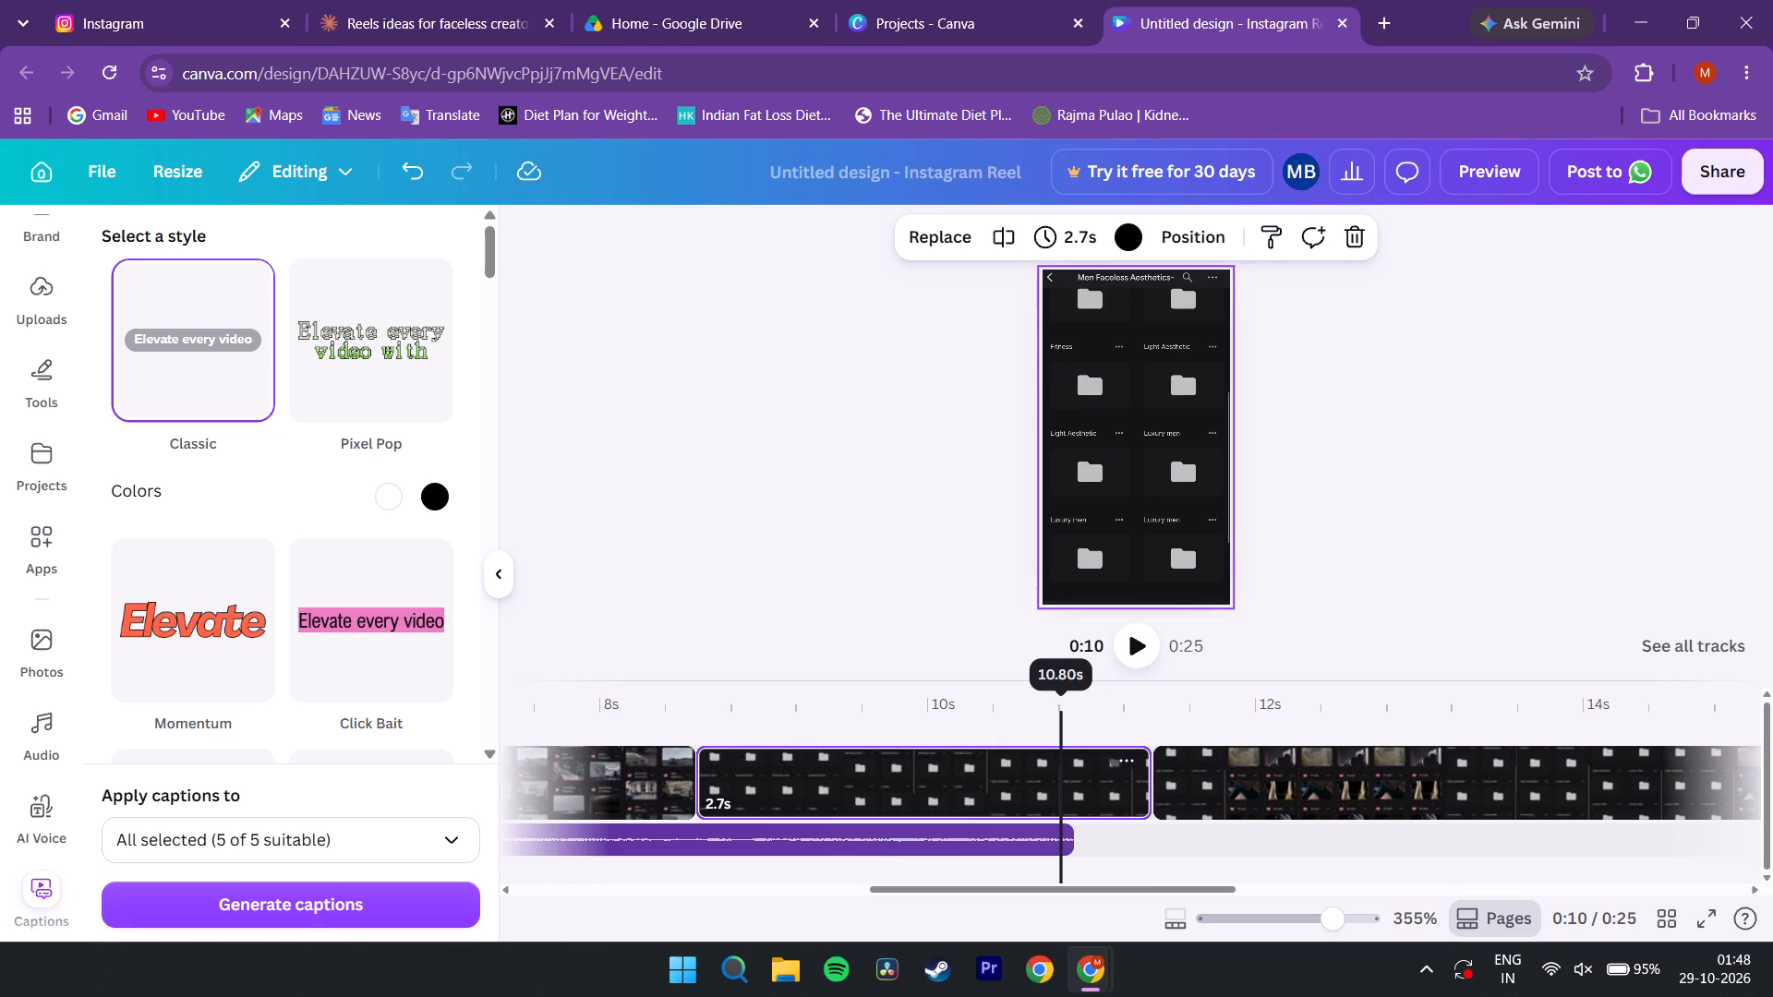
key("Delete")
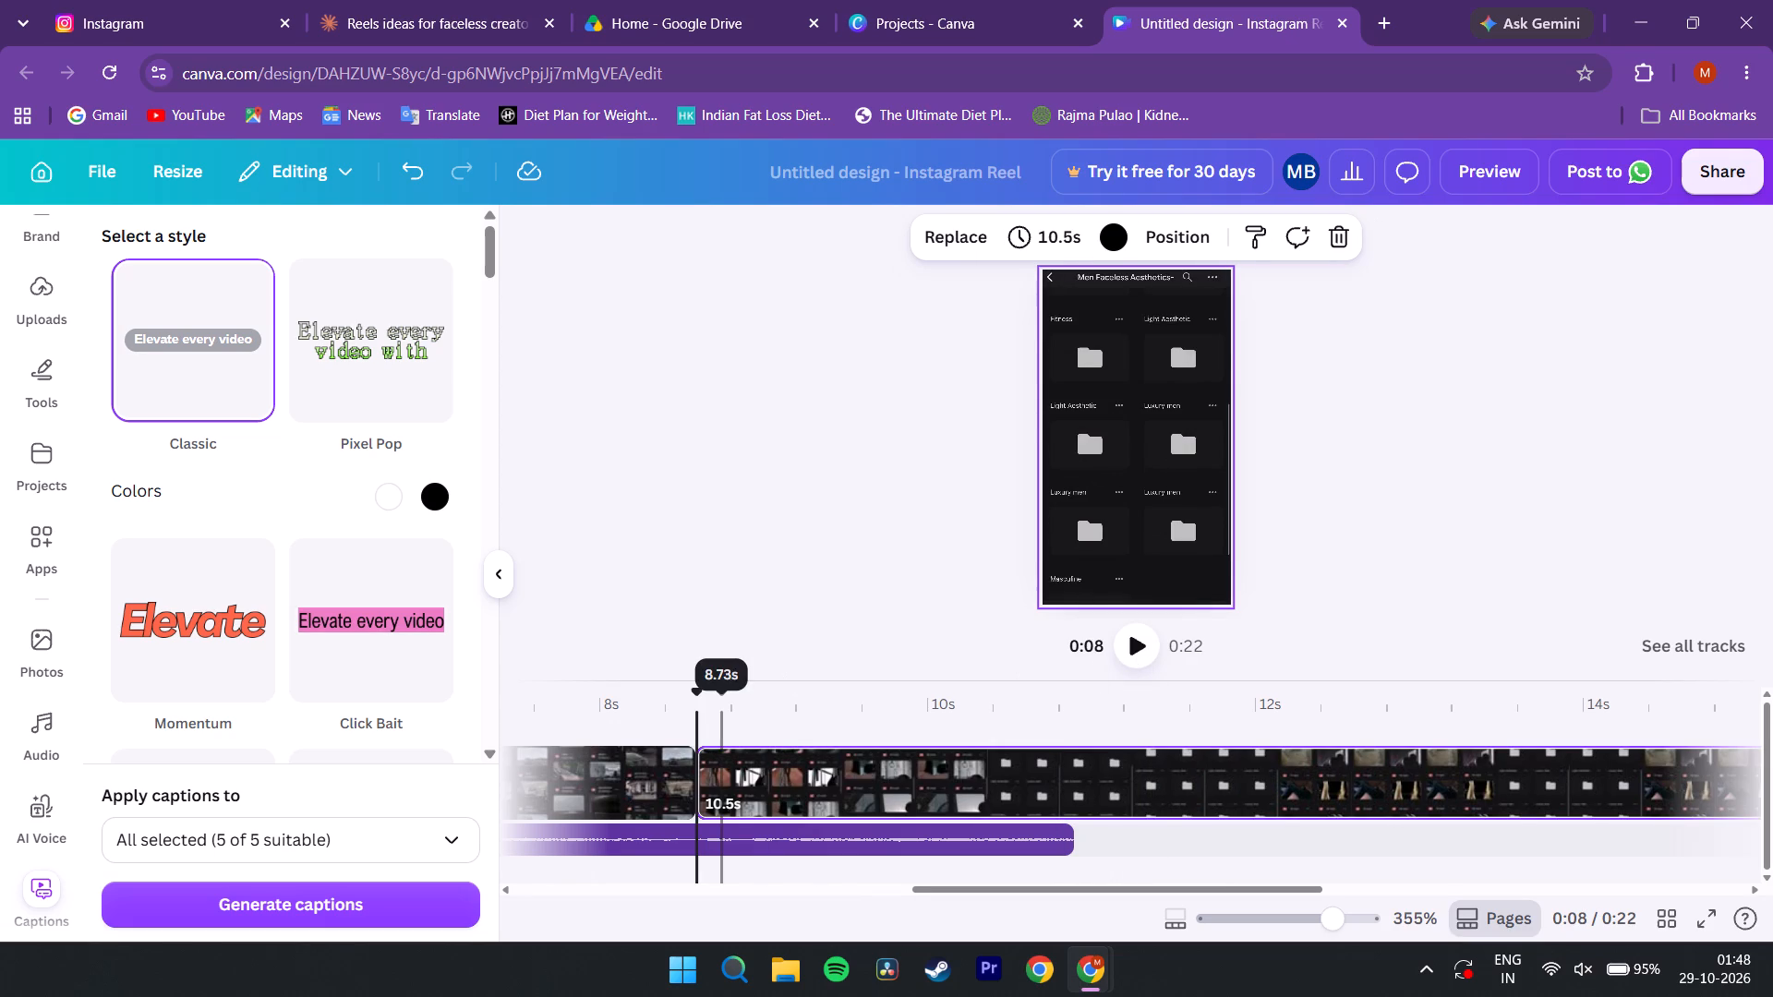
Split the 10.5 s folder recording page at about 9.5 s on the timeline and delete its first 0.9 s part.
left_click_drag(694, 688, 790, 700)
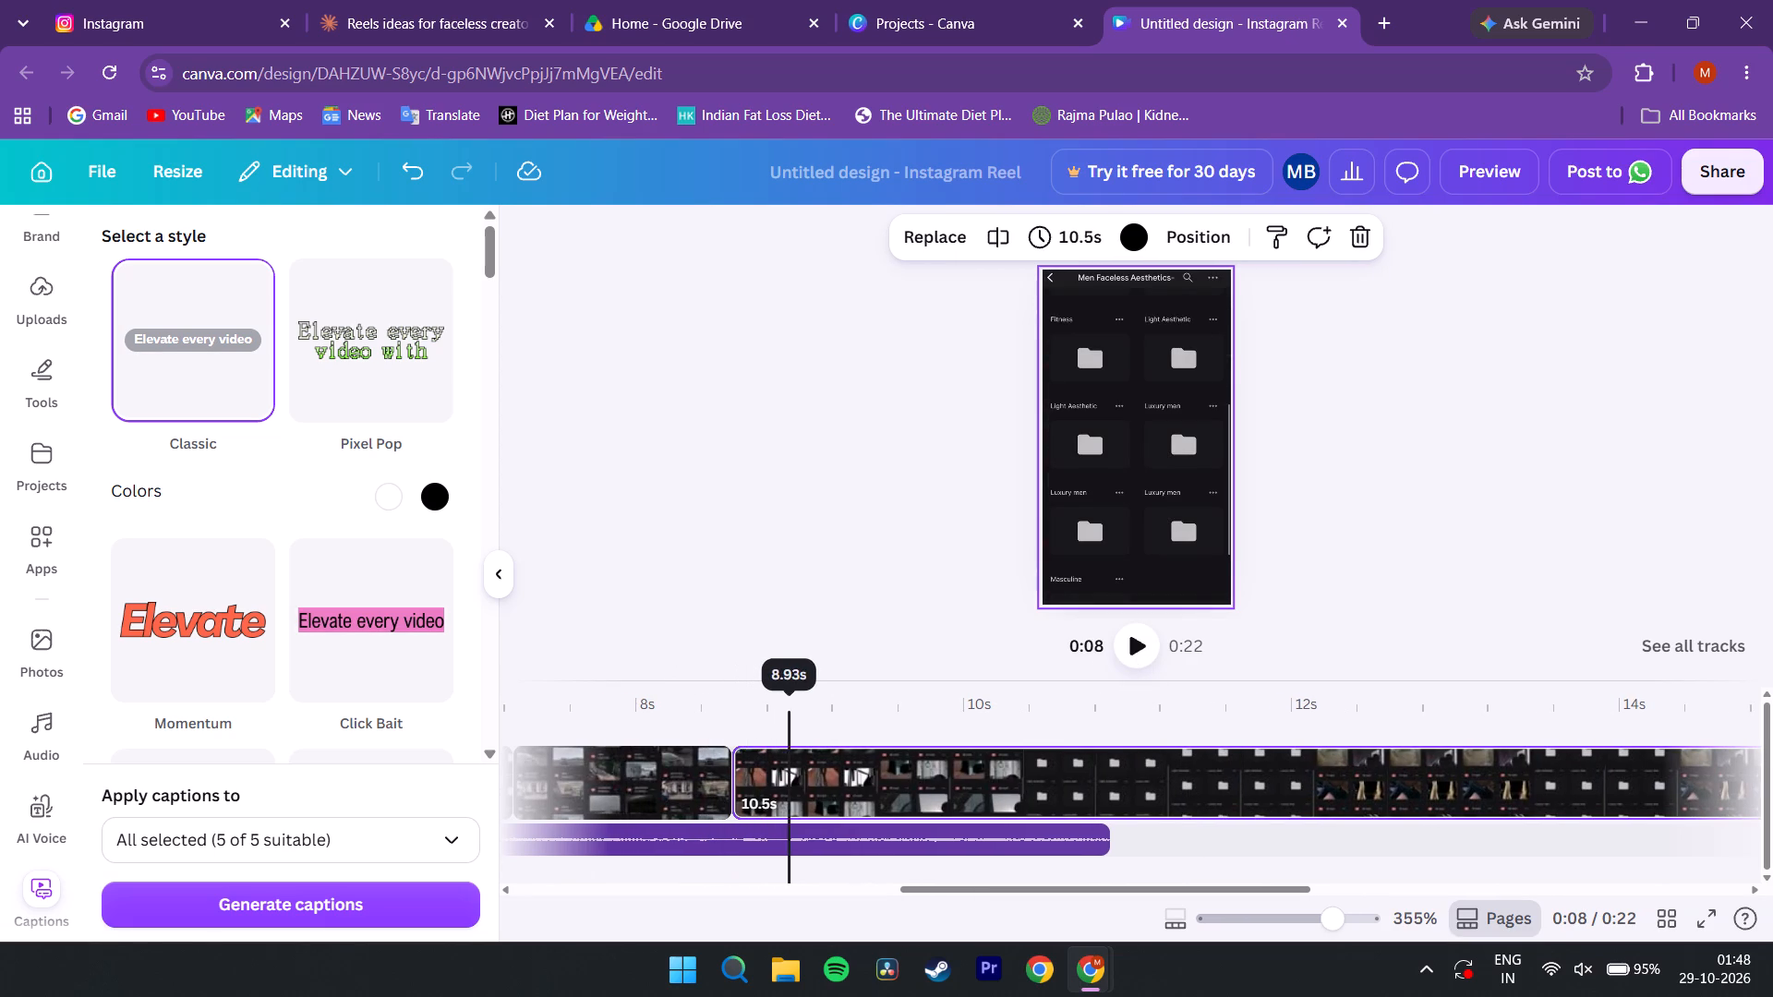
left_click_drag(790, 700, 840, 705)
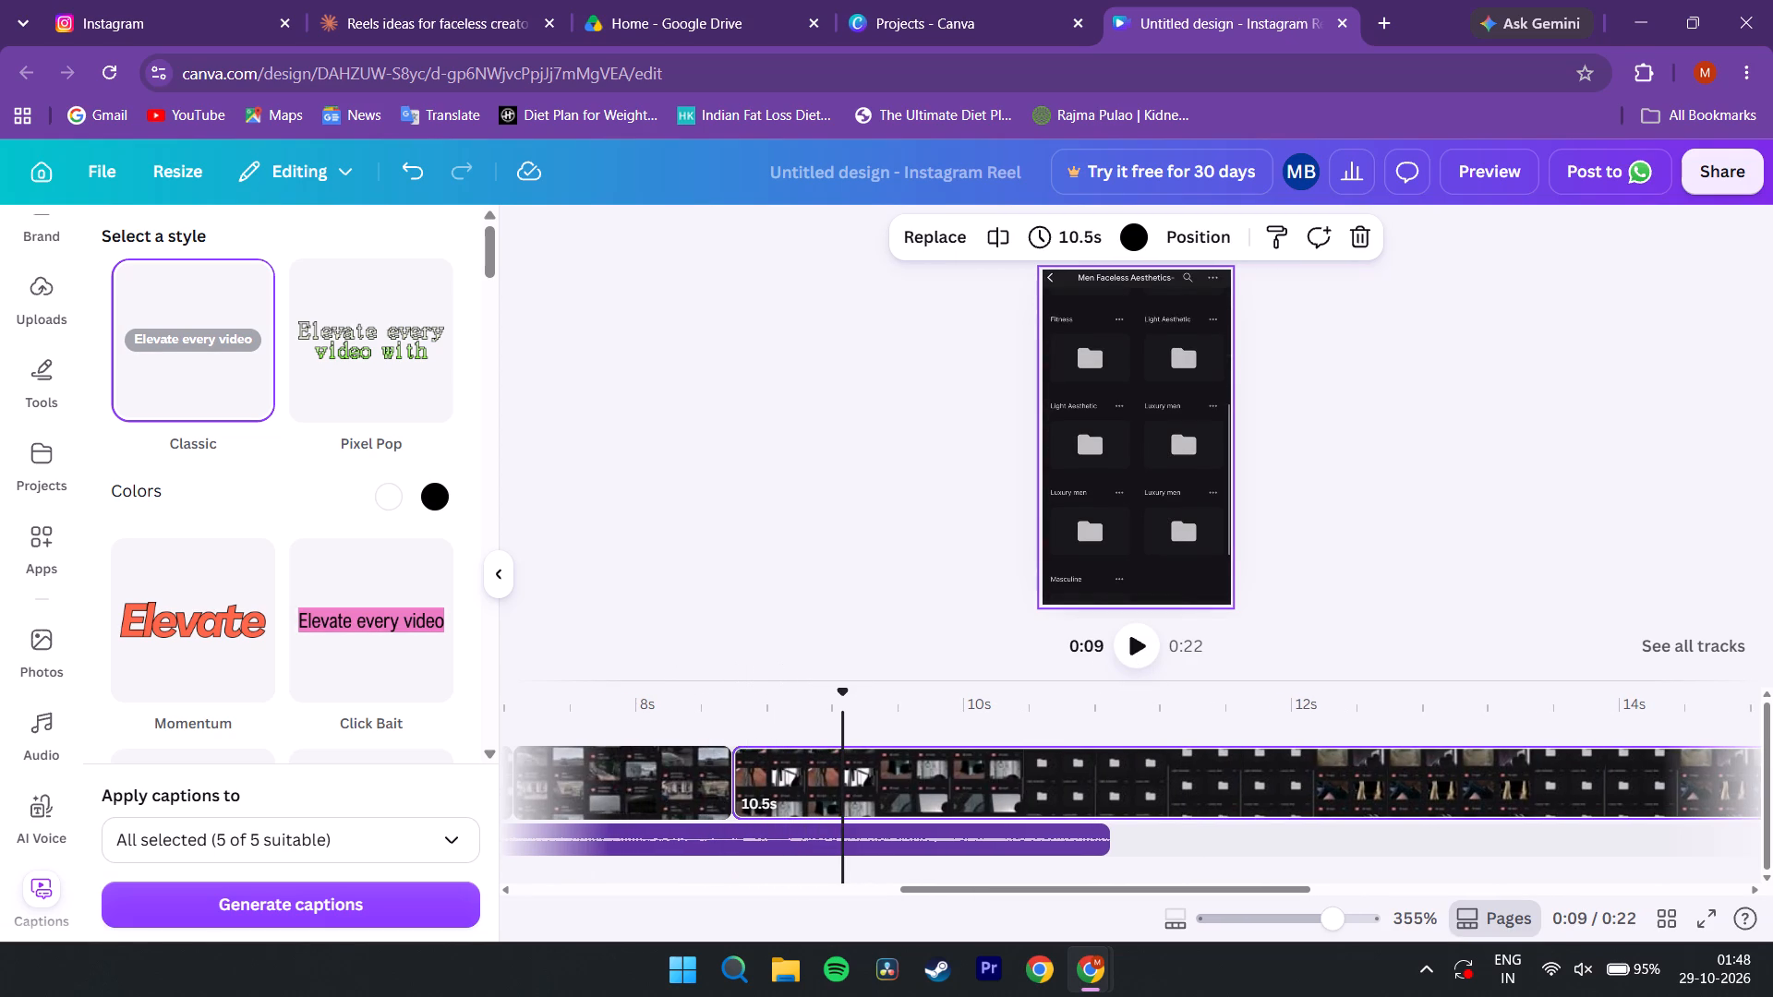
left_click_drag(841, 697, 897, 699)
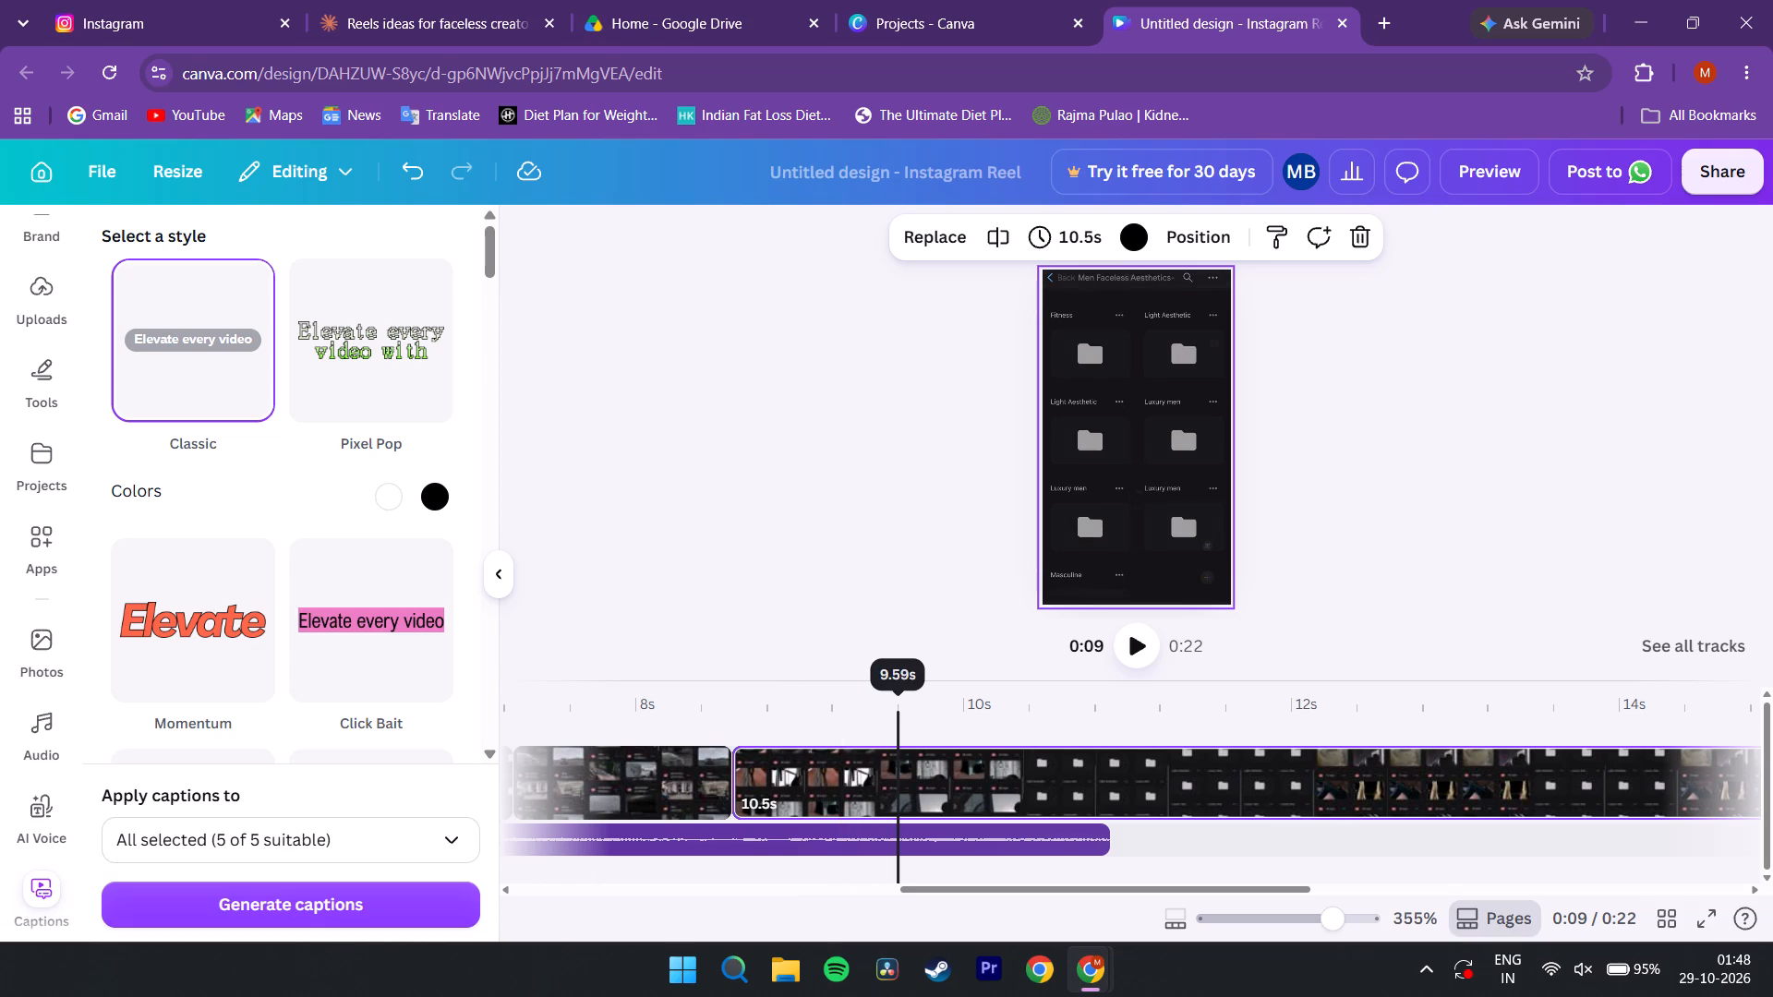
left_click_drag(897, 699, 971, 704)
left_click_drag(971, 704, 964, 705)
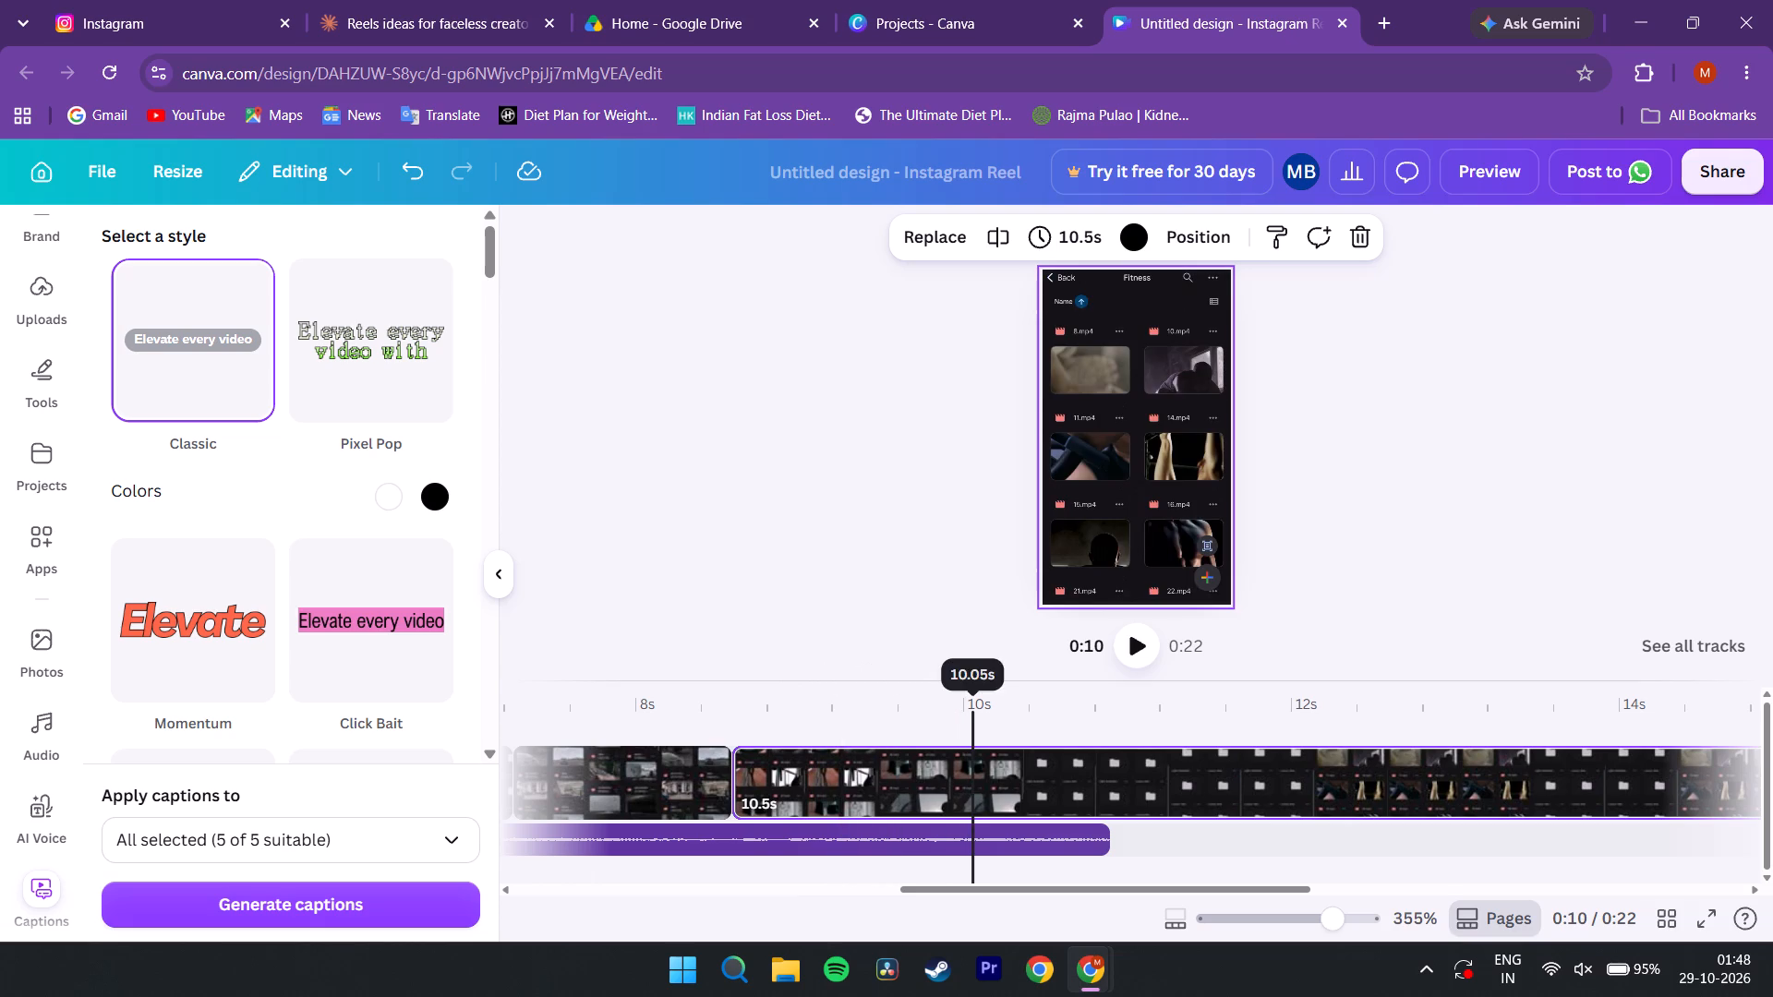
left_click_drag(964, 705, 925, 707)
left_click_drag(925, 707, 887, 708)
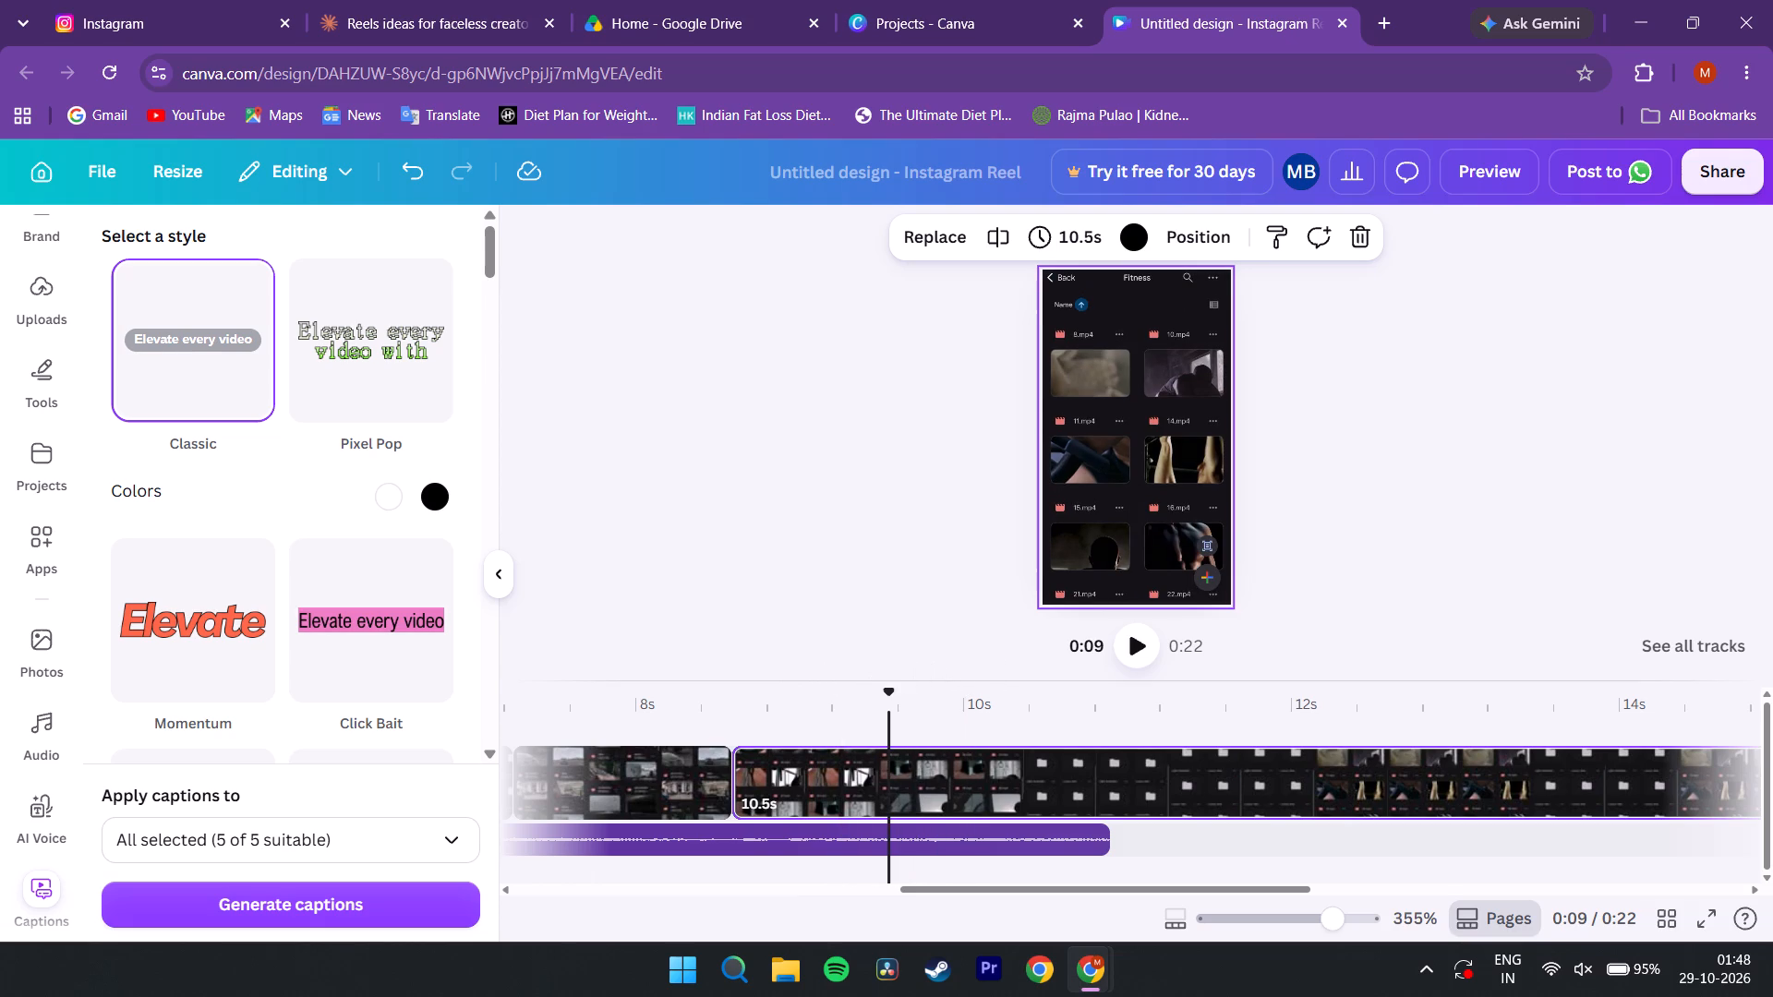
left_click(993, 249)
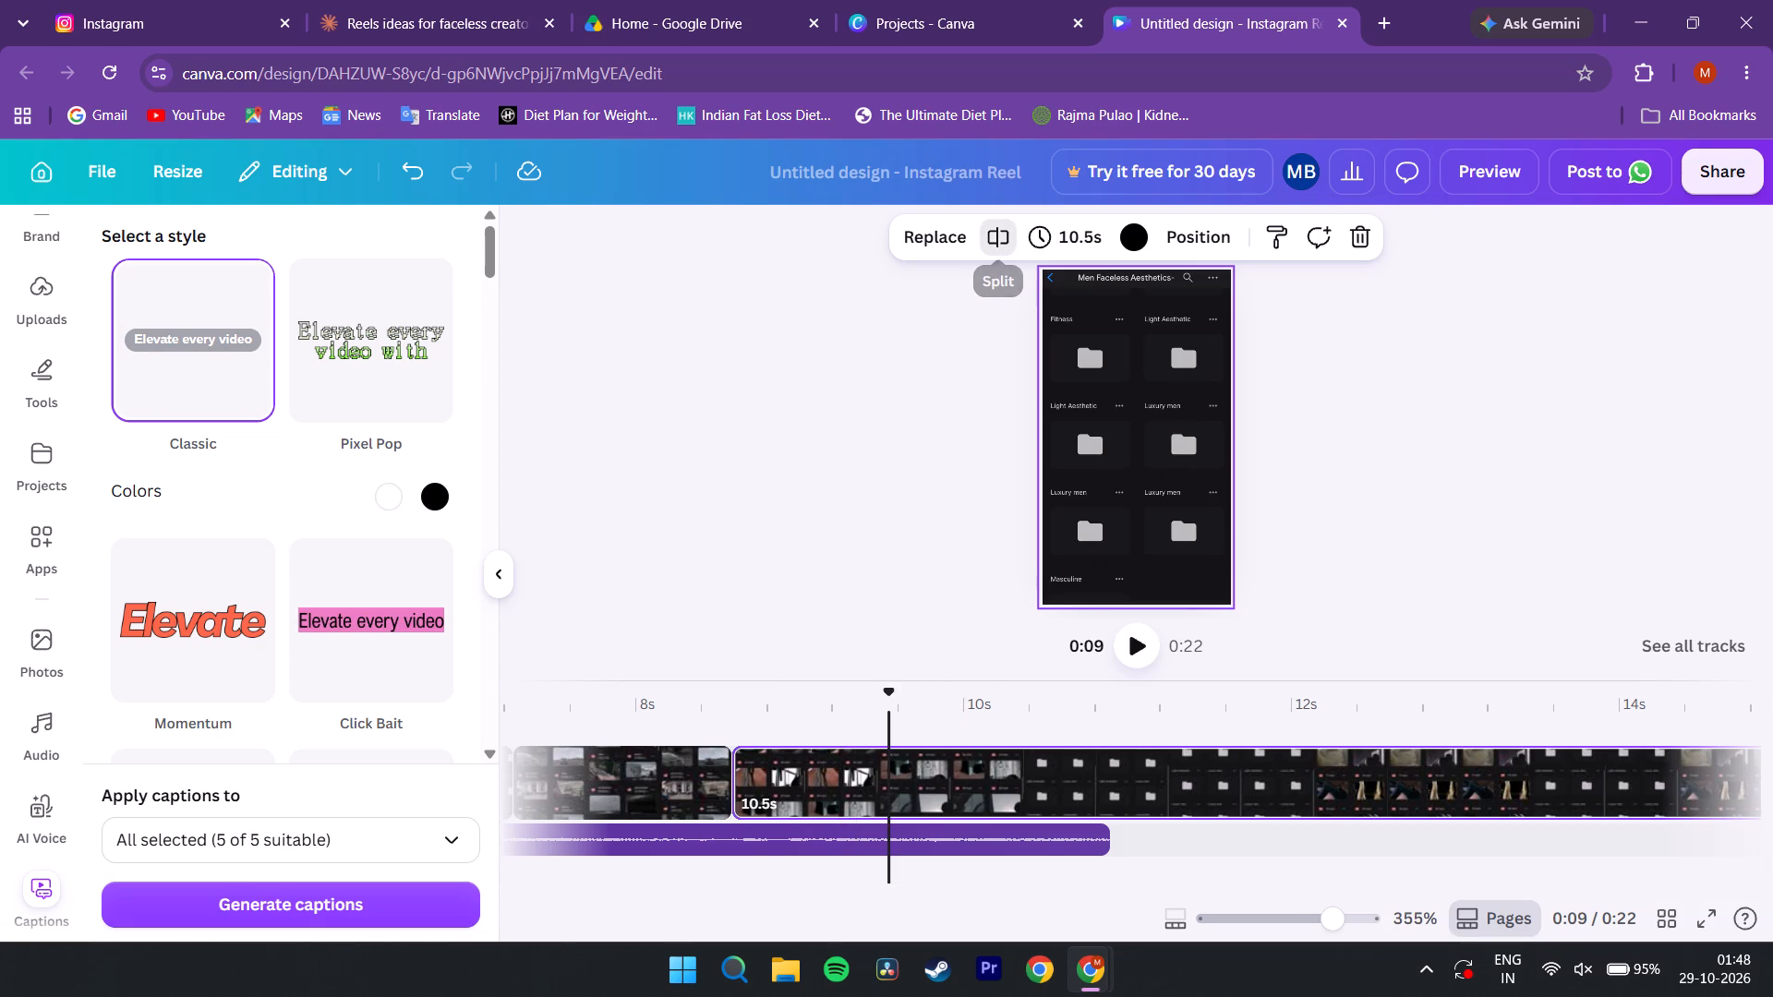
left_click(802, 792)
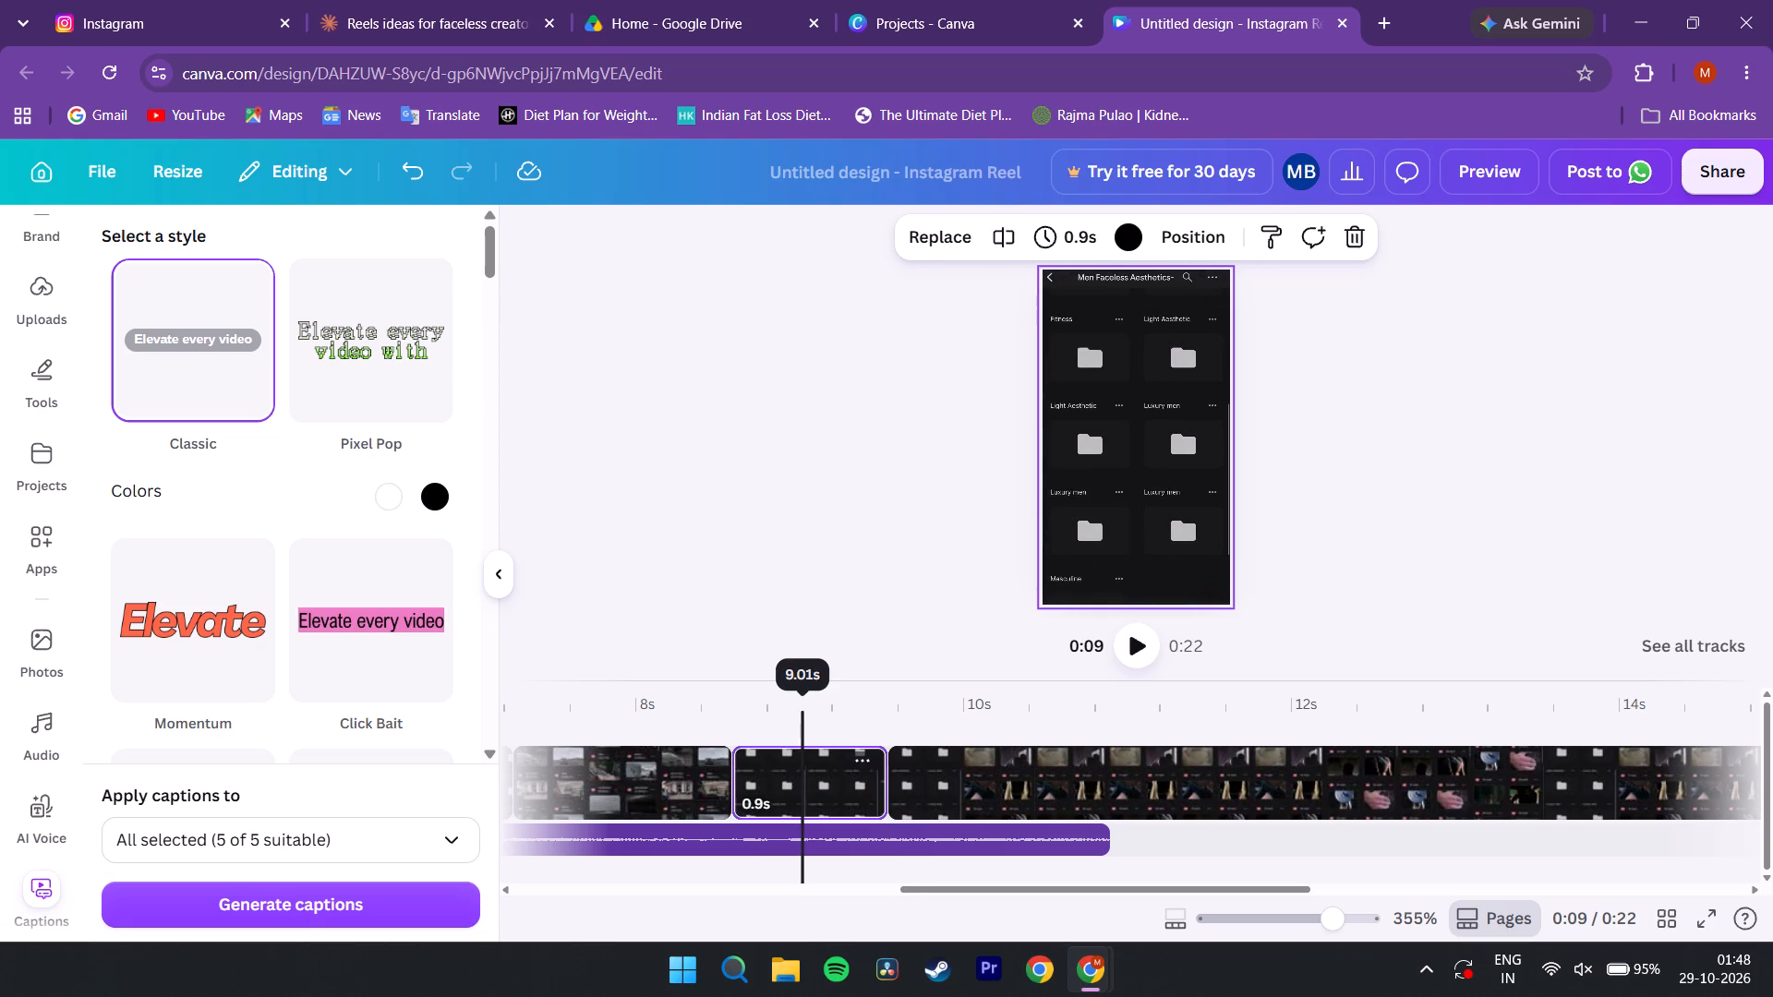
key("Delete")
Scrub through and play the remaining 9.5 s page, examining how the Fitness folder scrolls.
left_click_drag(731, 693, 767, 699)
left_click_drag(767, 699, 817, 713)
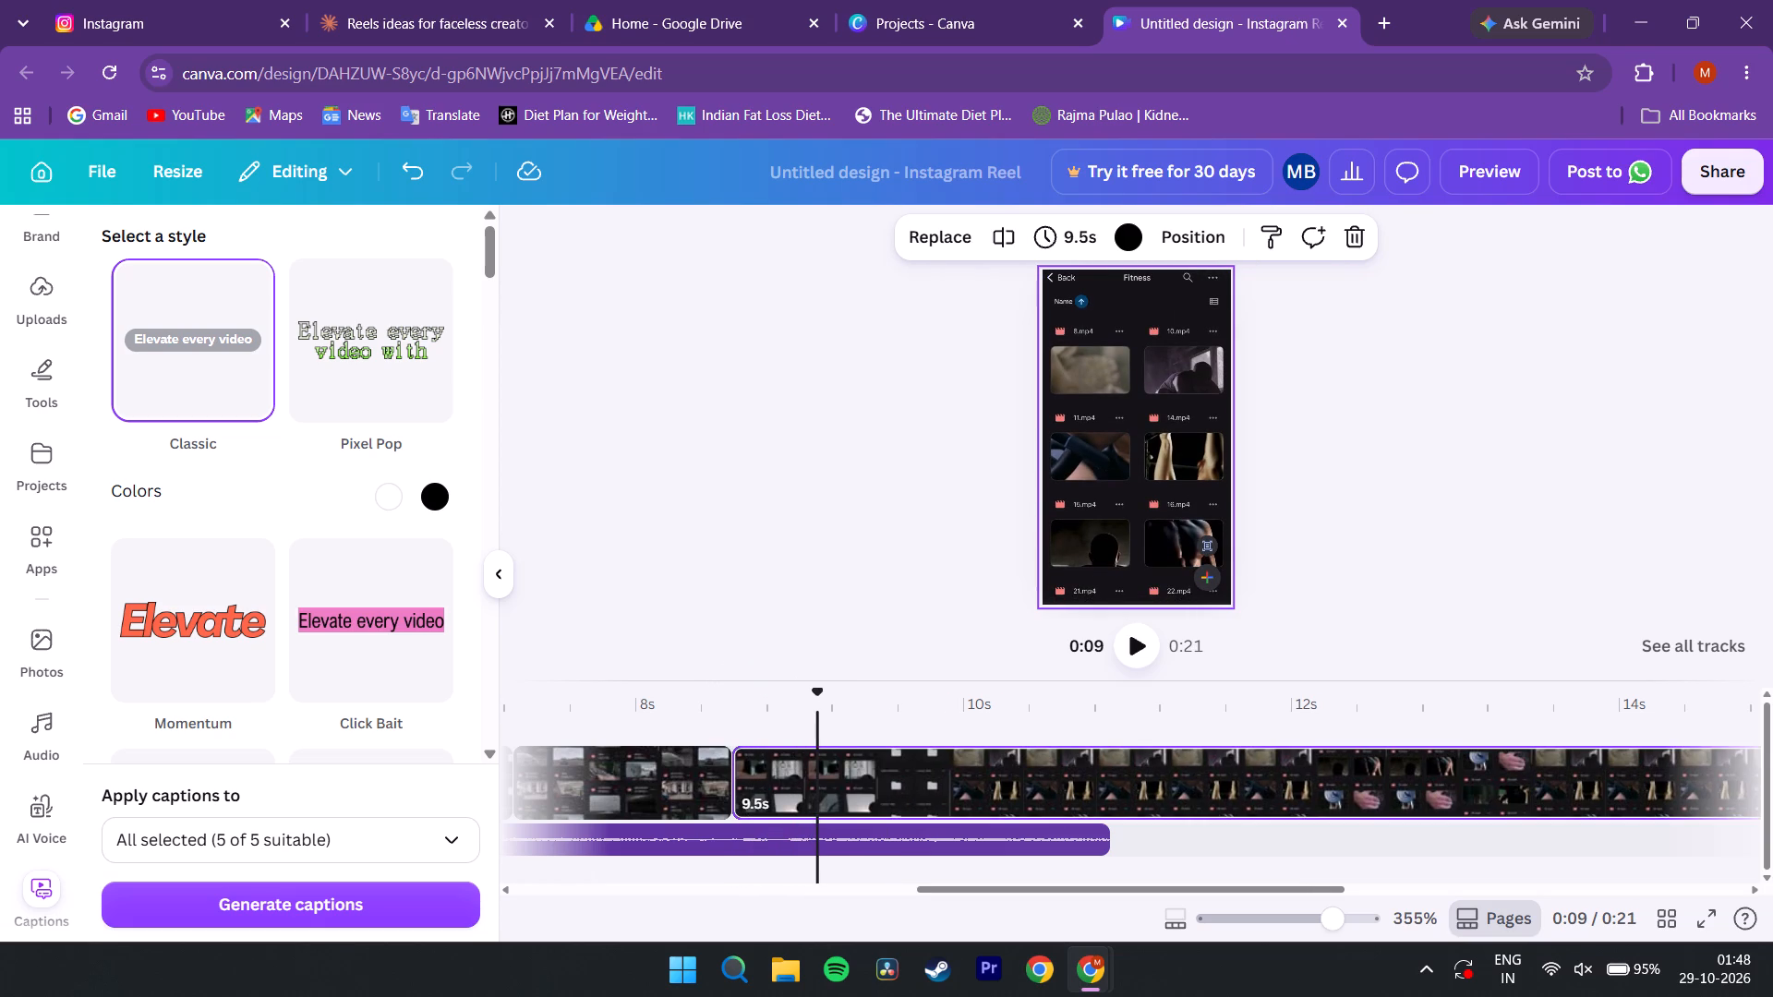
left_click_drag(817, 713, 879, 722)
left_click_drag(879, 722, 995, 731)
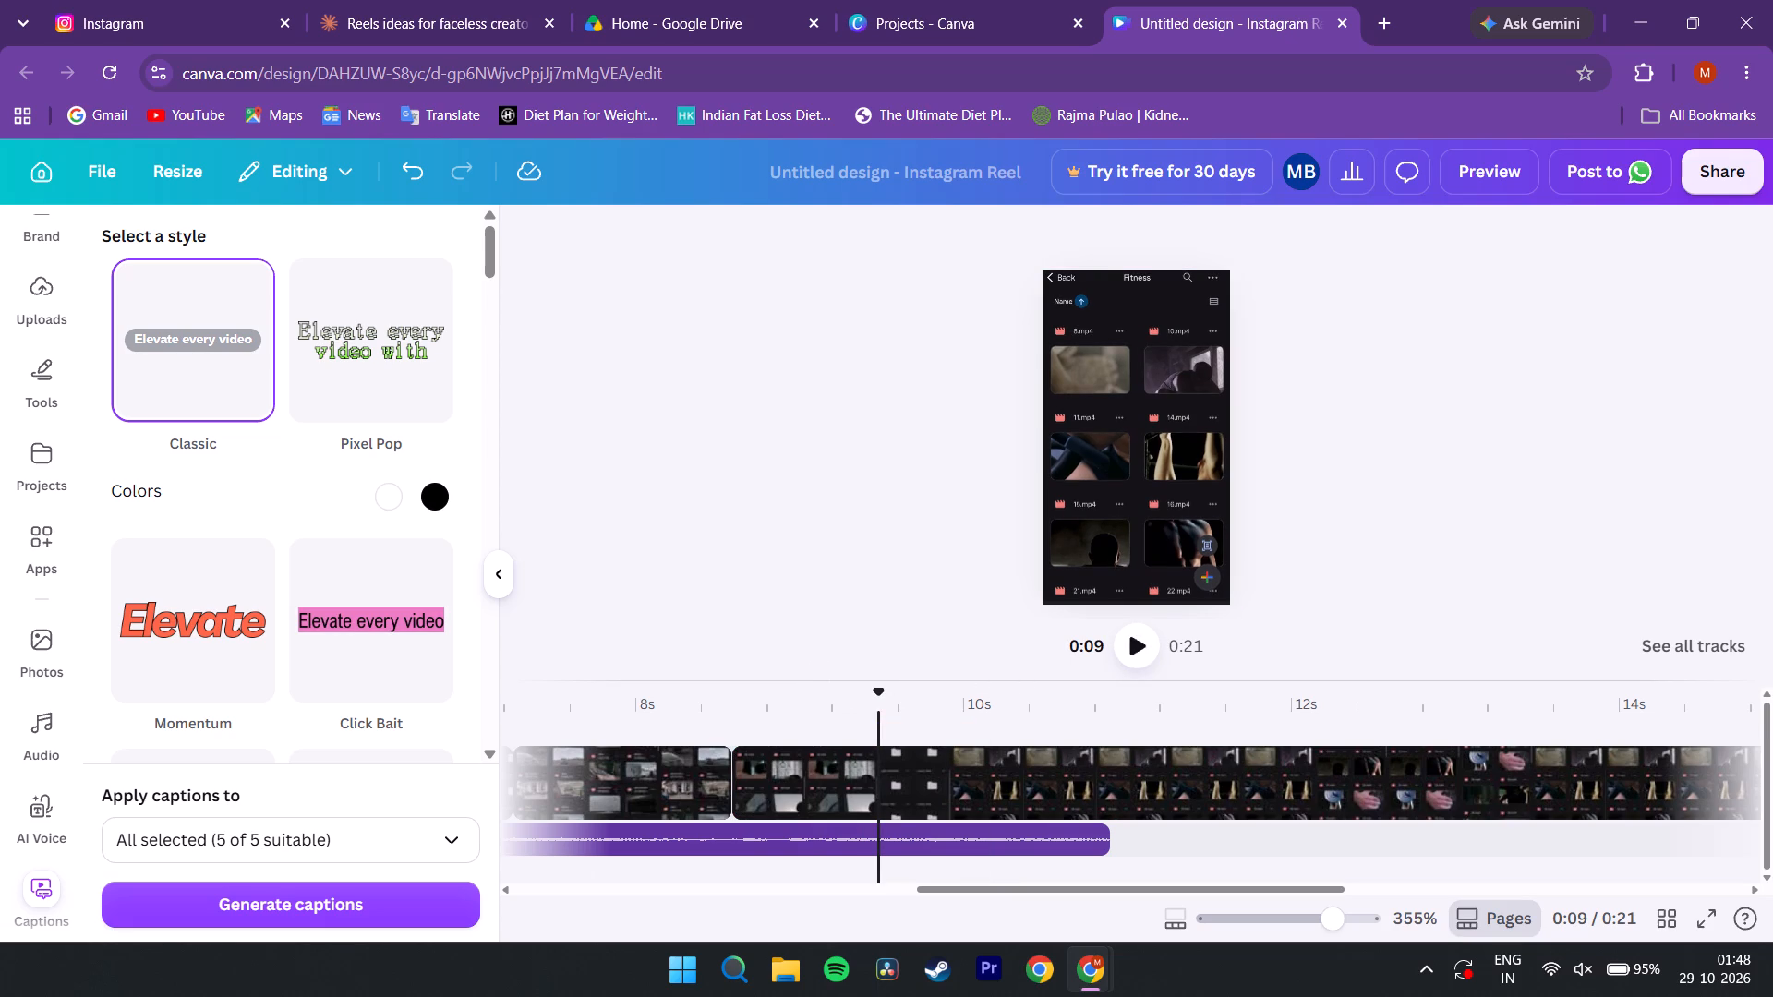
left_click_drag(878, 691, 954, 702)
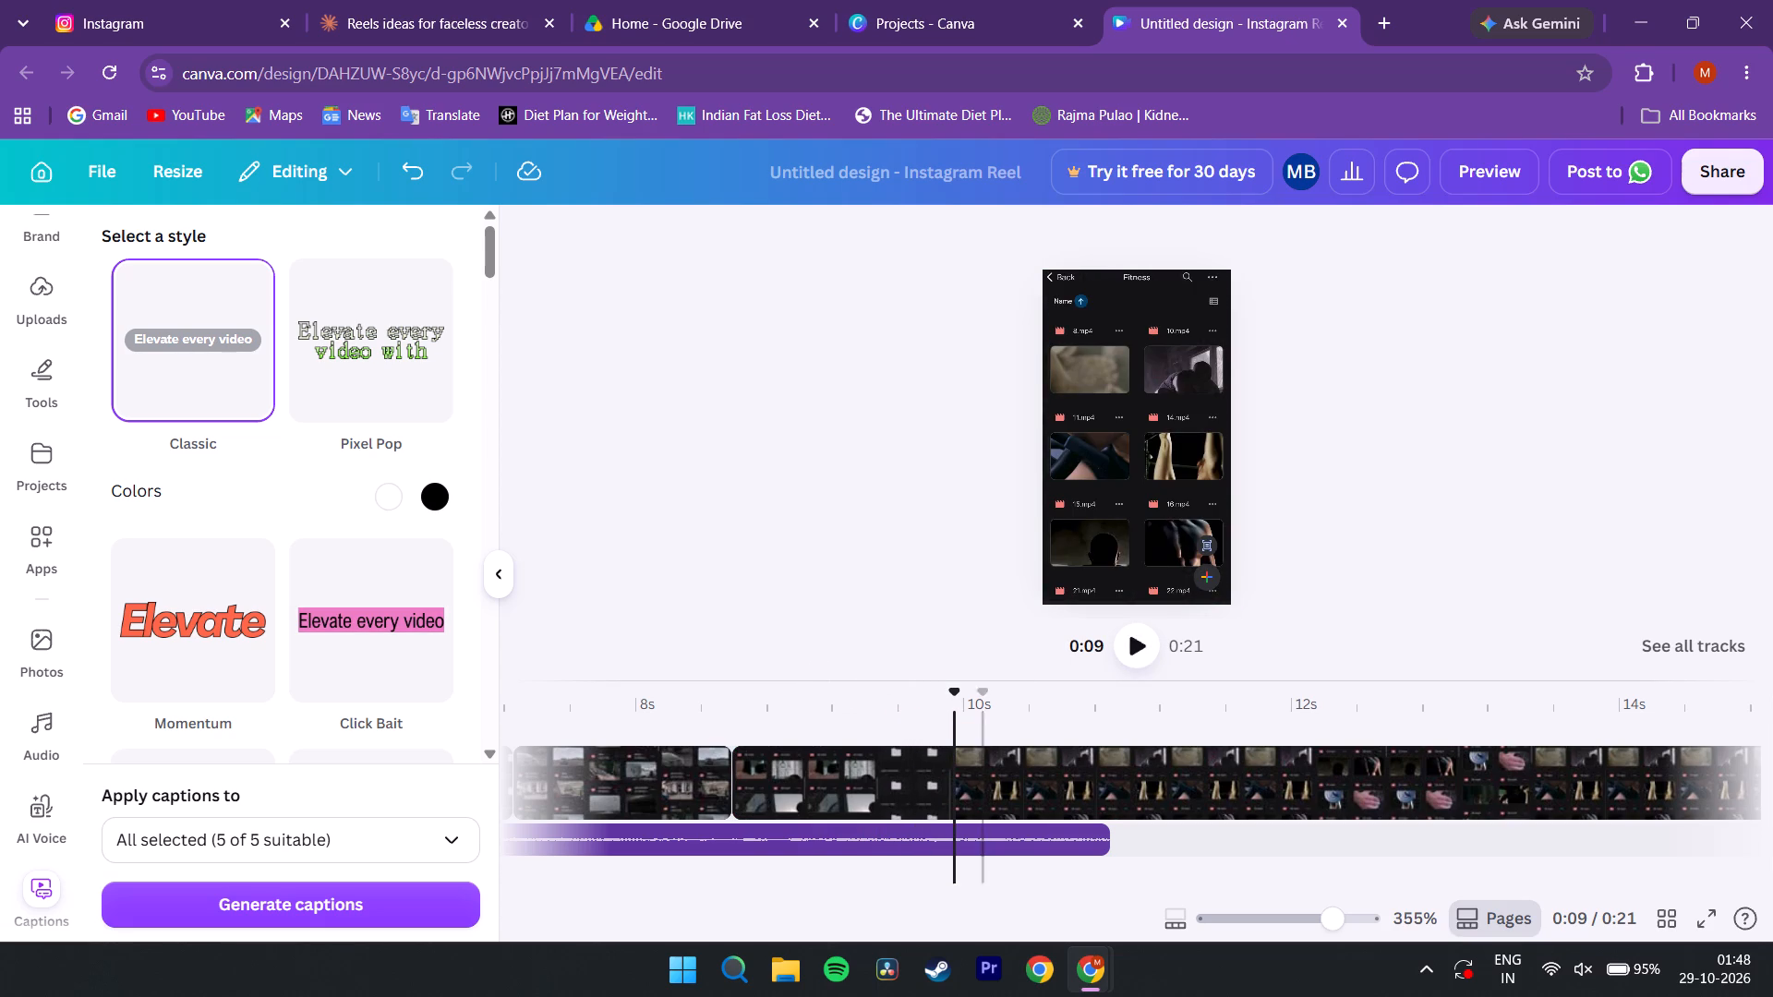
left_click(1138, 638)
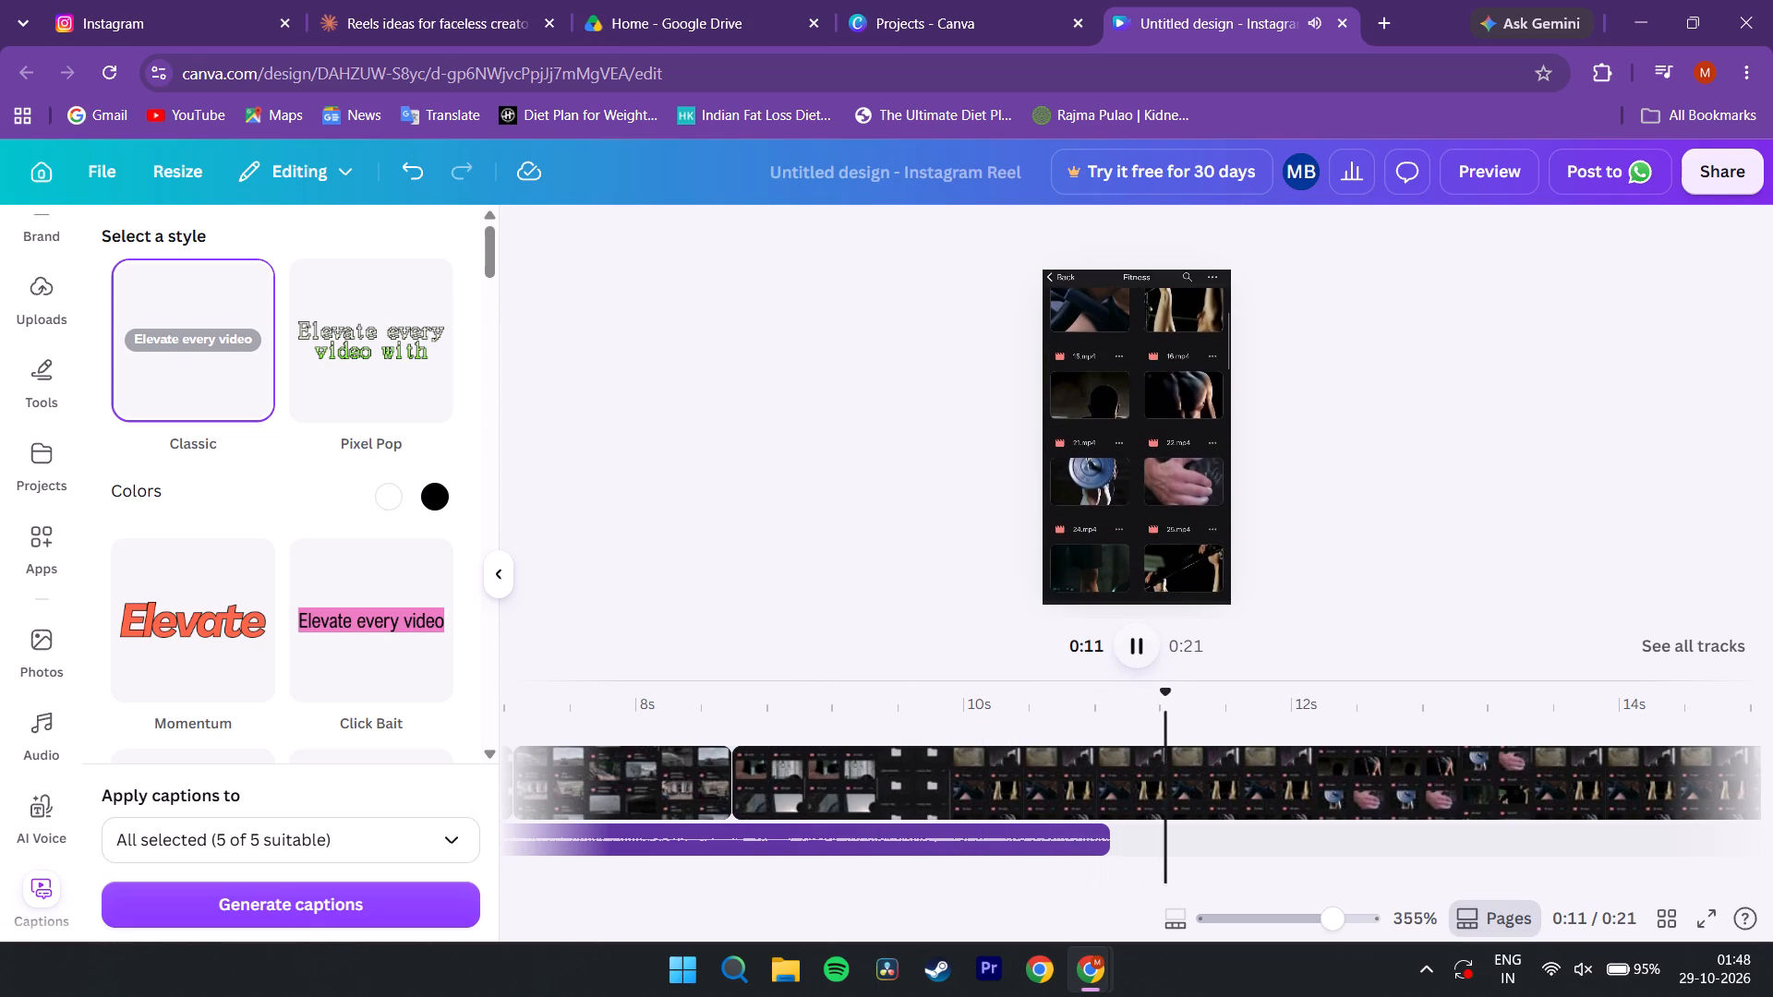
key("space")
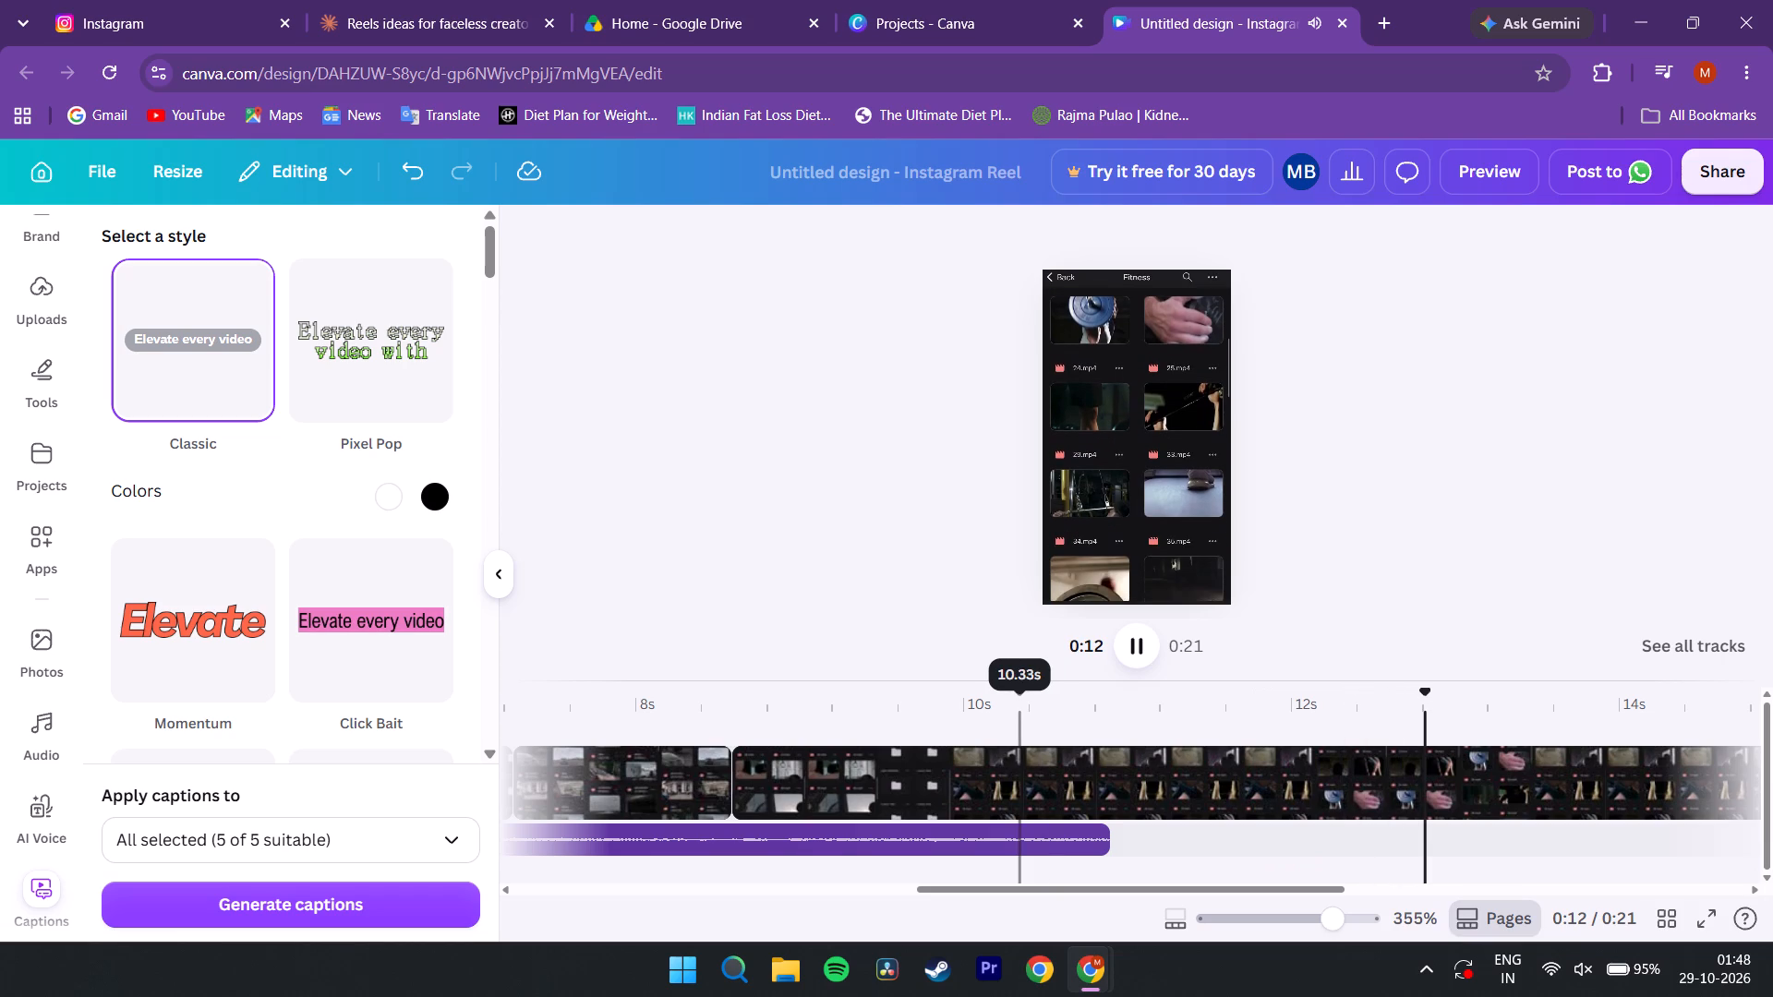
Set the Fitness folder recording's video speed to 2.
left_click(857, 769)
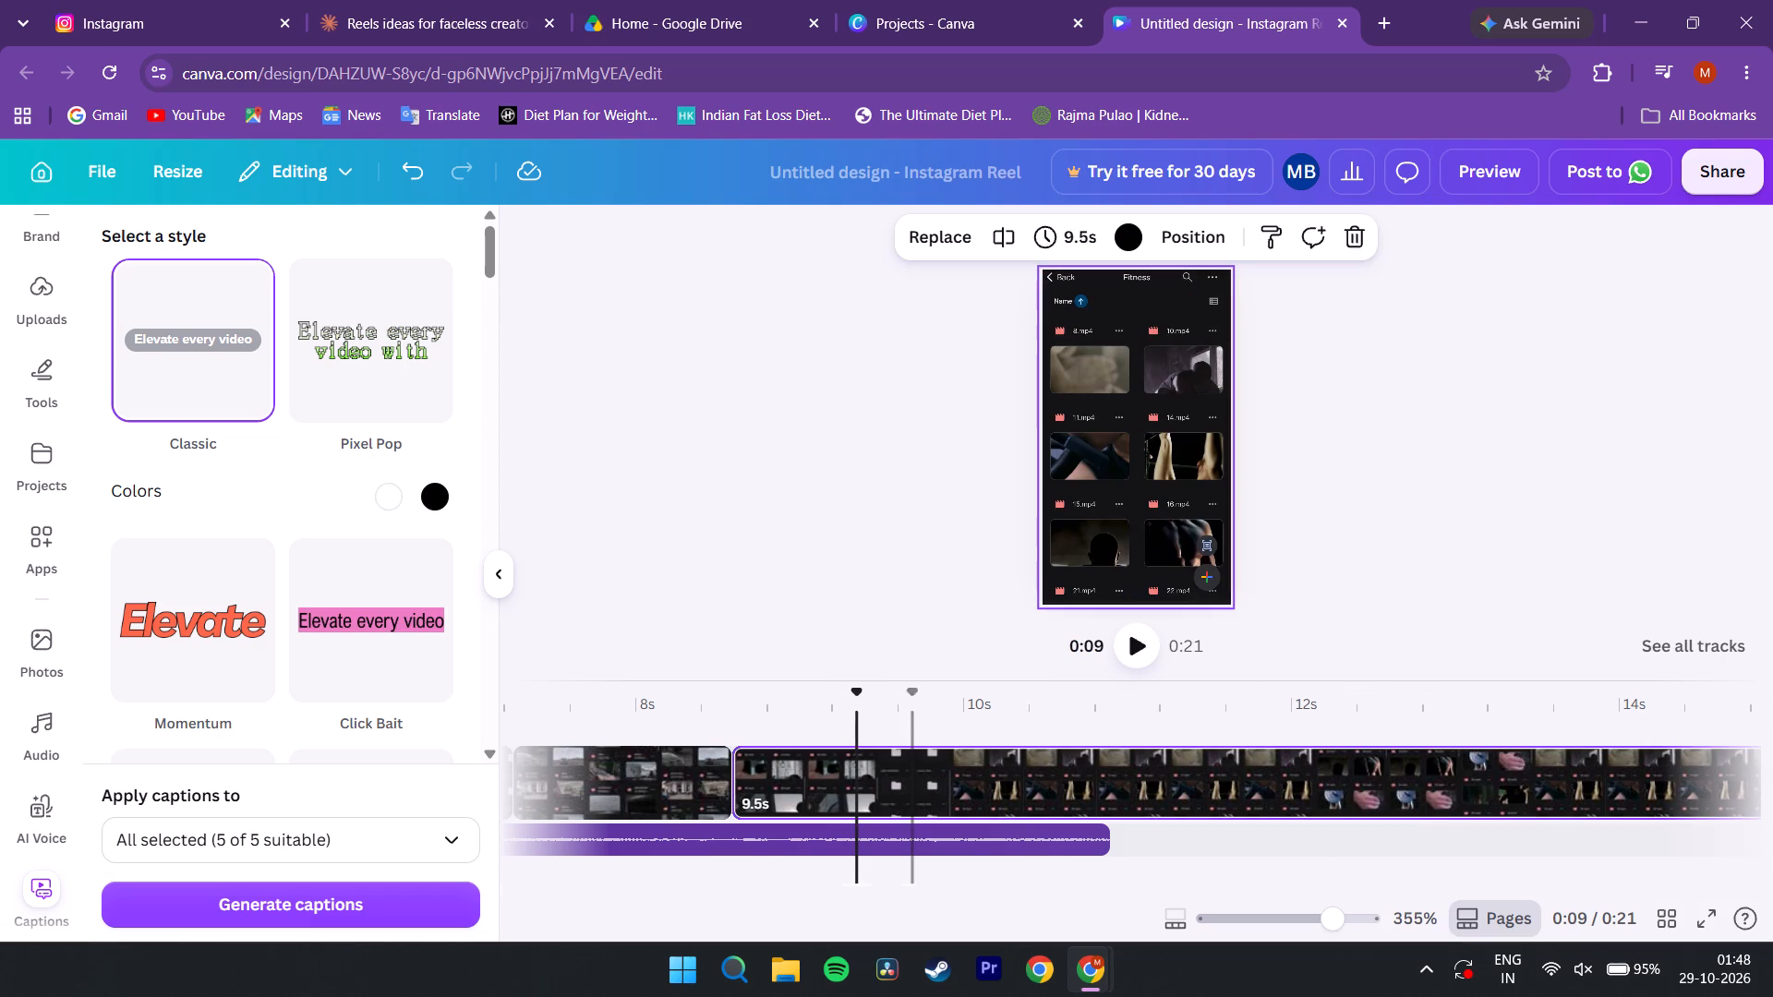
left_click(1166, 472)
left_click(1243, 233)
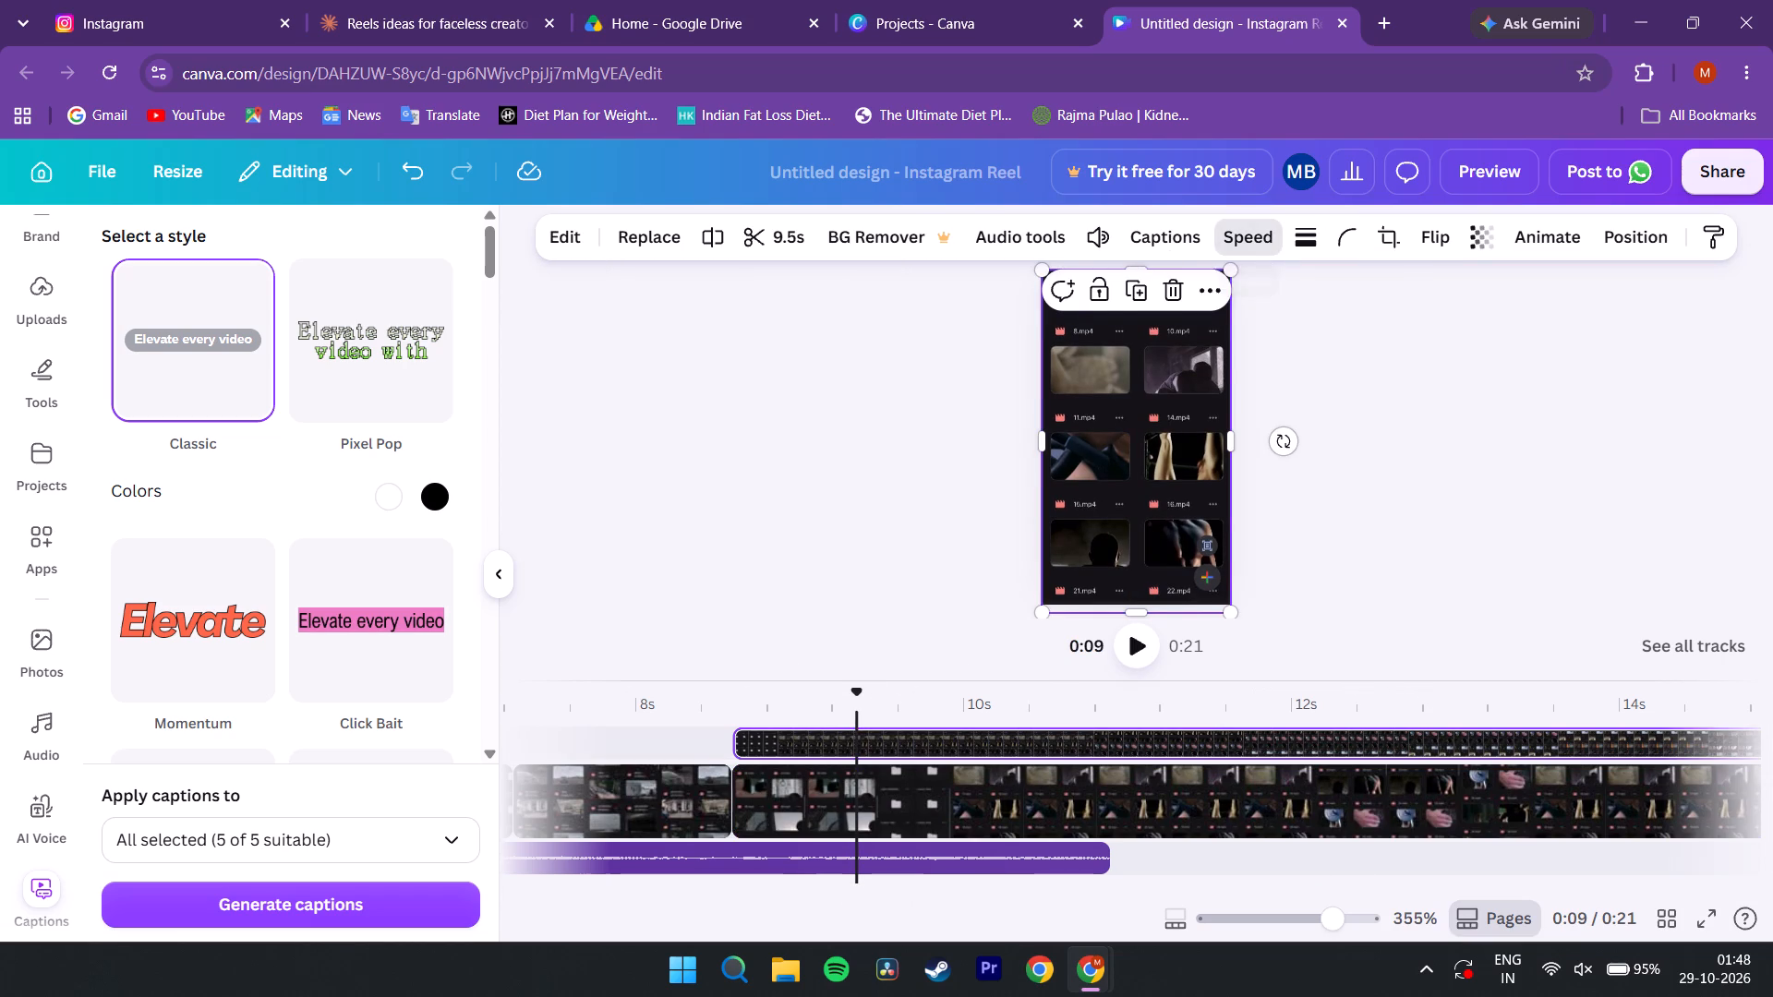
left_click_drag(1191, 335, 1382, 341)
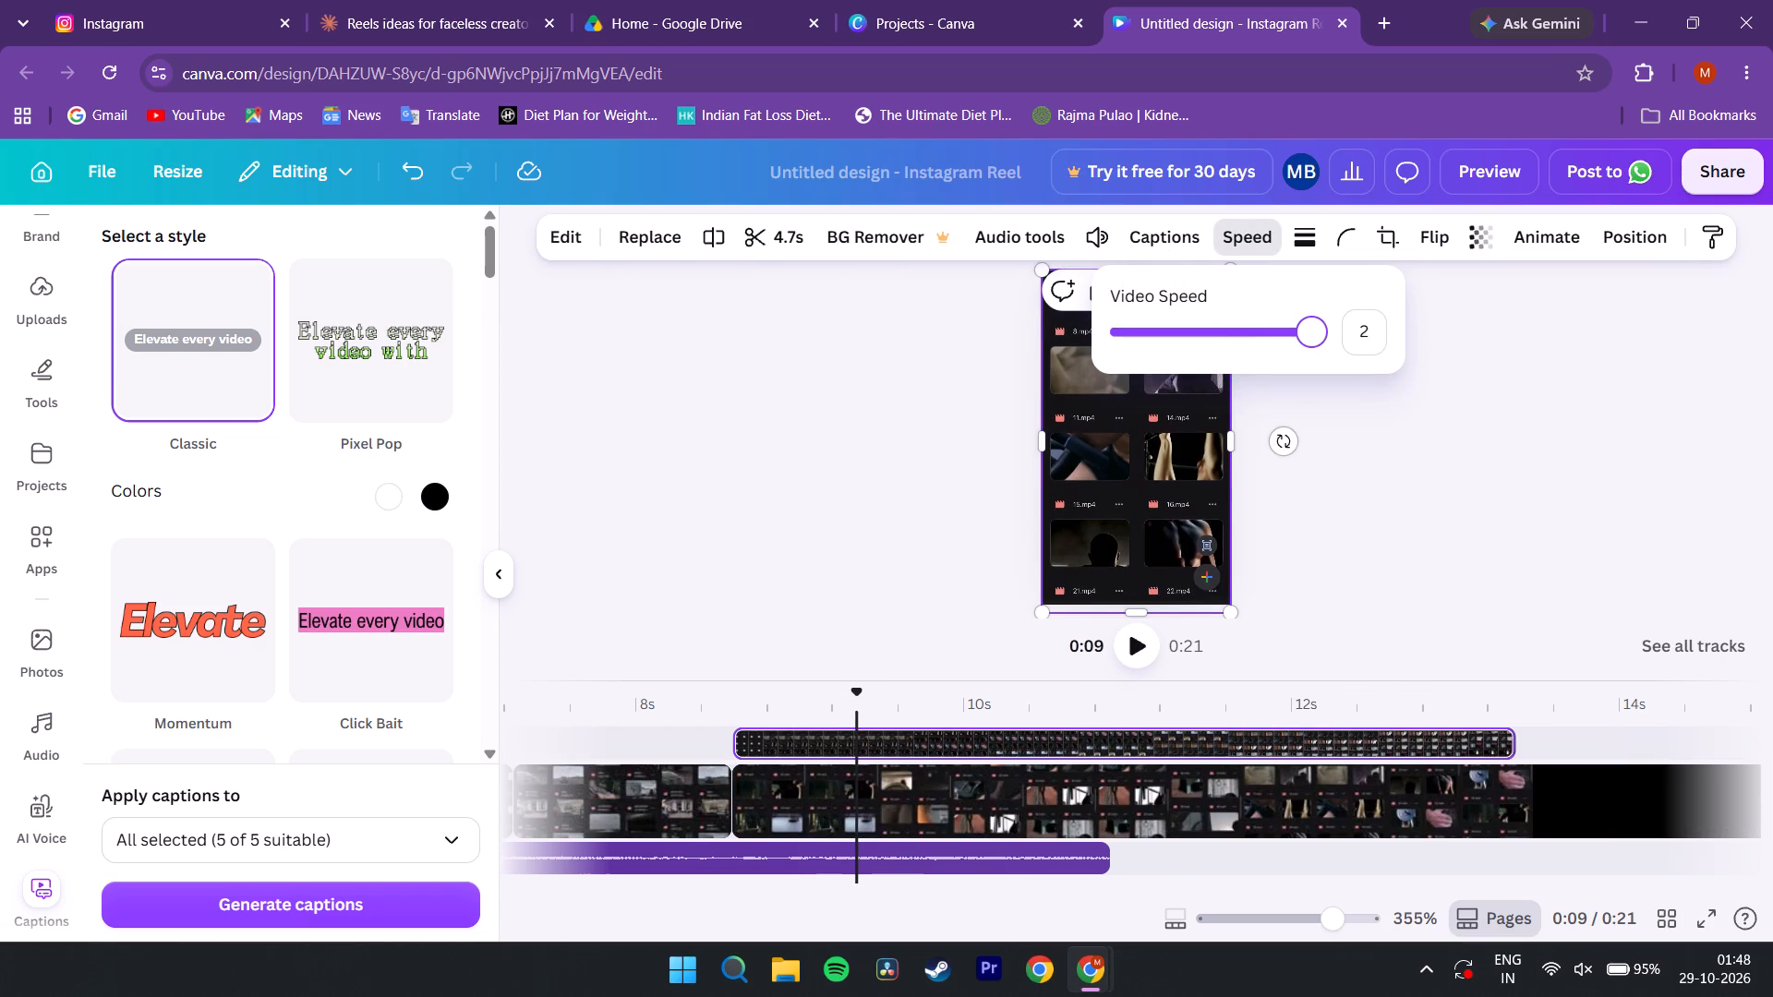
left_click_drag(1382, 341, 1444, 341)
left_click(850, 641)
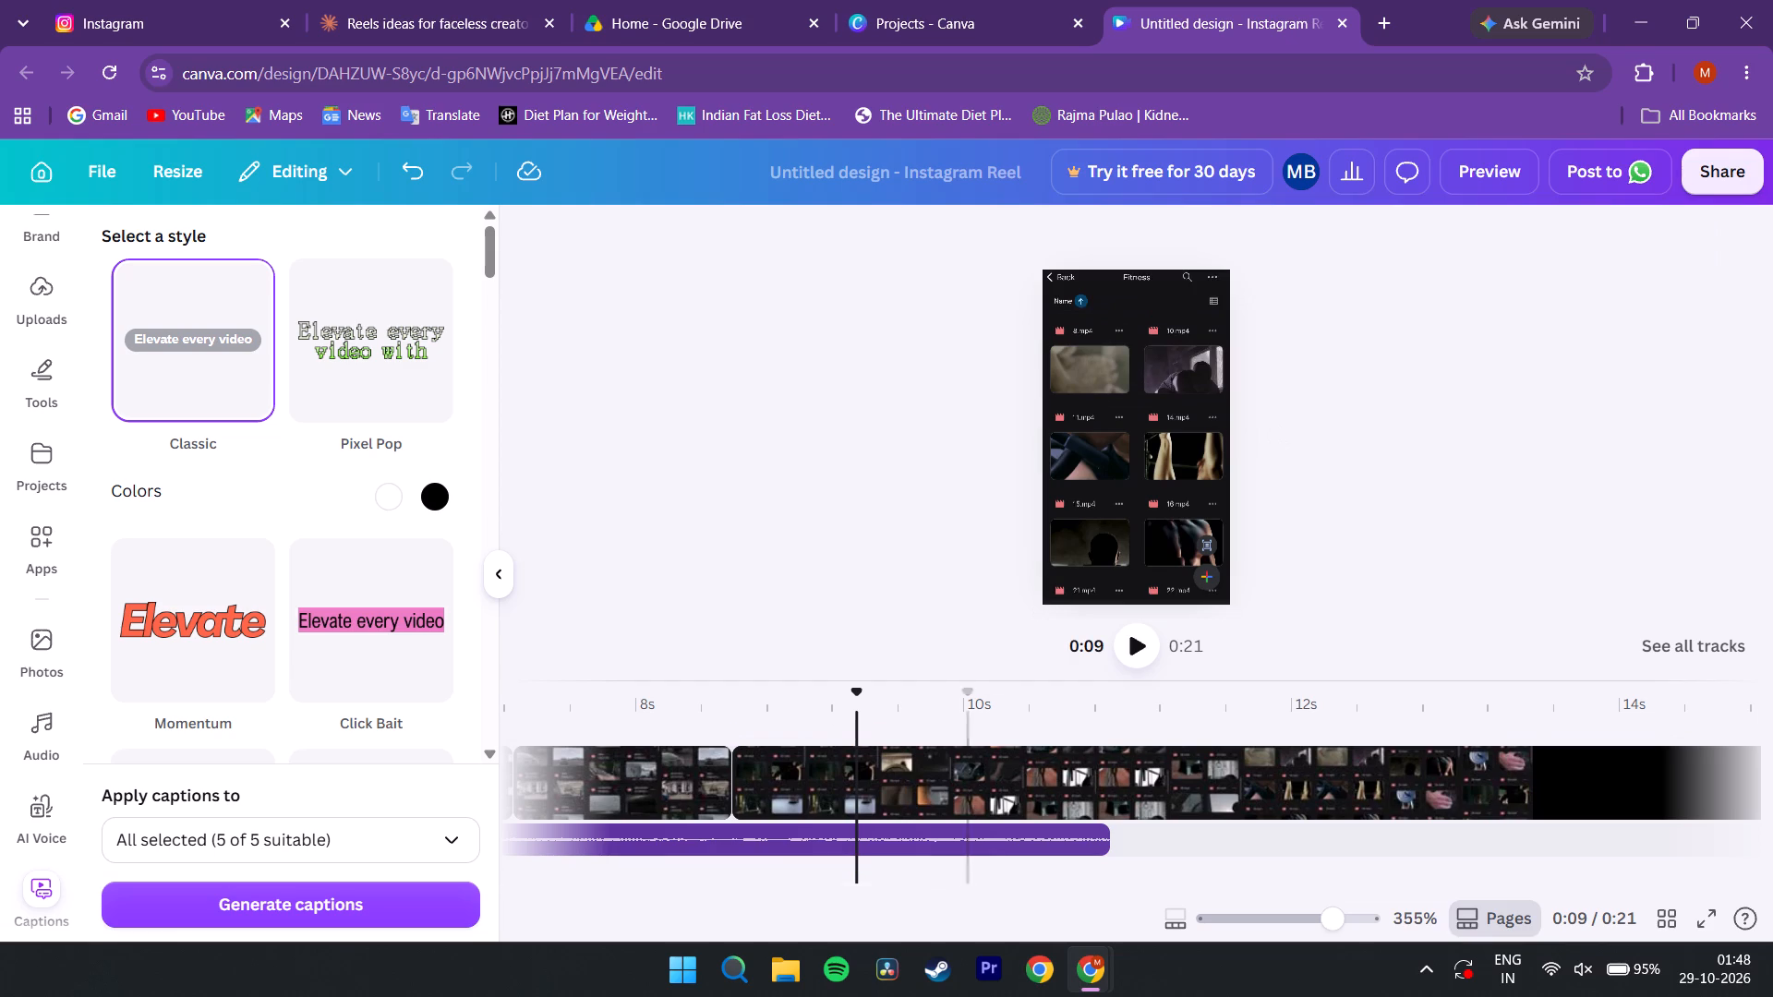
Preview the sped-up Fitness recording and trim the end of its 9.5 s page to about 2 s.
left_click(1132, 649)
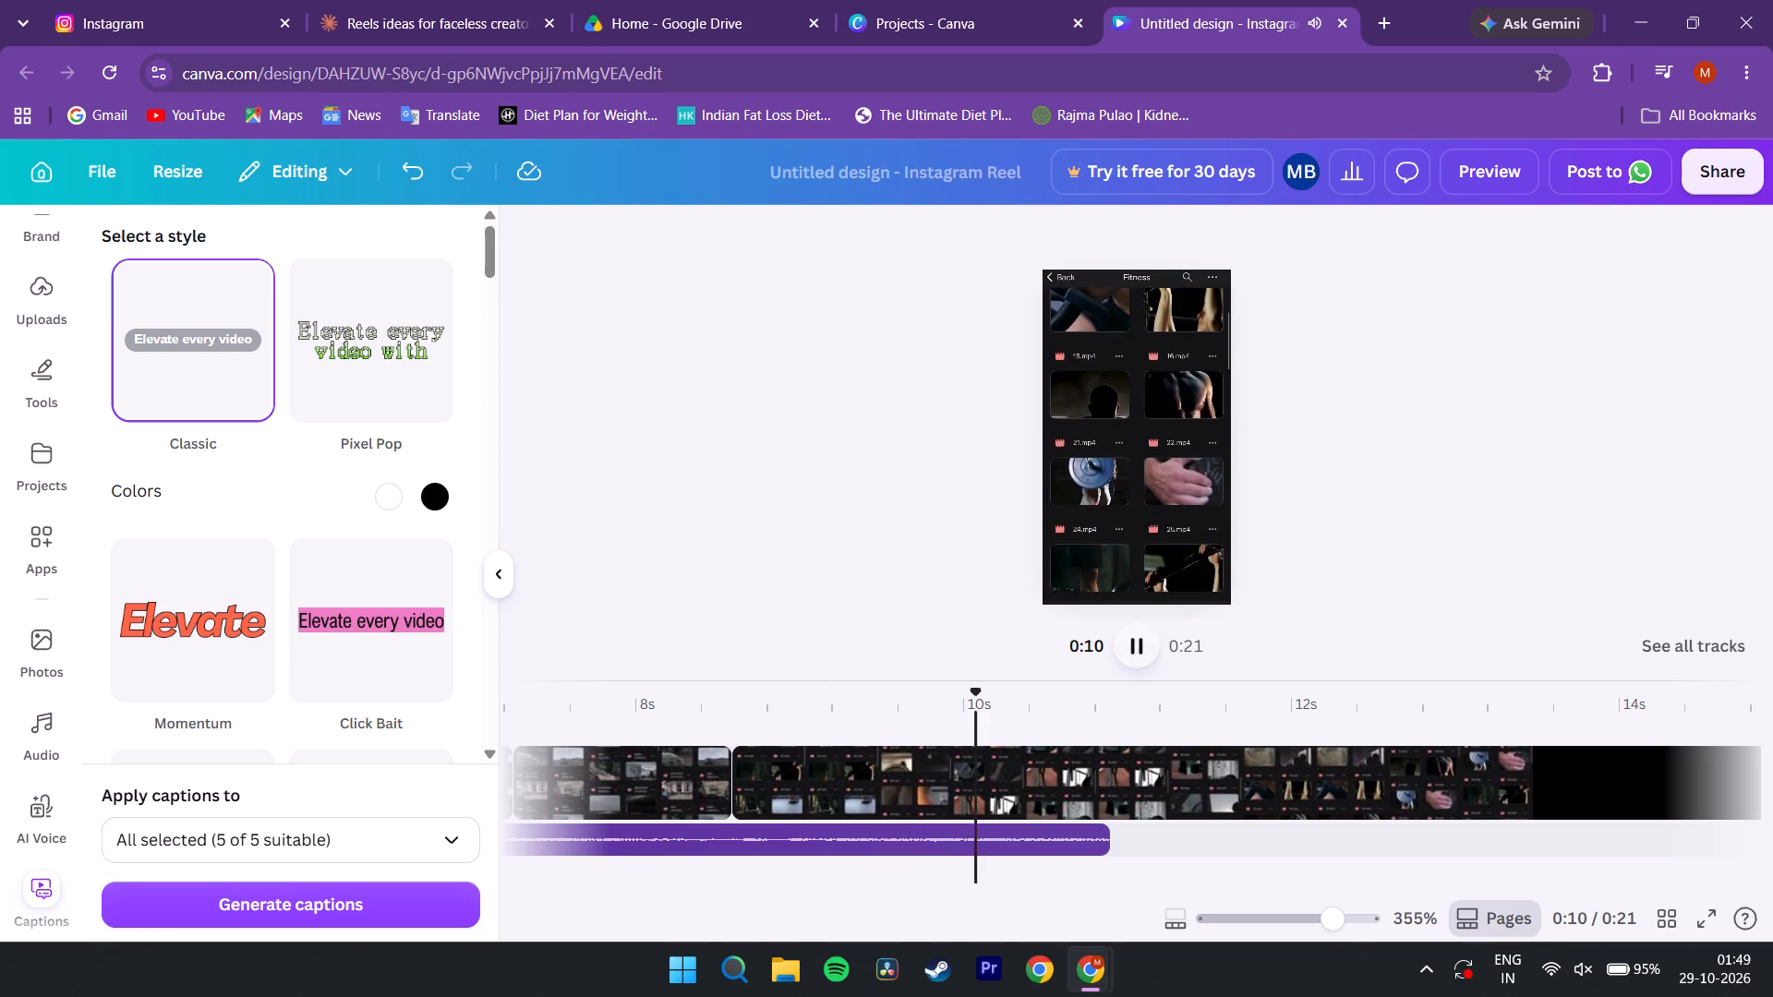
key("space")
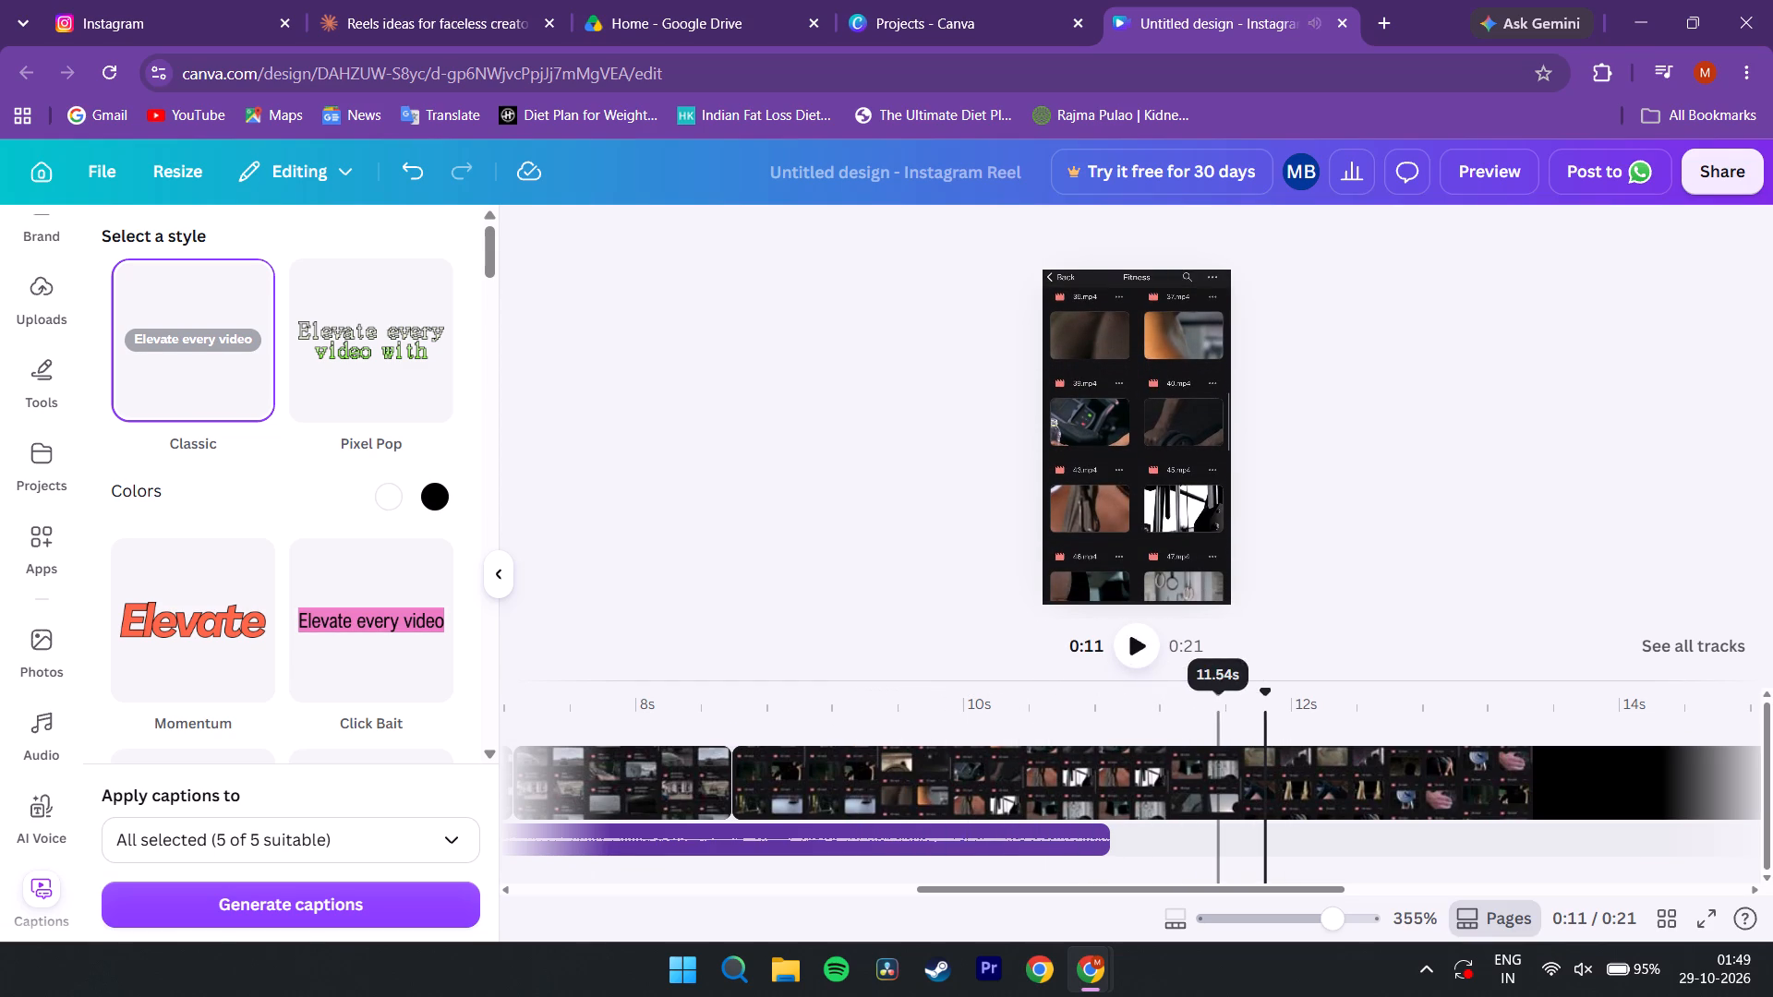
left_click(1310, 784)
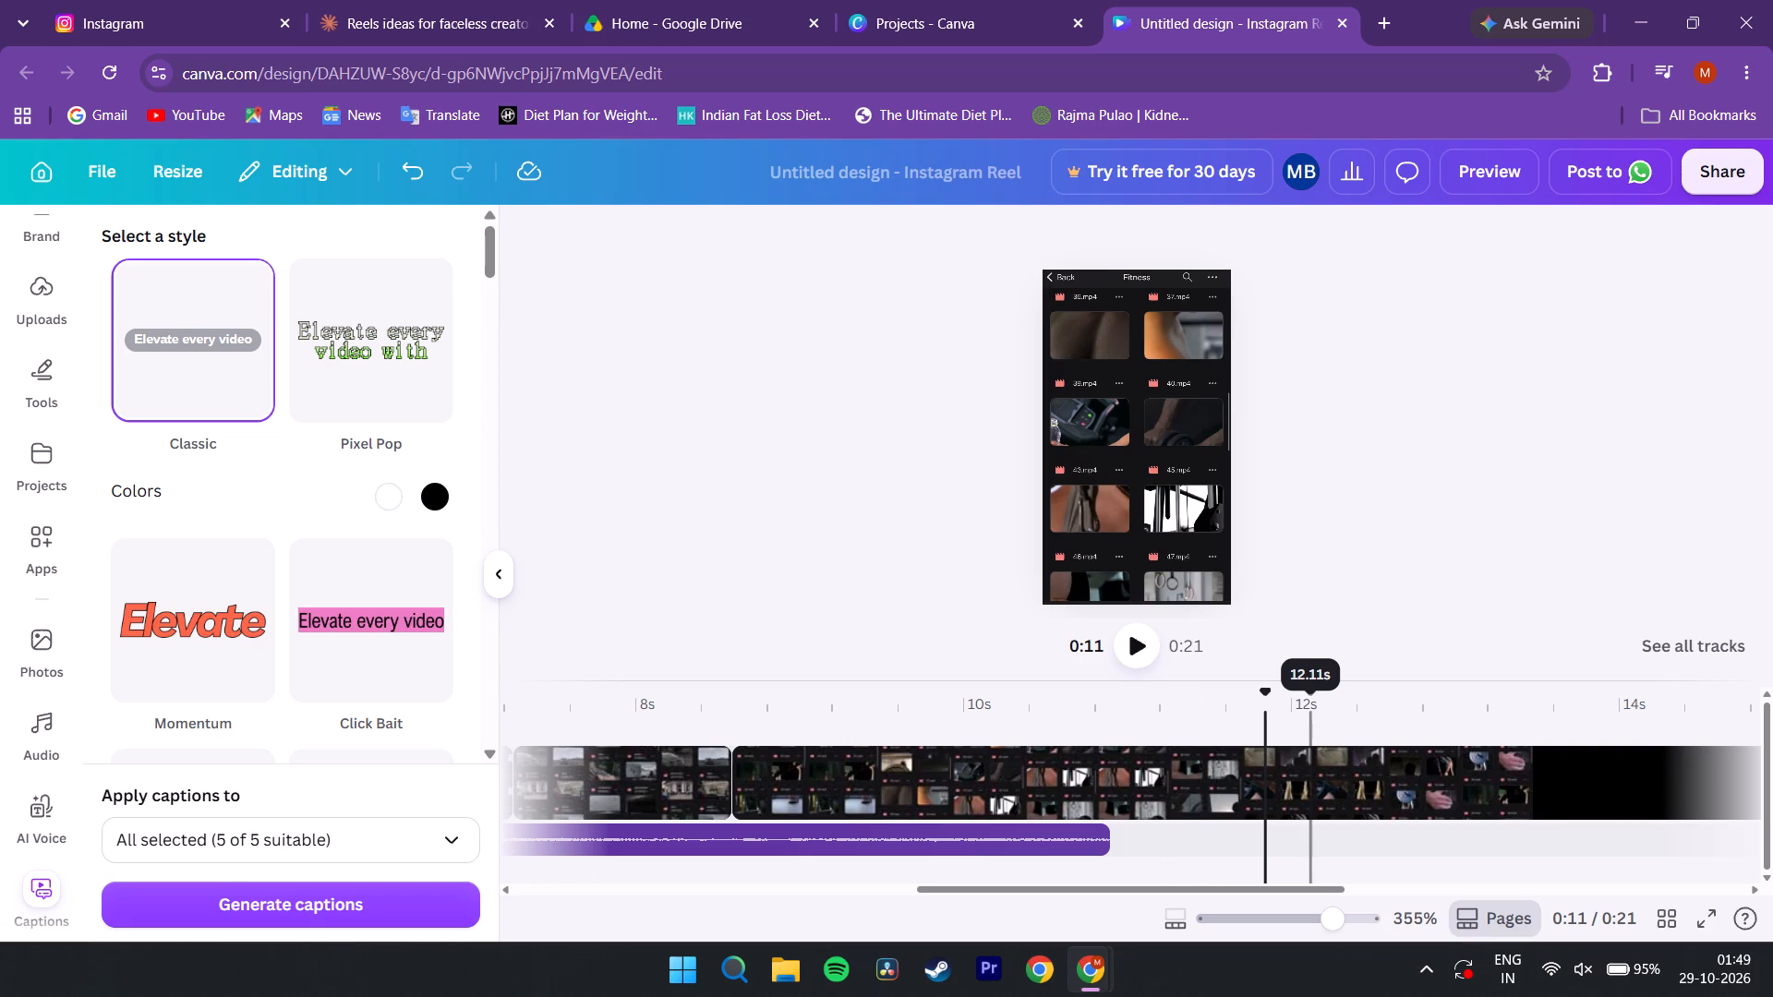
scroll(1547, 782, "left", 5)
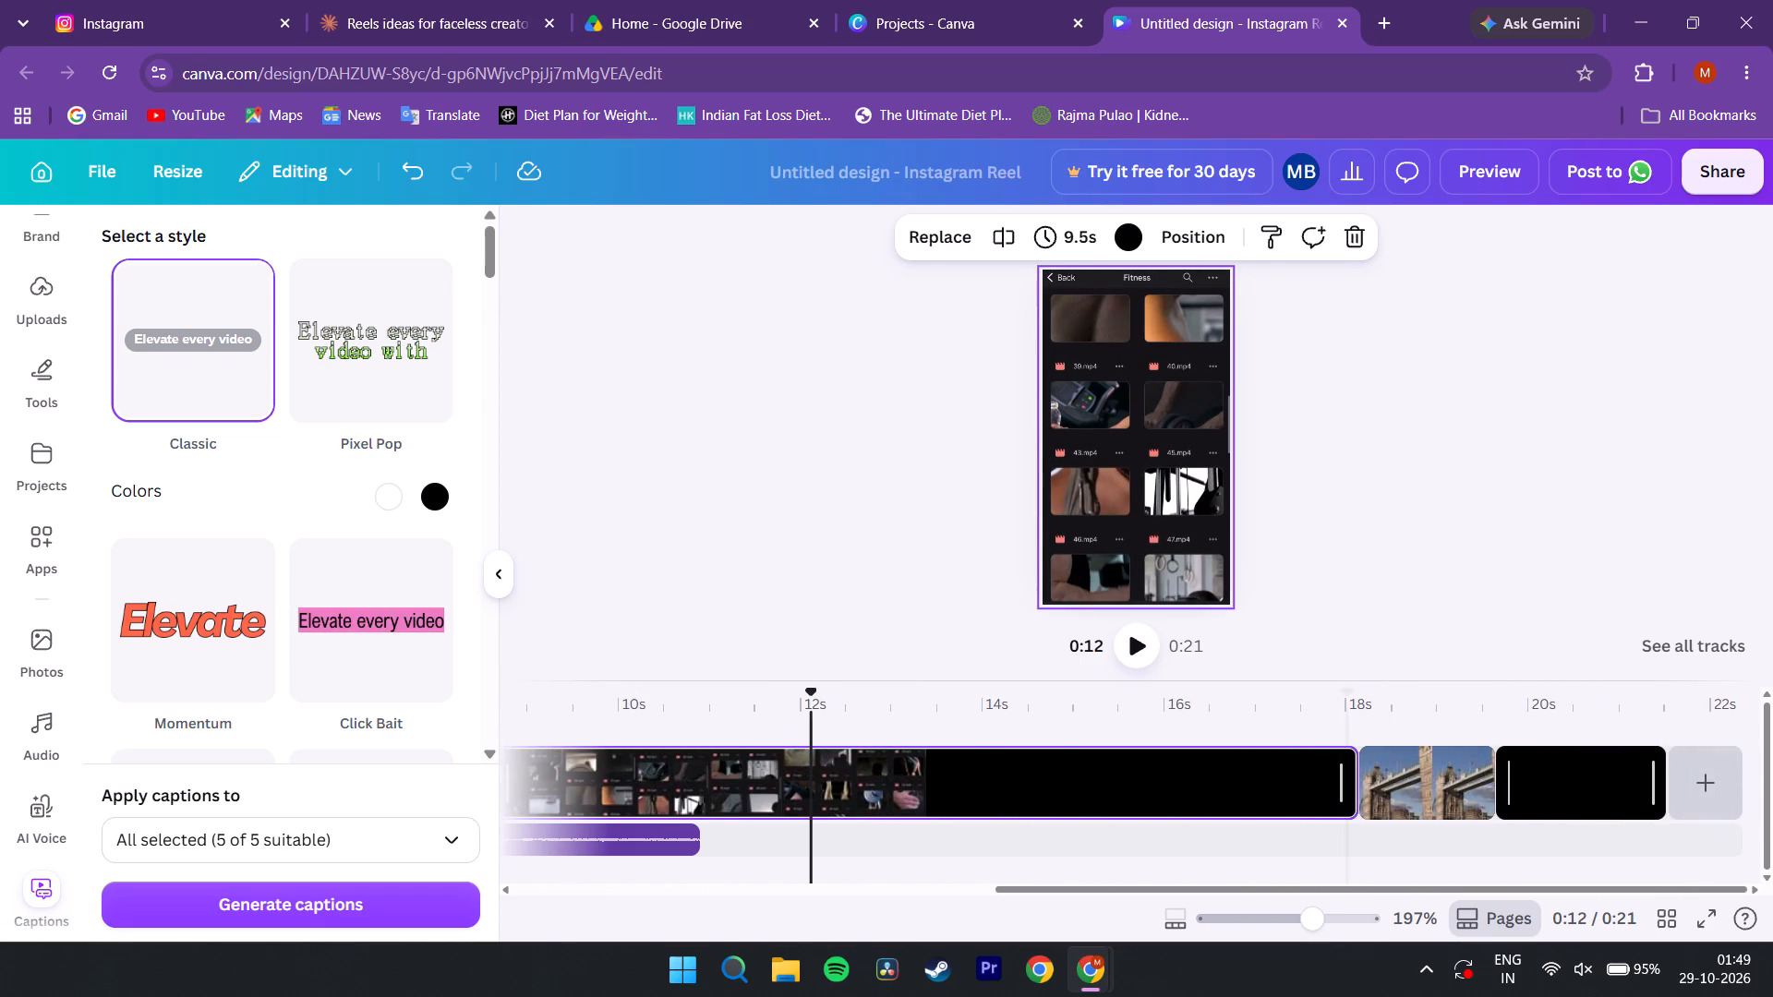
left_click_drag(1350, 787, 739, 789)
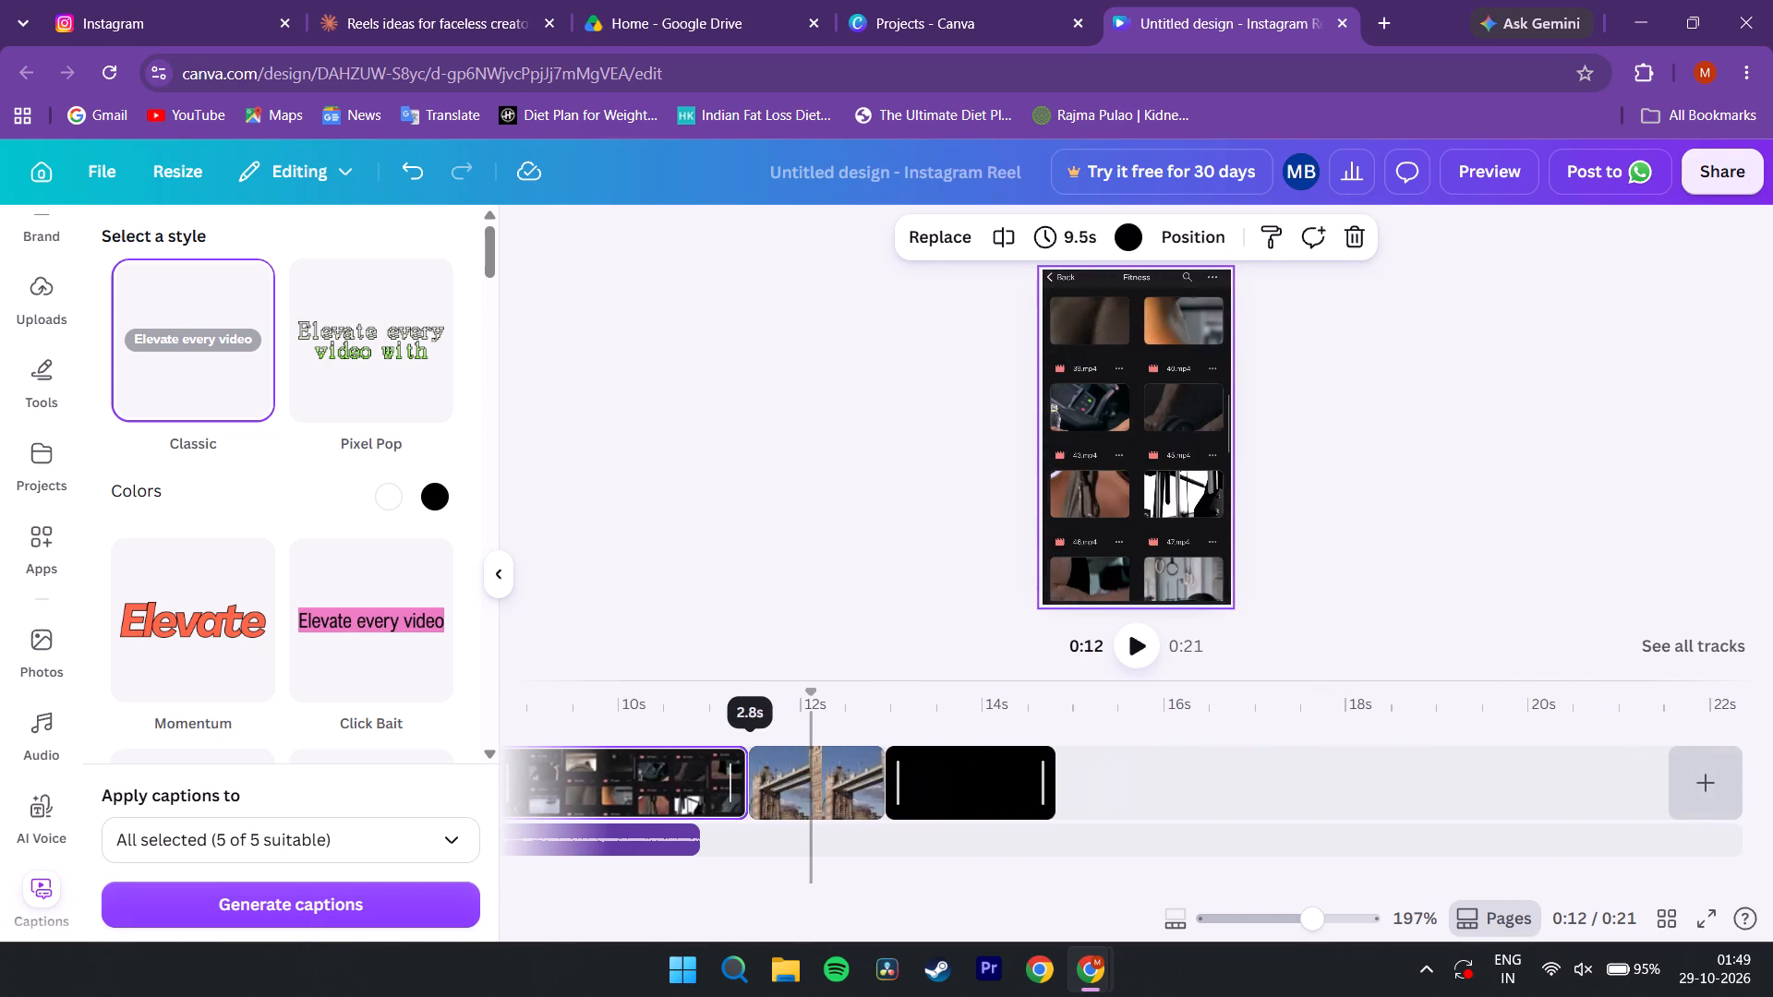
left_click_drag(739, 789, 734, 787)
scroll(734, 787, "right", 2)
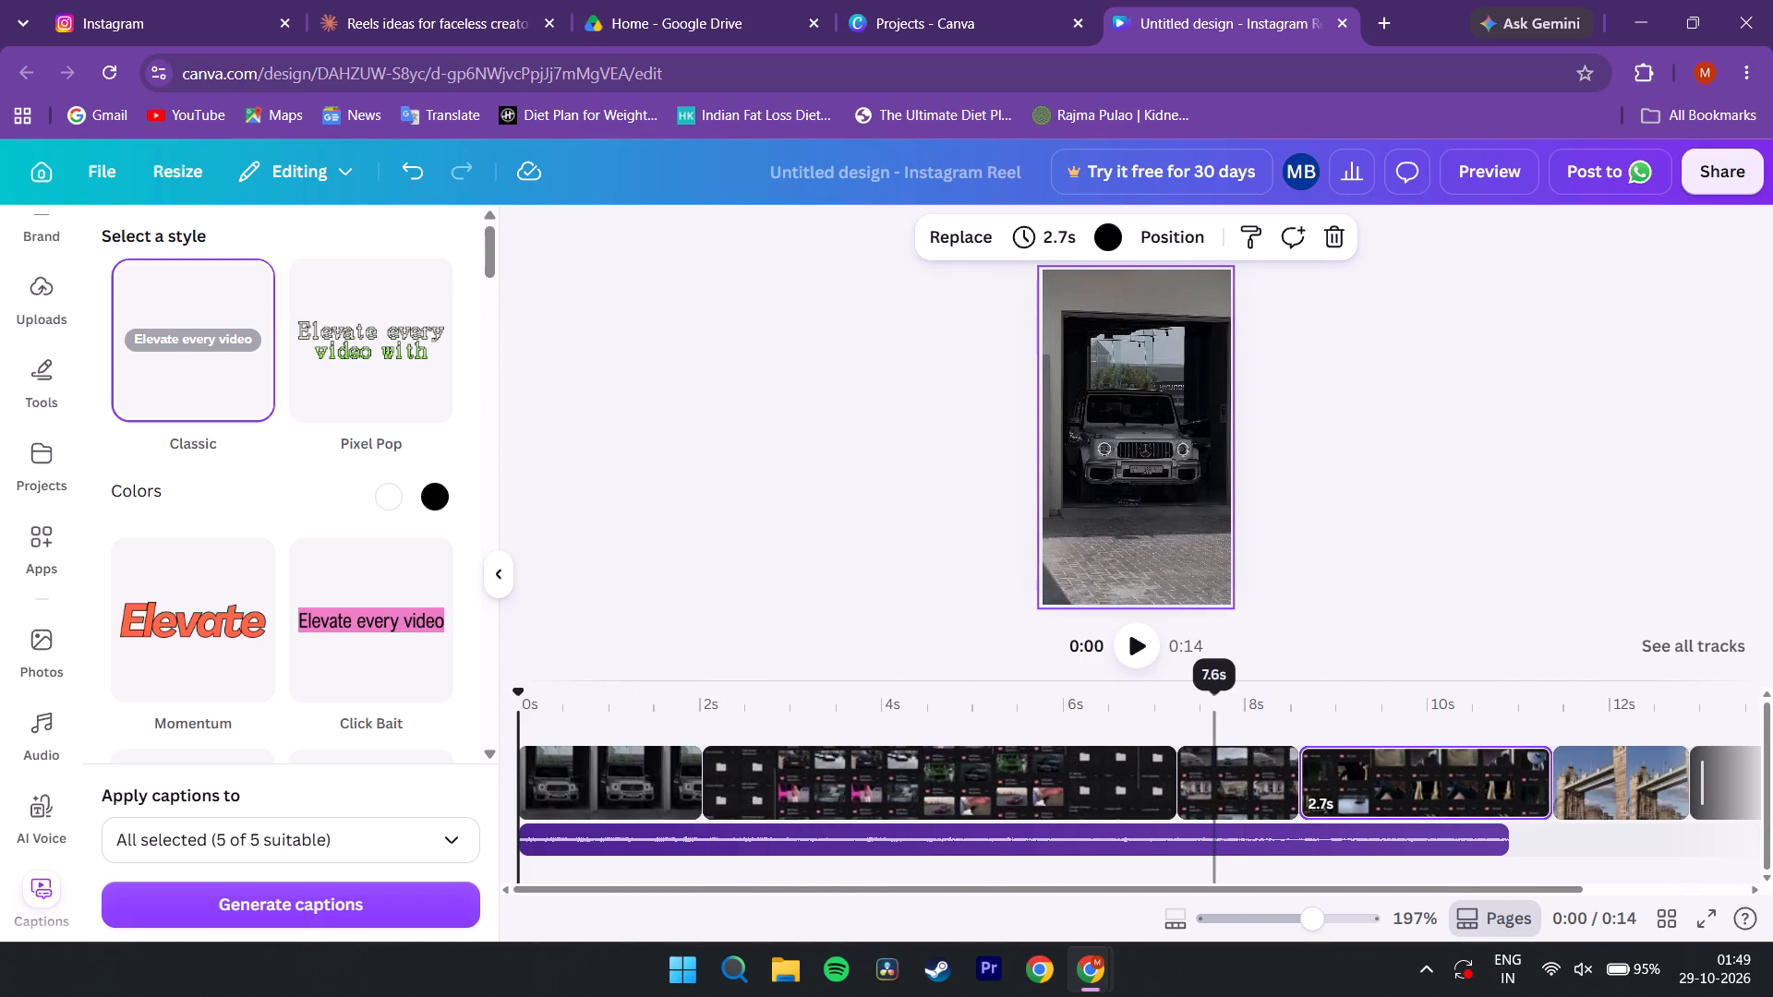
left_click_drag(1544, 783, 1523, 785)
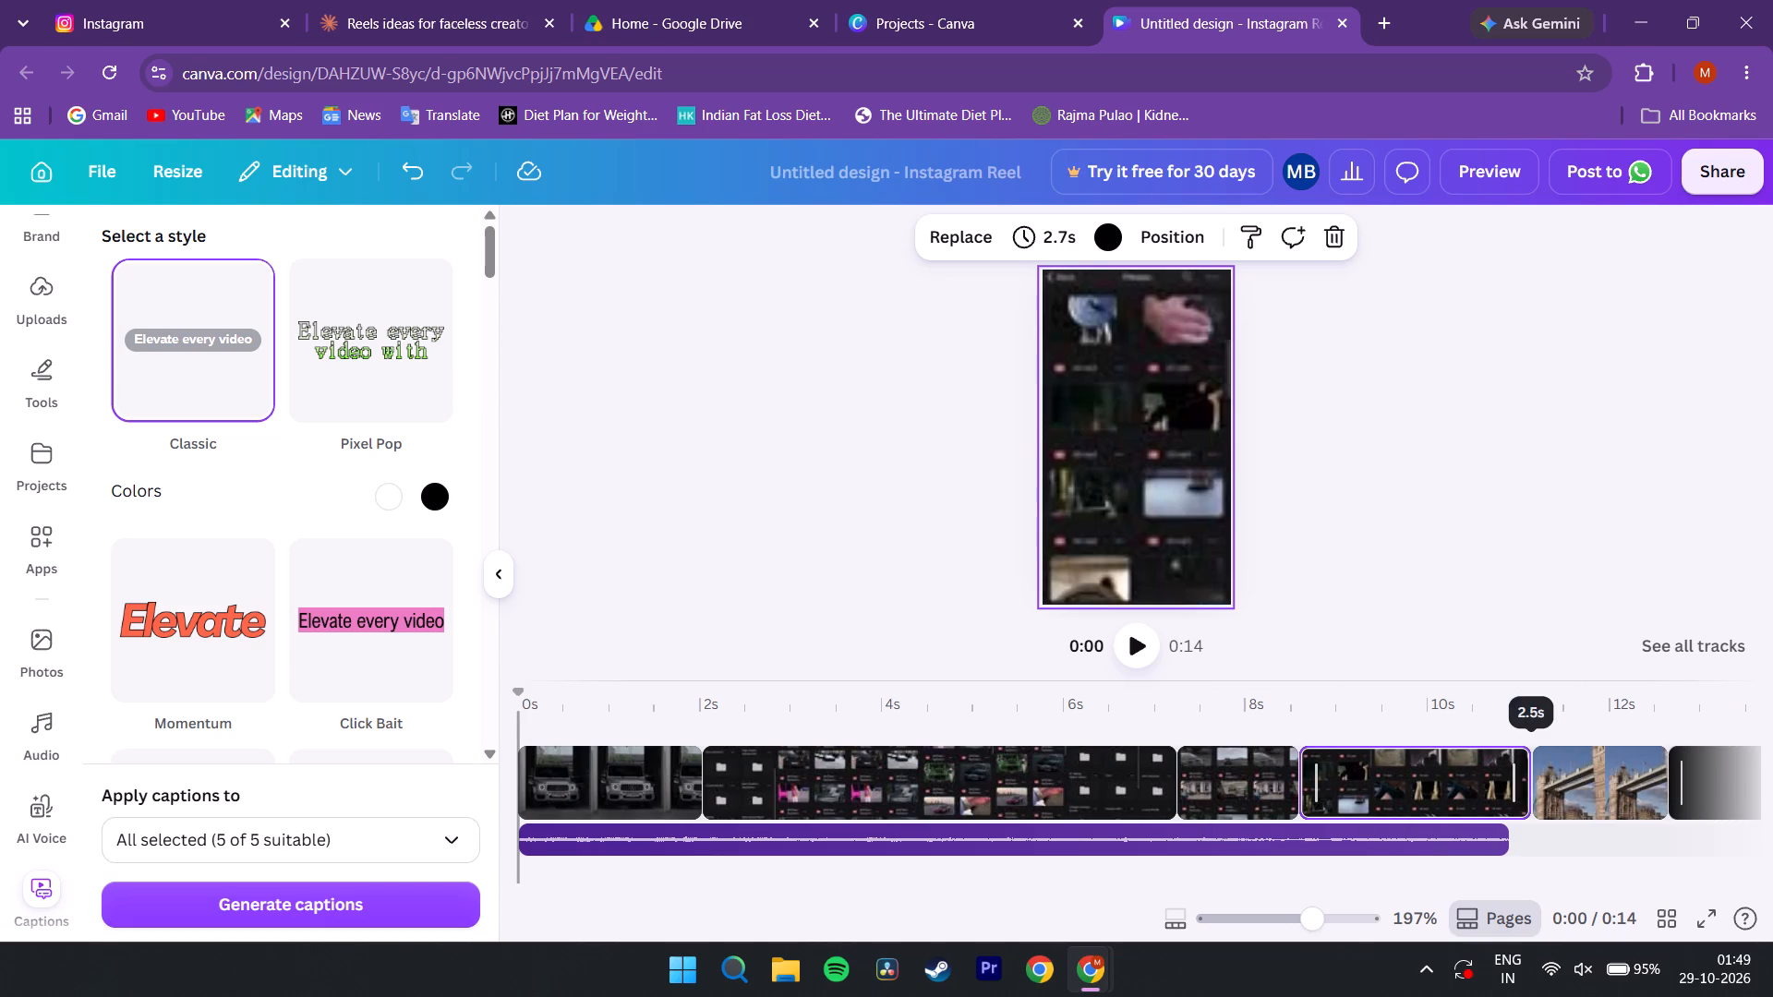
left_click_drag(1523, 785, 1481, 791)
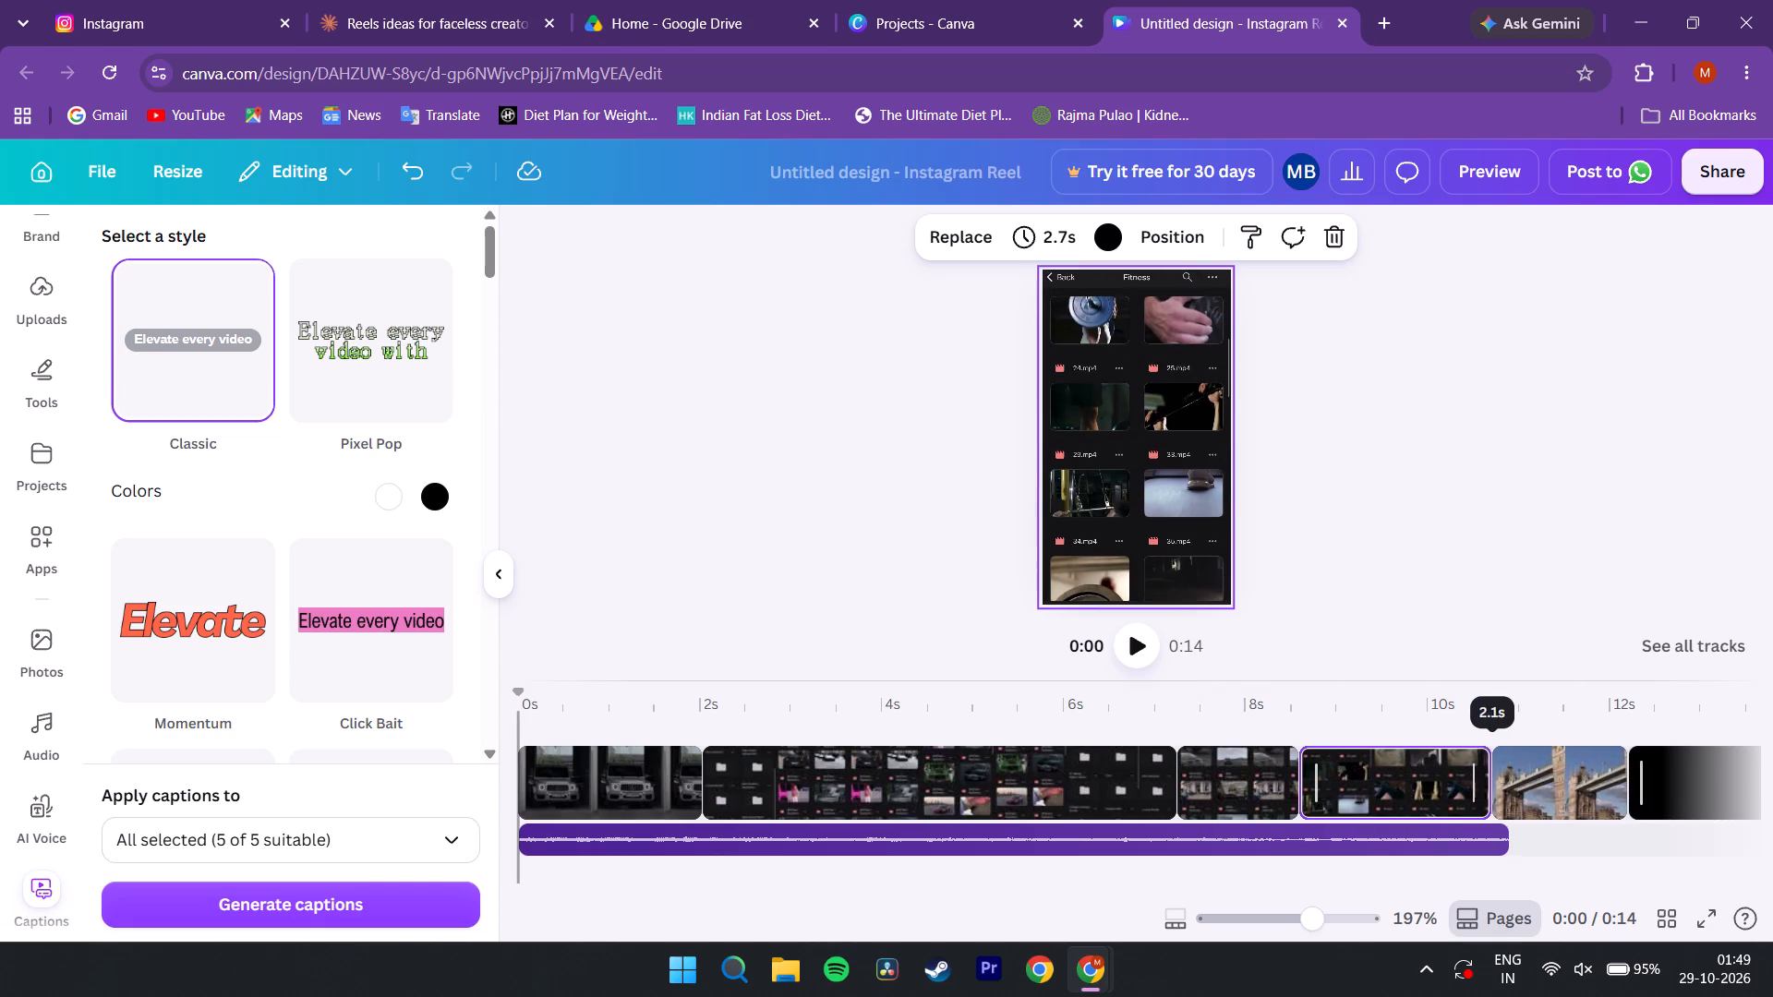
left_click_drag(1481, 791, 1475, 793)
Extend the end of the 1.3 s Cars folder page to 2.0 s.
left_click(1270, 789)
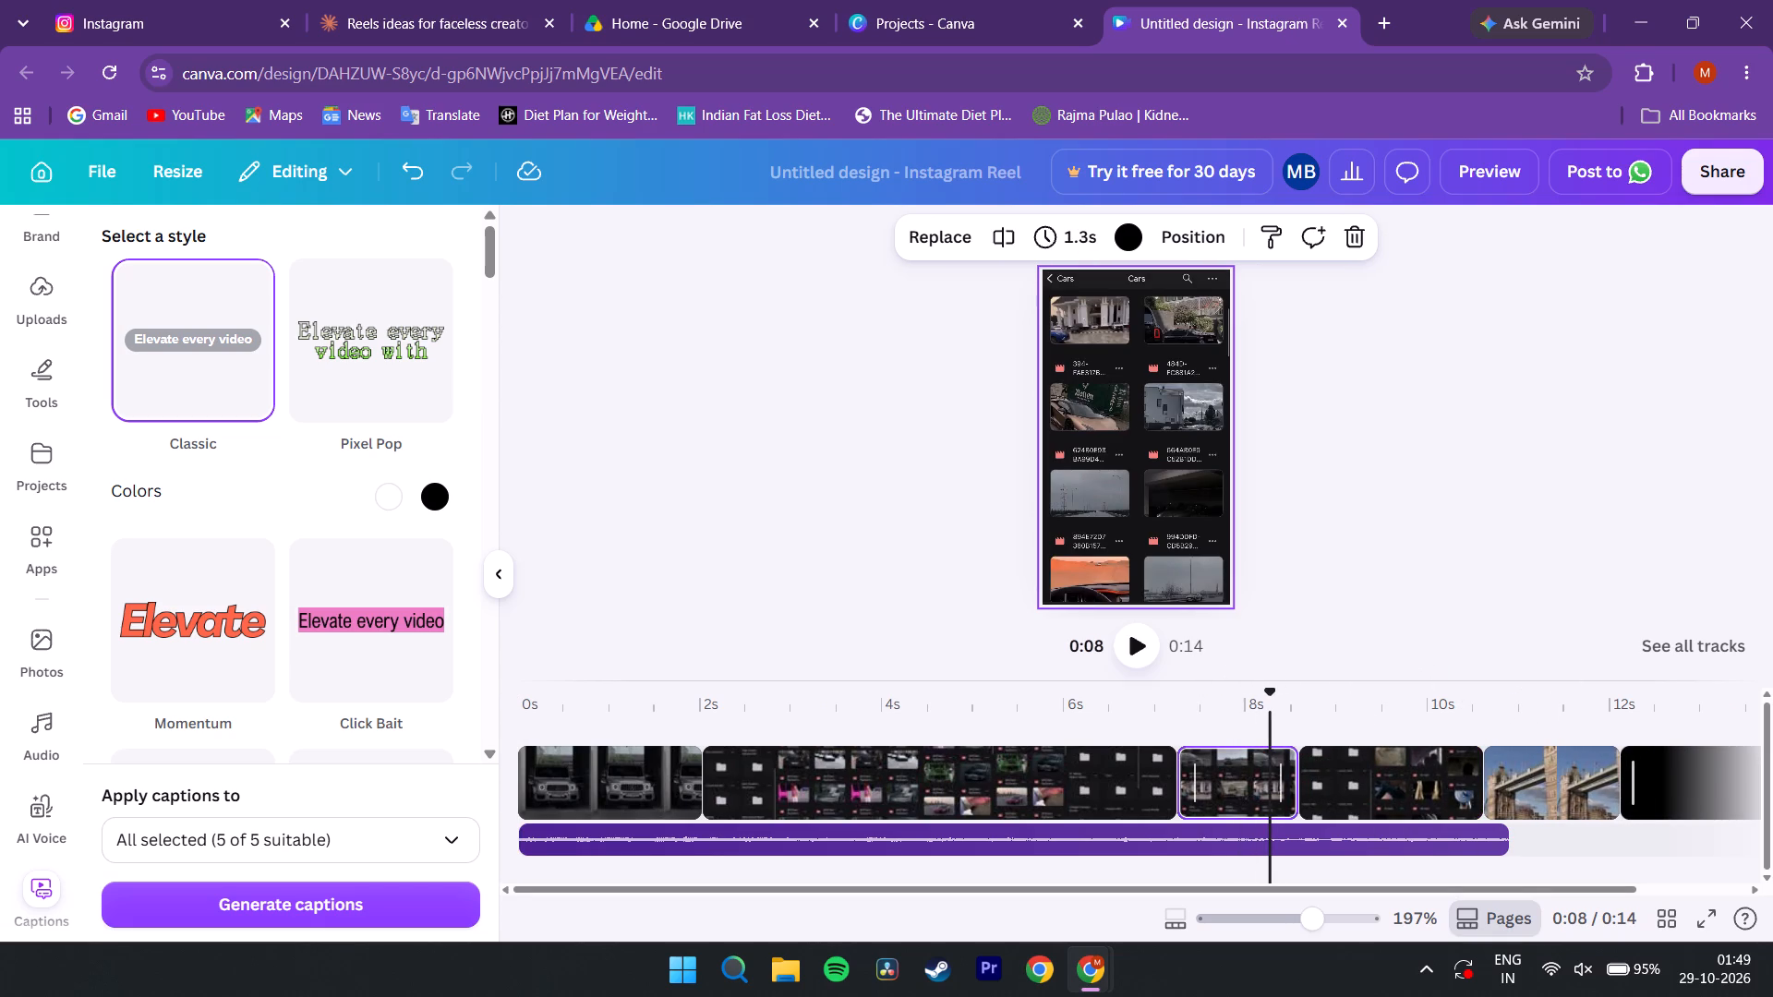
left_click_drag(1283, 783, 1295, 785)
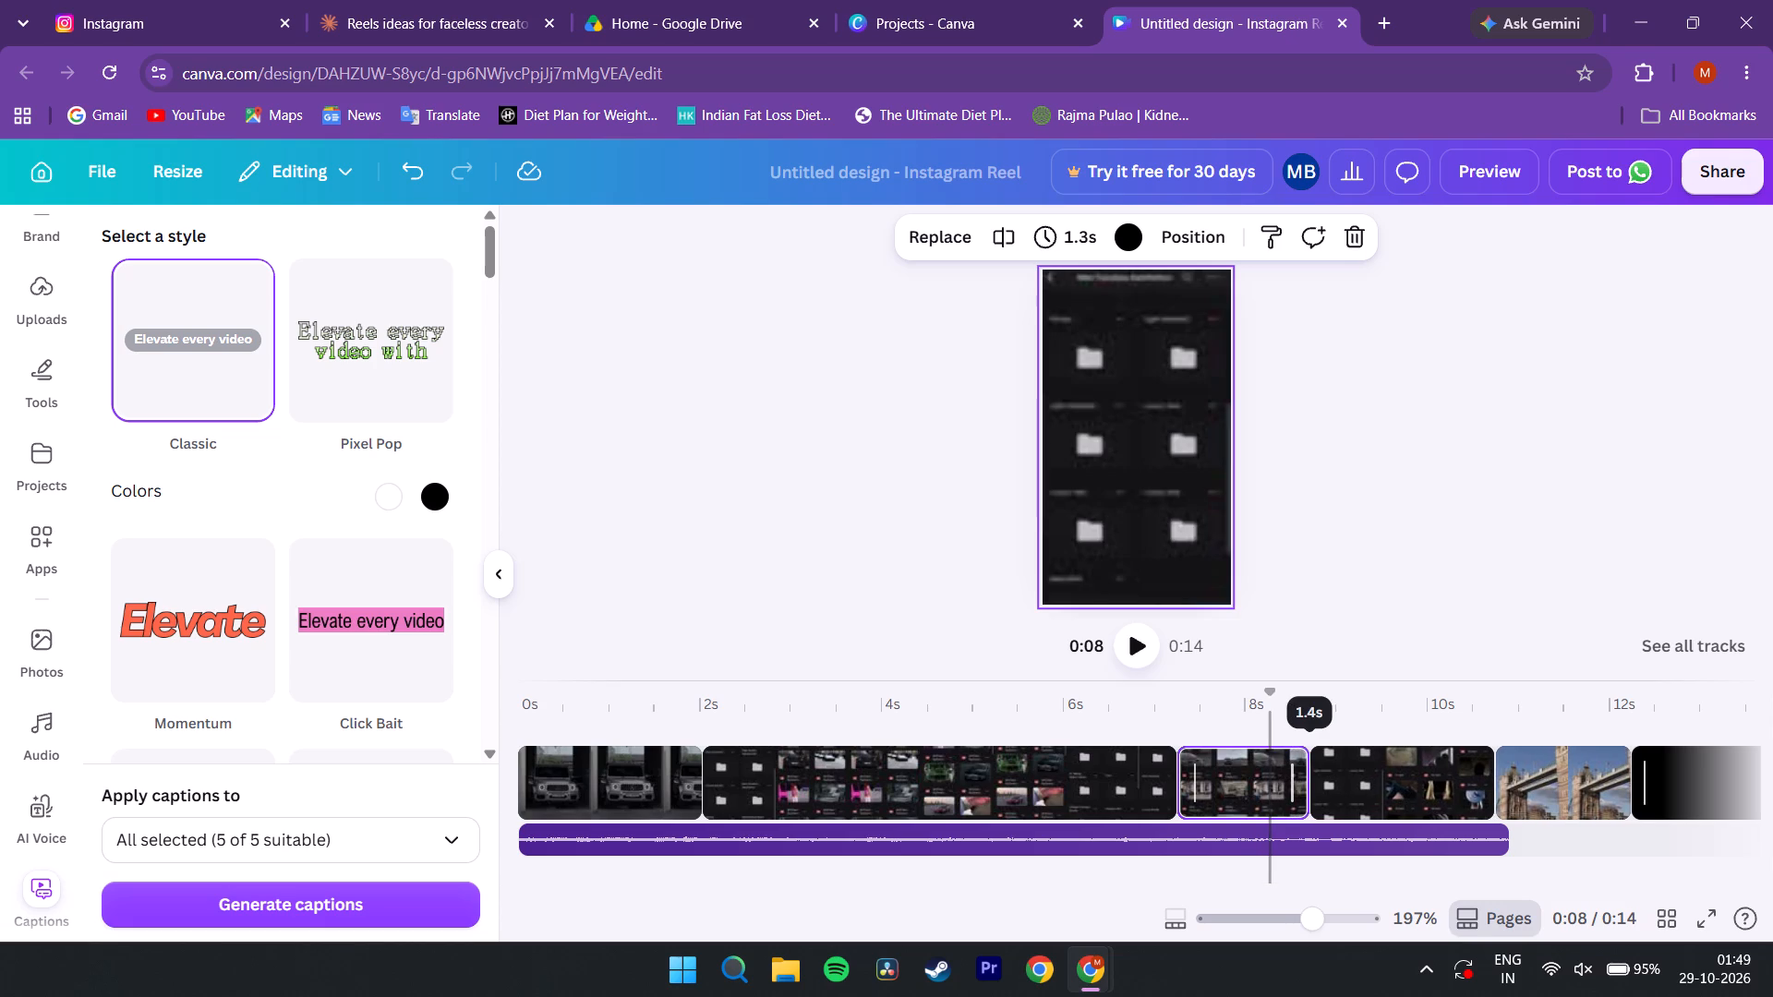
left_click_drag(1295, 785, 1297, 786)
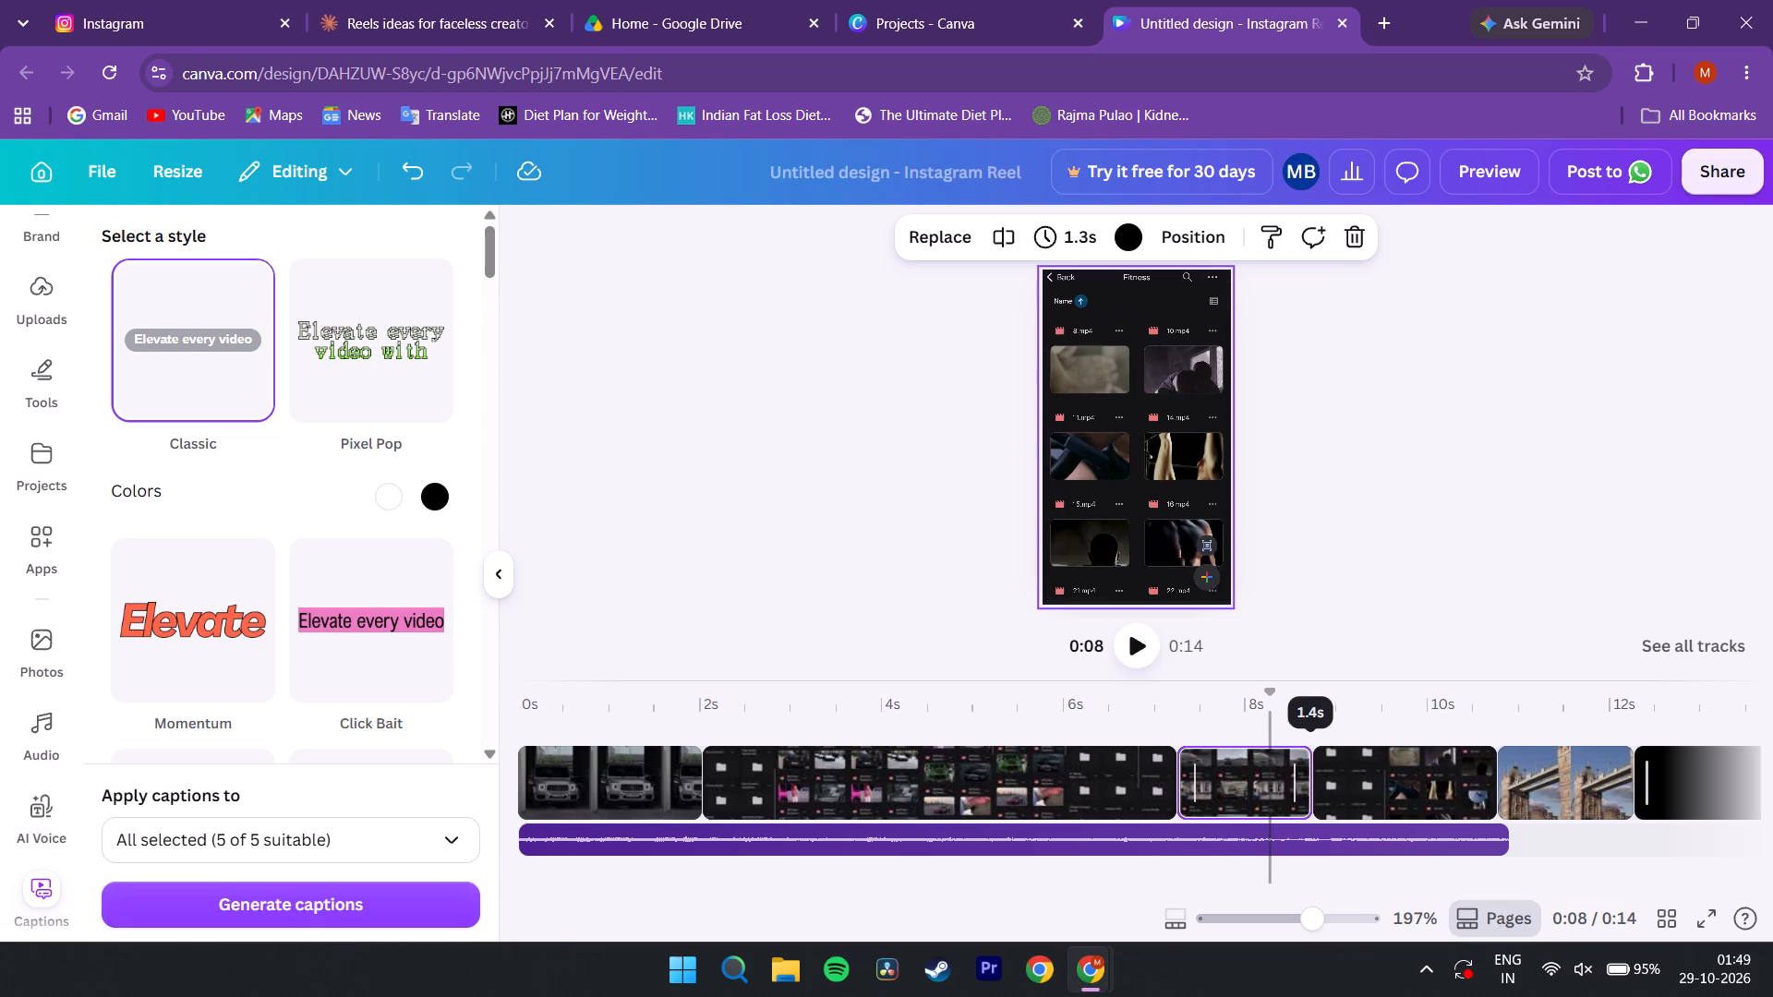
left_click_drag(1297, 786, 1325, 786)
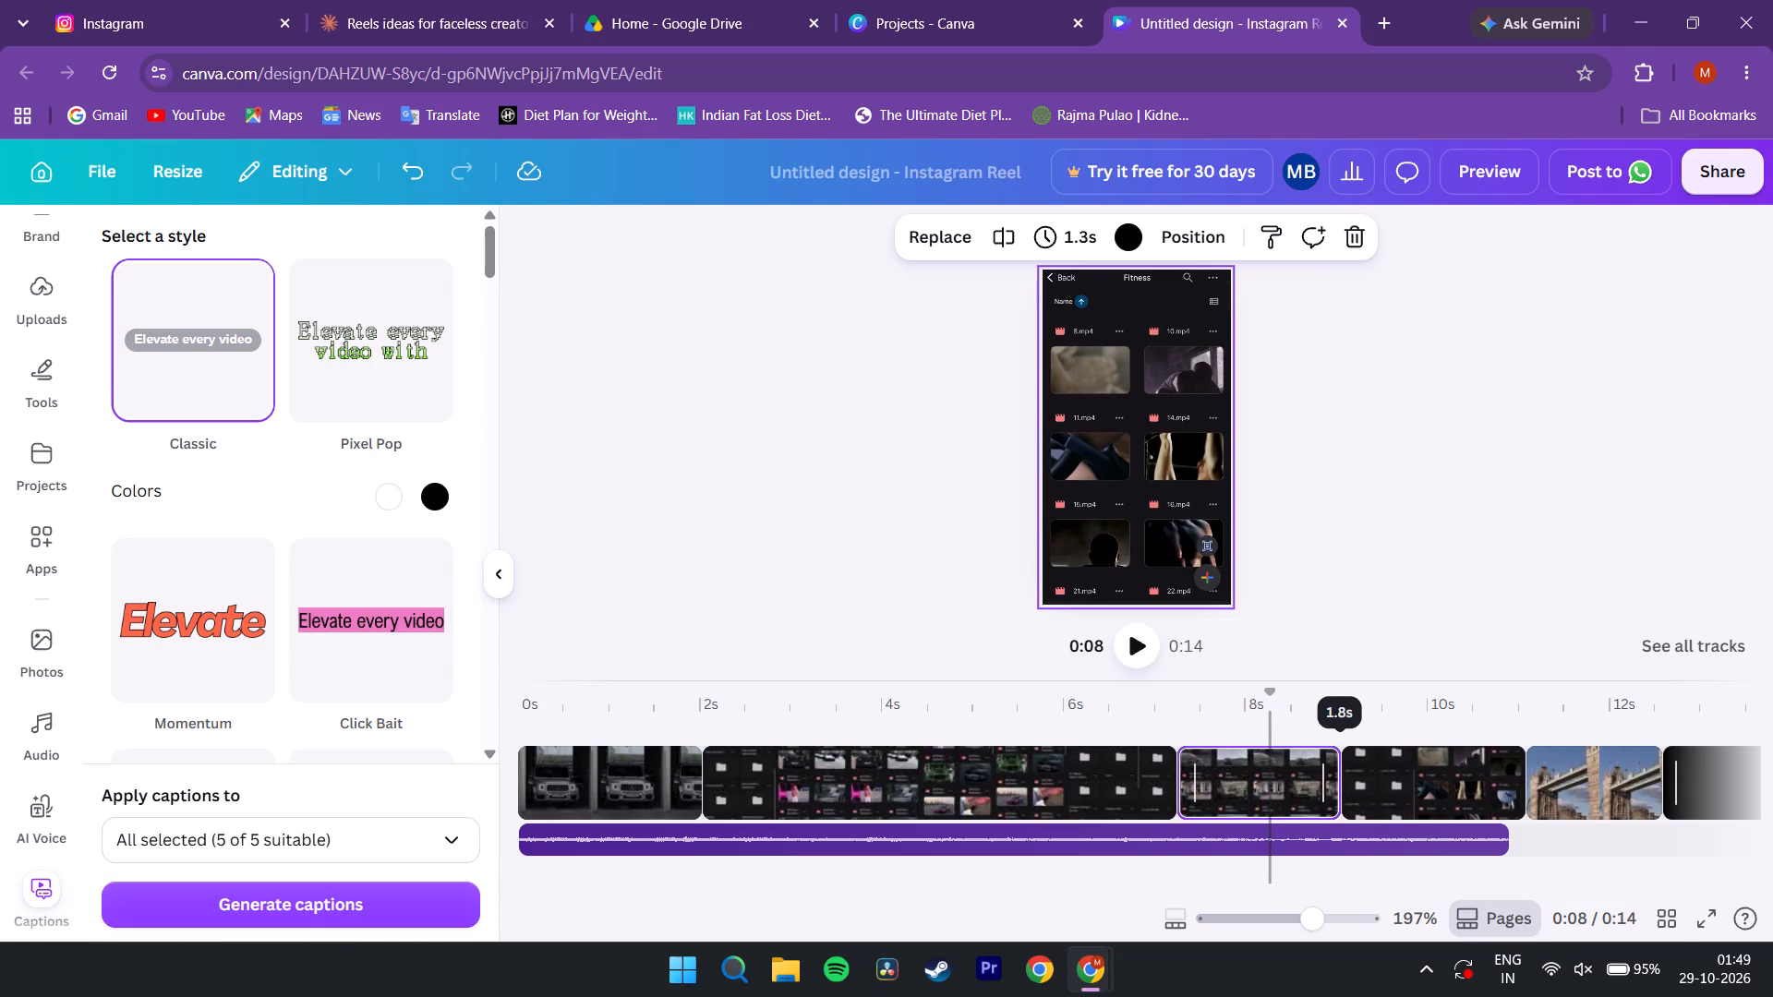
left_click_drag(1325, 786, 1343, 787)
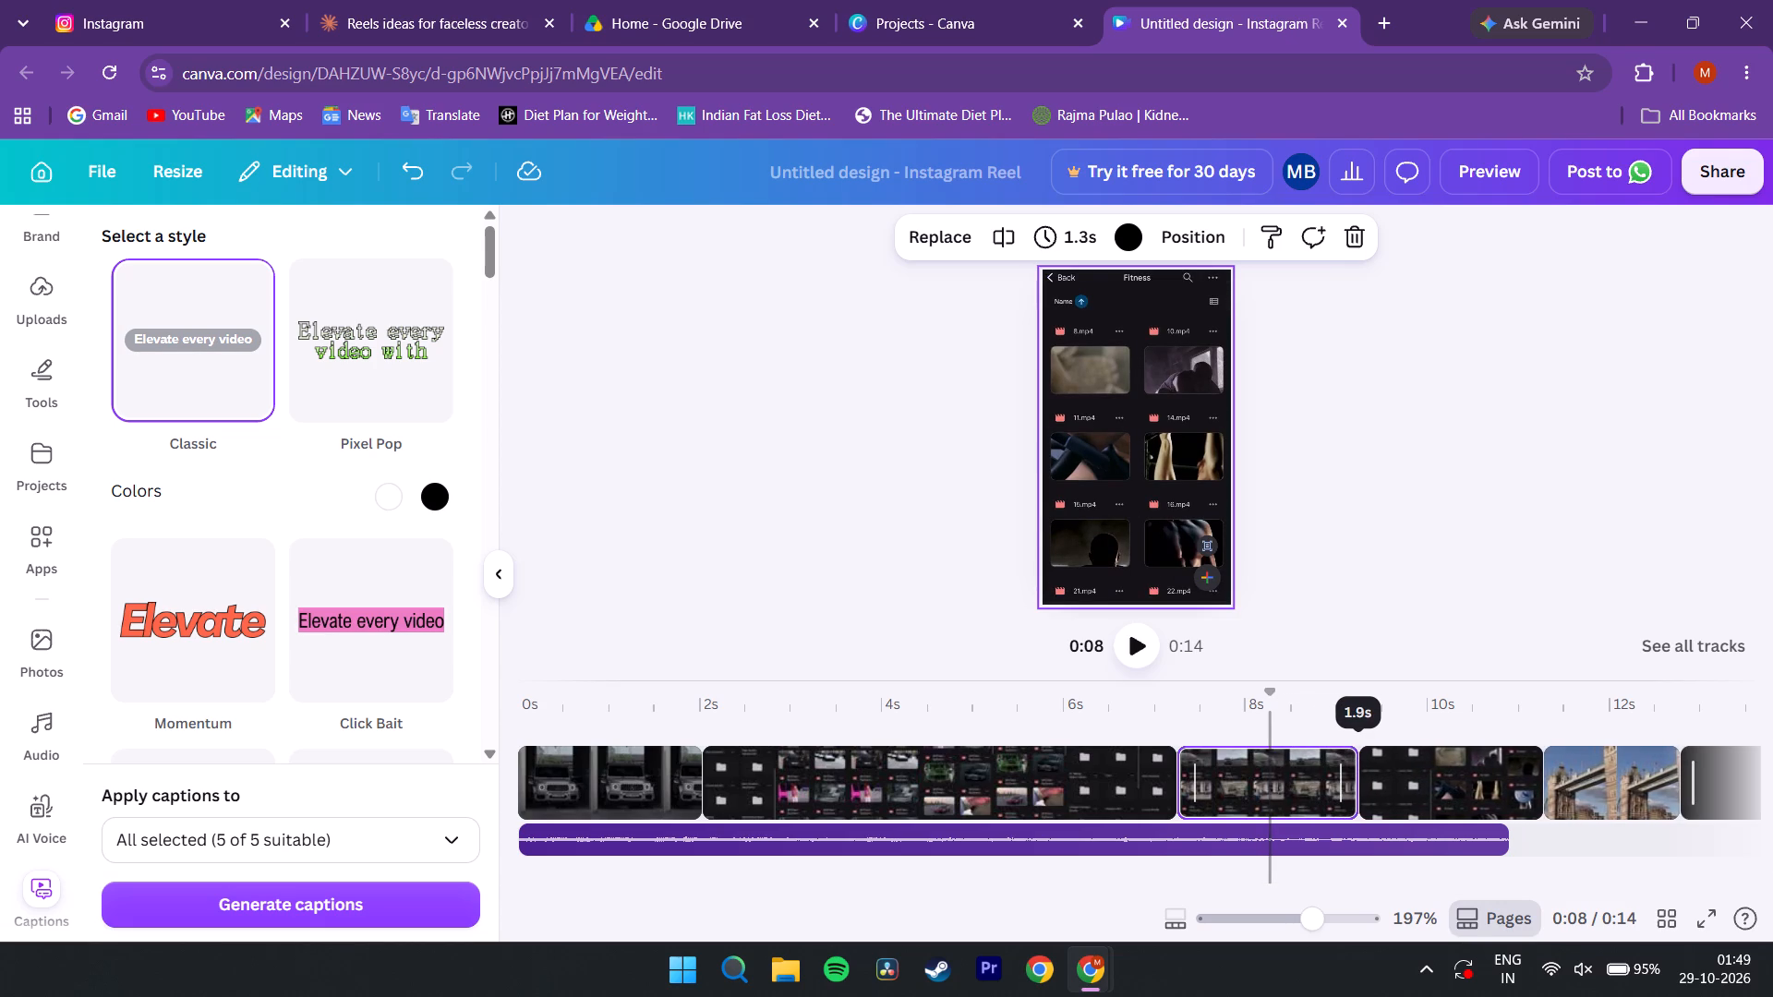
left_click_drag(1343, 787, 1351, 787)
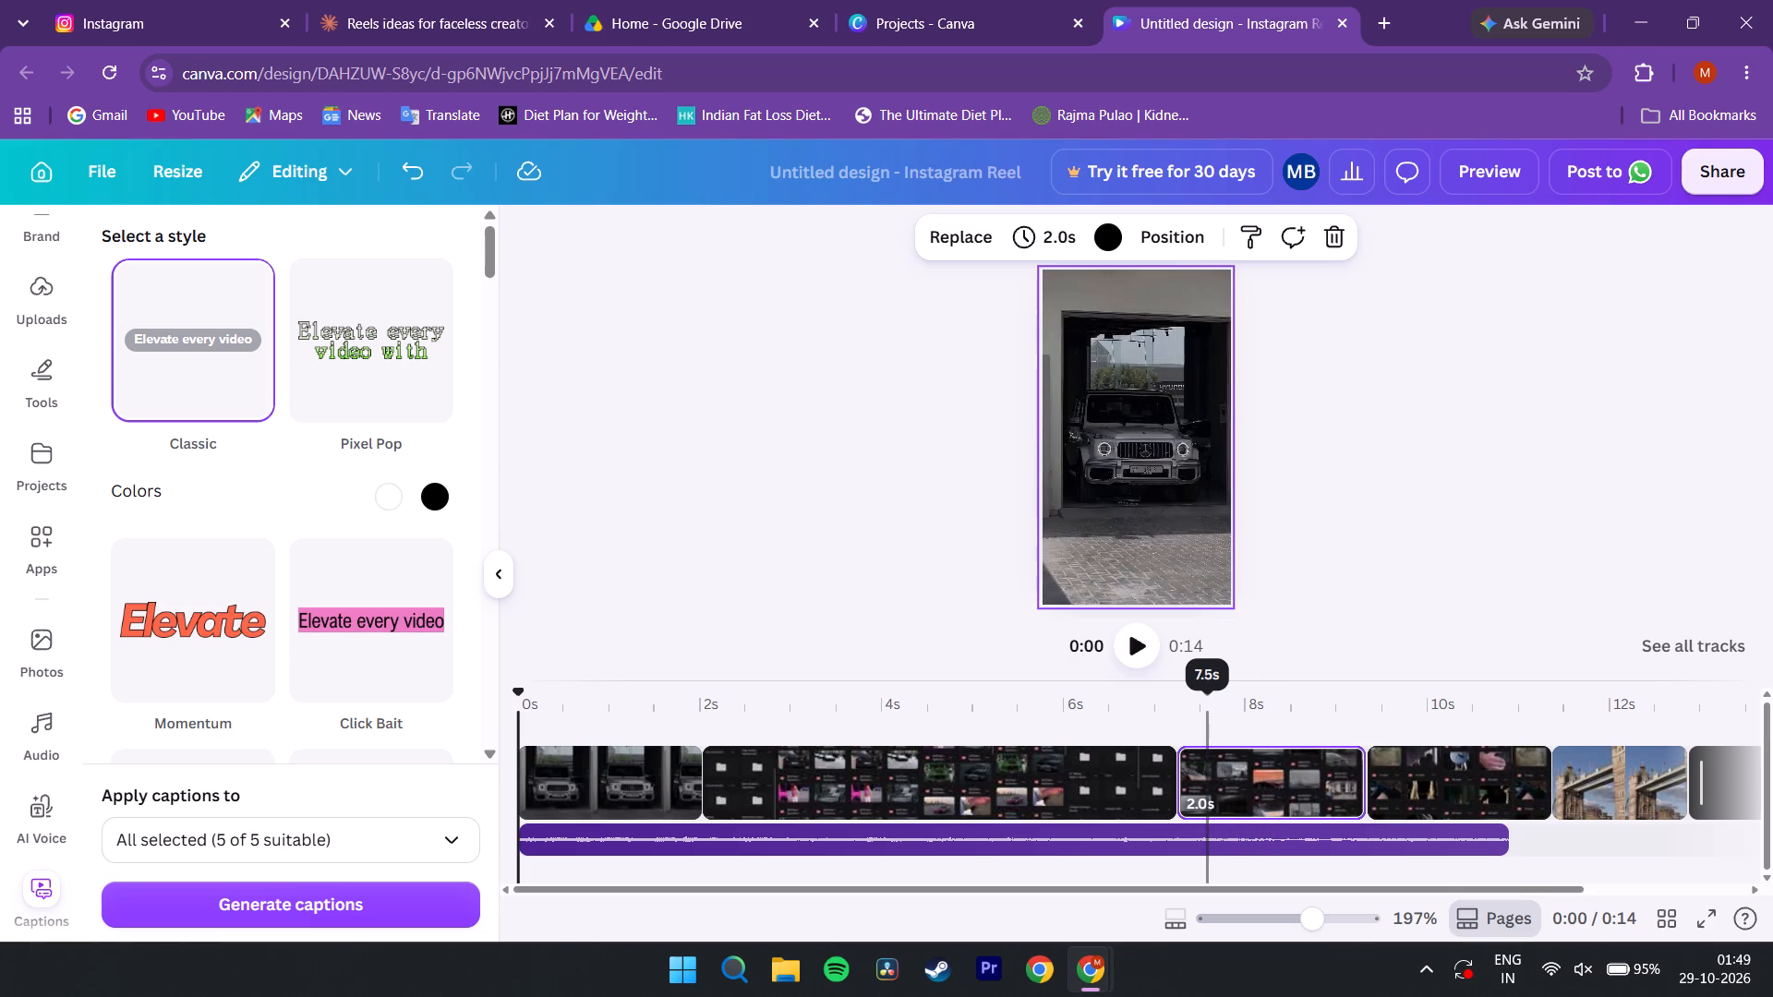
Scrub through the Cars page and play the reel from about 2.1 s to 9.8 s to check the retimed pages.
left_click(1208, 726)
left_click(1209, 697)
left_click_drag(1209, 697, 1211, 697)
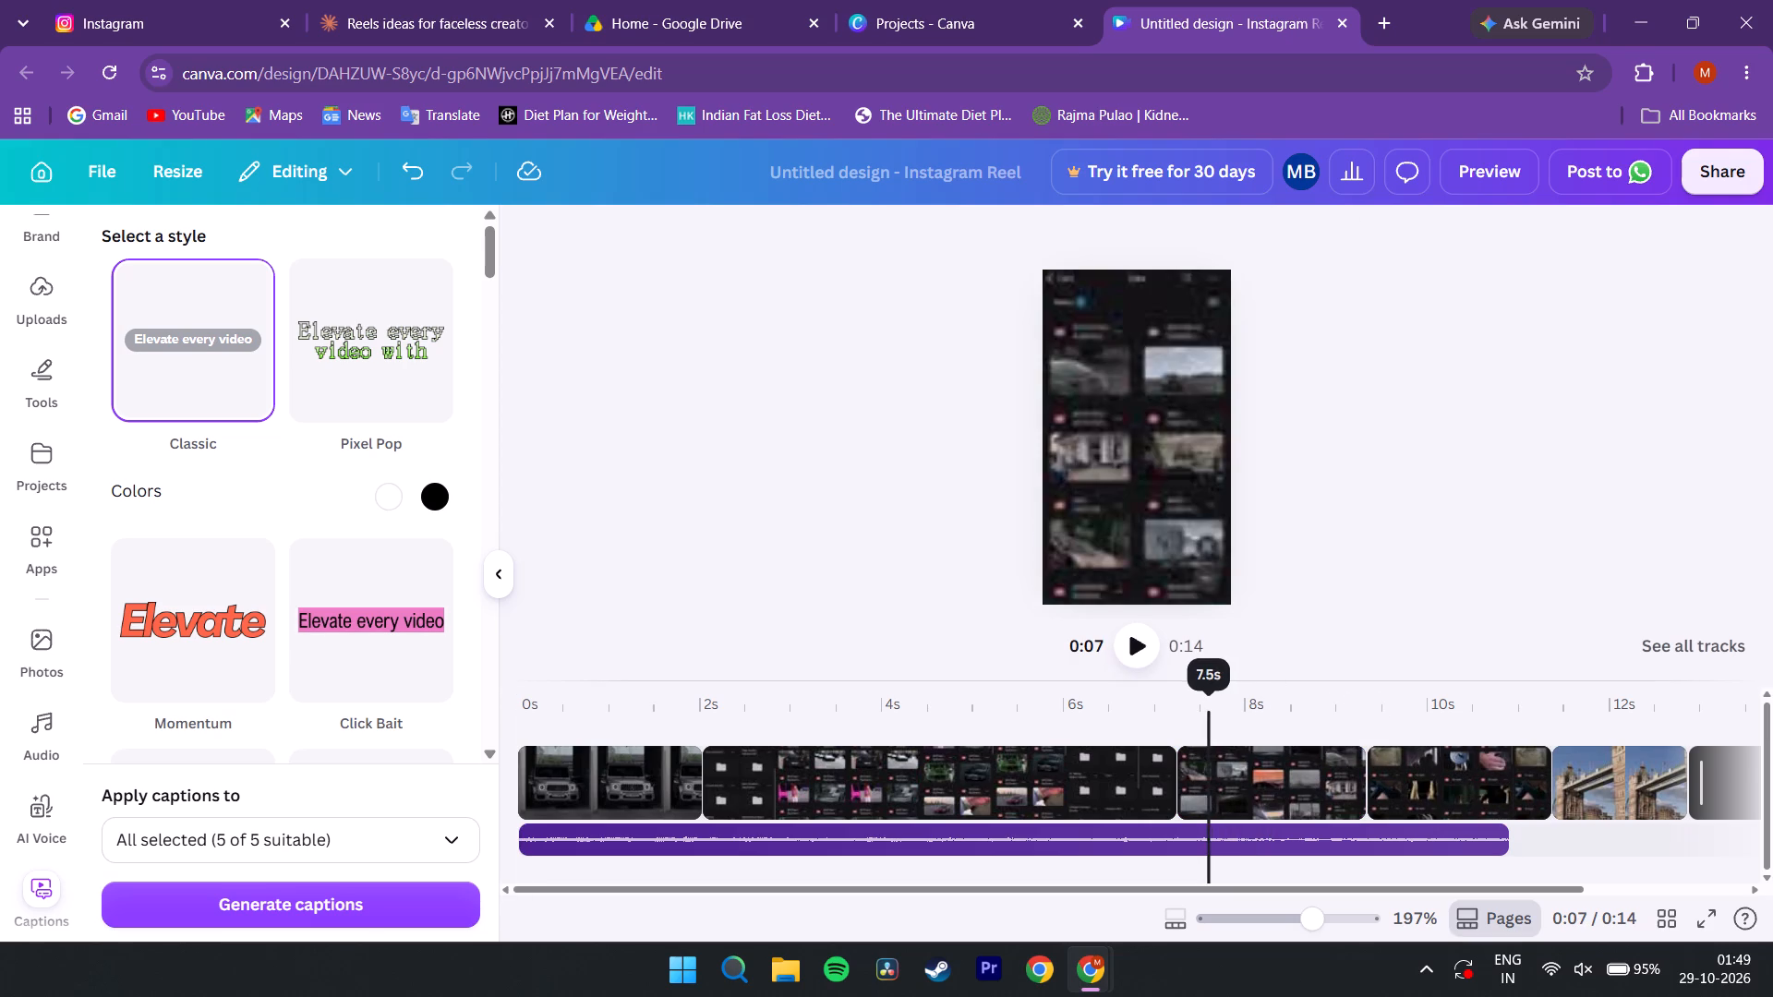
left_click_drag(1211, 697, 1342, 721)
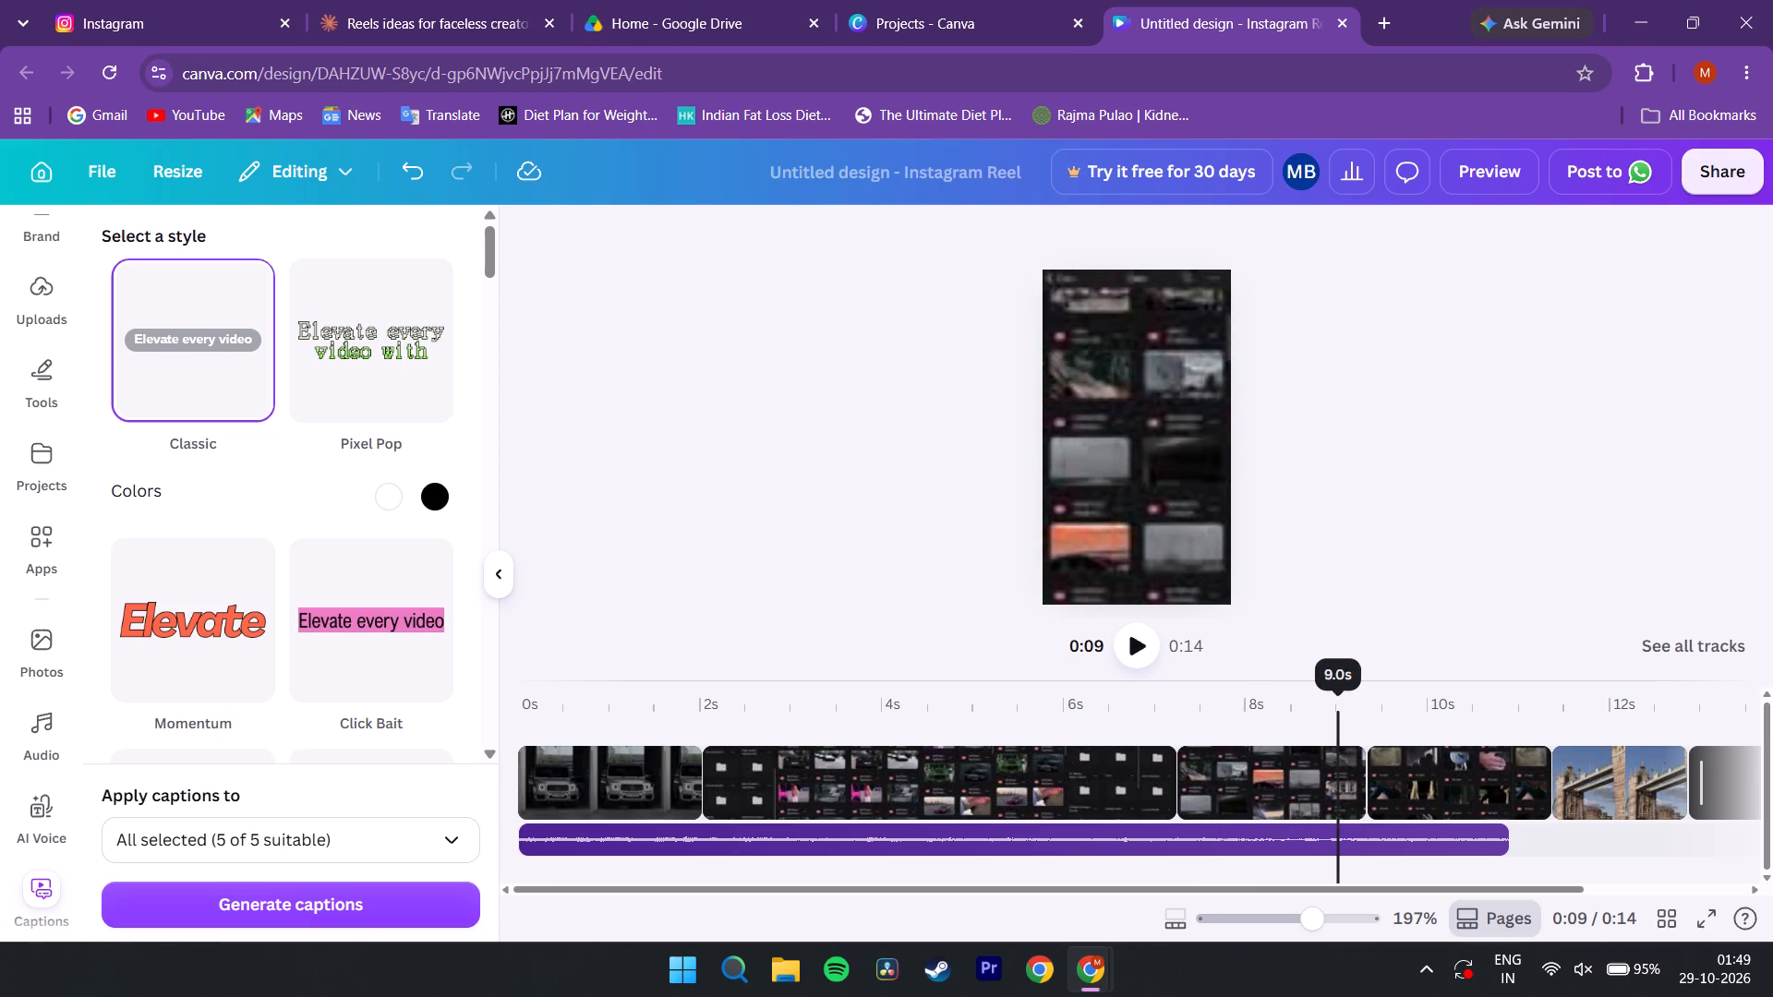
left_click_drag(1342, 721, 1345, 722)
left_click(846, 771)
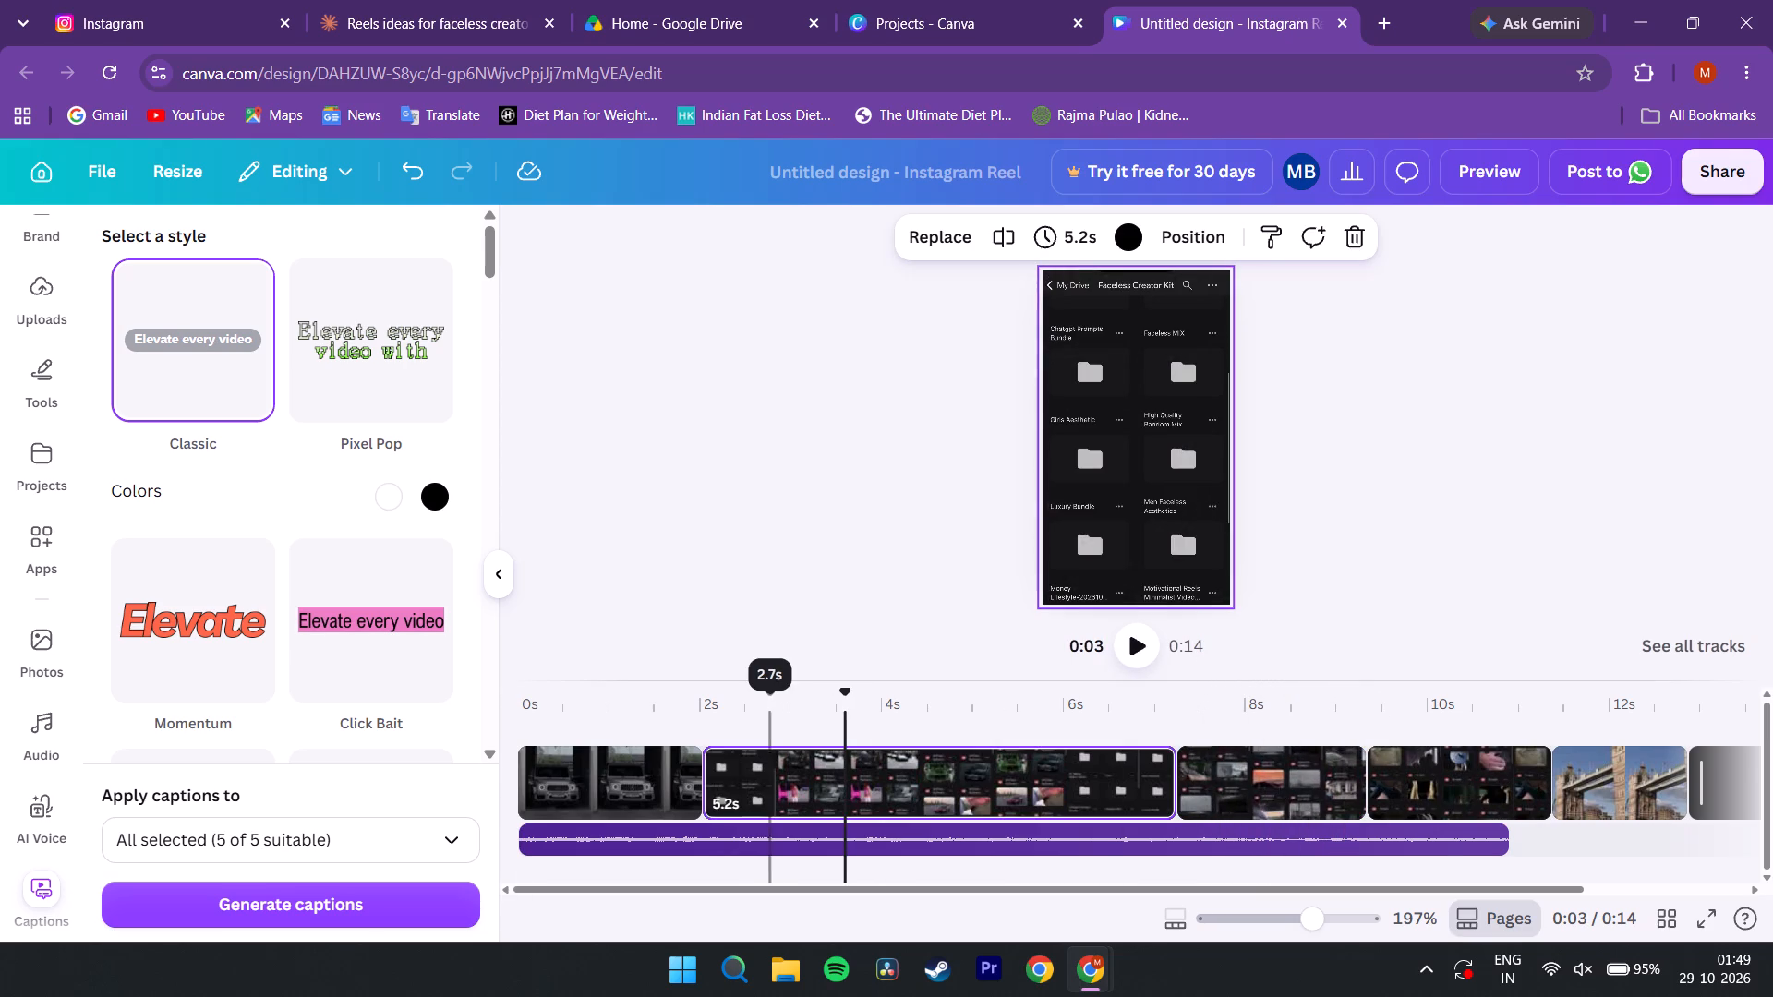
left_click(718, 715)
key("space")
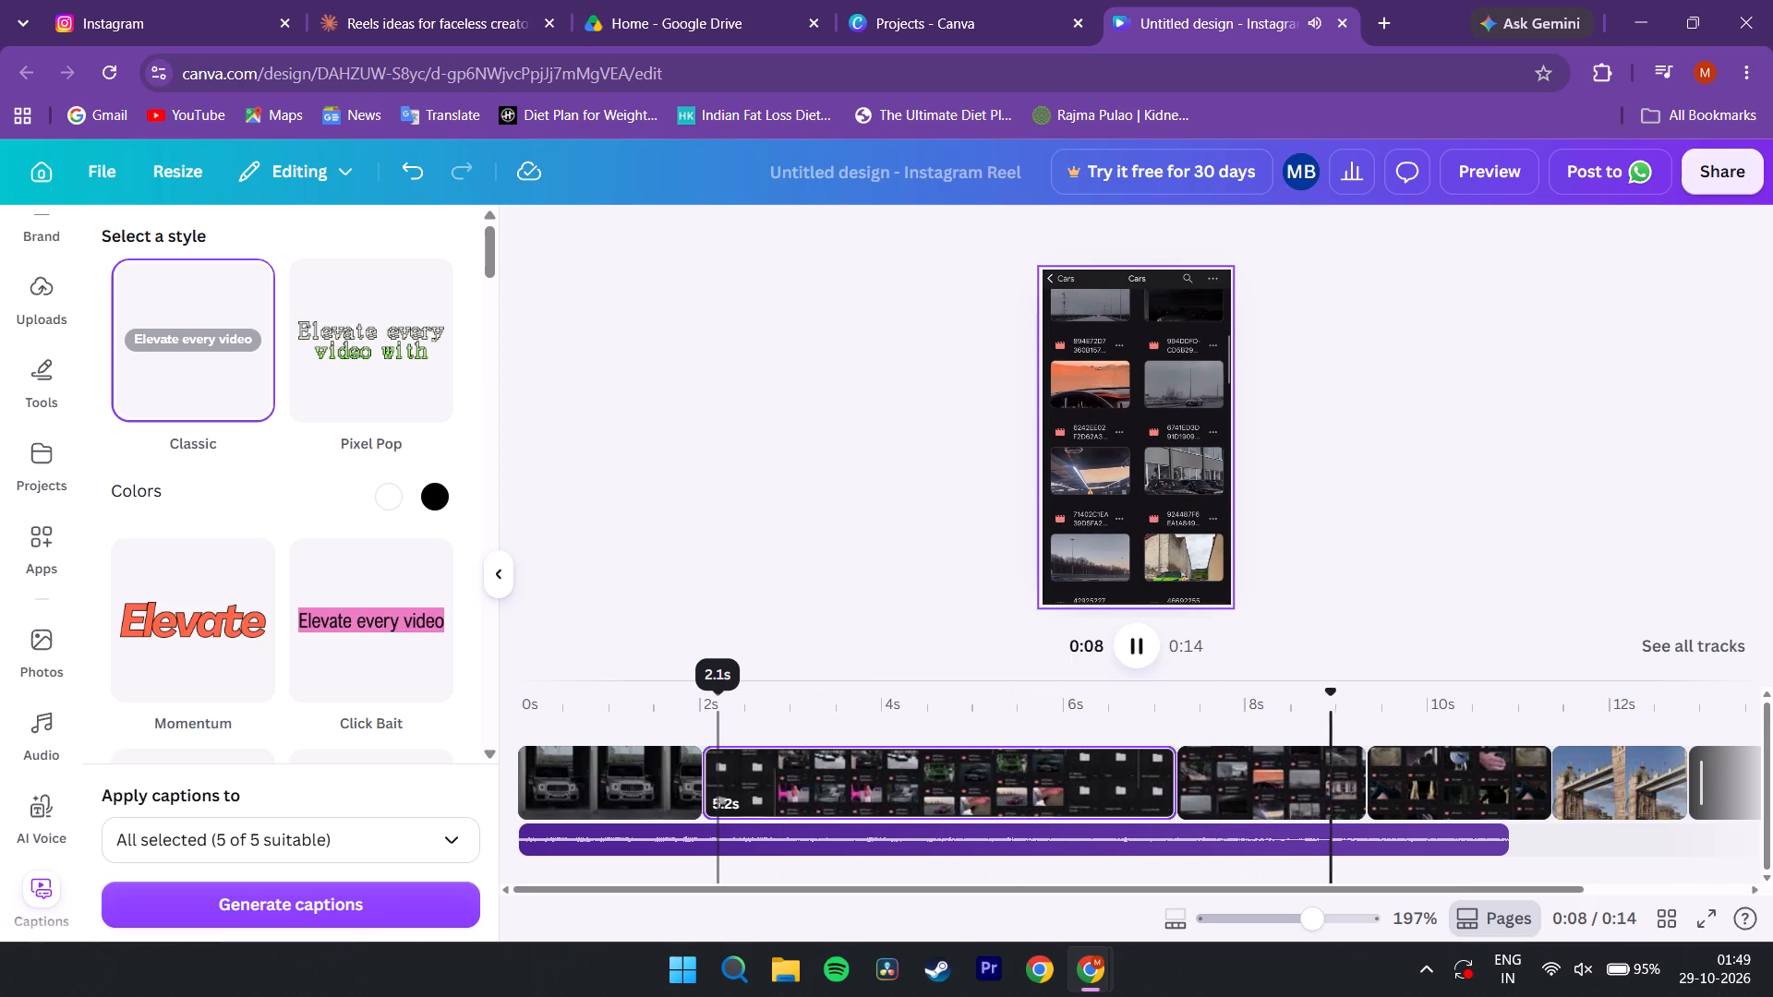
key("space")
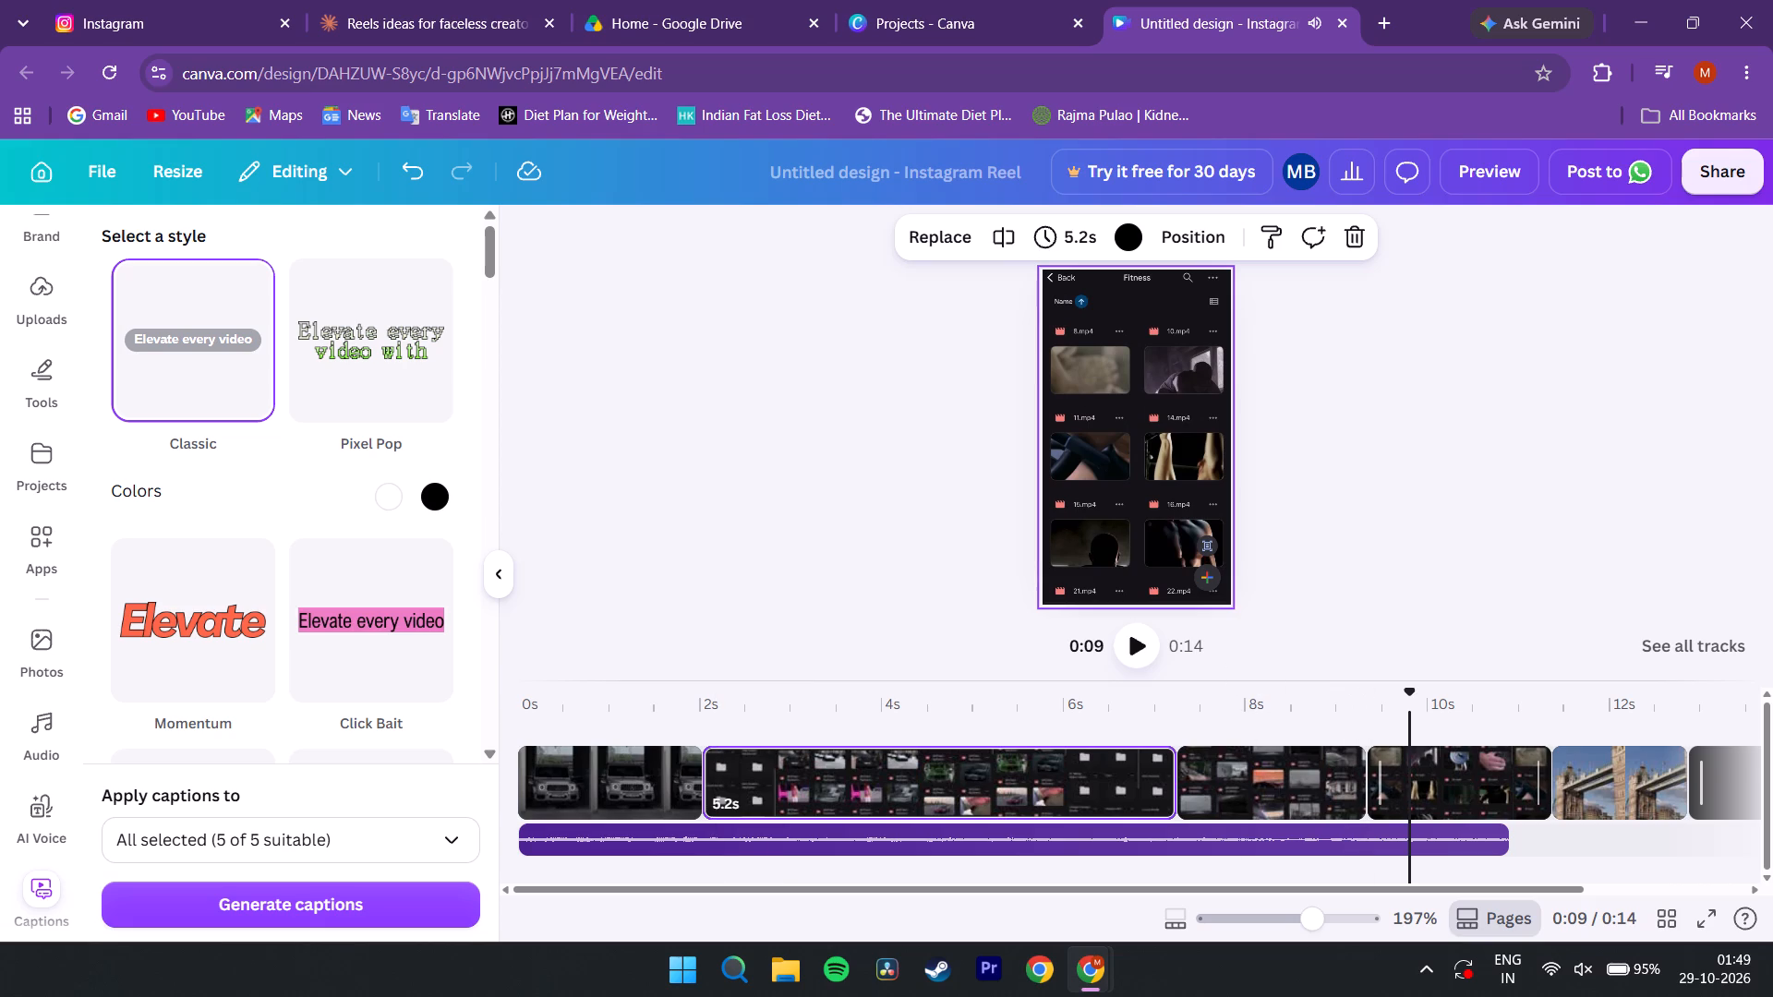
Play the reel from about 7 s to 11.8 s to check the Cars and Fitness pages.
left_click_drag(1411, 698, 1176, 713)
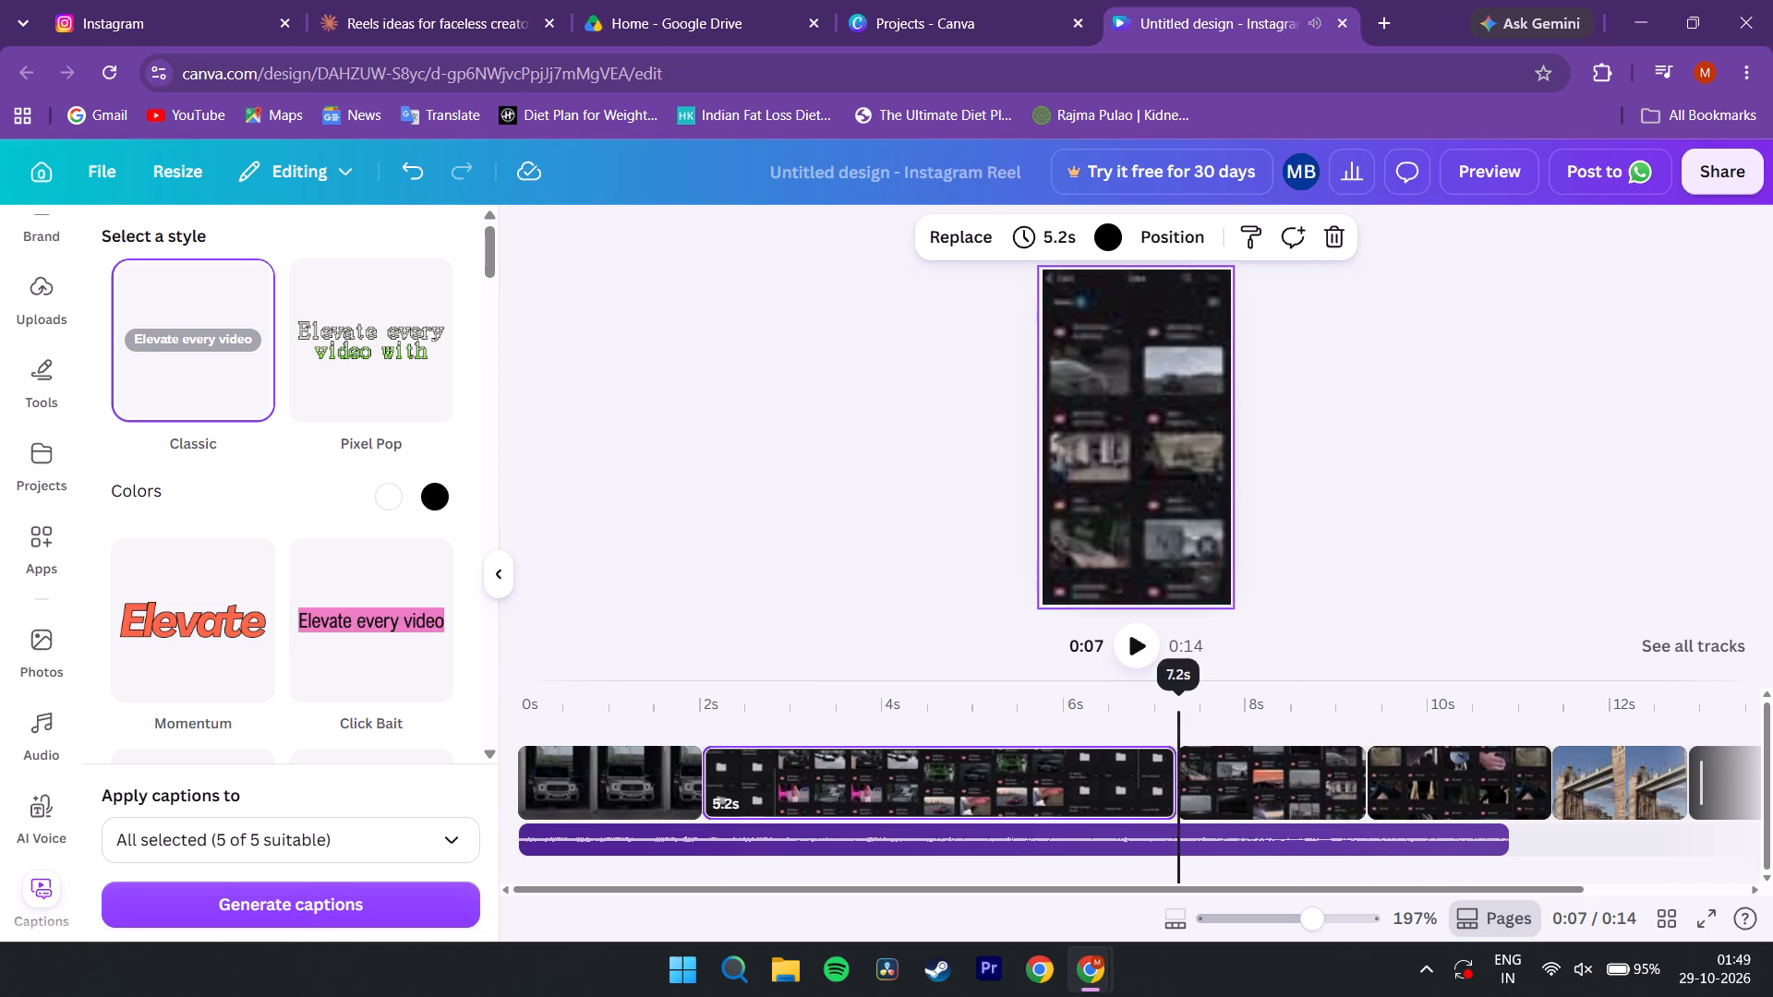
left_click_drag(1176, 713, 1164, 712)
key("space")
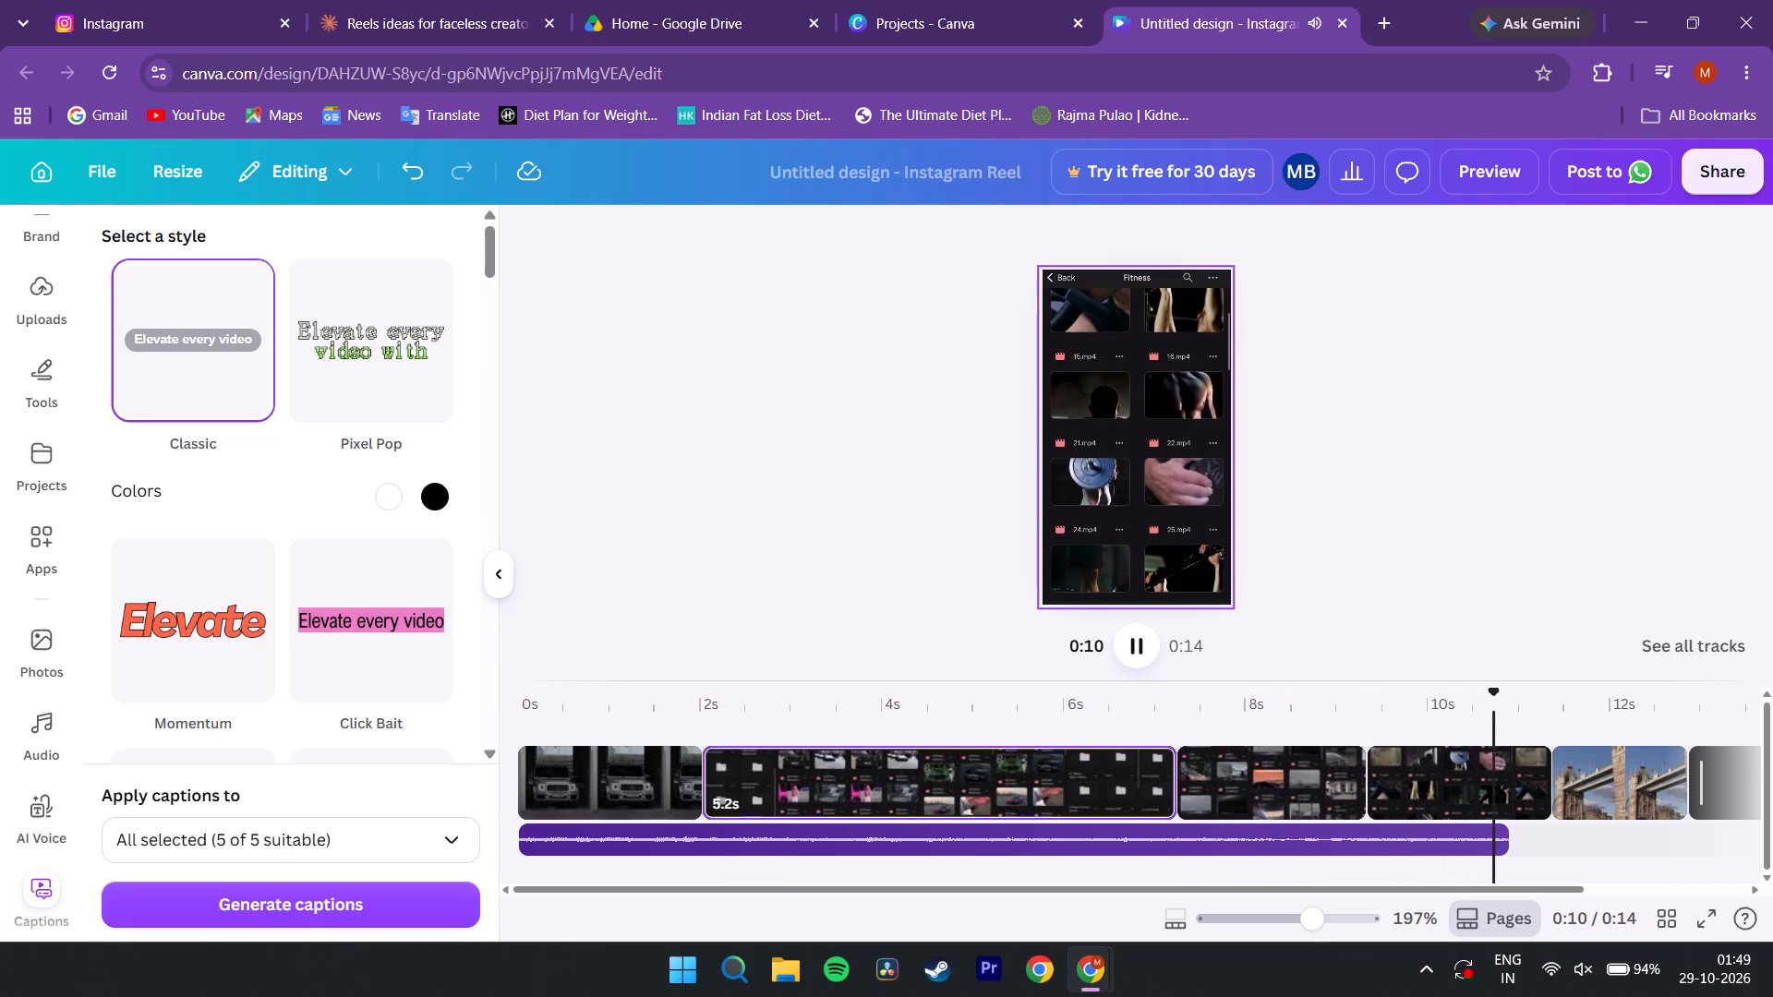
key("space")
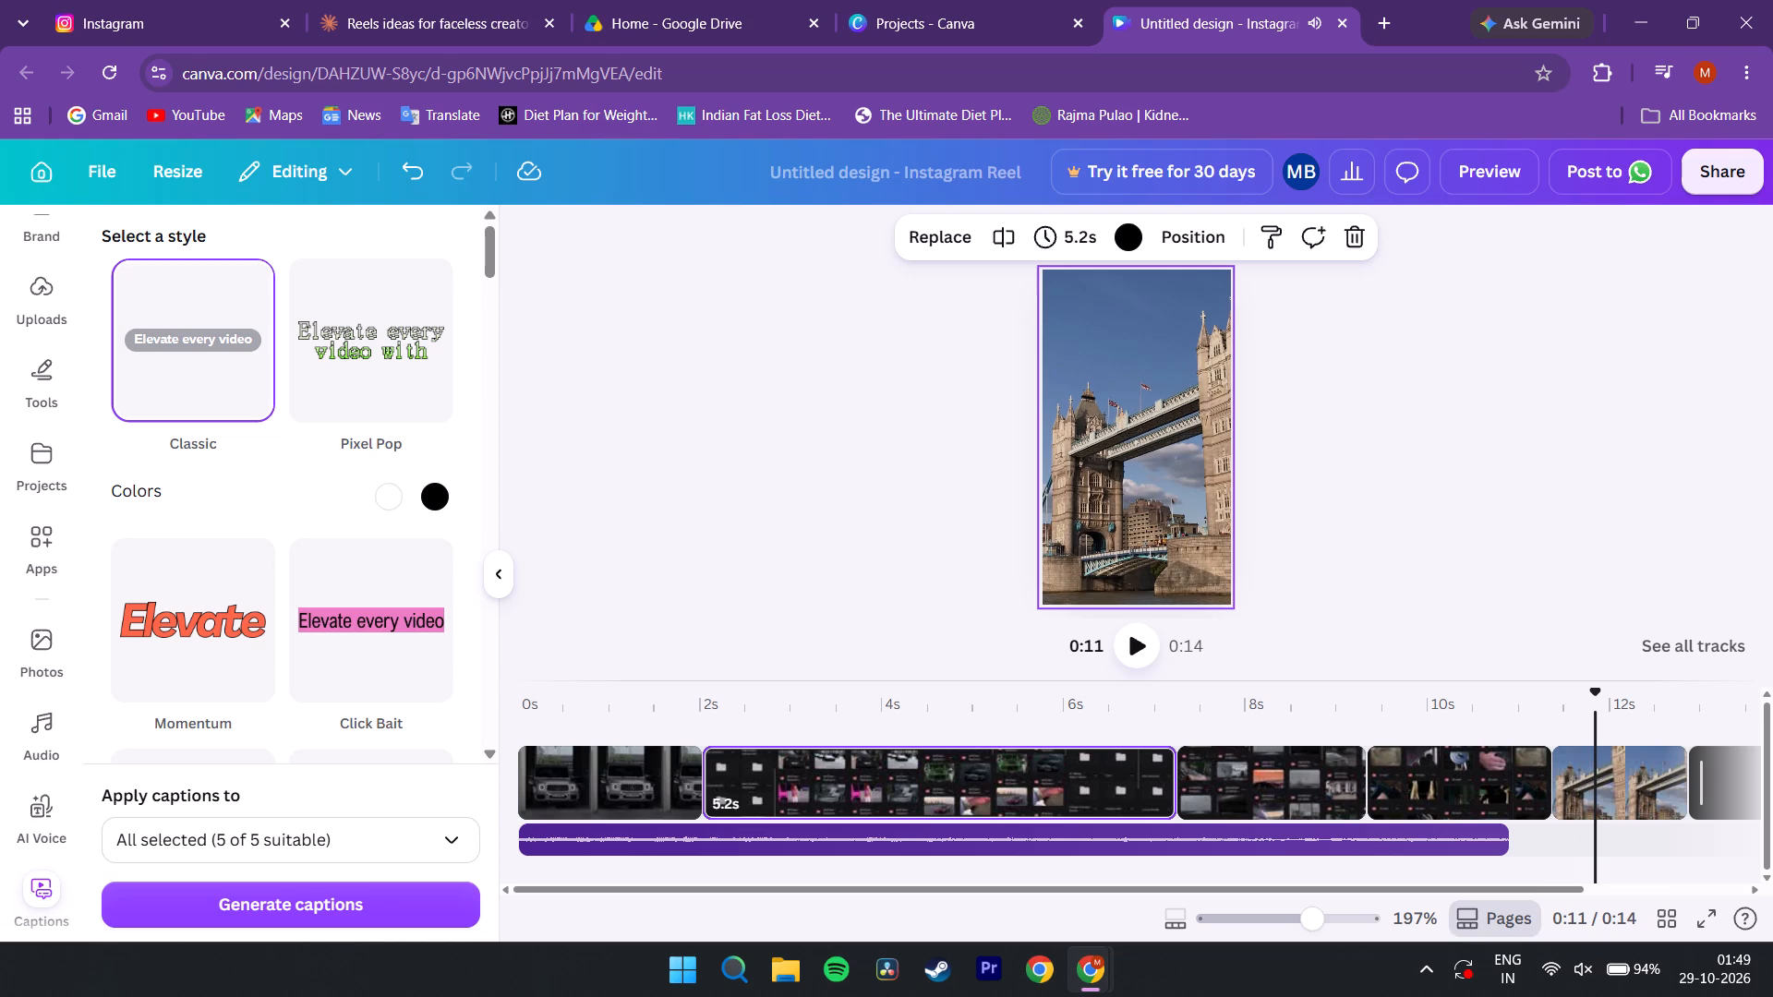
scroll(1191, 803, "left", 1)
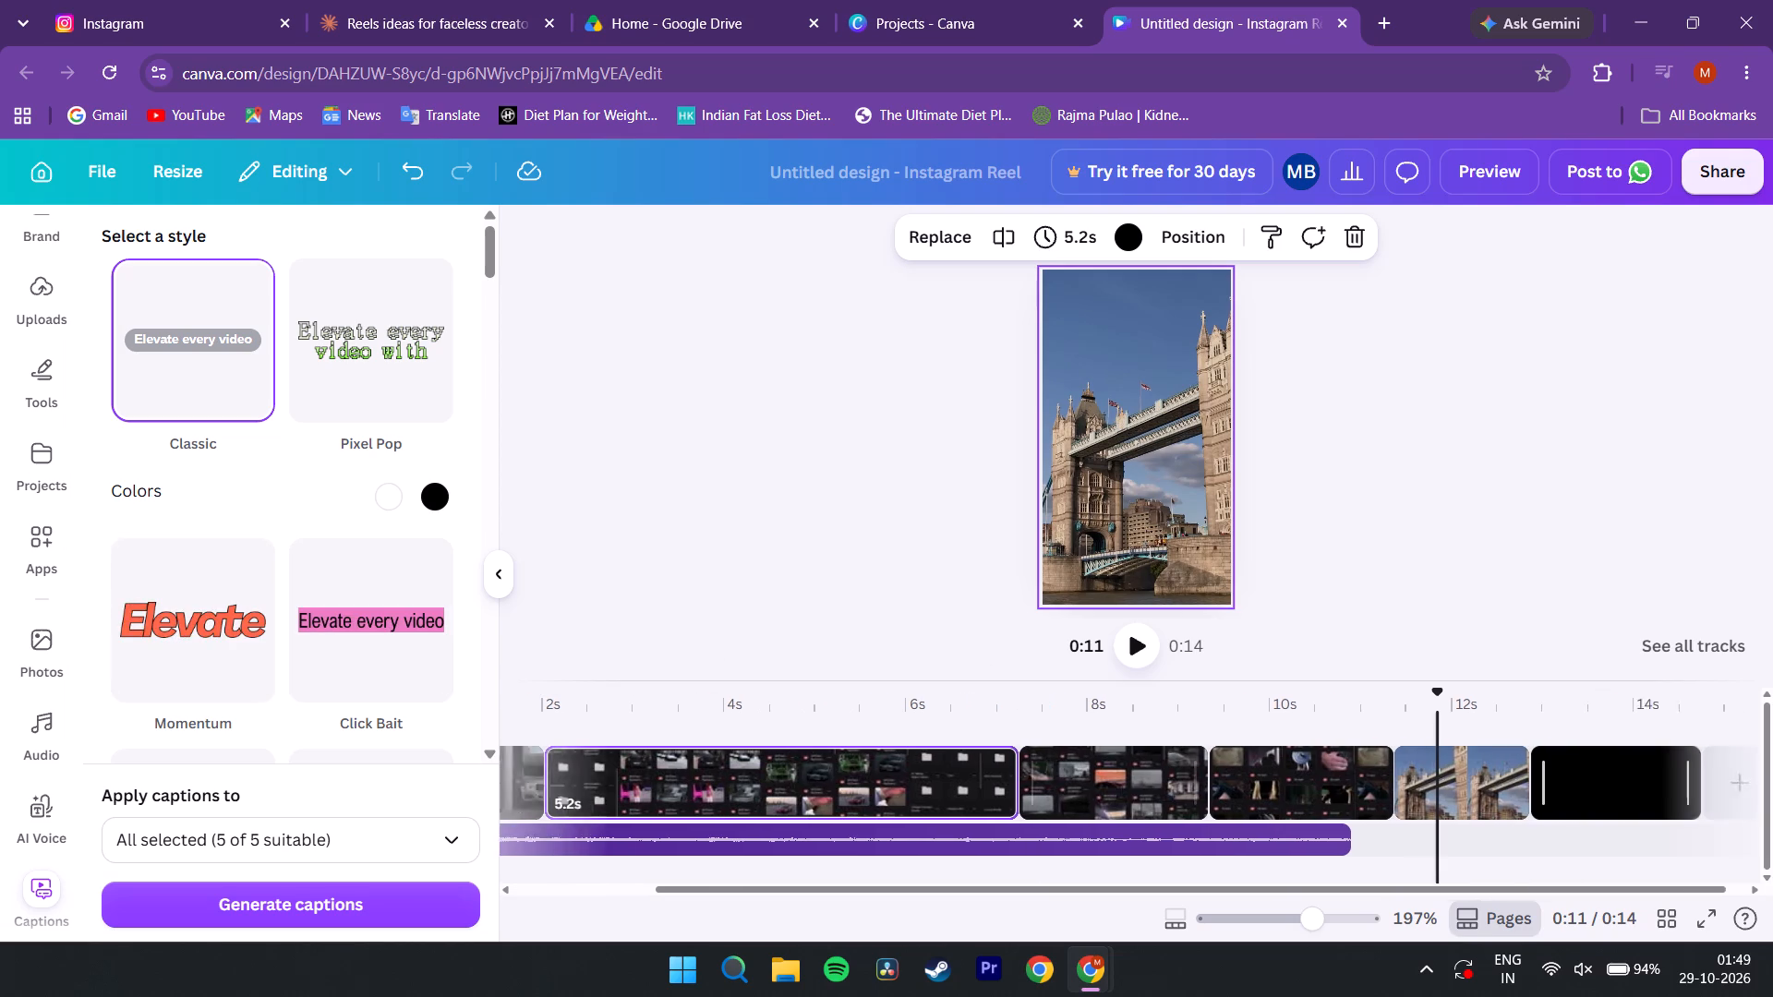
scroll(1191, 803, "left", 1)
left_click(1437, 797)
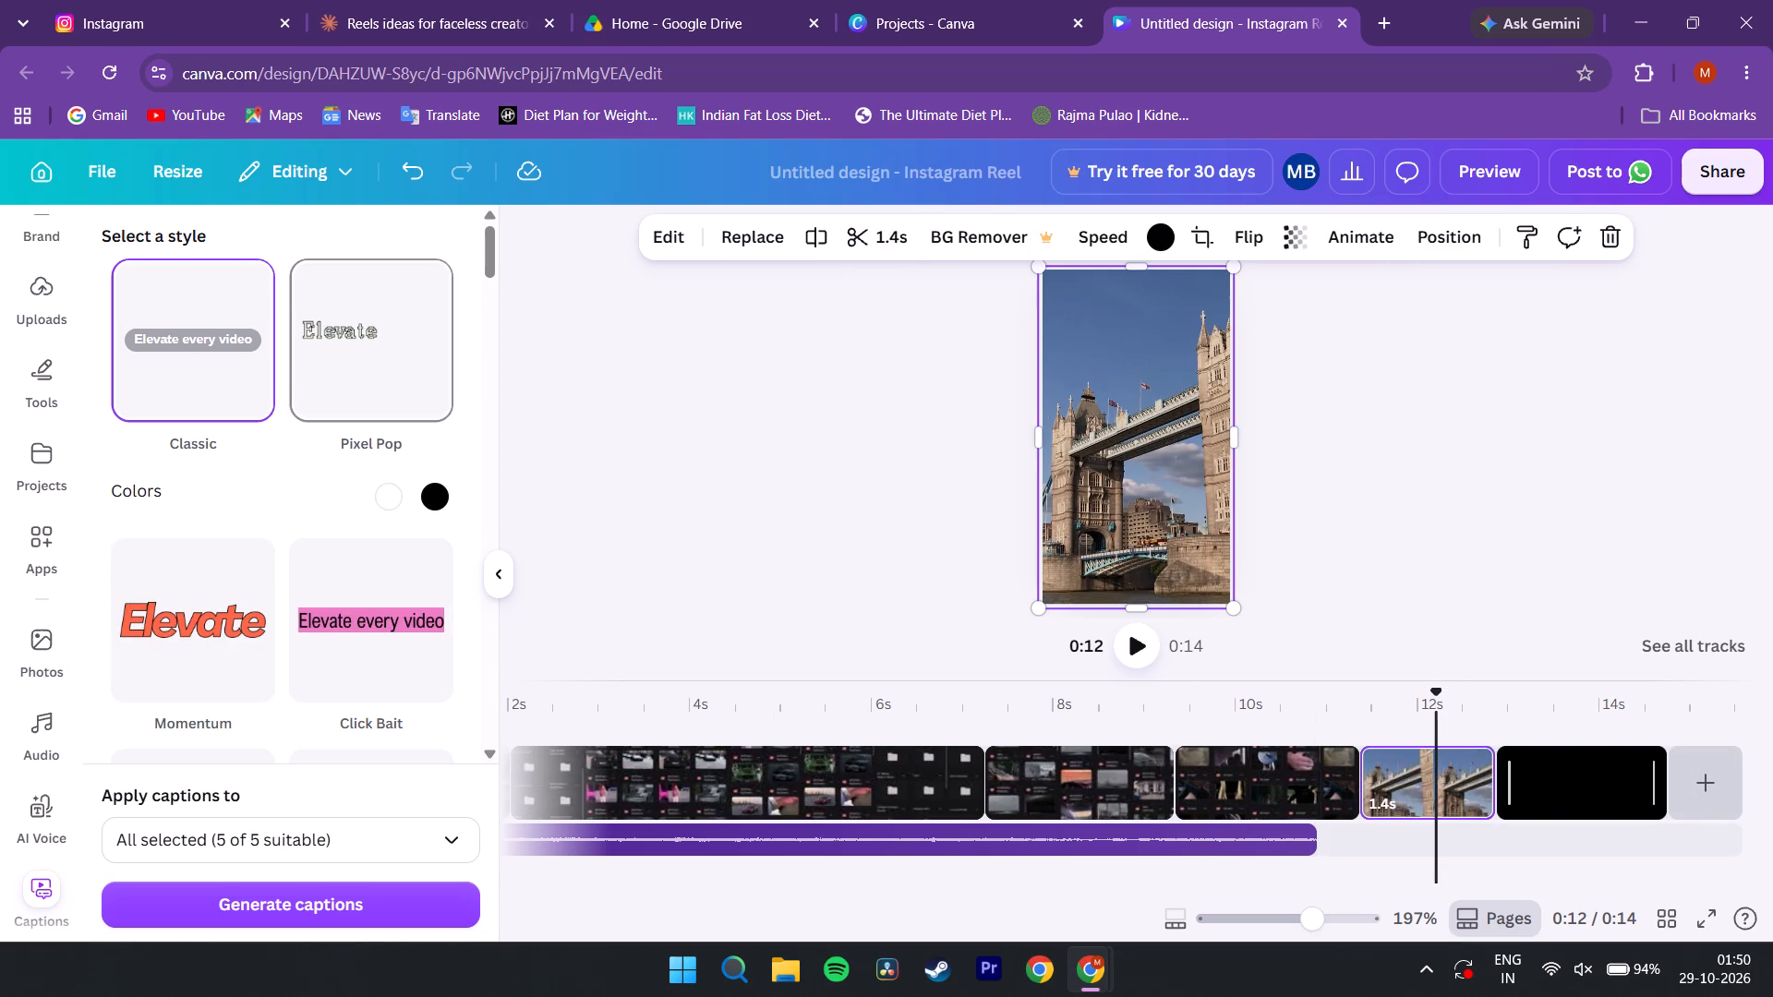
left_click(745, 232)
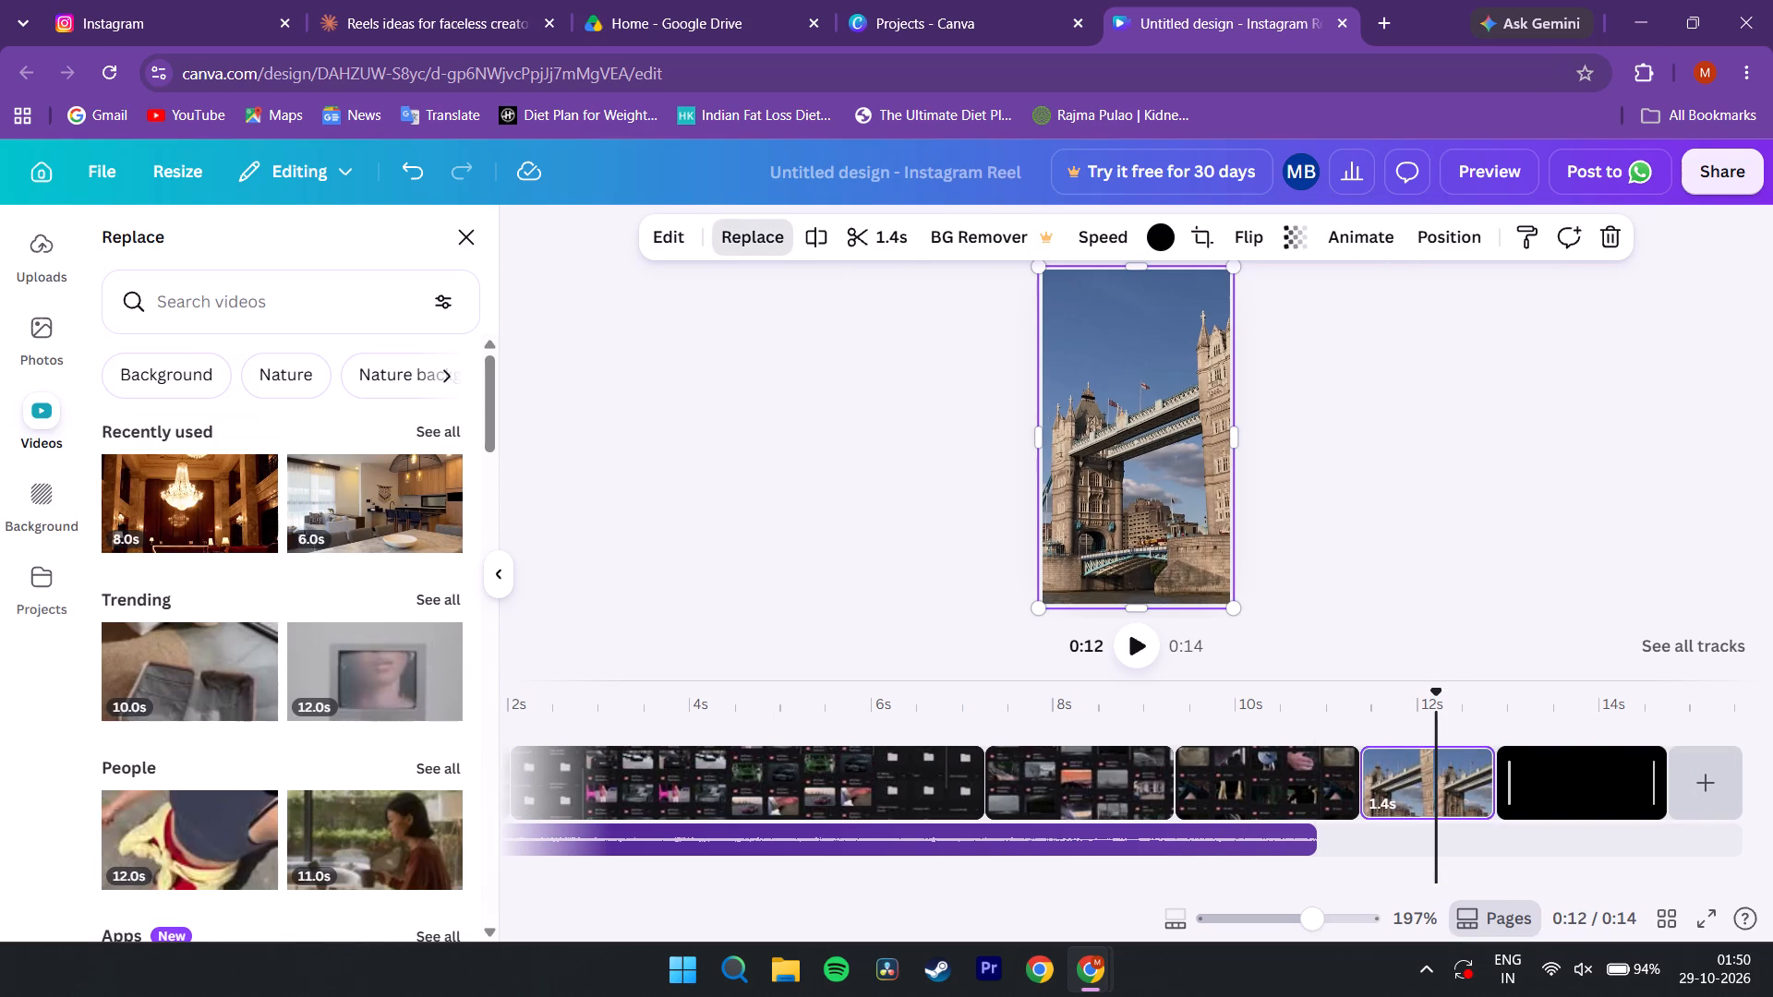
left_click(32, 337)
left_click(33, 295)
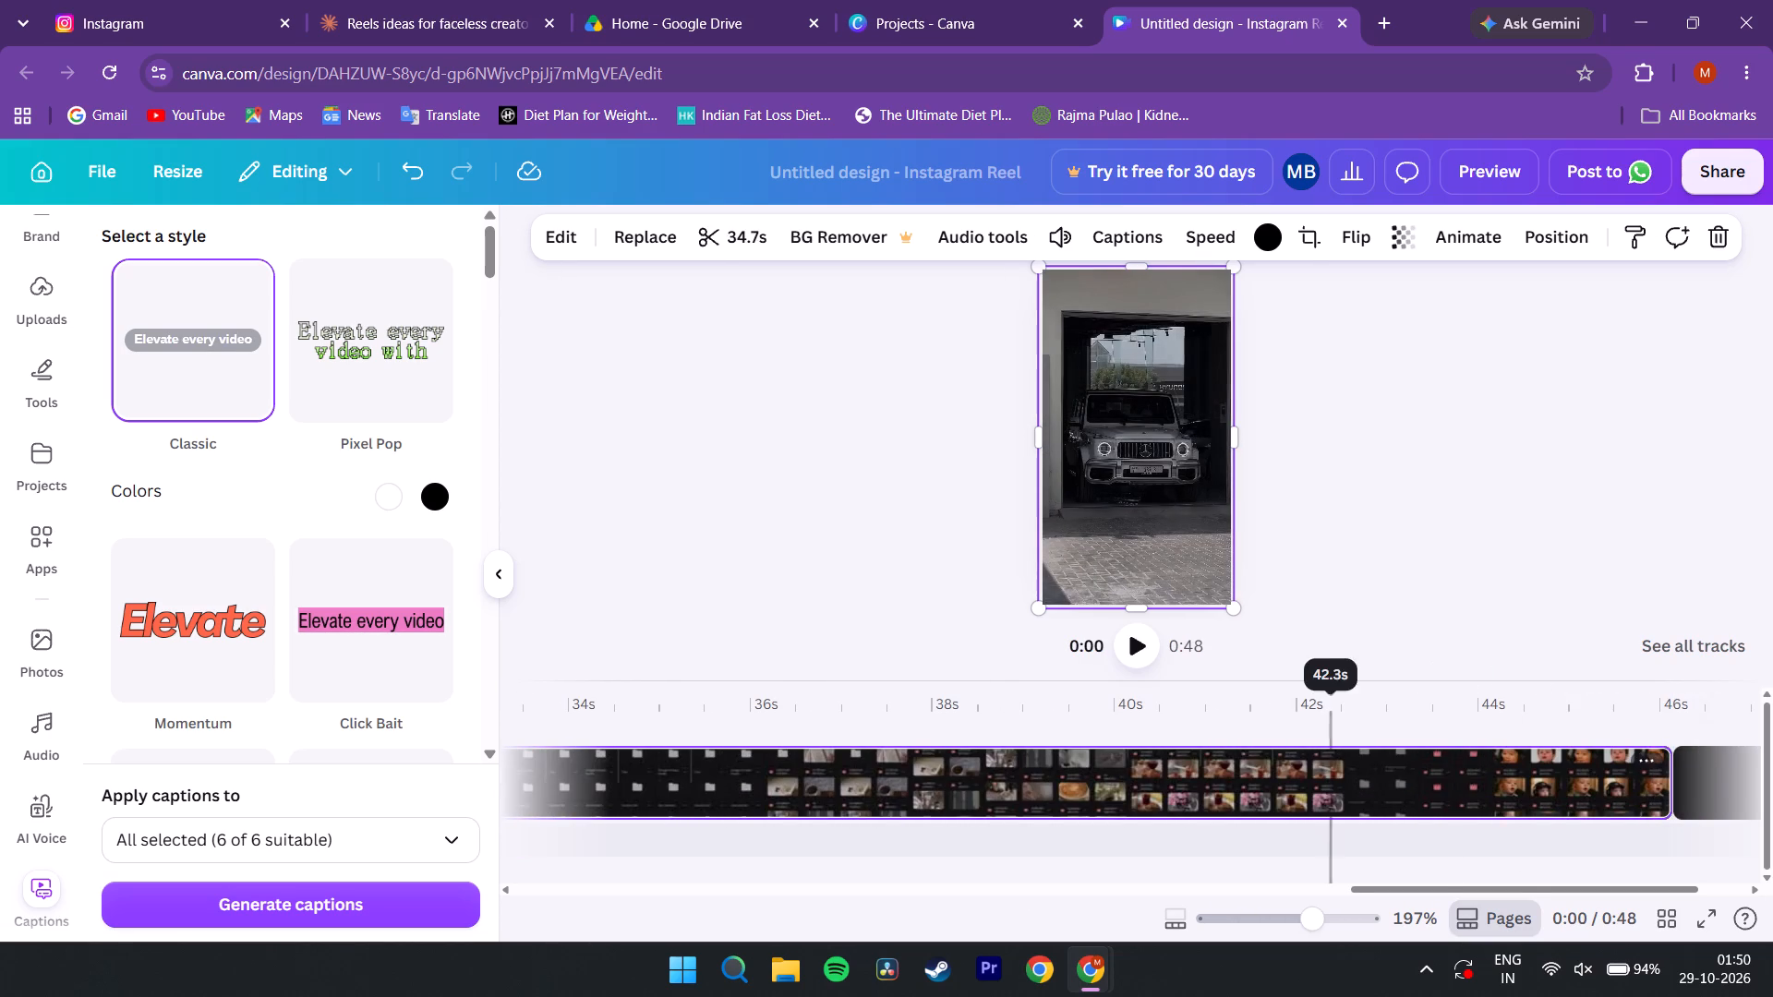
scroll(1330, 802, "right", 5)
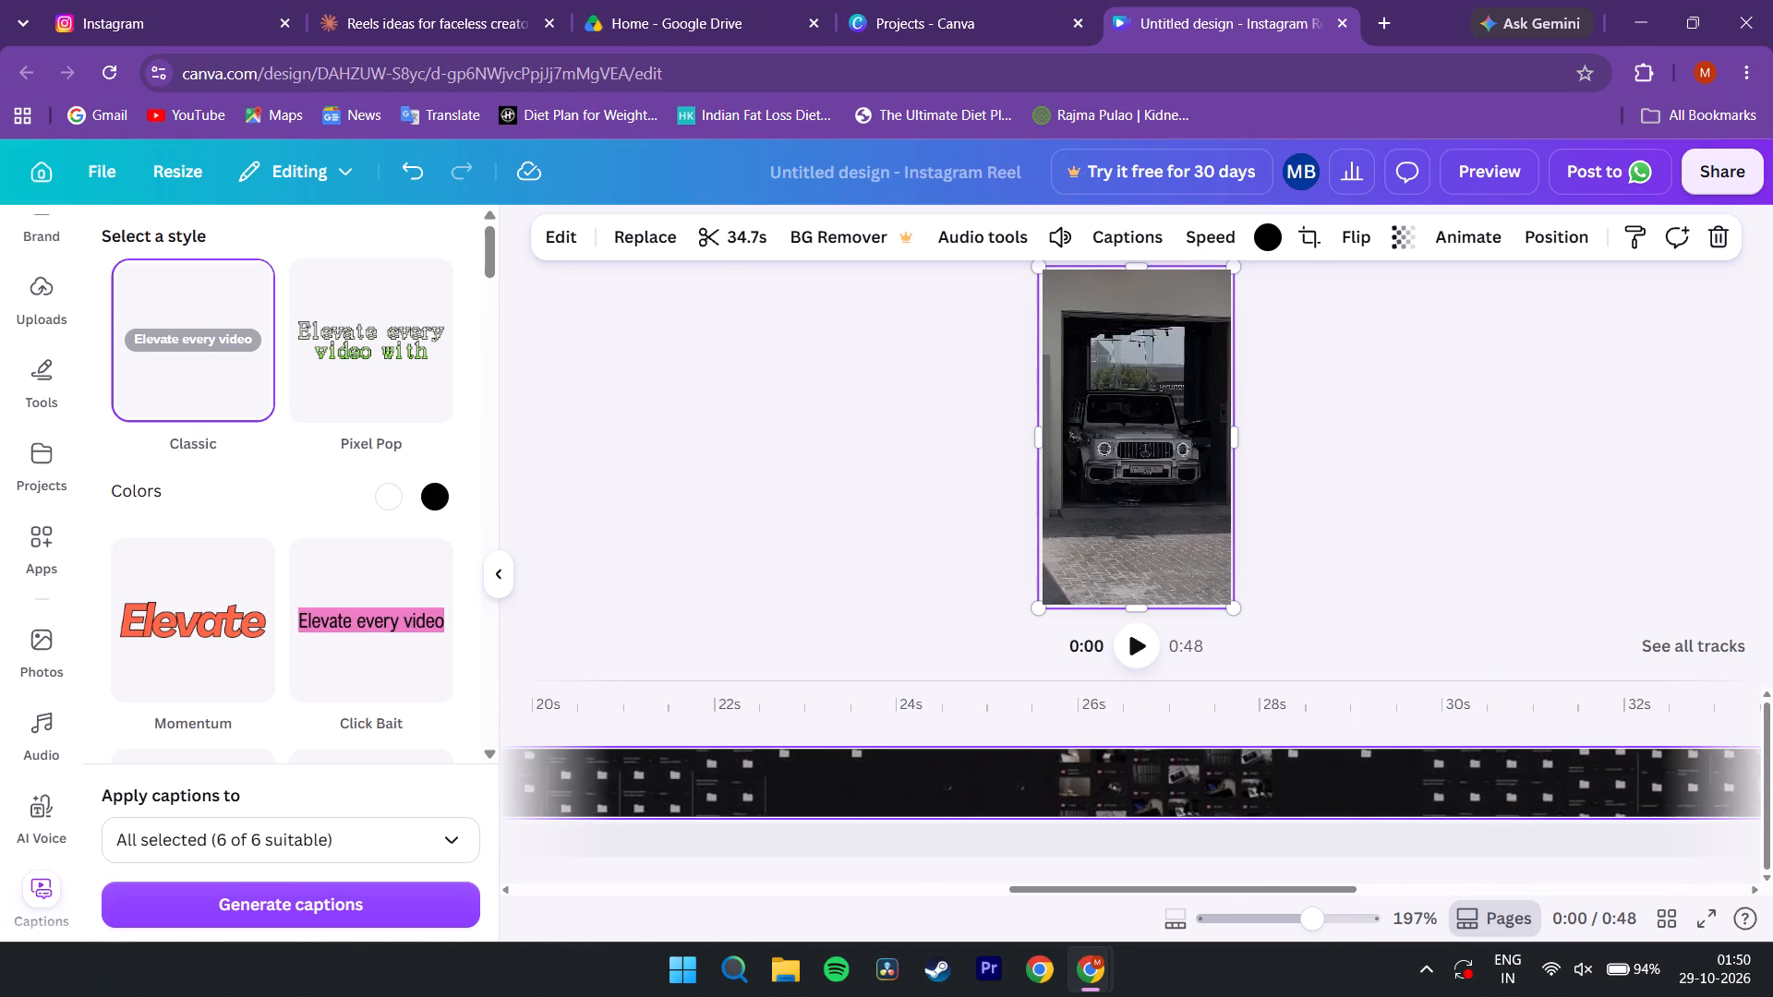
scroll(1330, 802, "right", 4)
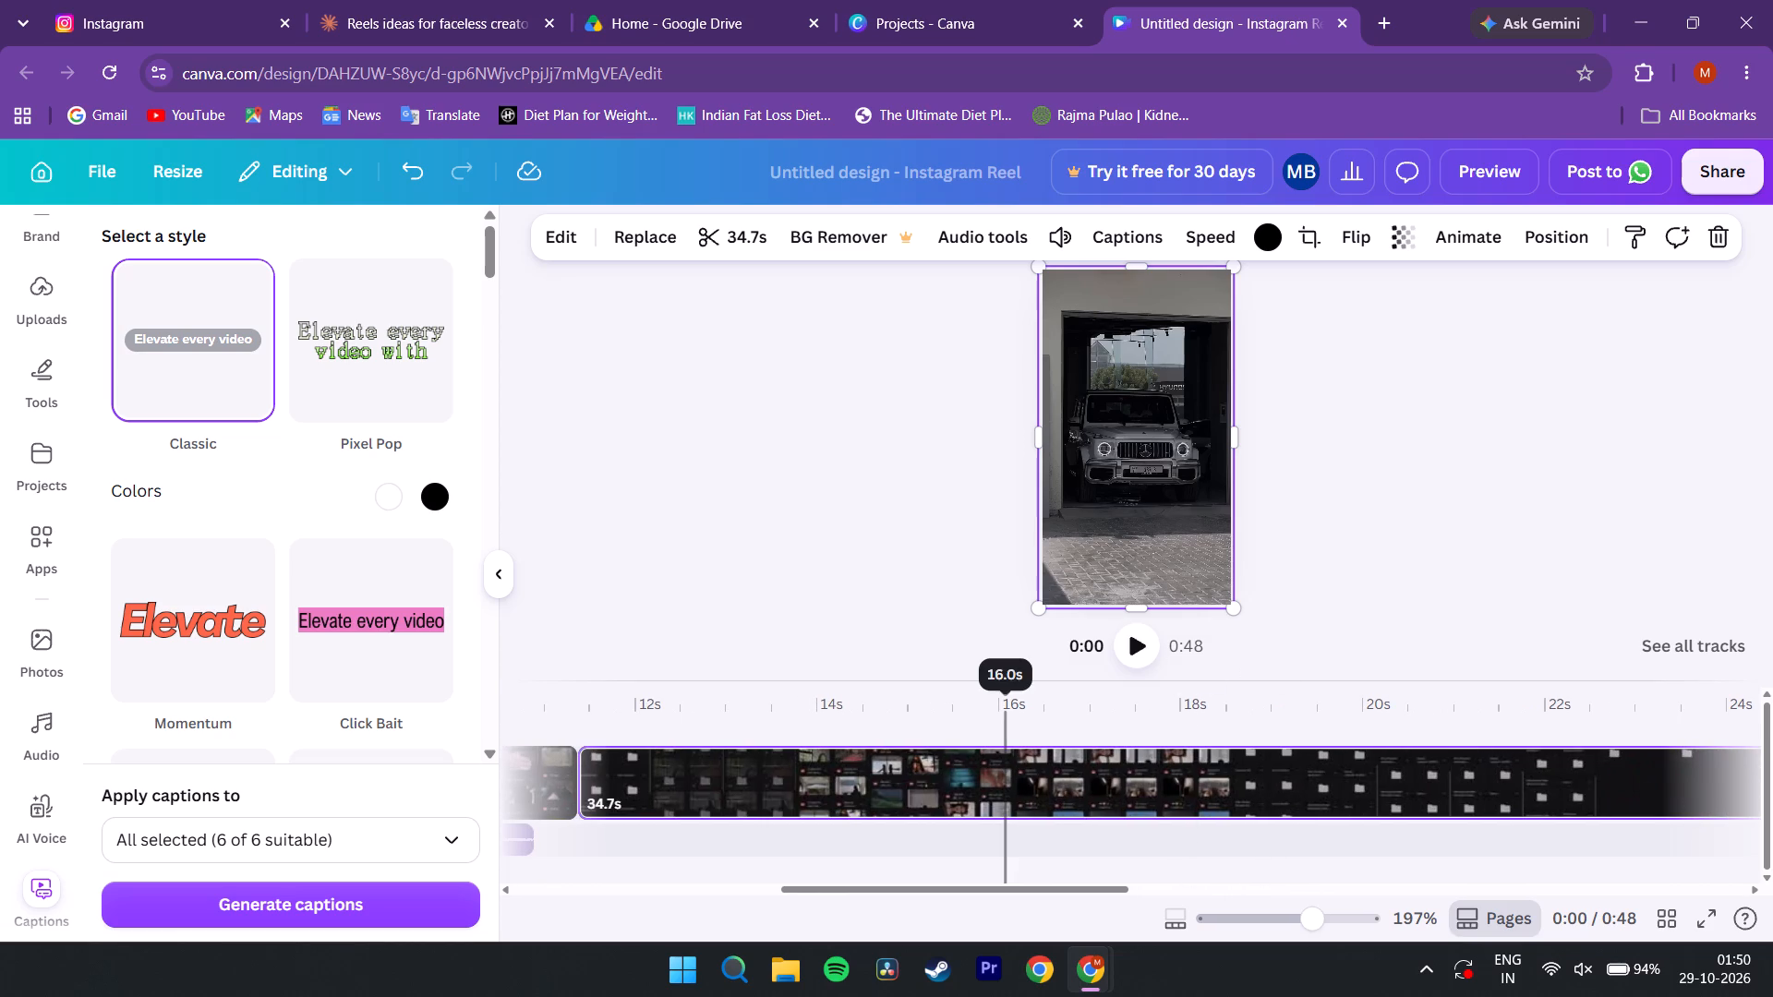
scroll(1006, 823, "right", 3)
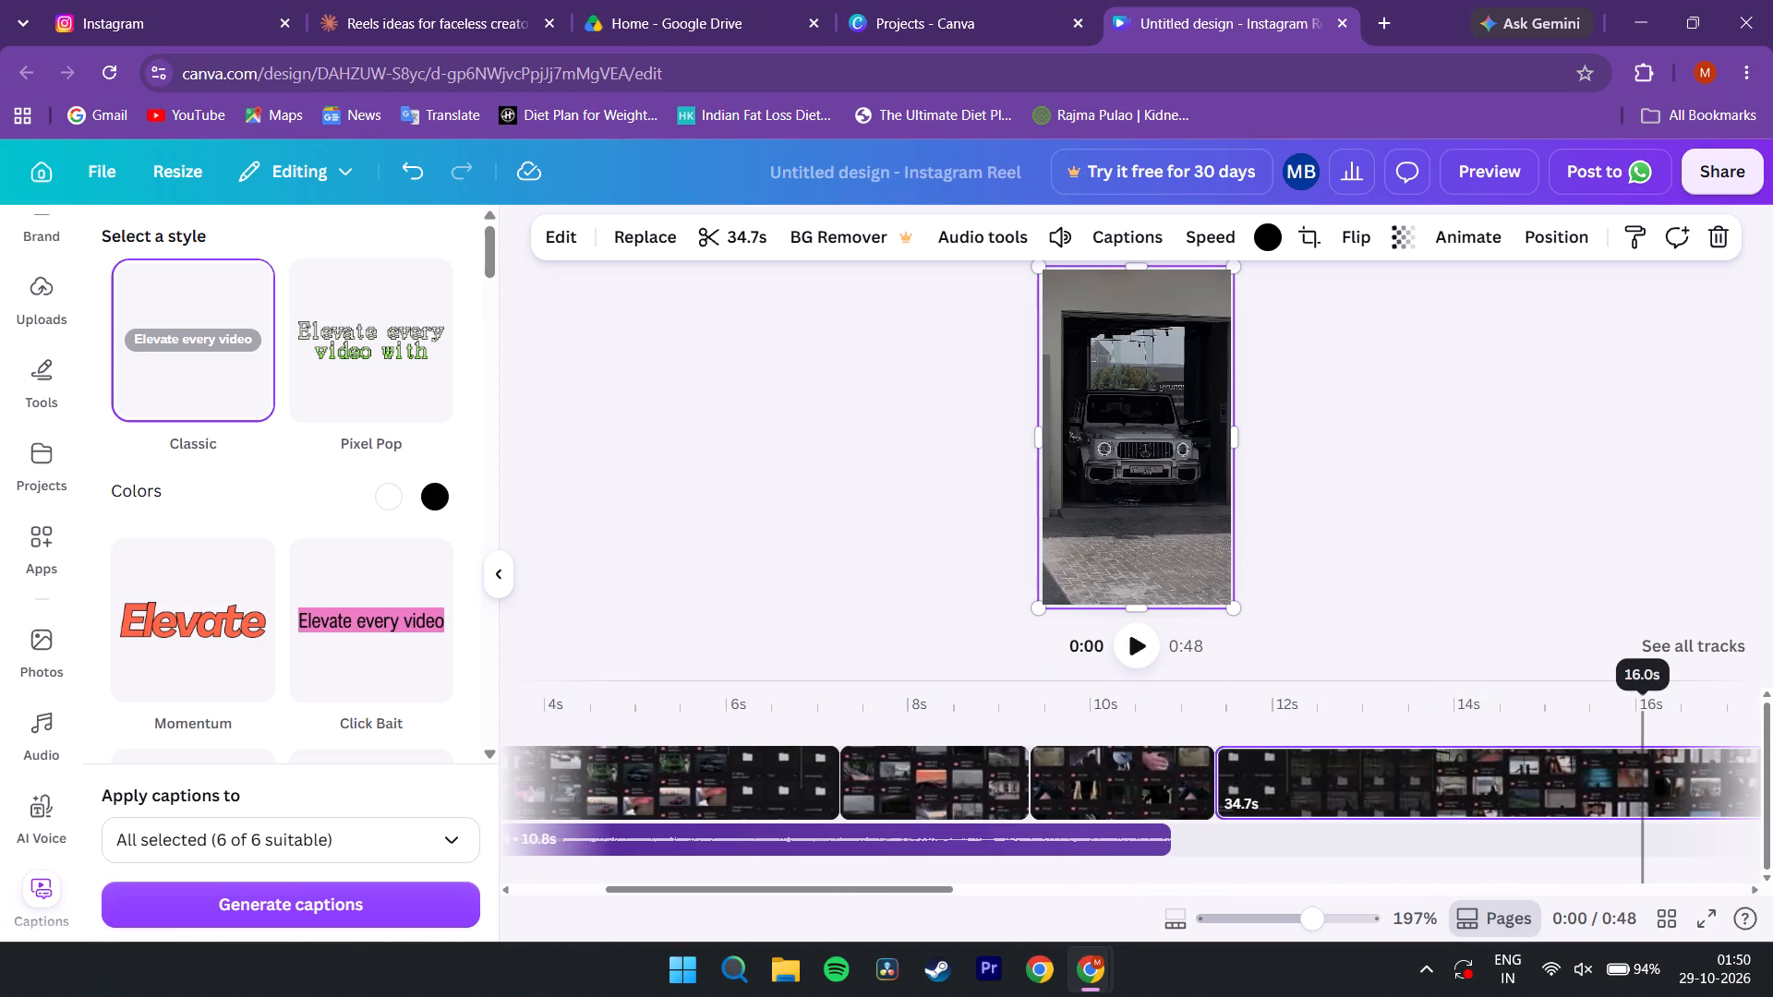
scroll(1006, 823, "right", 2)
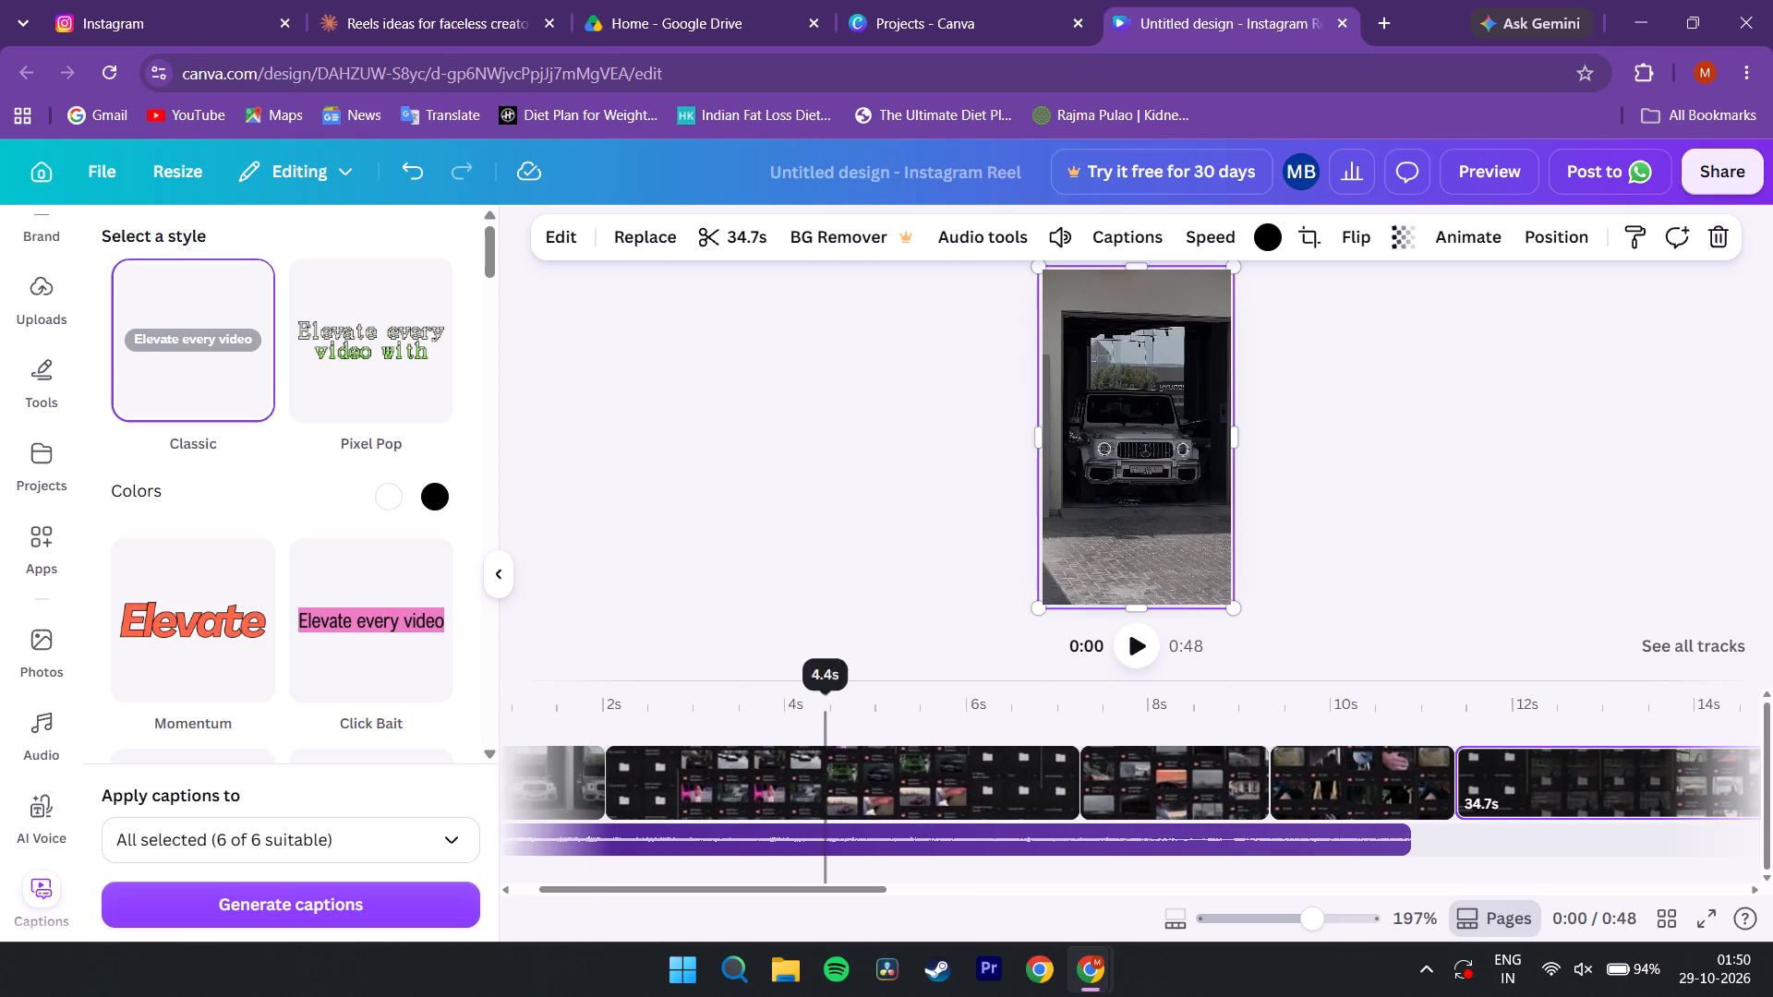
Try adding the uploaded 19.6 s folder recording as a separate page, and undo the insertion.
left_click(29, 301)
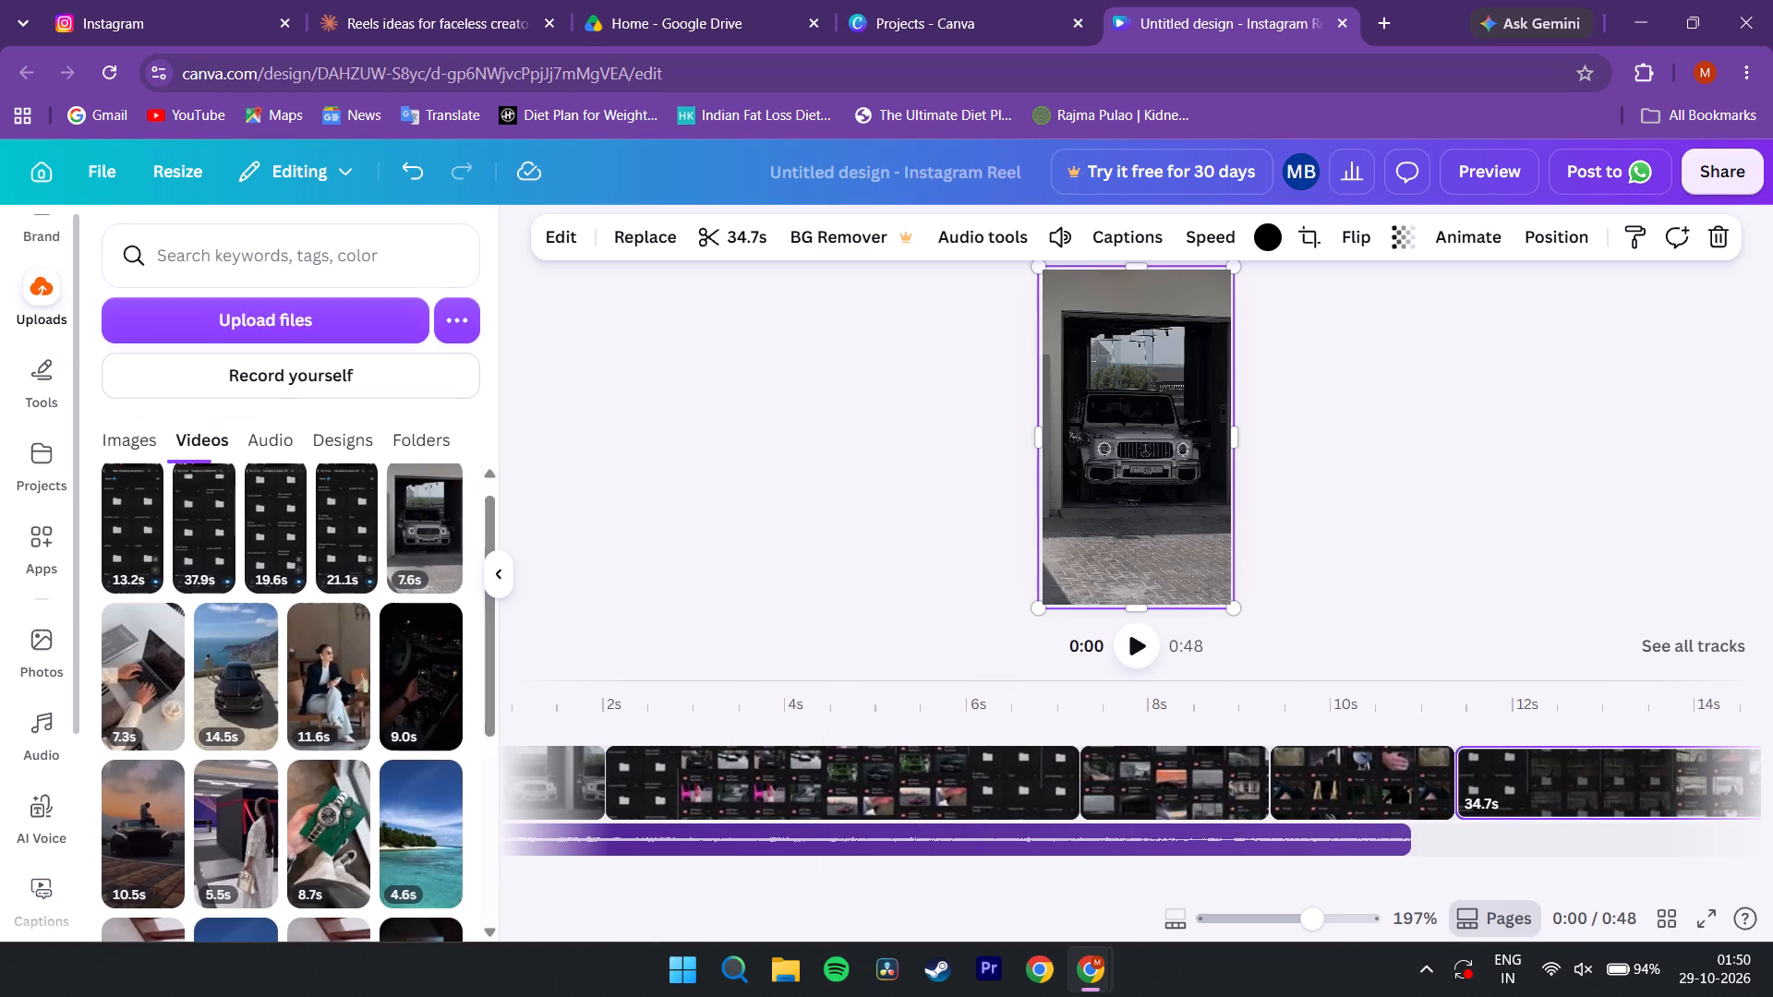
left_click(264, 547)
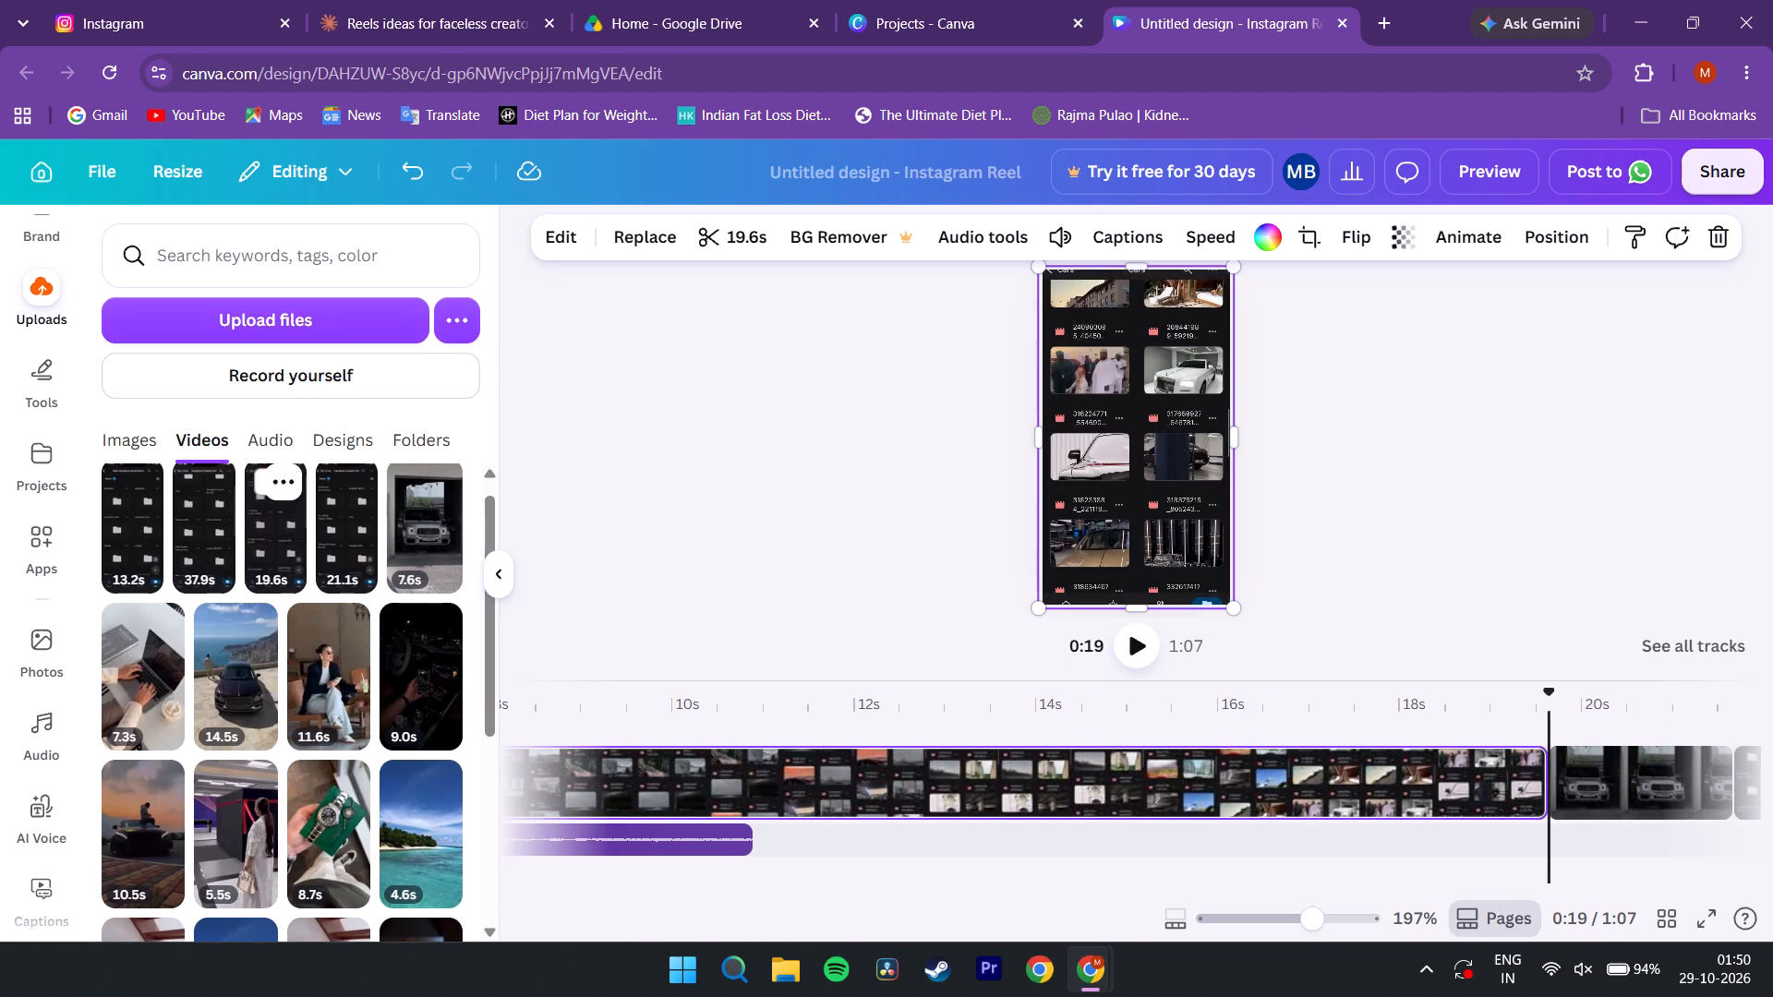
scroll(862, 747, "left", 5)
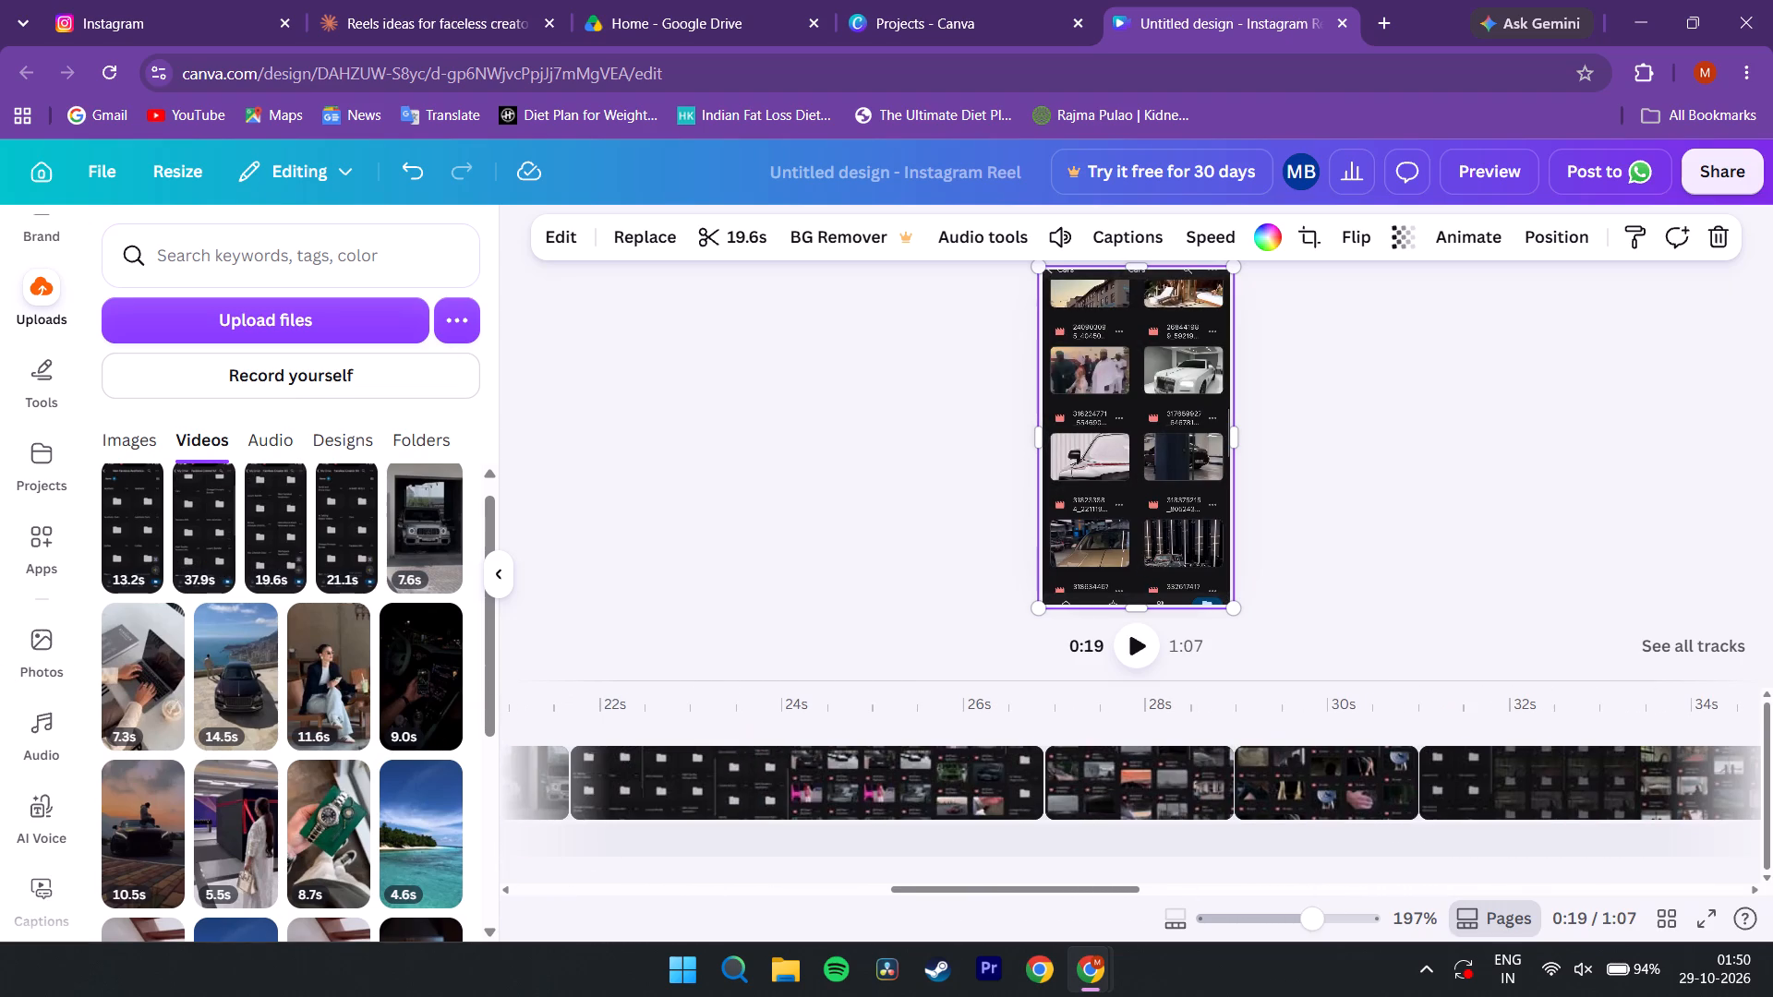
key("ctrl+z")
Add a blank page at the end of the reel and insert the uploaded 37.9 s folder recording after it.
scroll(862, 747, "right", 6)
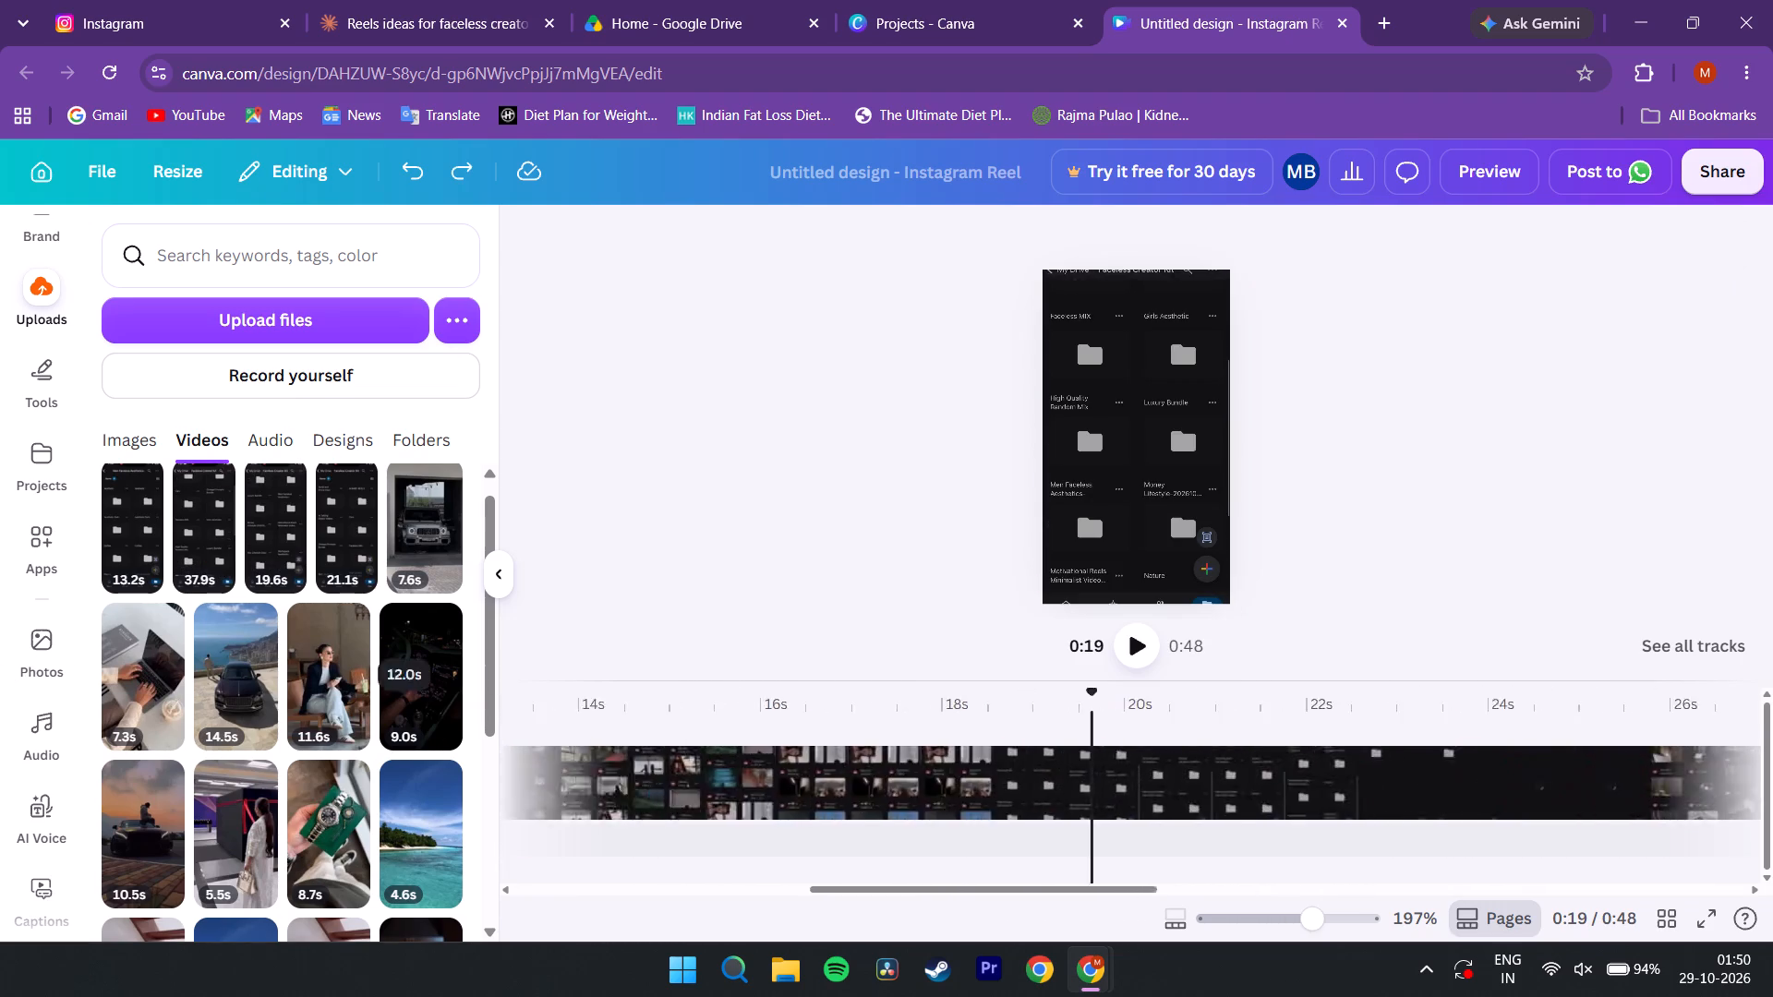
scroll(862, 747, "right", 5)
scroll(862, 747, "left", 6)
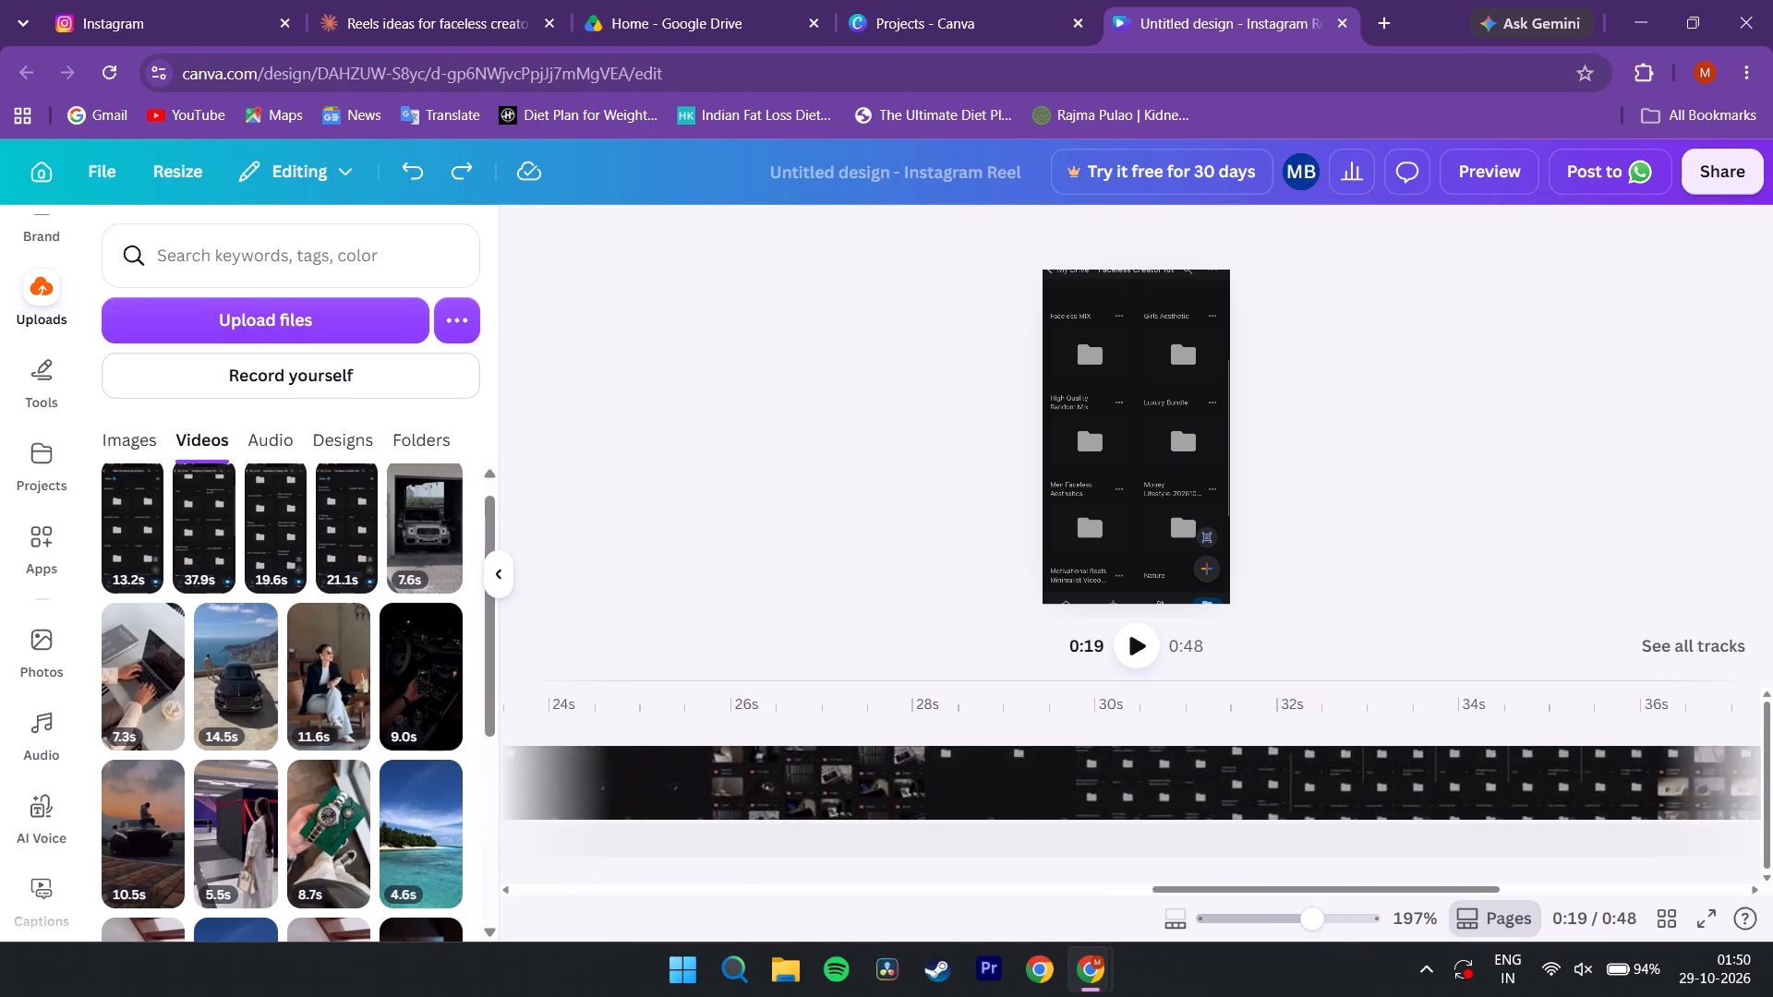
scroll(862, 747, "left", 5)
left_click(1718, 779)
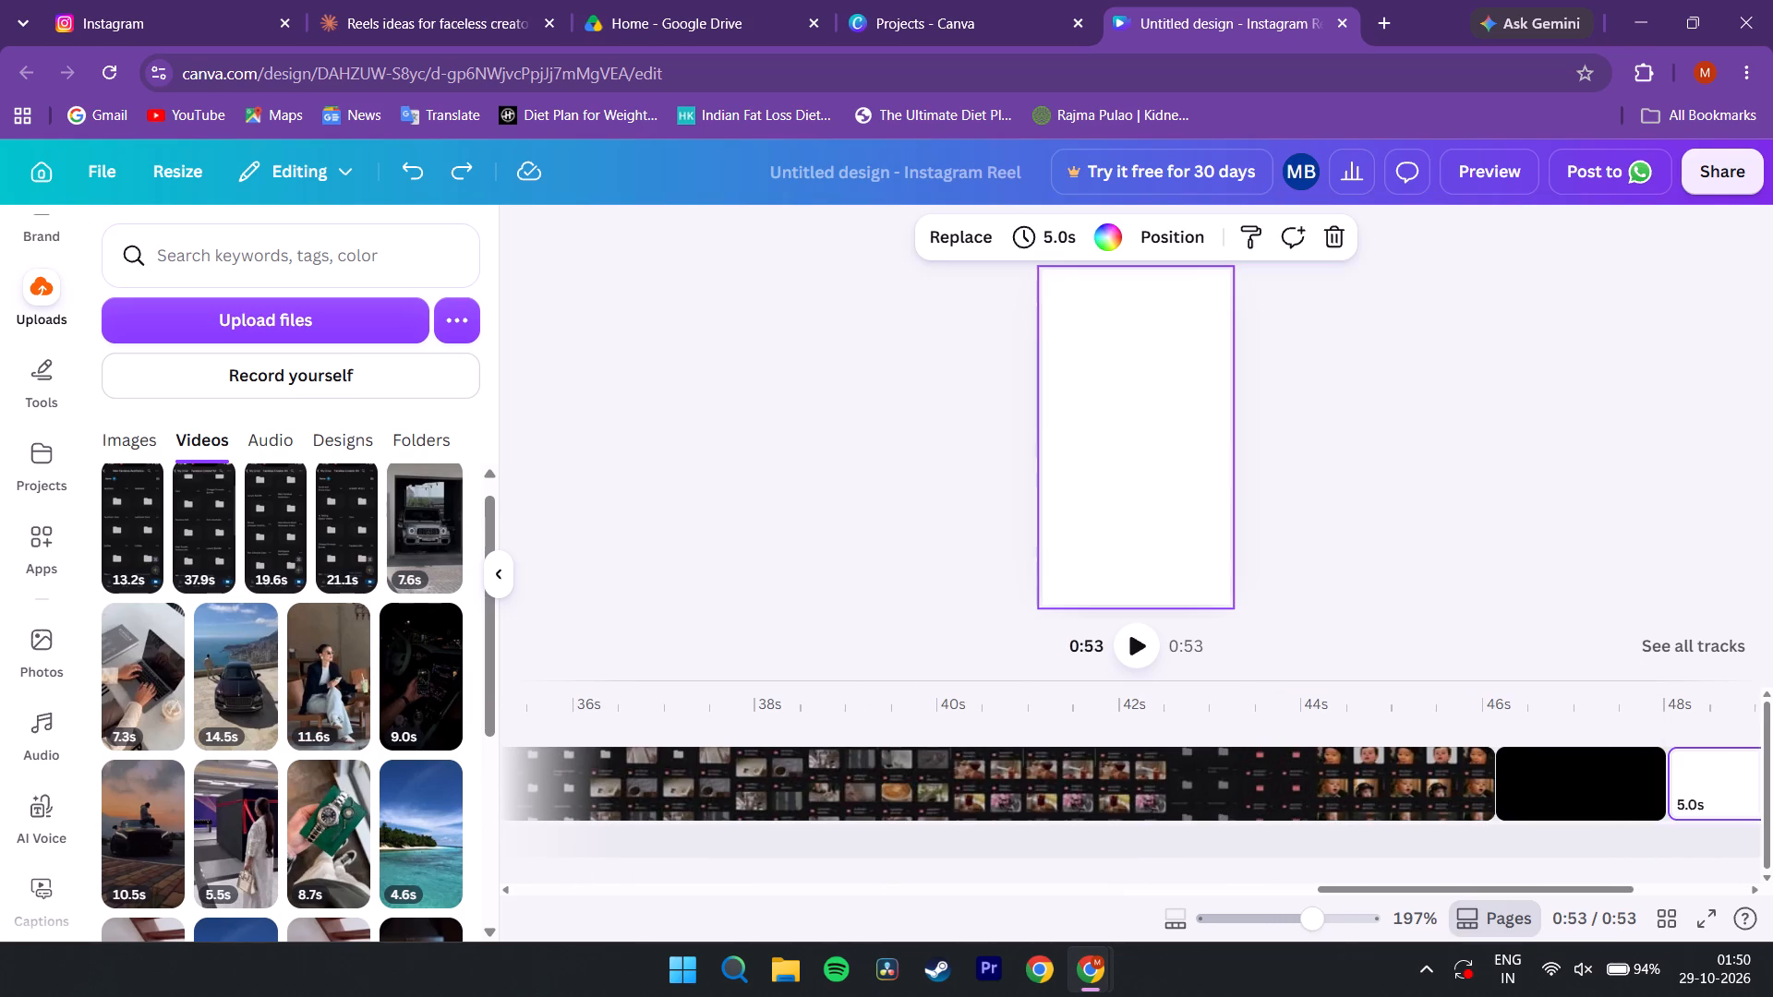
left_click(206, 538)
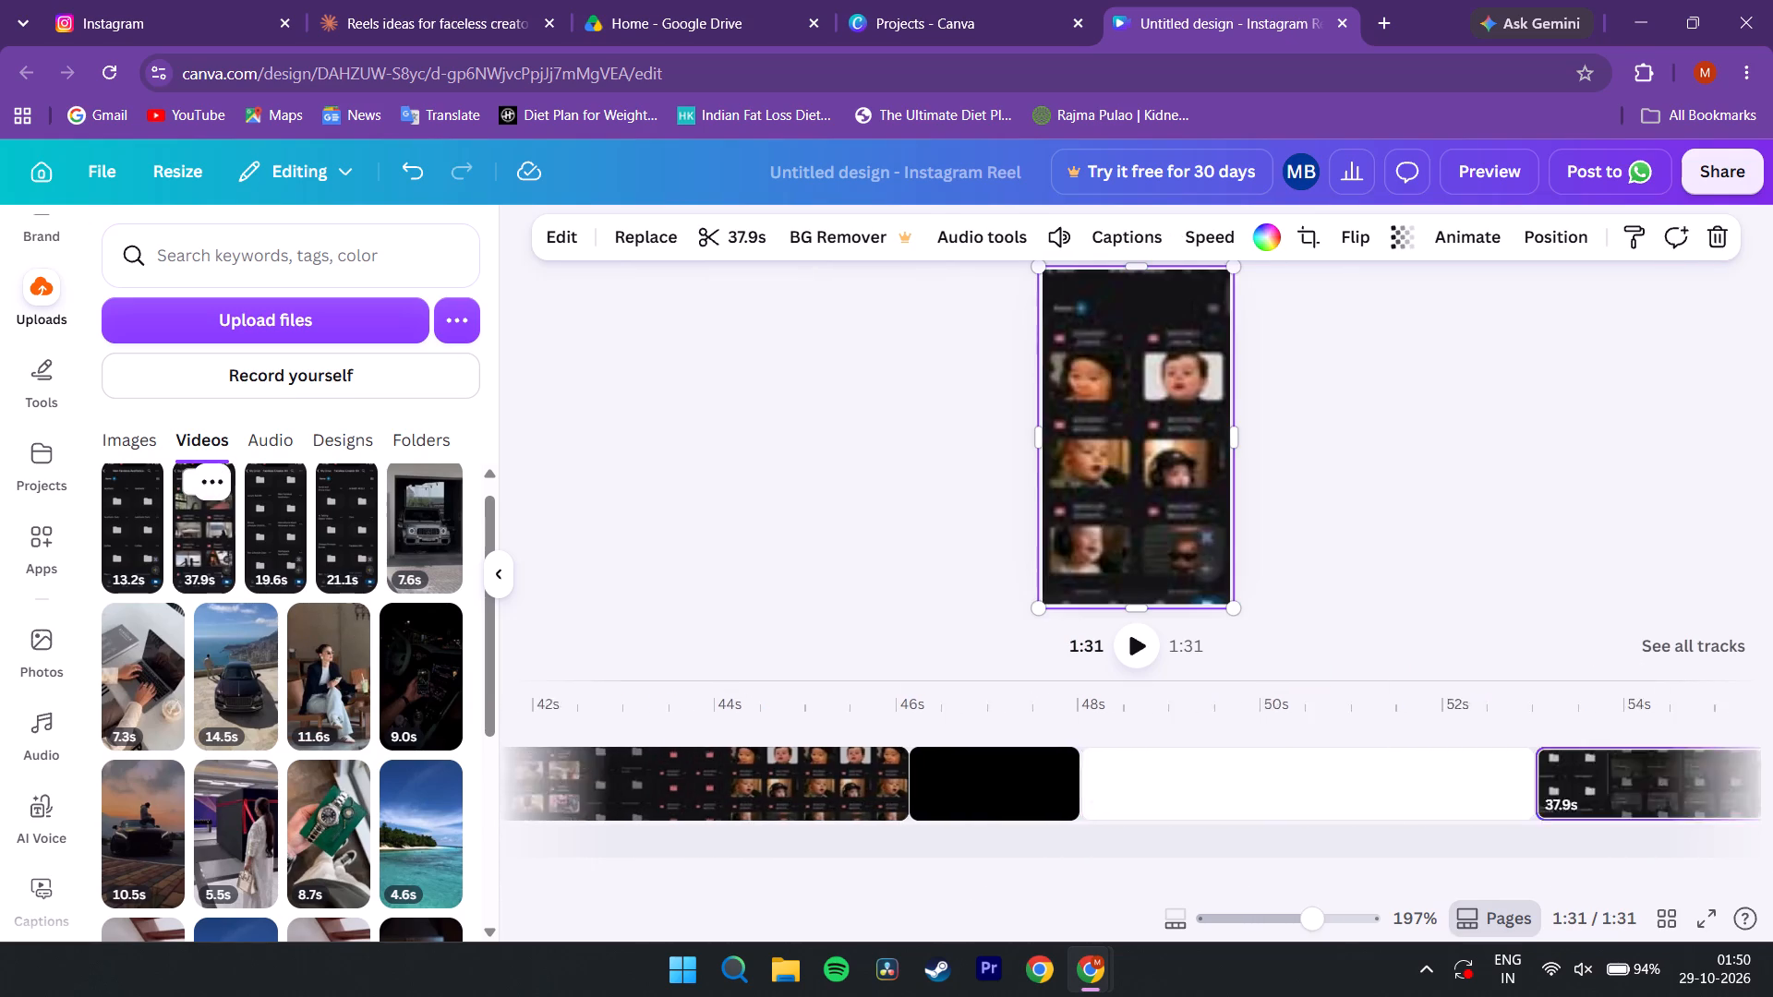
Scrub the first part of the appended 37.9 s recording, from about 53 s to 1:13, to examine which folders it shows.
left_click_drag(662, 718, 688, 715)
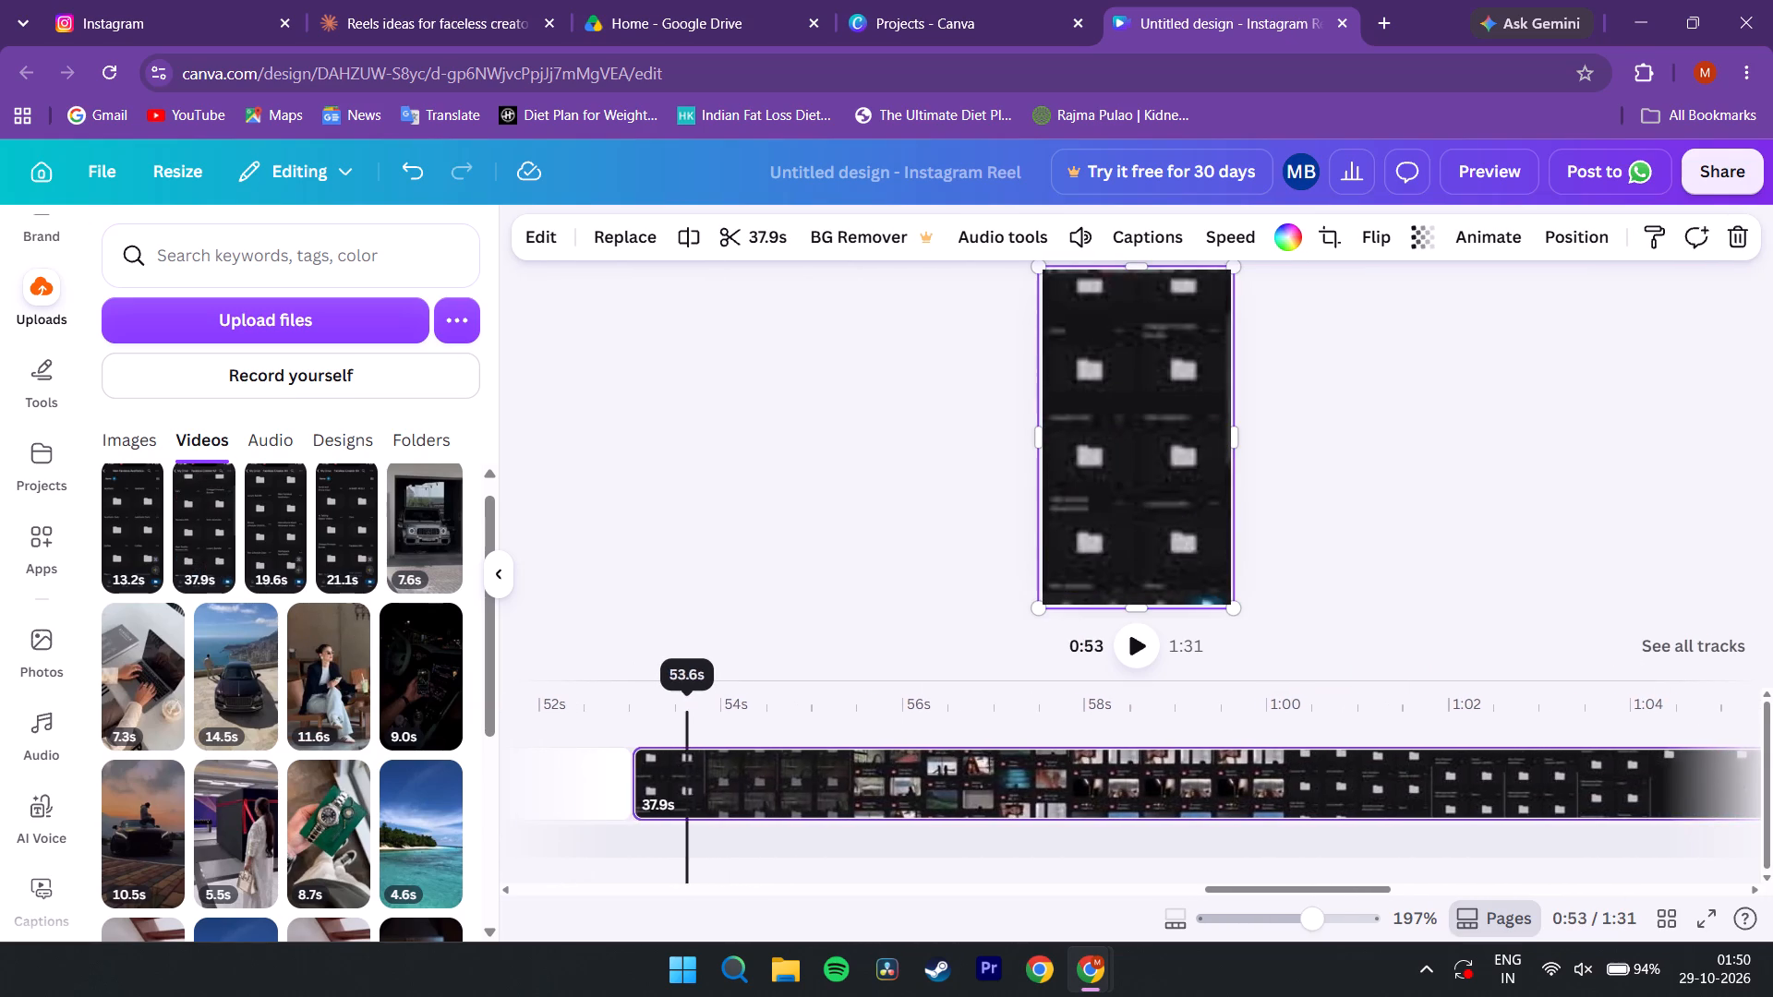
left_click_drag(688, 715, 950, 716)
scroll(950, 716, "left", 1)
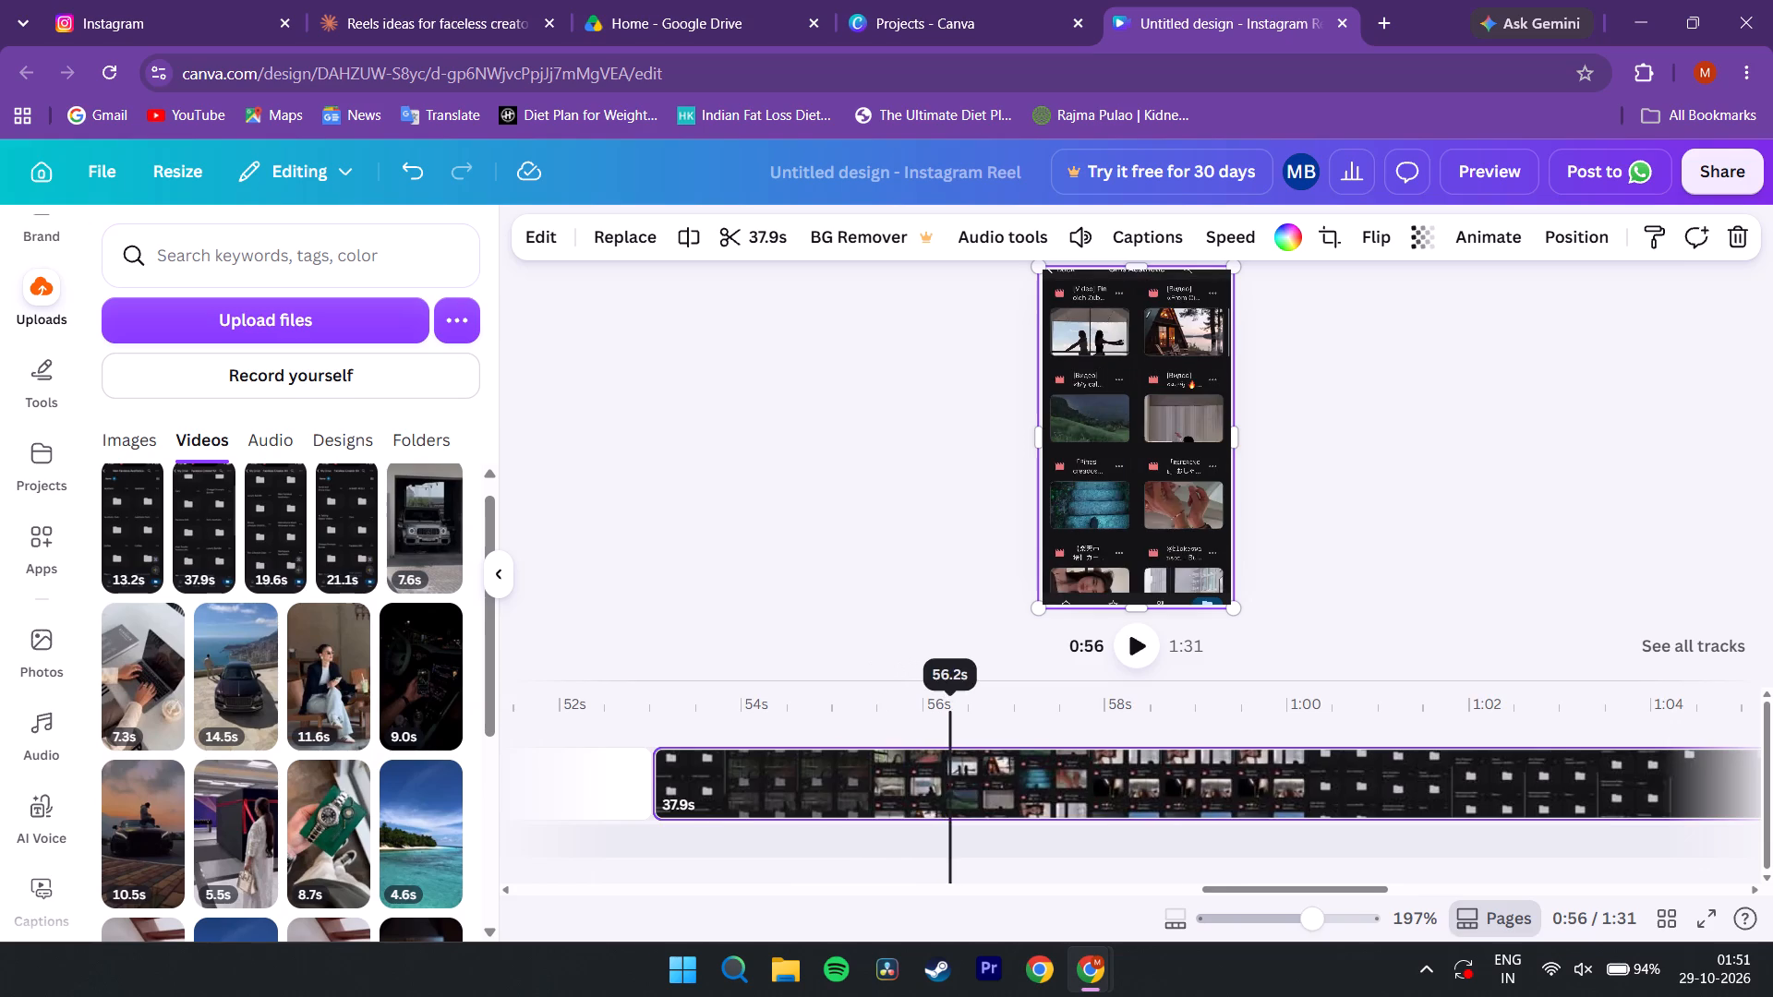
scroll(950, 716, "left", 2)
left_click_drag(993, 713, 1168, 724)
scroll(1168, 724, "left", 2)
left_click_drag(1280, 710, 1418, 727)
scroll(1418, 727, "left", 2)
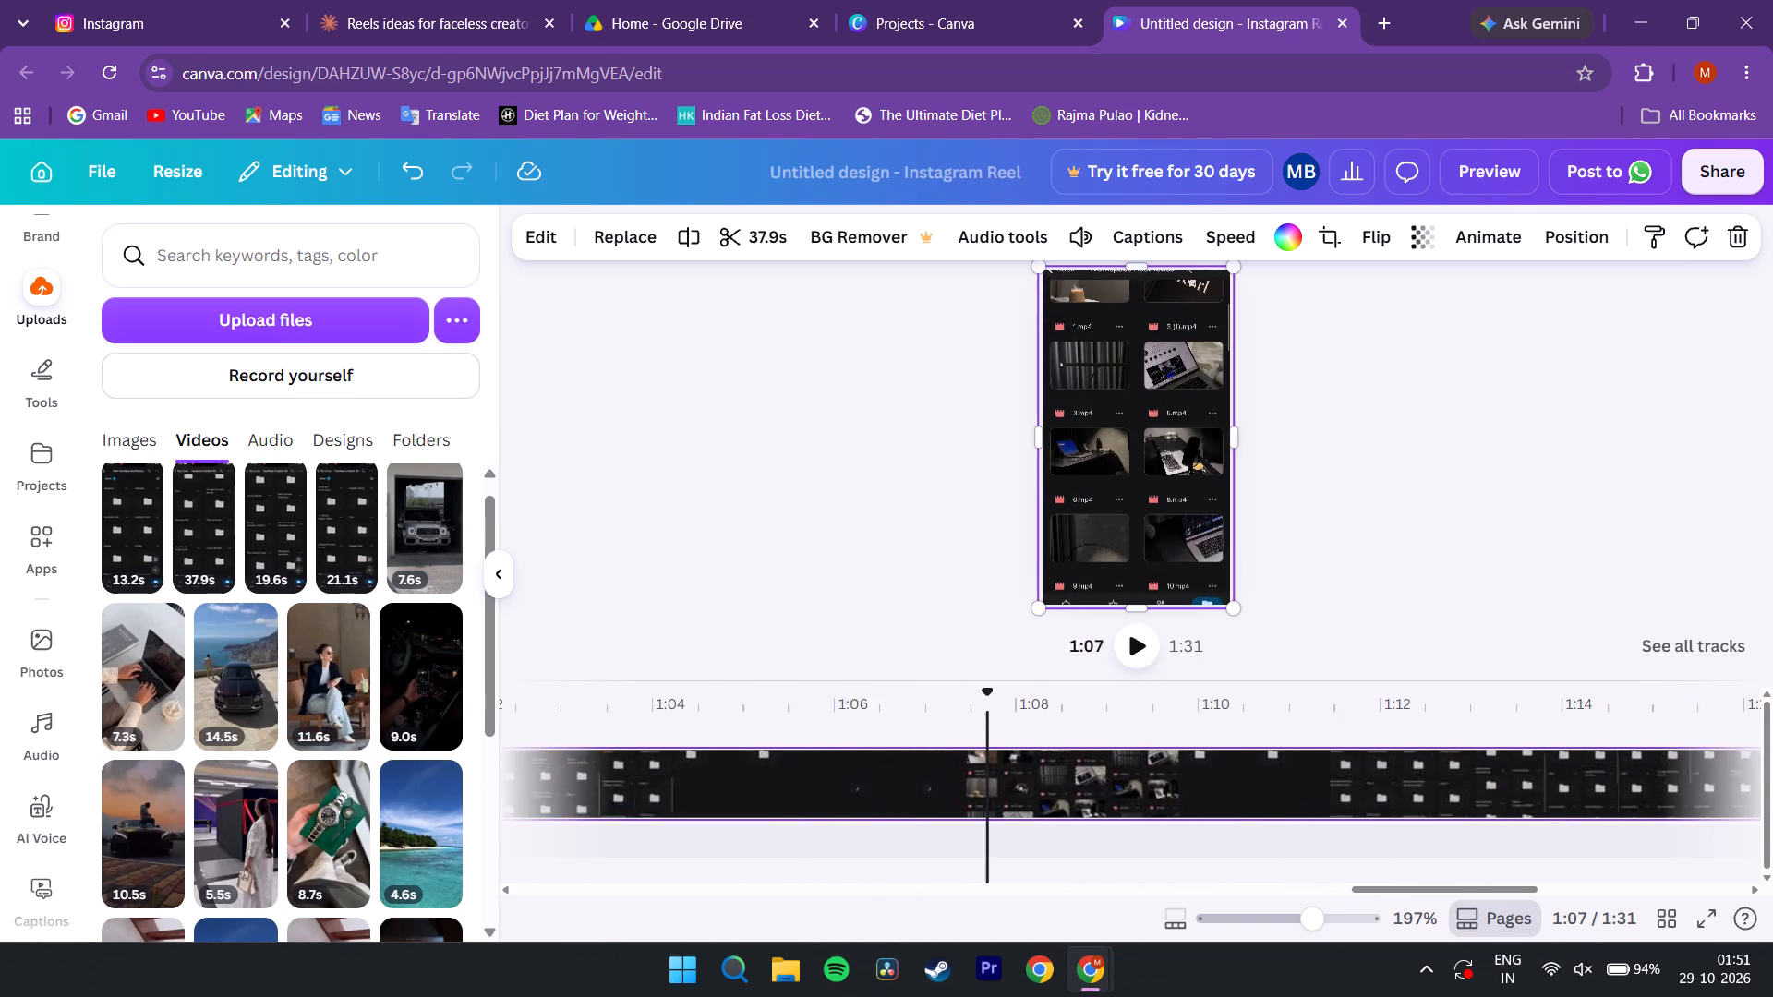
scroll(1418, 727, "left", 1)
left_click_drag(1368, 713, 1485, 712)
scroll(1485, 712, "left", 3)
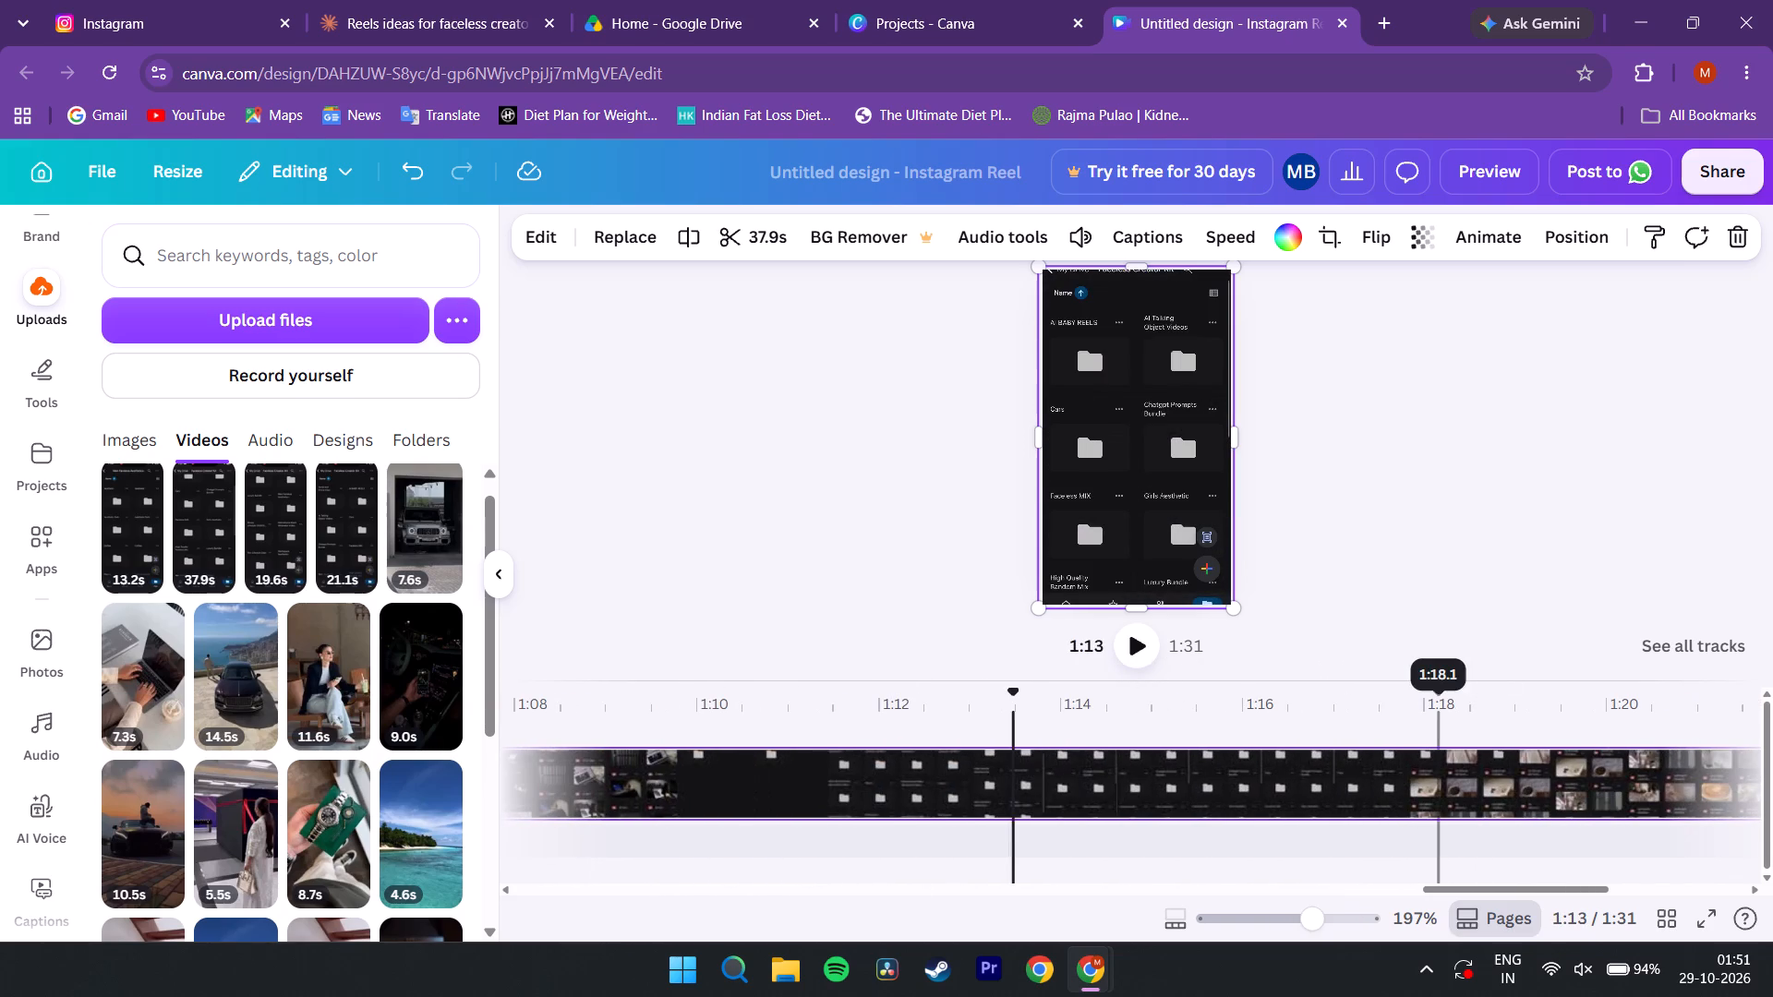
Scrub the rest of the appended recording, up to about 1:27, to examine the remaining folders' contents.
left_click_drag(1437, 724, 1541, 723)
left_click_drag(1458, 714, 1563, 711)
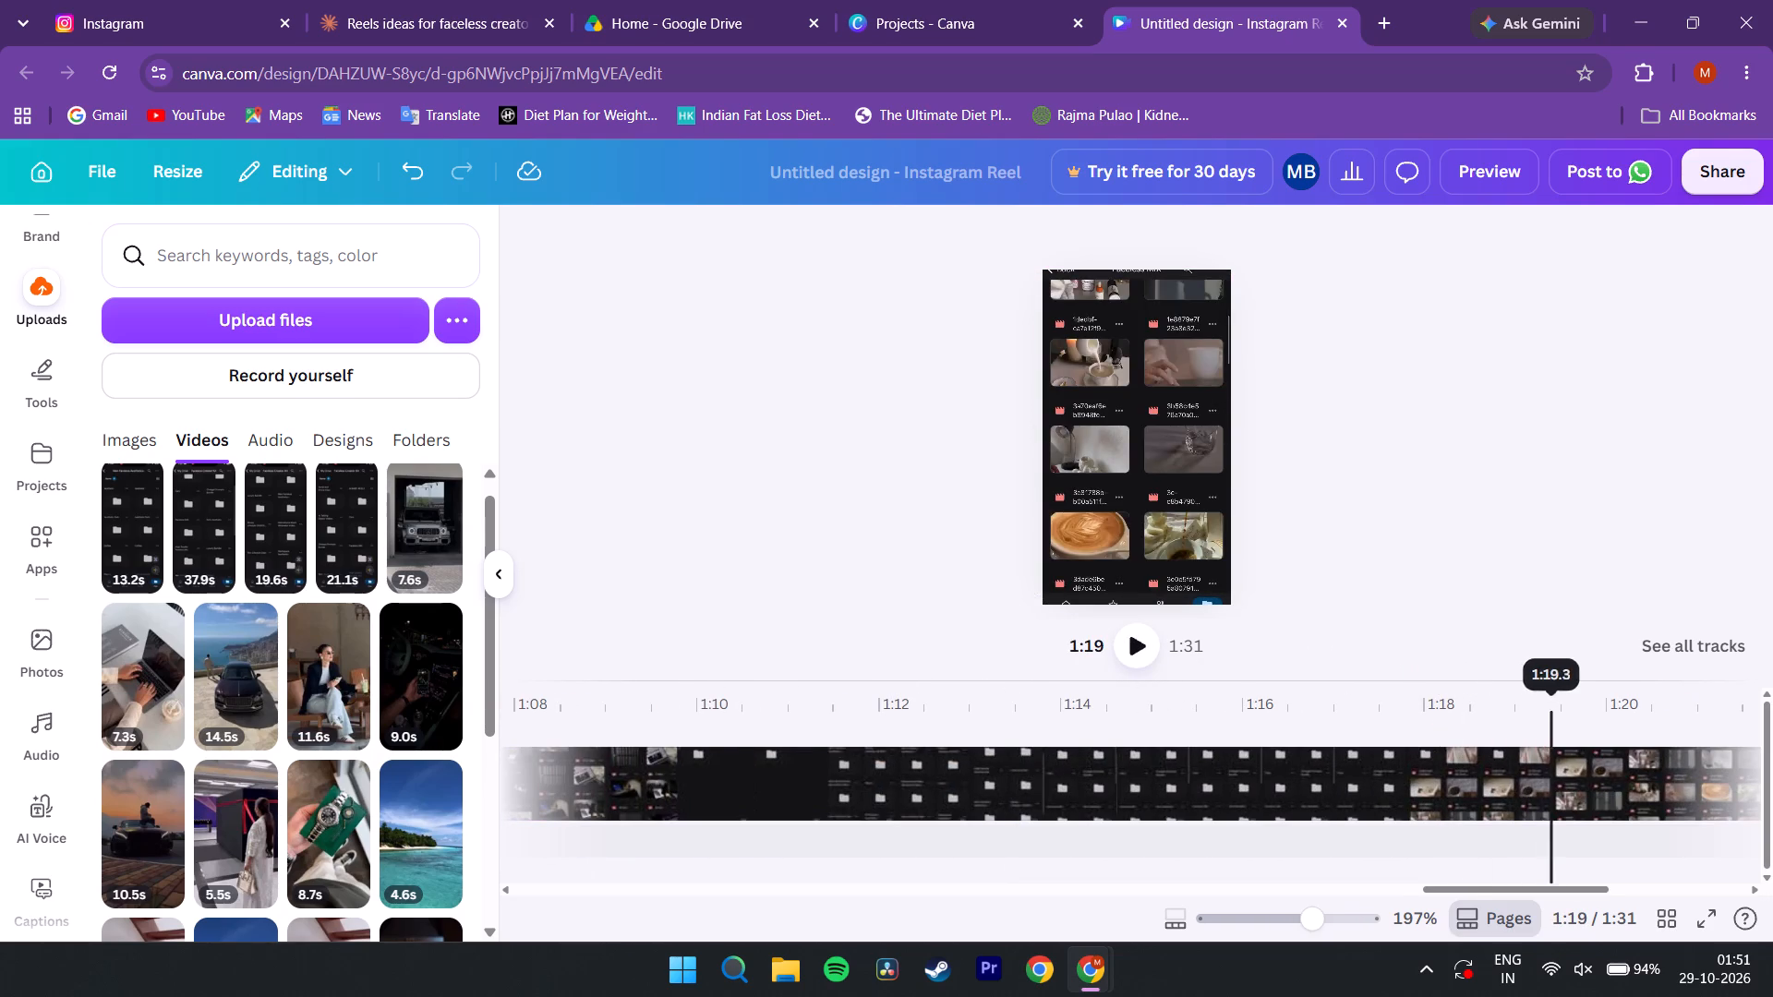
left_click_drag(1563, 711, 1573, 712)
scroll(1573, 712, "left", 2)
left_click_drag(1458, 705, 1533, 704)
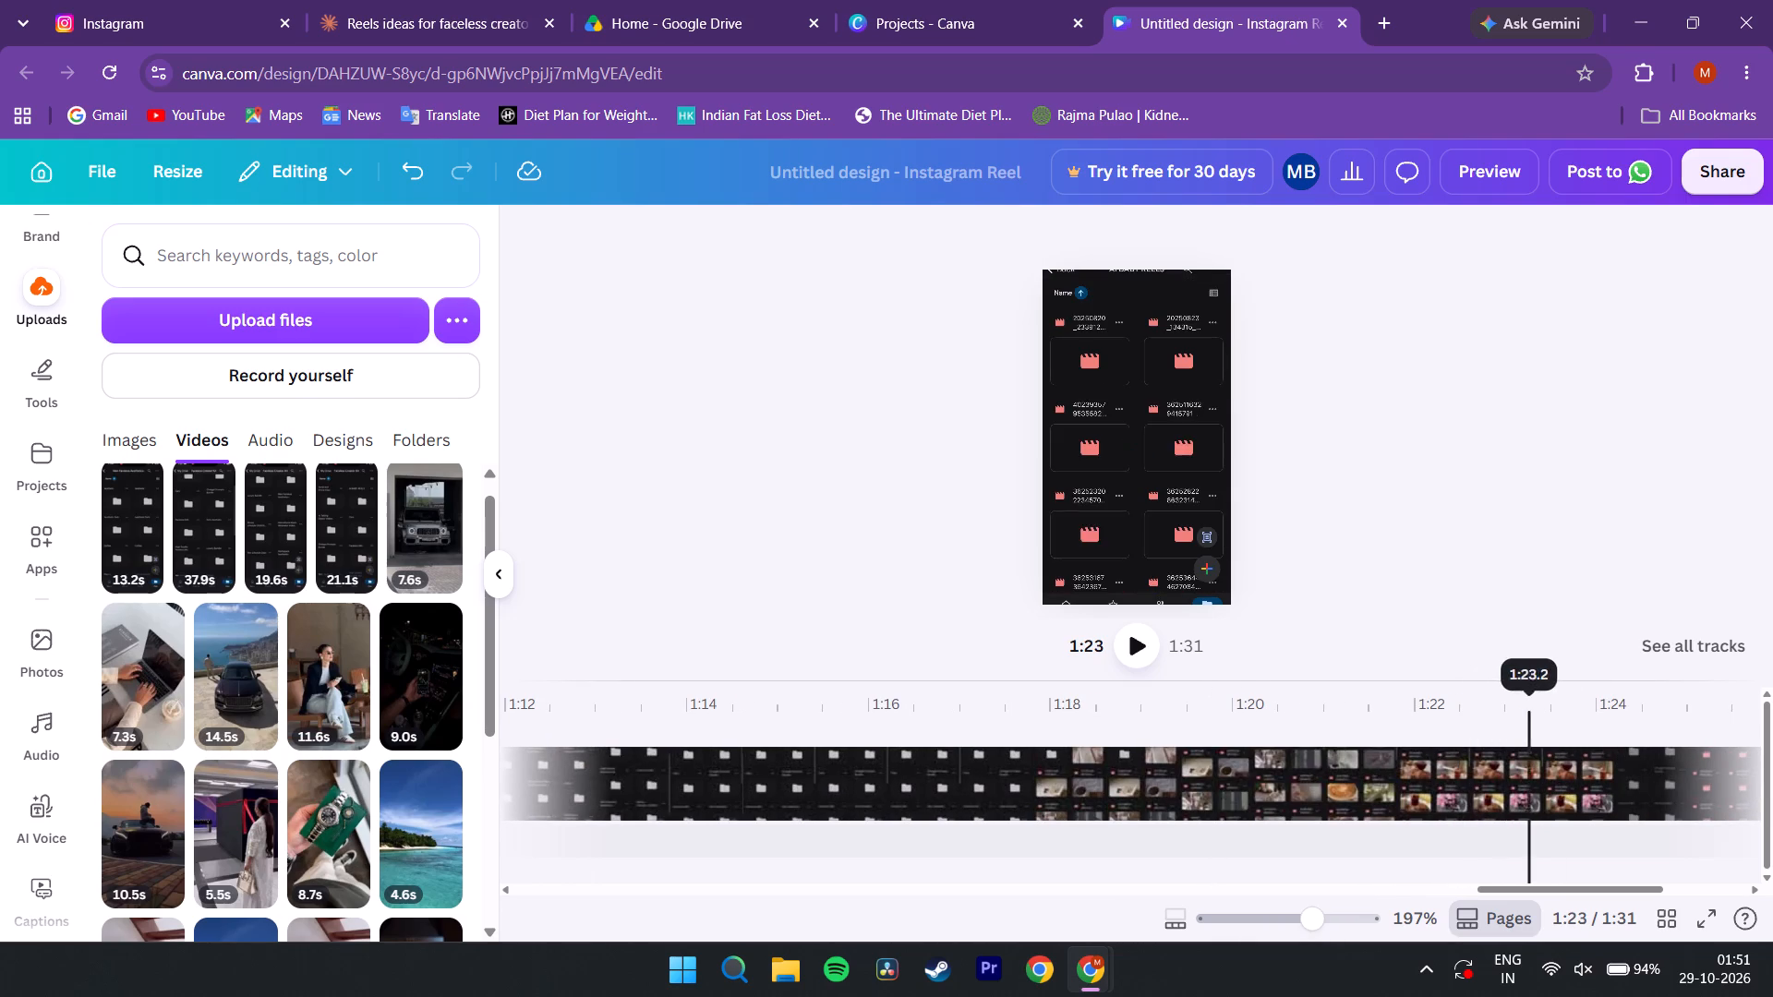
left_click_drag(1533, 704, 1534, 706)
scroll(1532, 706, "left", 2)
left_click_drag(1526, 706, 1597, 708)
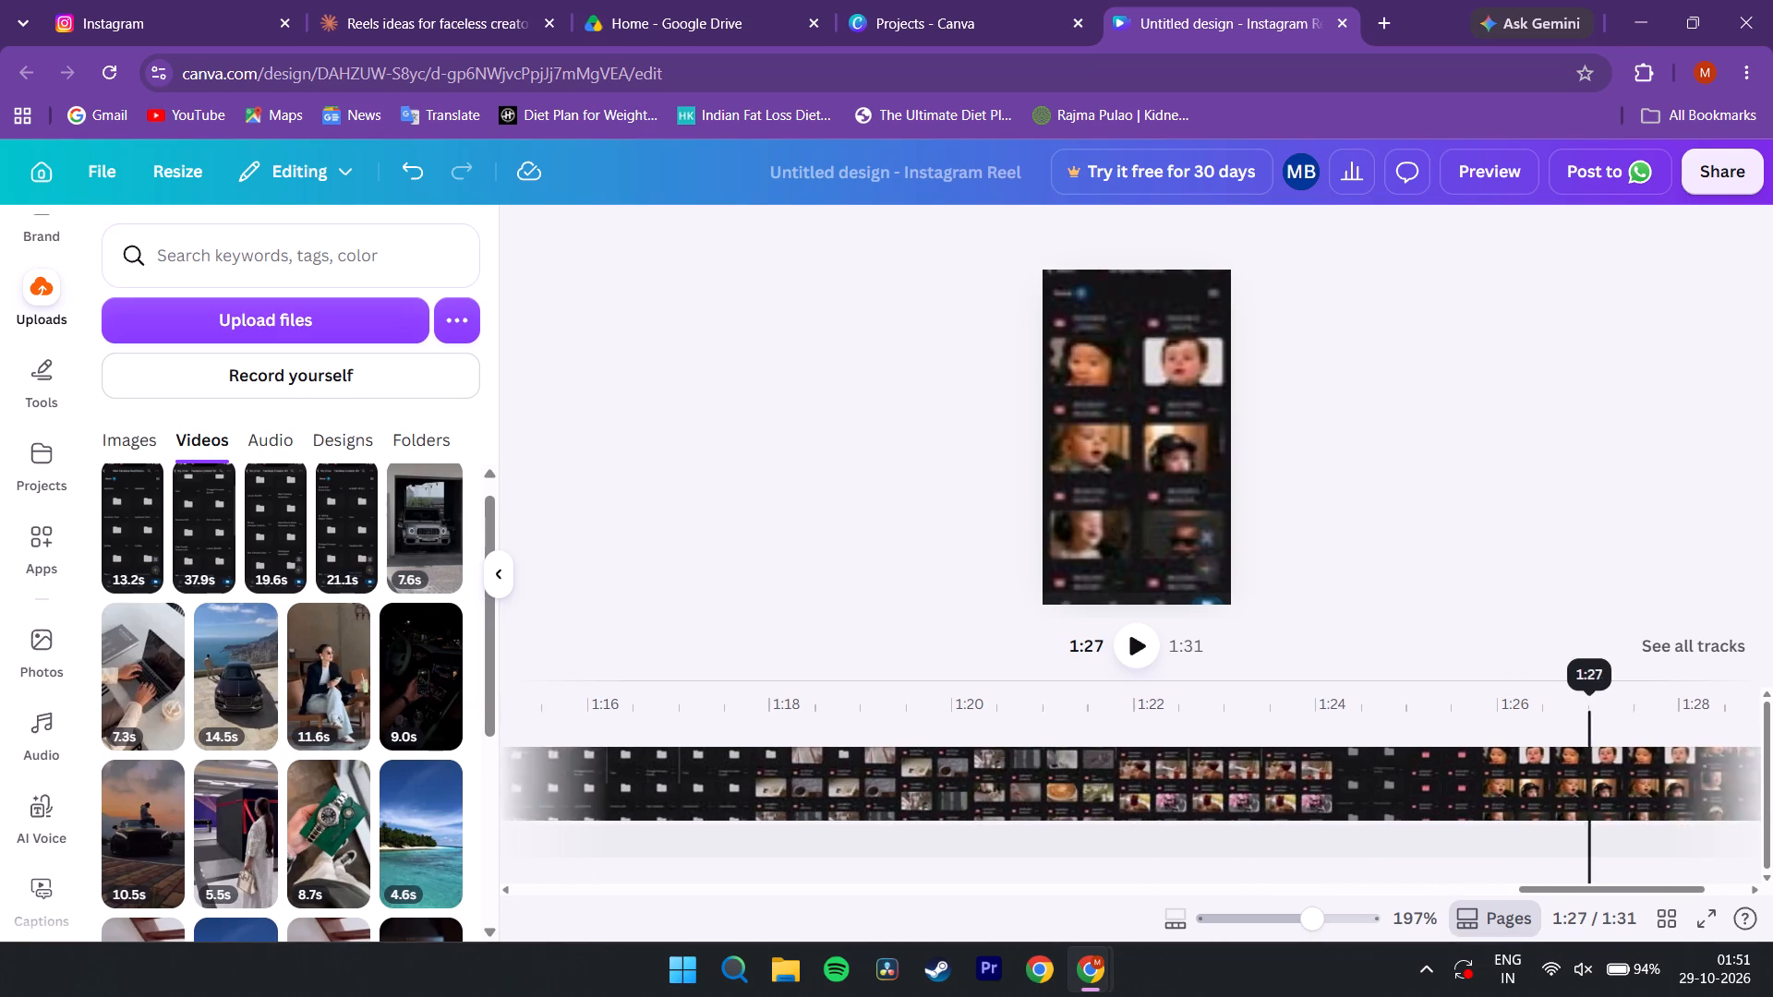
left_click_drag(1597, 708, 1239, 737)
Split the appended 37.9 s recording at about 55.4 s, where the folder's video thumbnails appear, and delete the 2.4 s piece before the cut.
scroll(1239, 737, "right", 4)
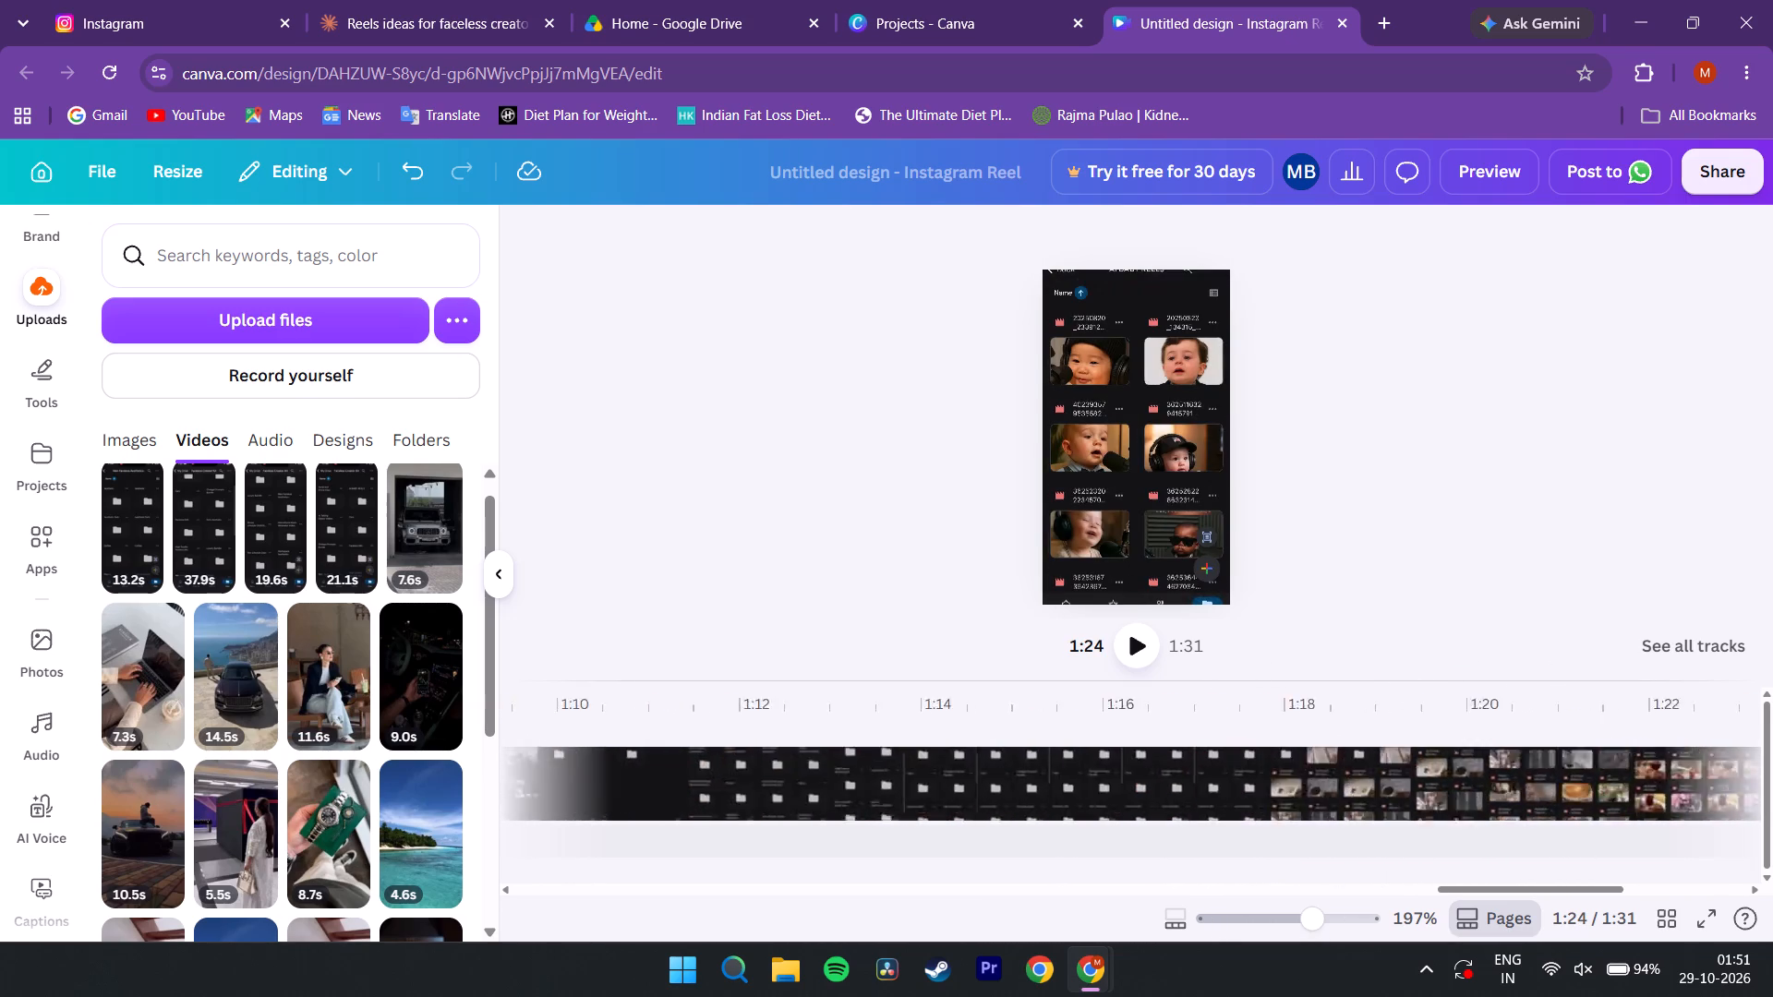
scroll(1239, 737, "right", 4)
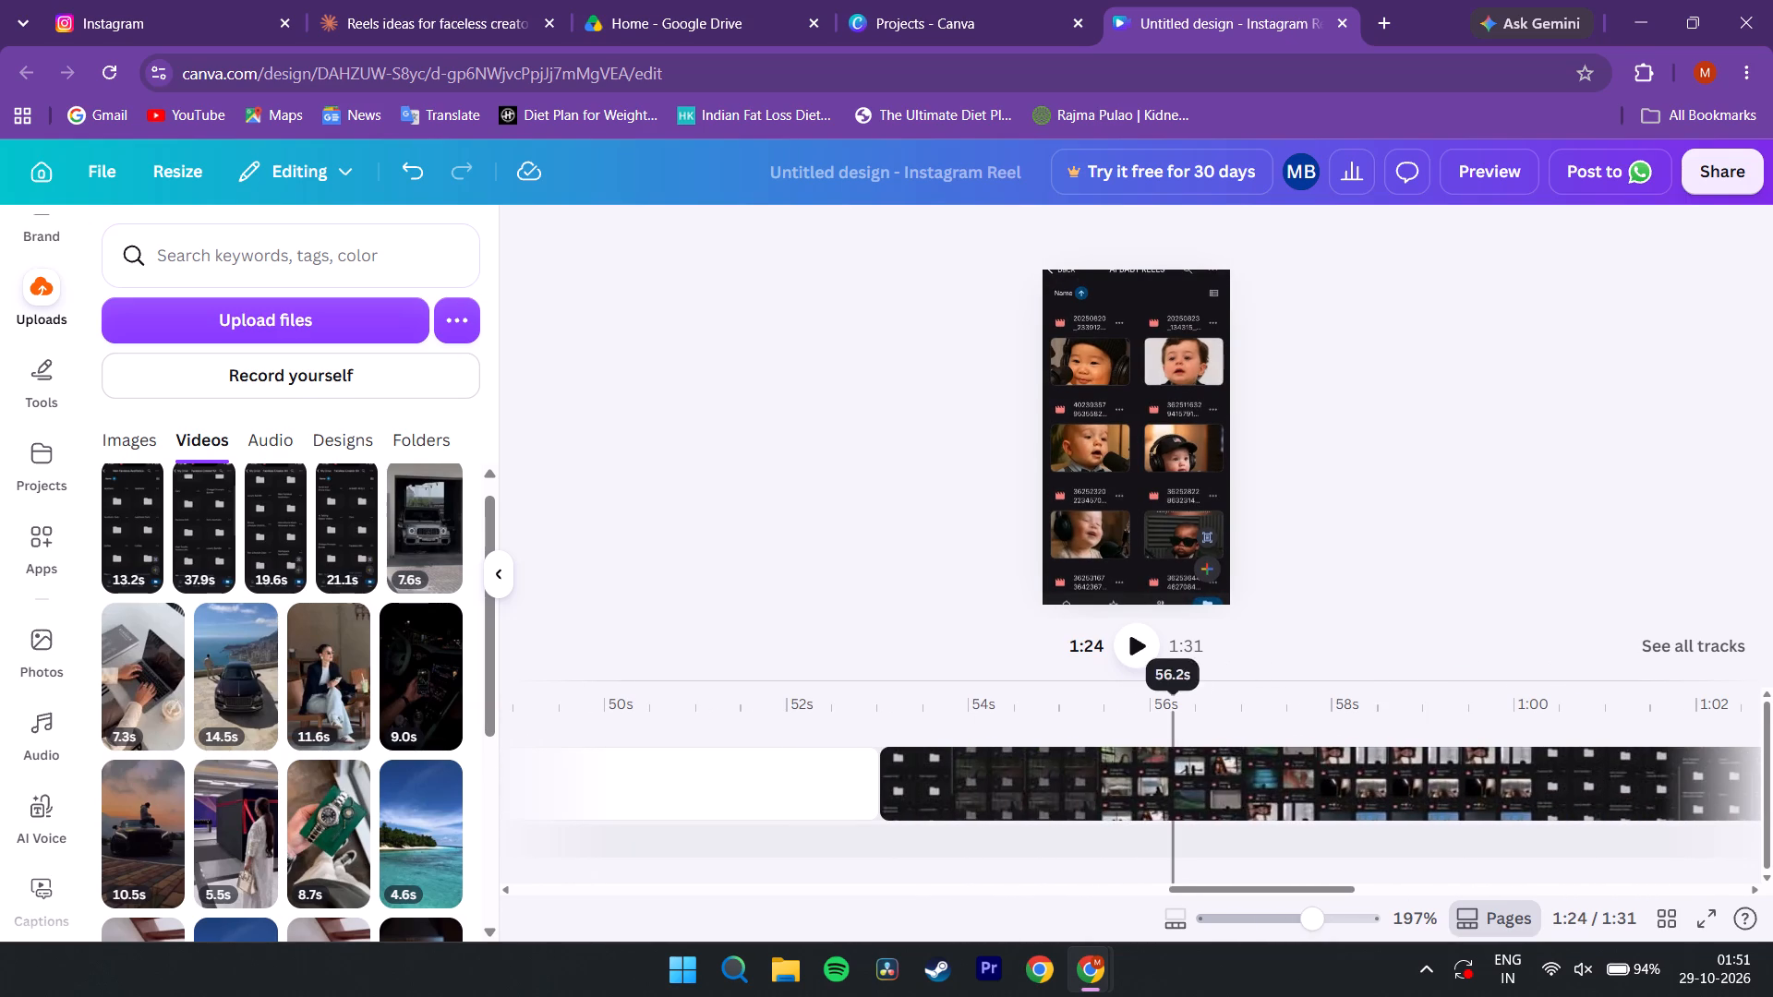
left_click(1100, 733)
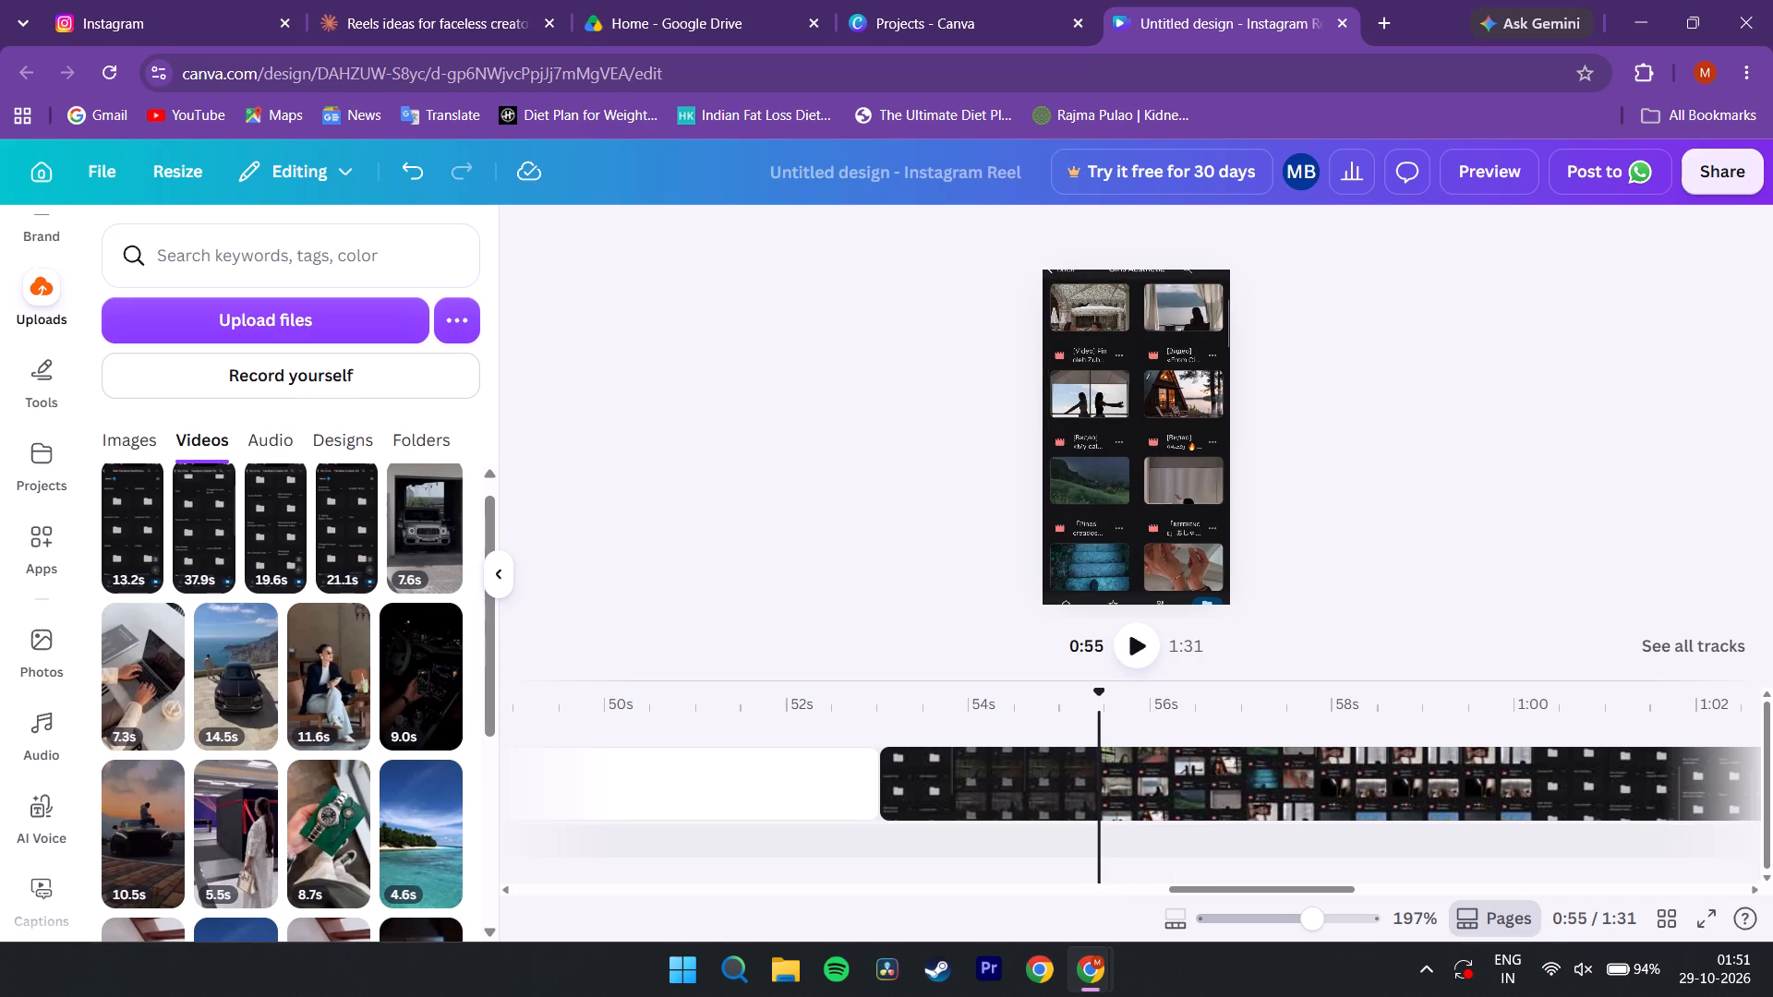
left_click(1106, 714)
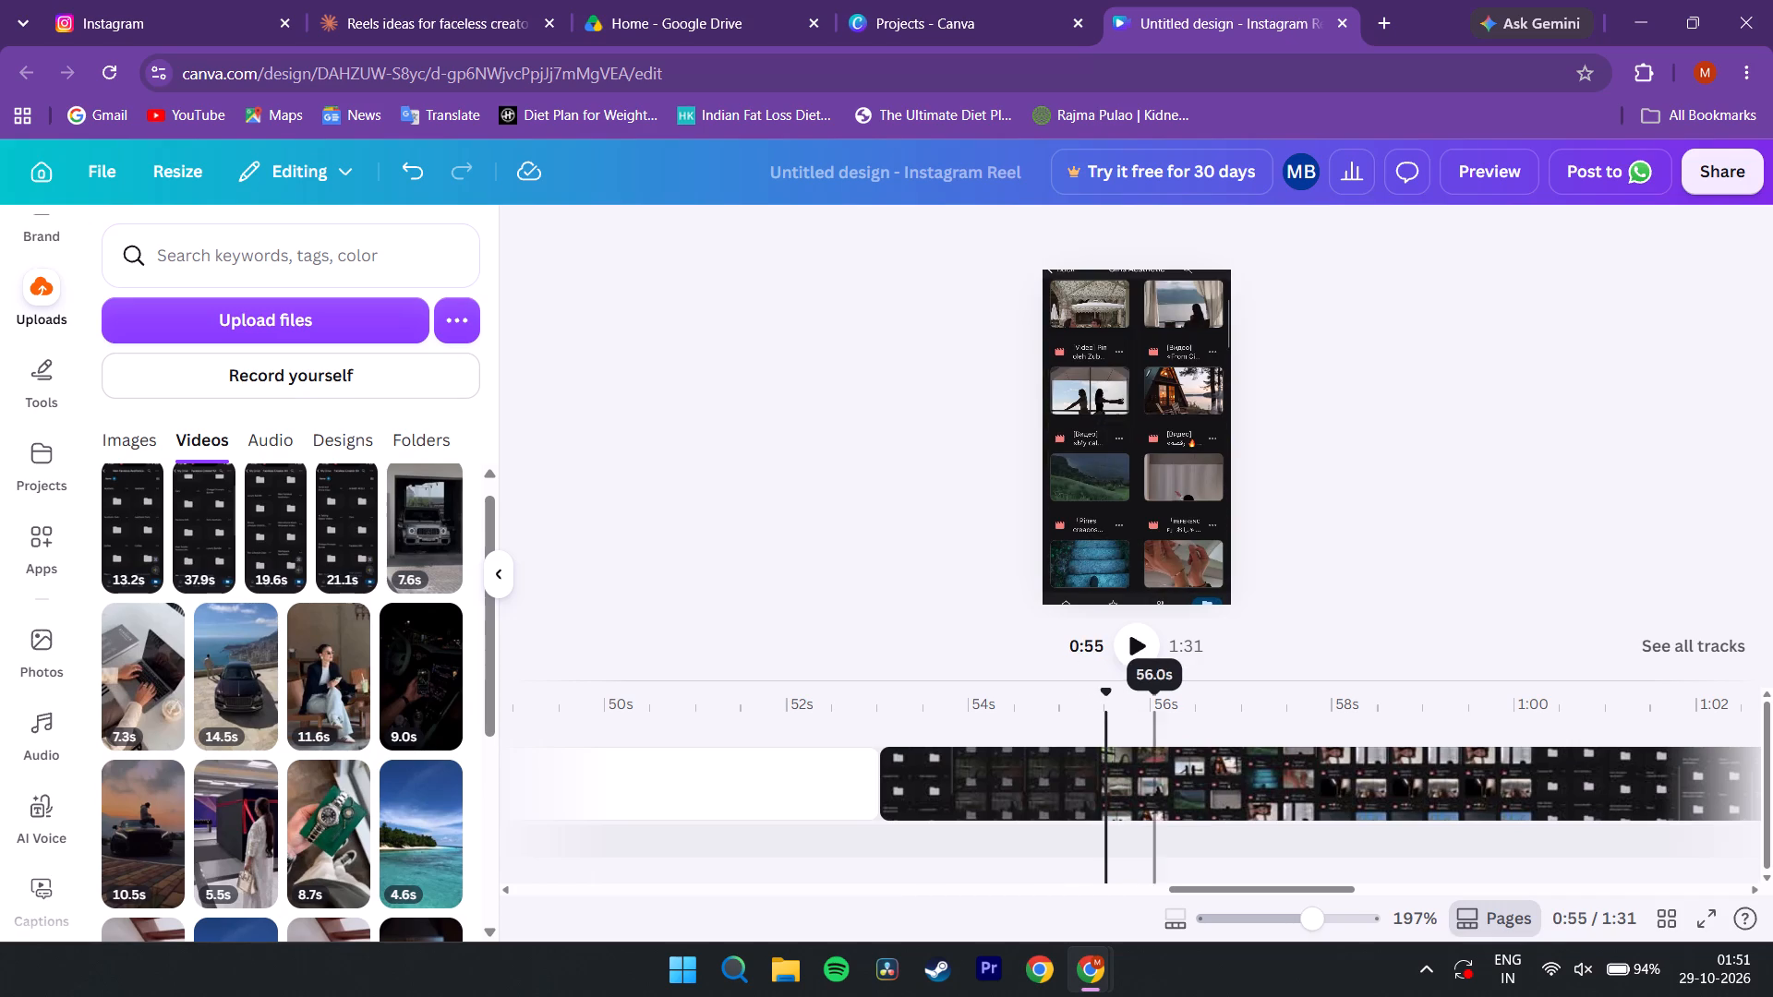
left_click(1168, 775)
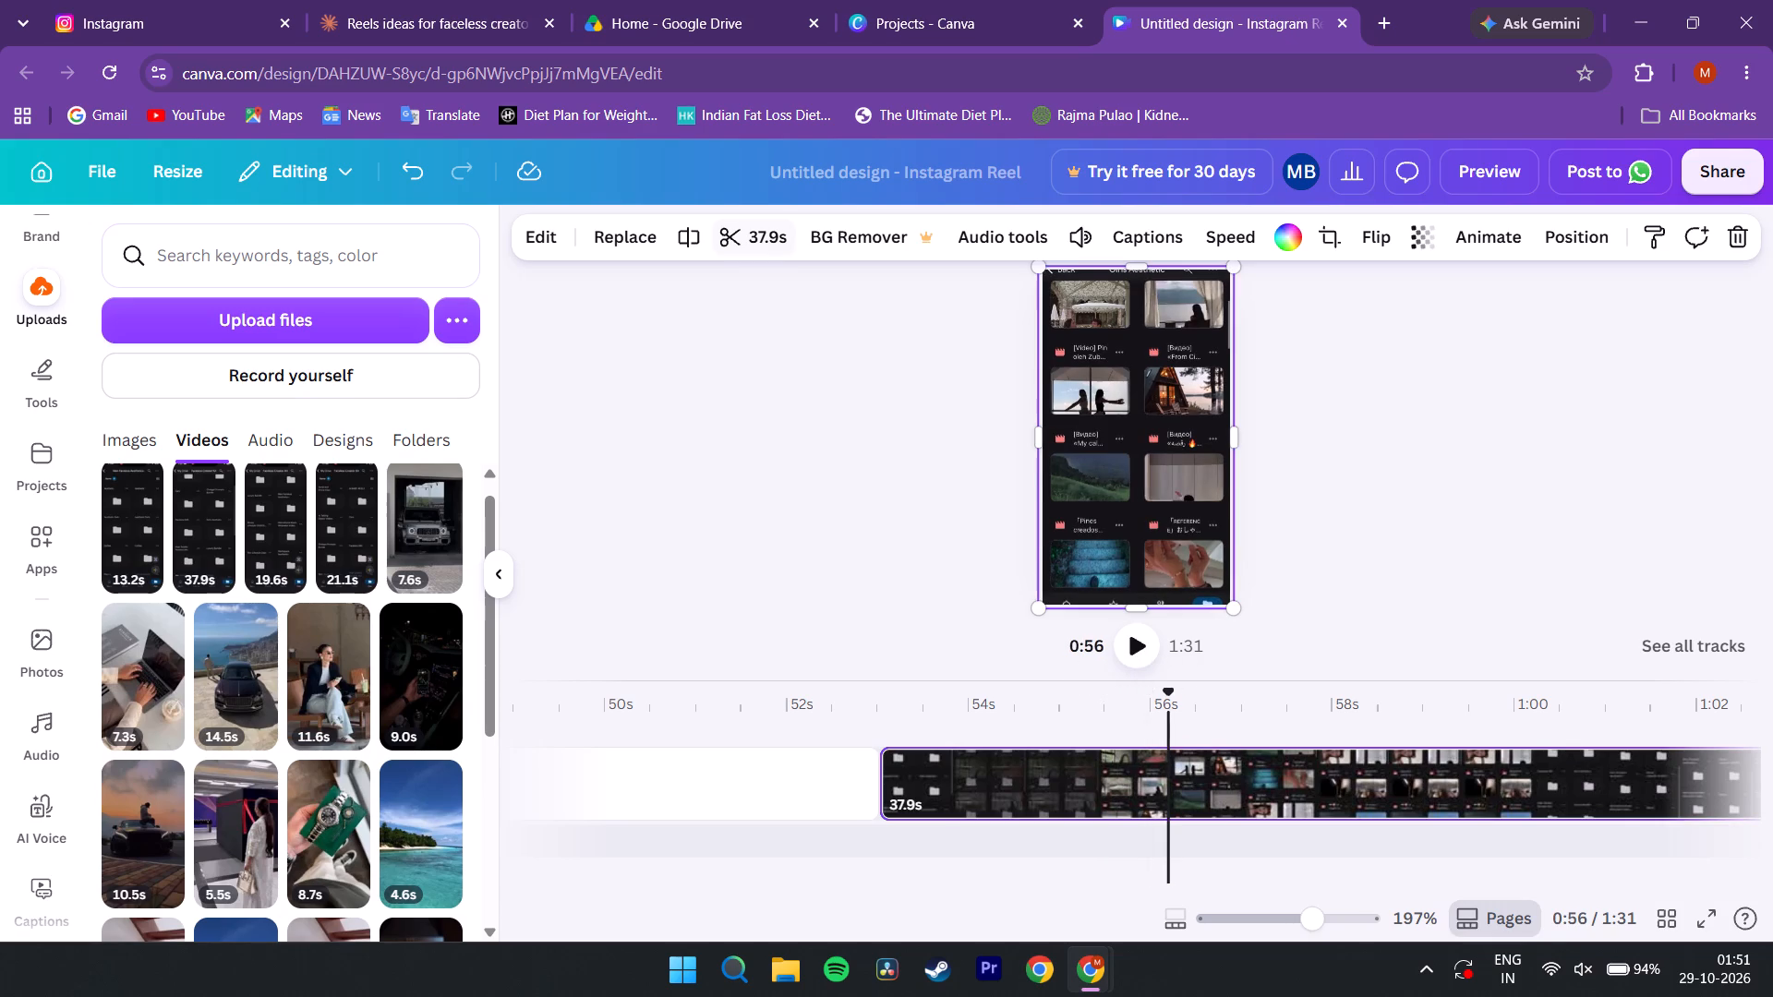
left_click_drag(1171, 716, 1118, 718)
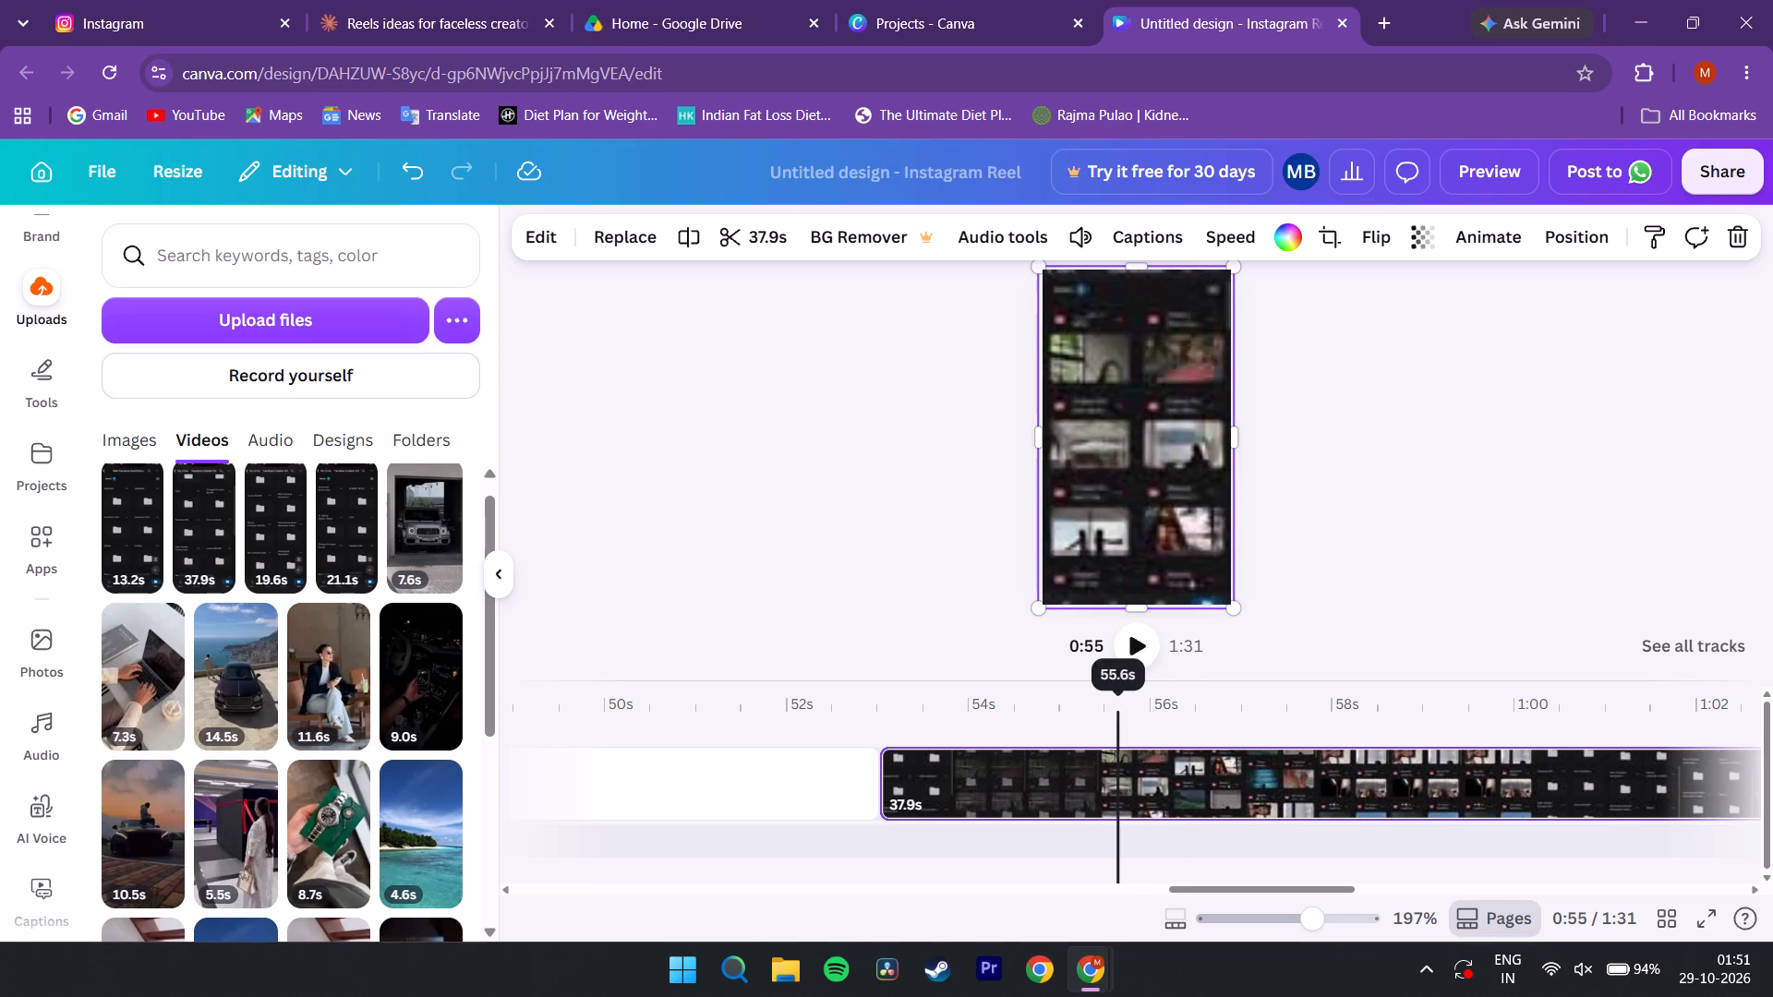
left_click_drag(1118, 718, 1106, 722)
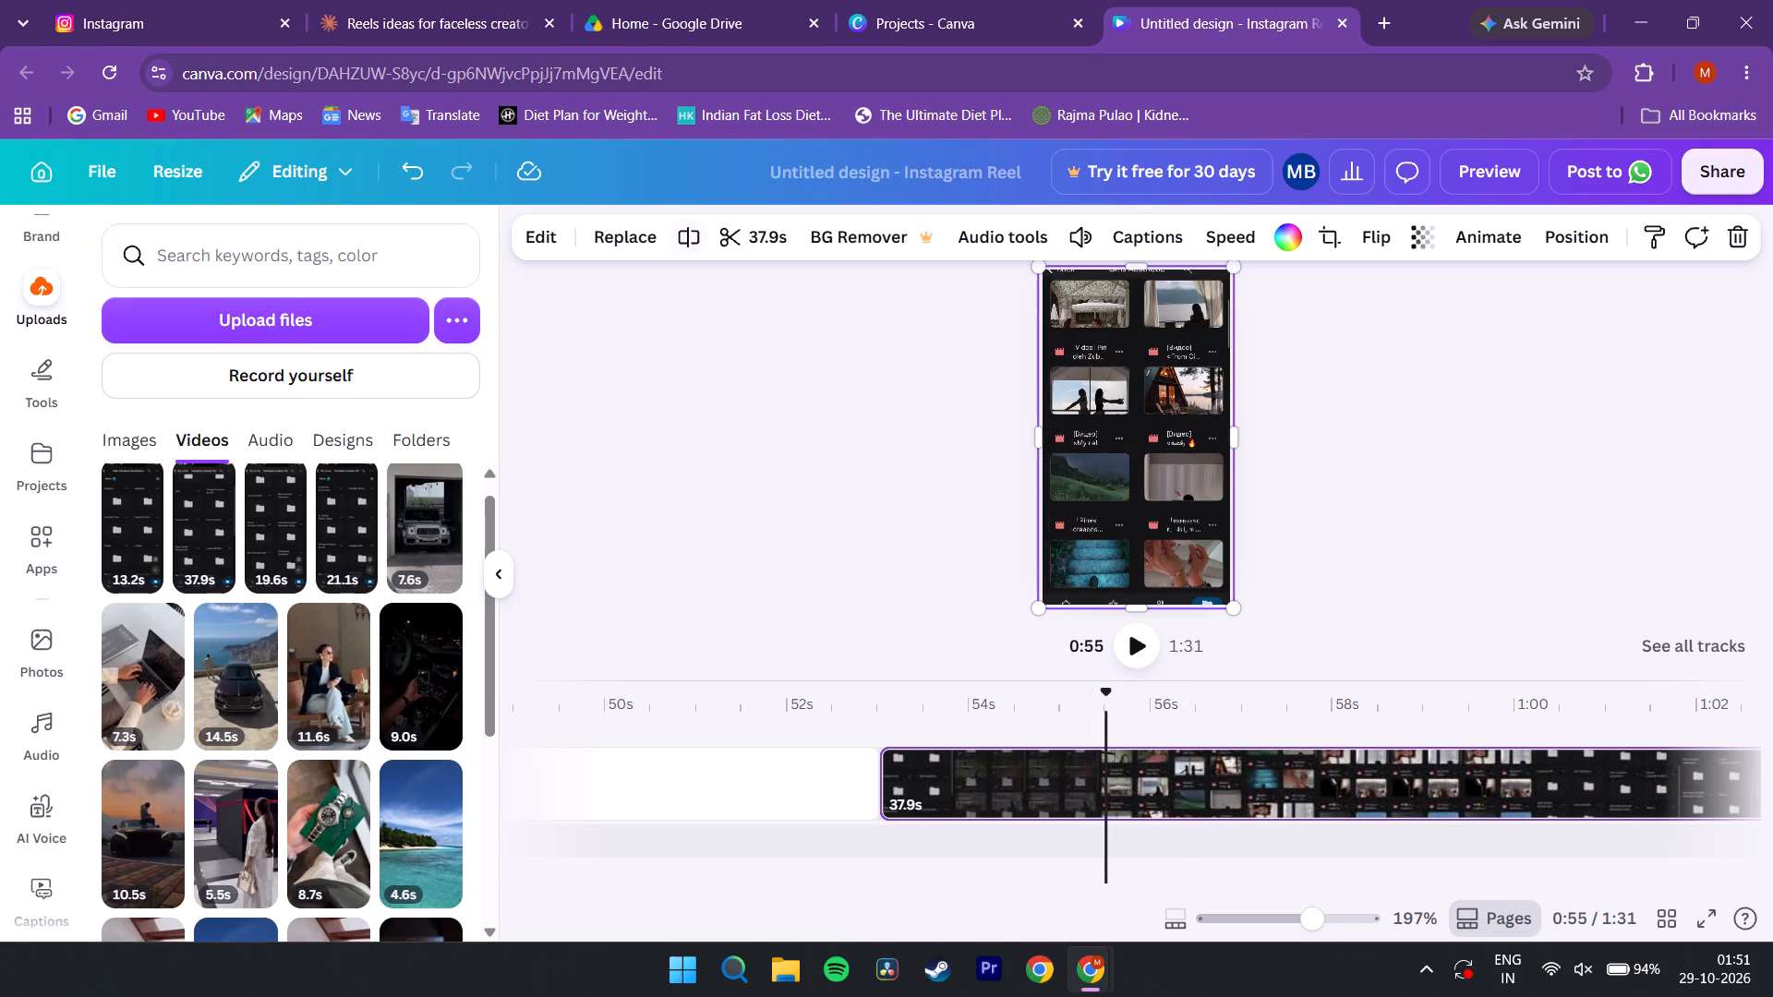
left_click(691, 239)
left_click(967, 778)
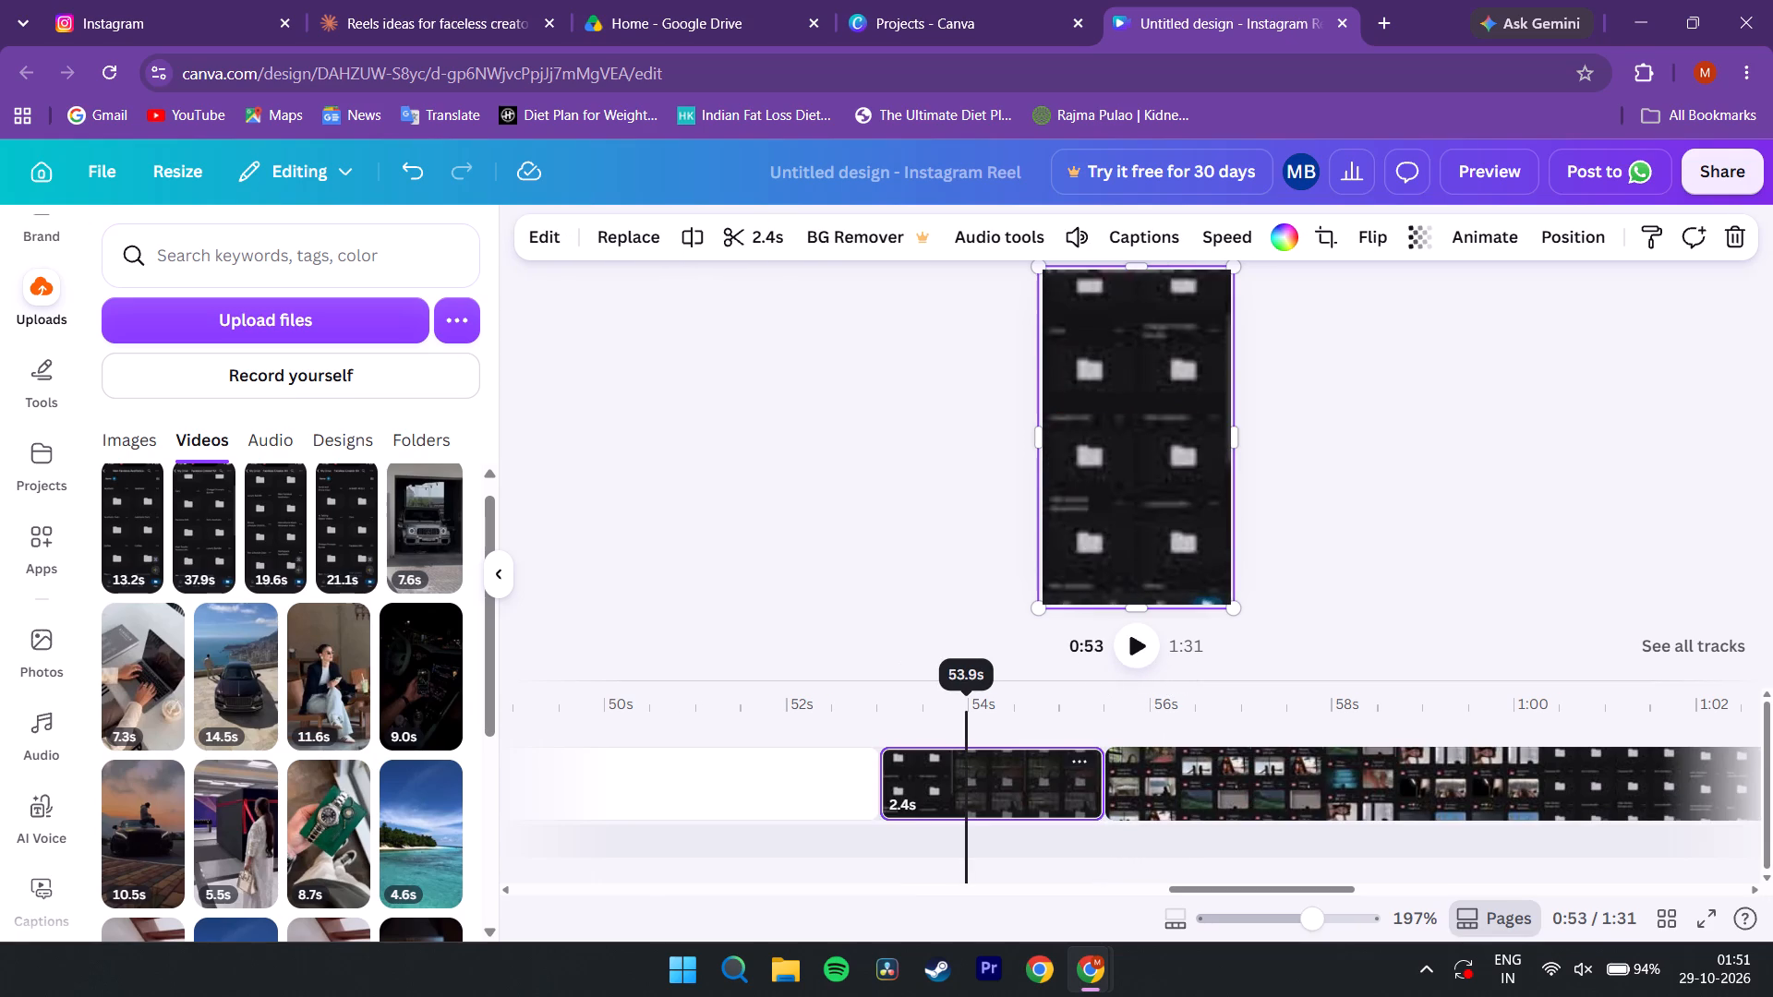
key("Delete")
Scrub and play the shortened recording from about 53 s to 1:02 to examine where its first thumbnail-scrolling section ends.
left_click_drag(878, 715, 891, 721)
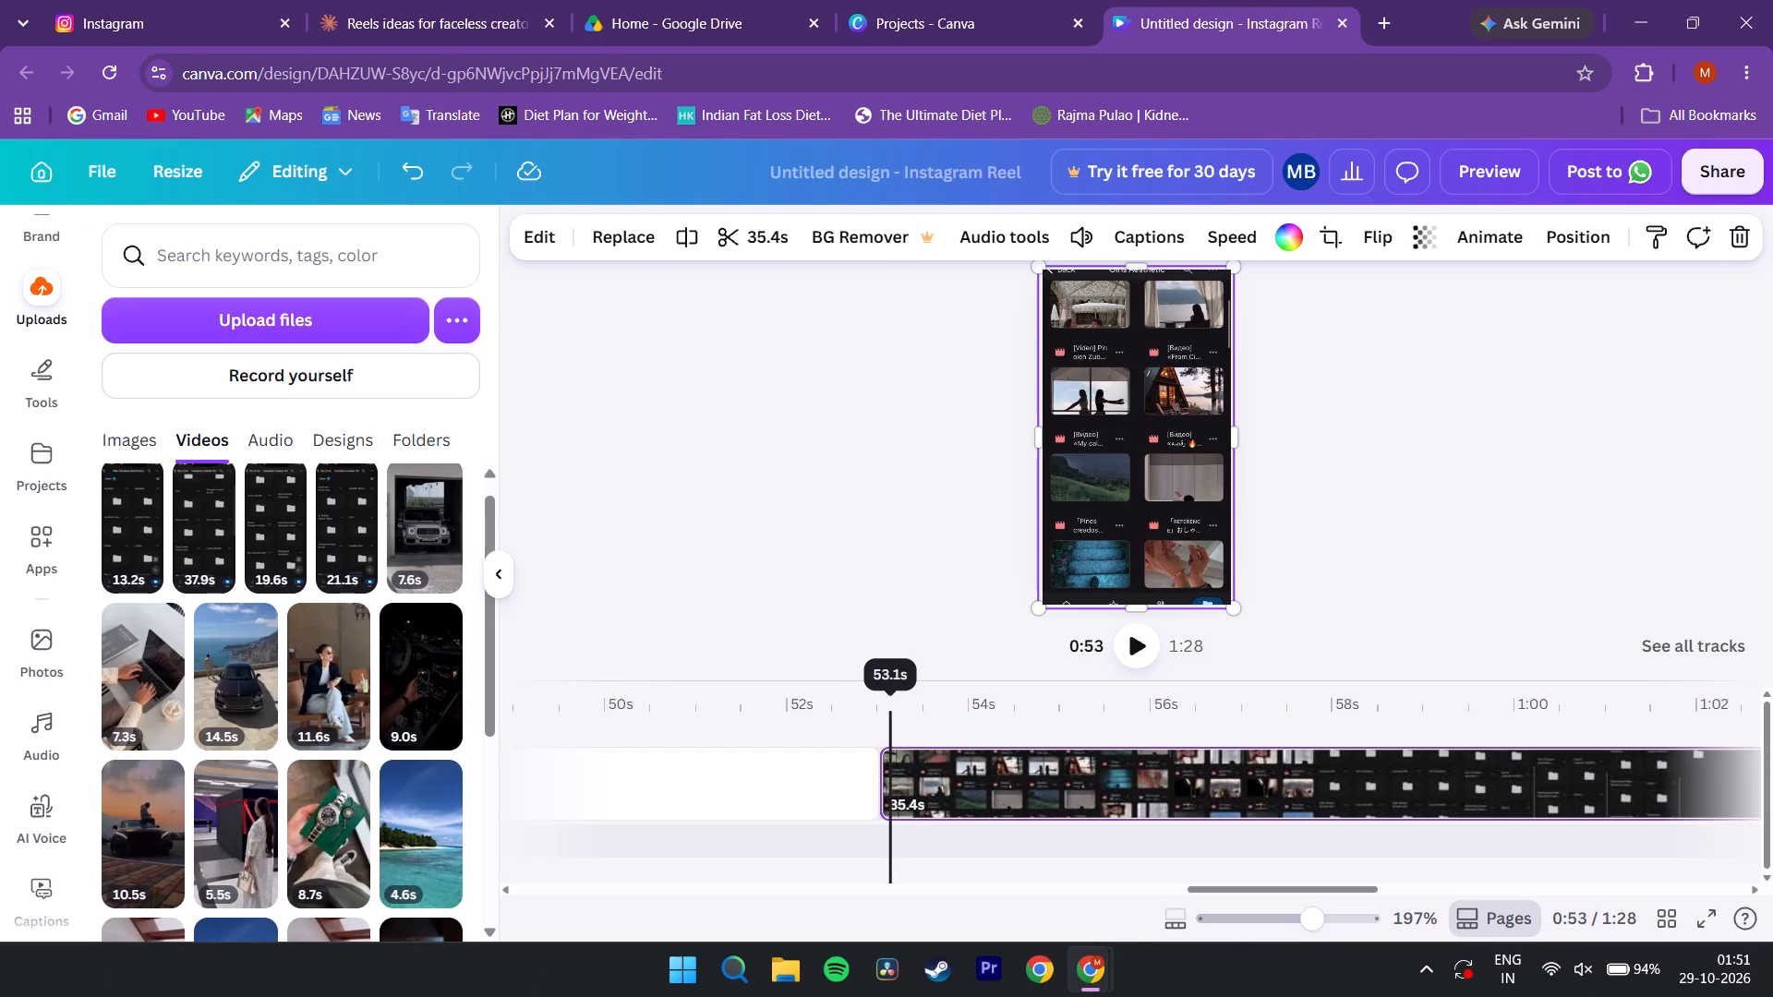
left_click_drag(891, 721, 899, 723)
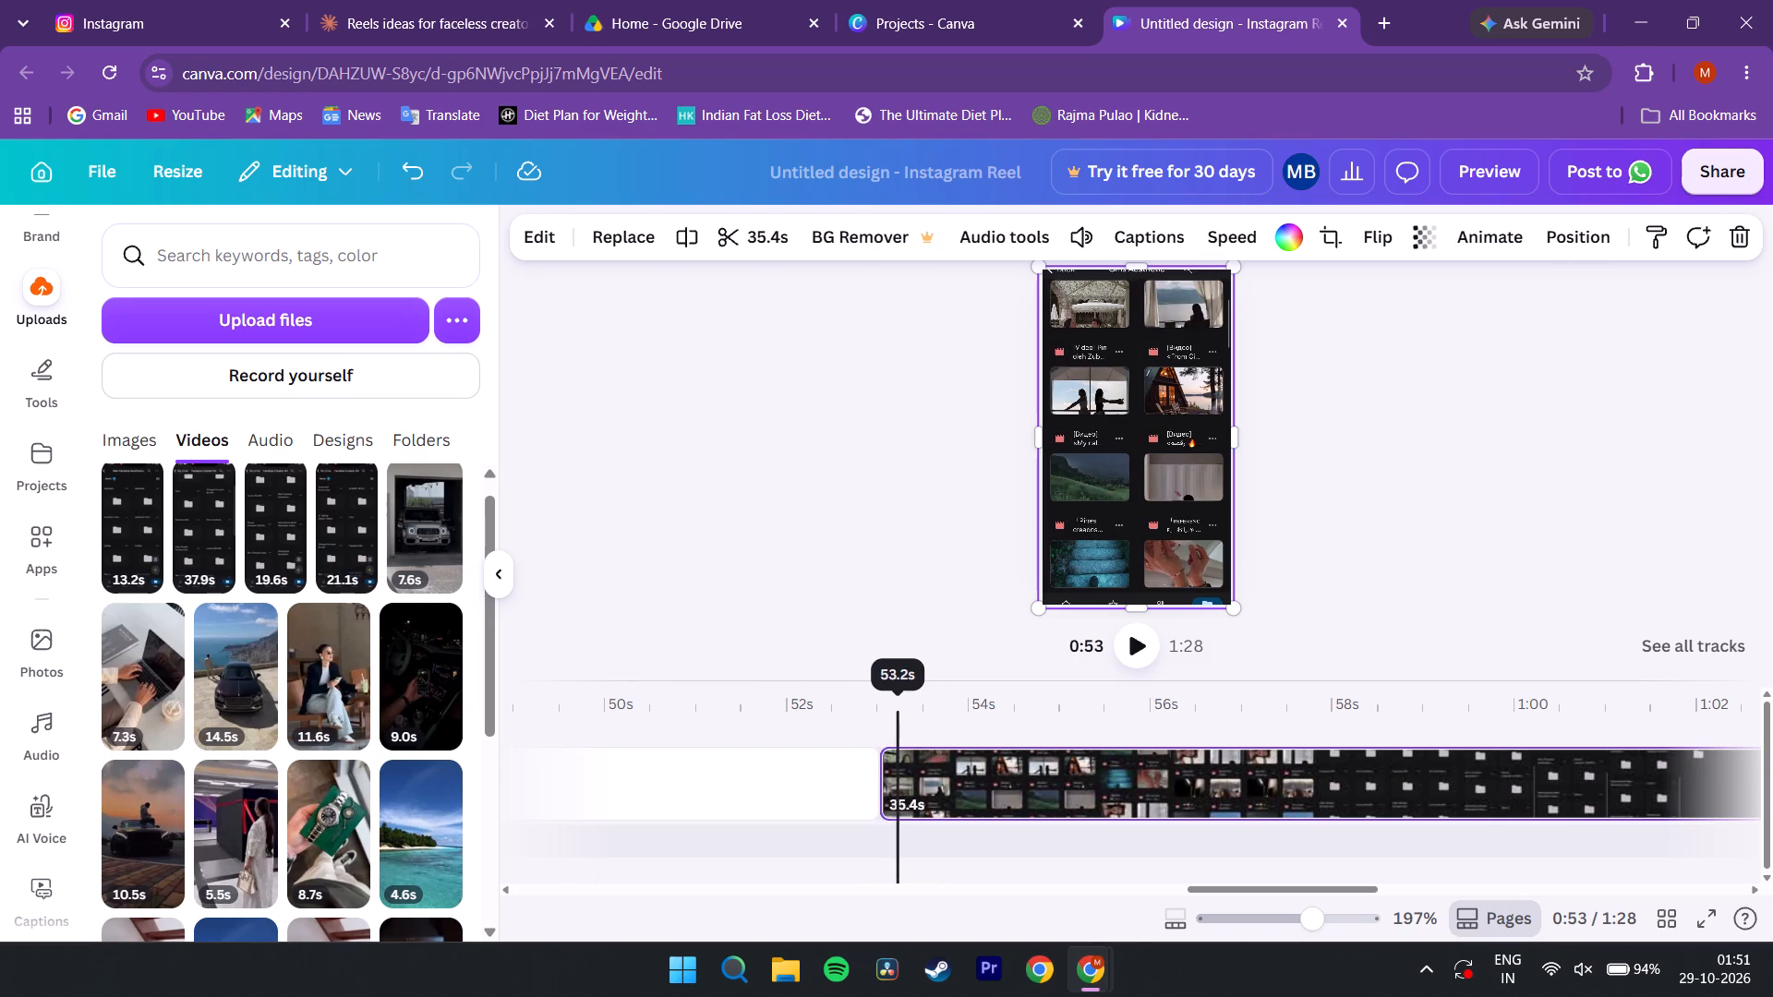
left_click_drag(899, 723, 951, 725)
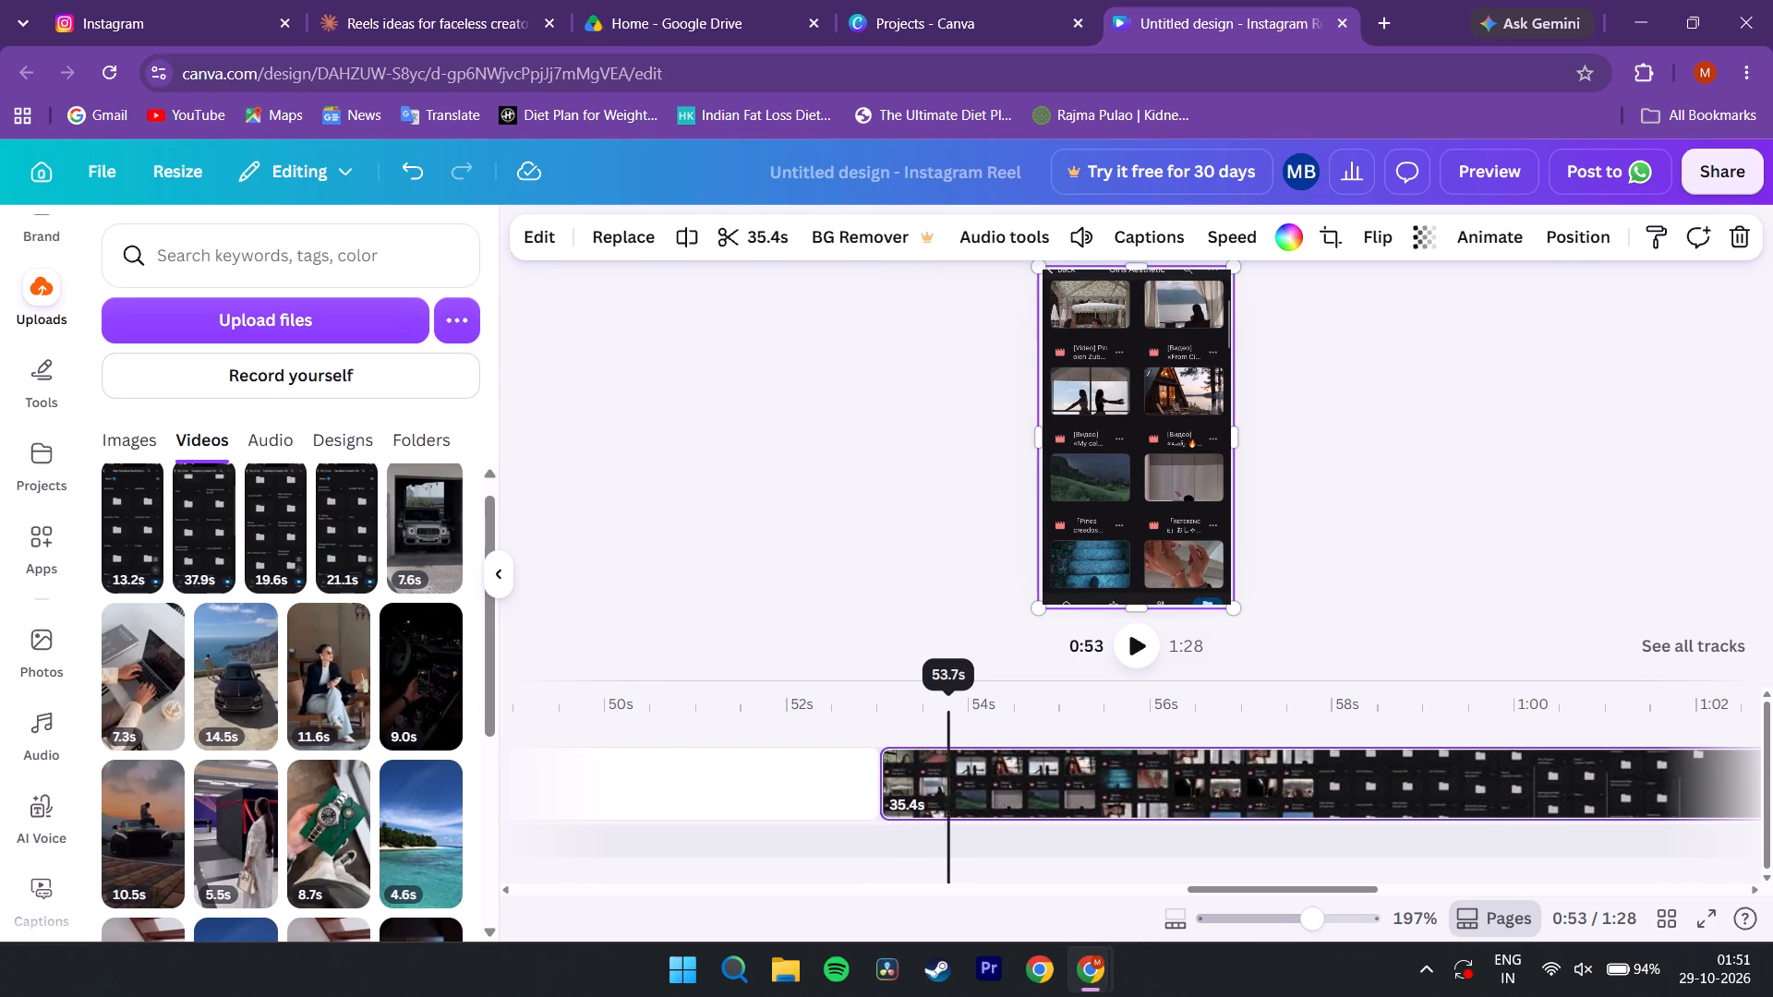
left_click_drag(951, 725, 814, 721)
key("space")
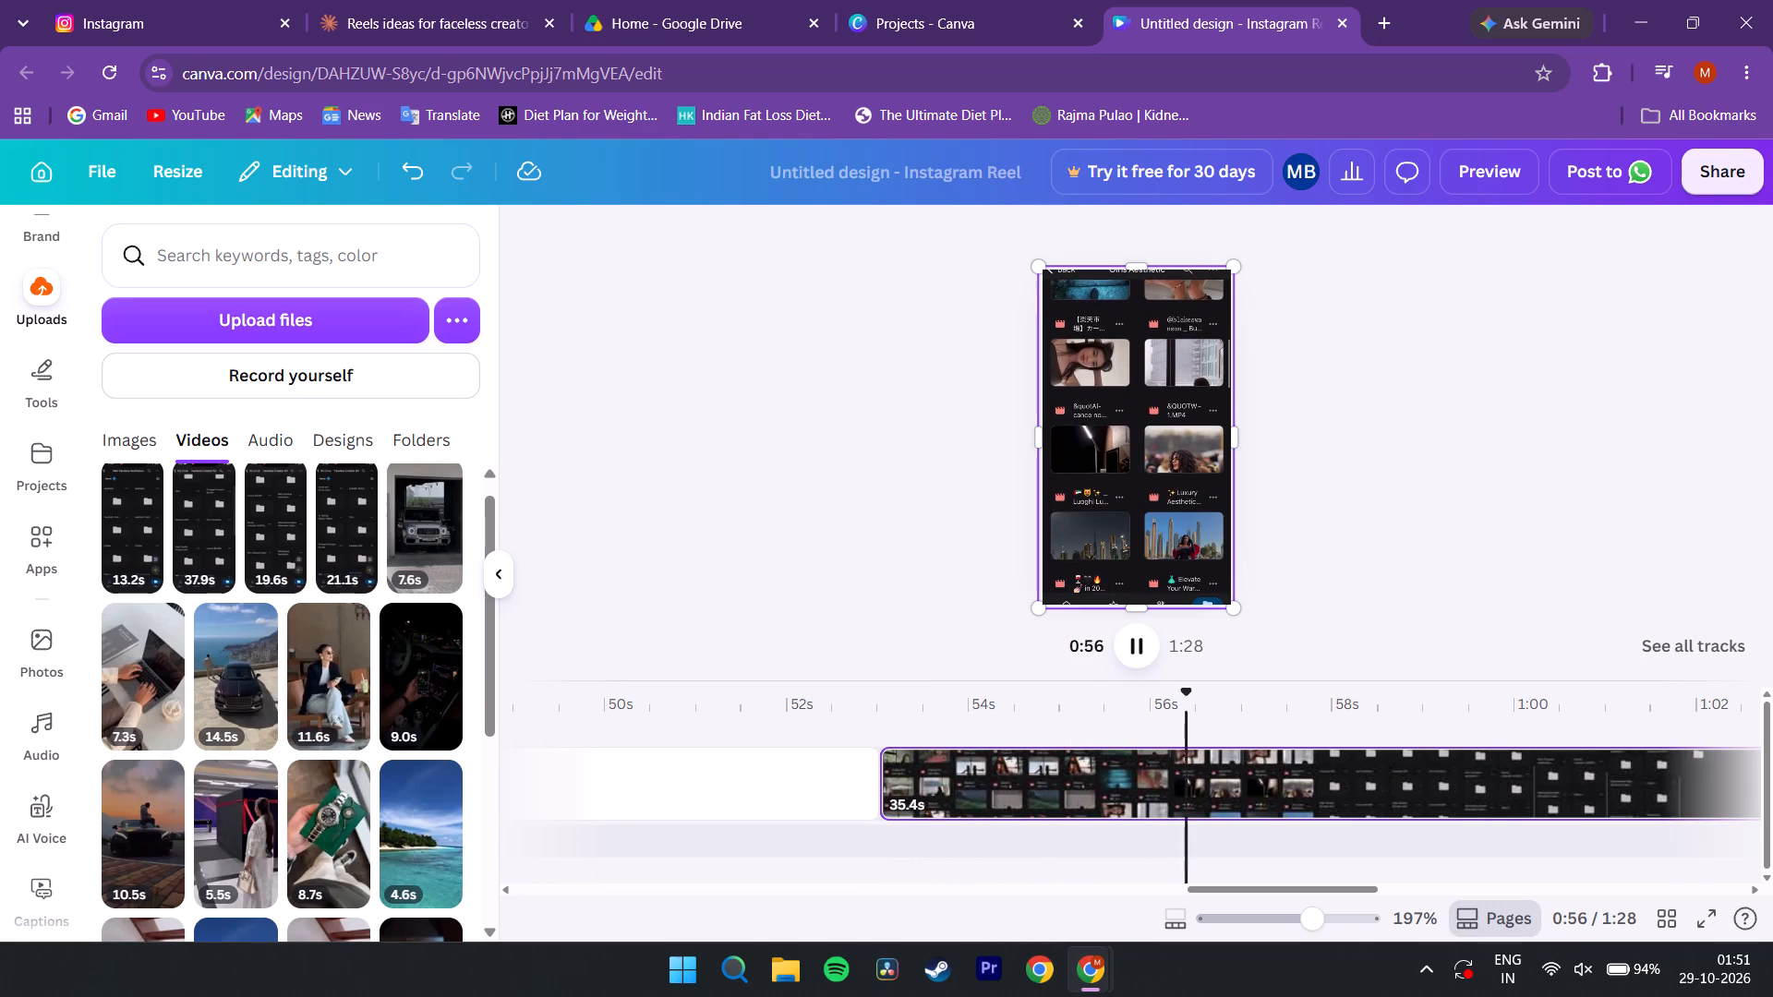
key("space")
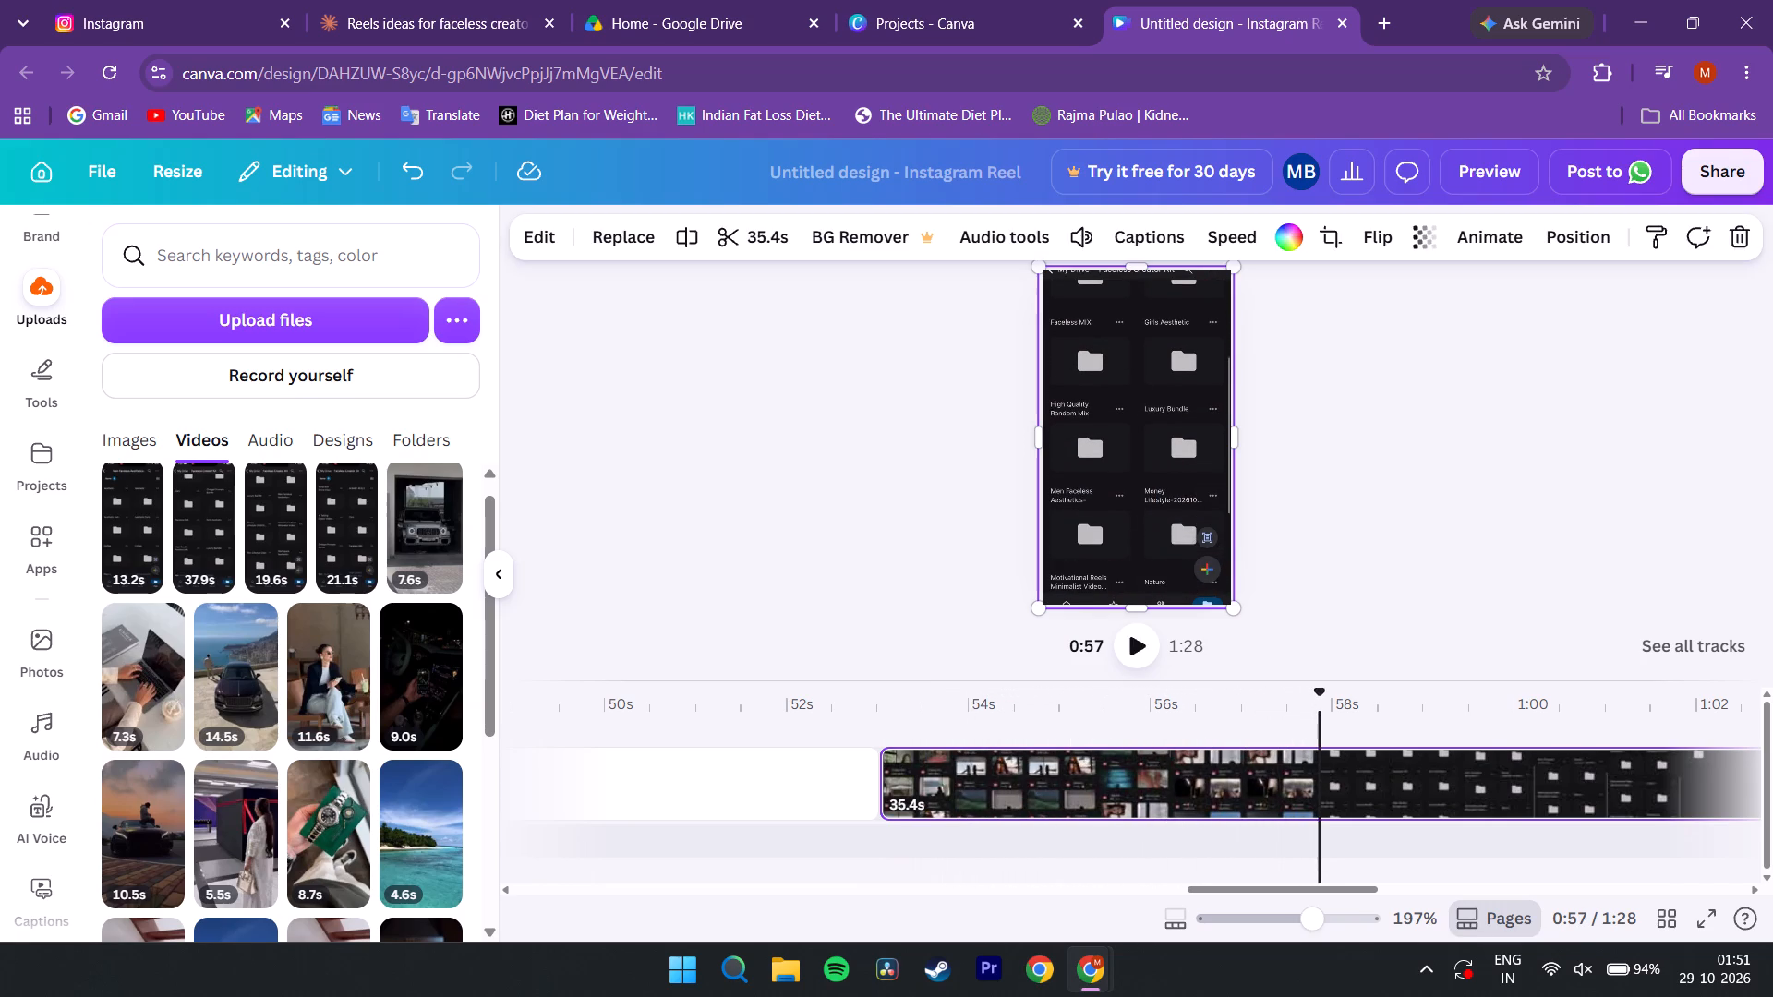
key("space")
key("space")
key("space")
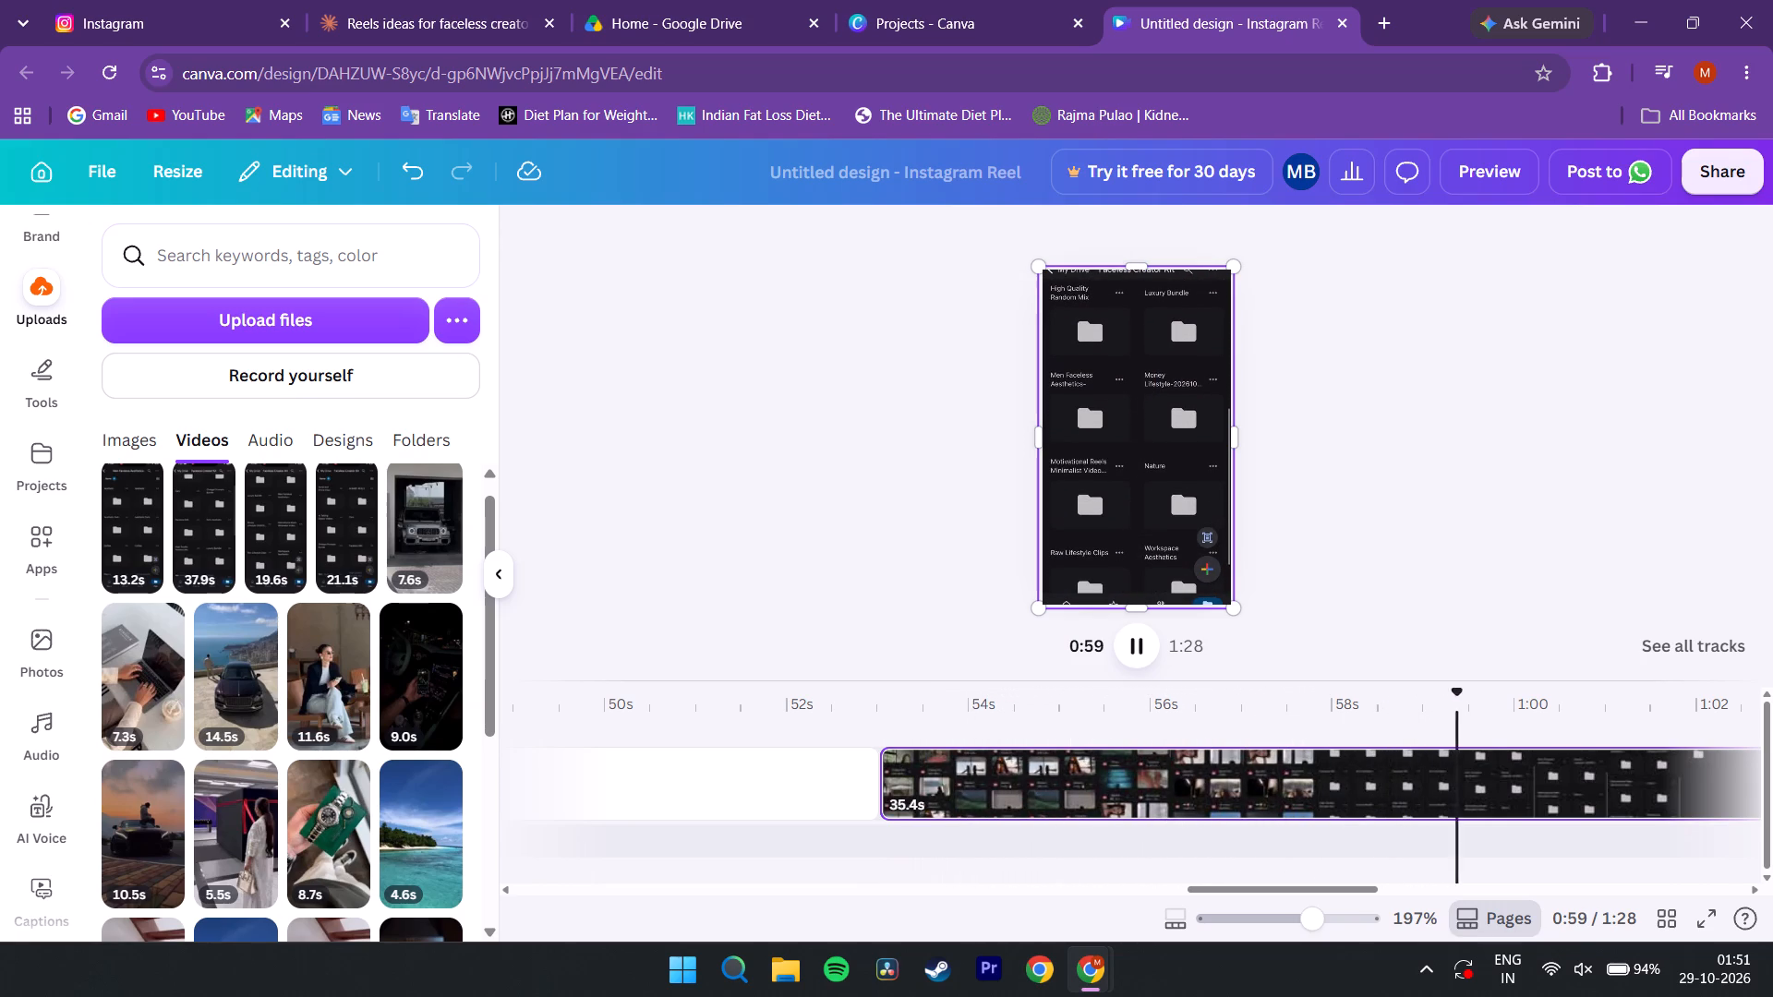
key("space")
key("space")
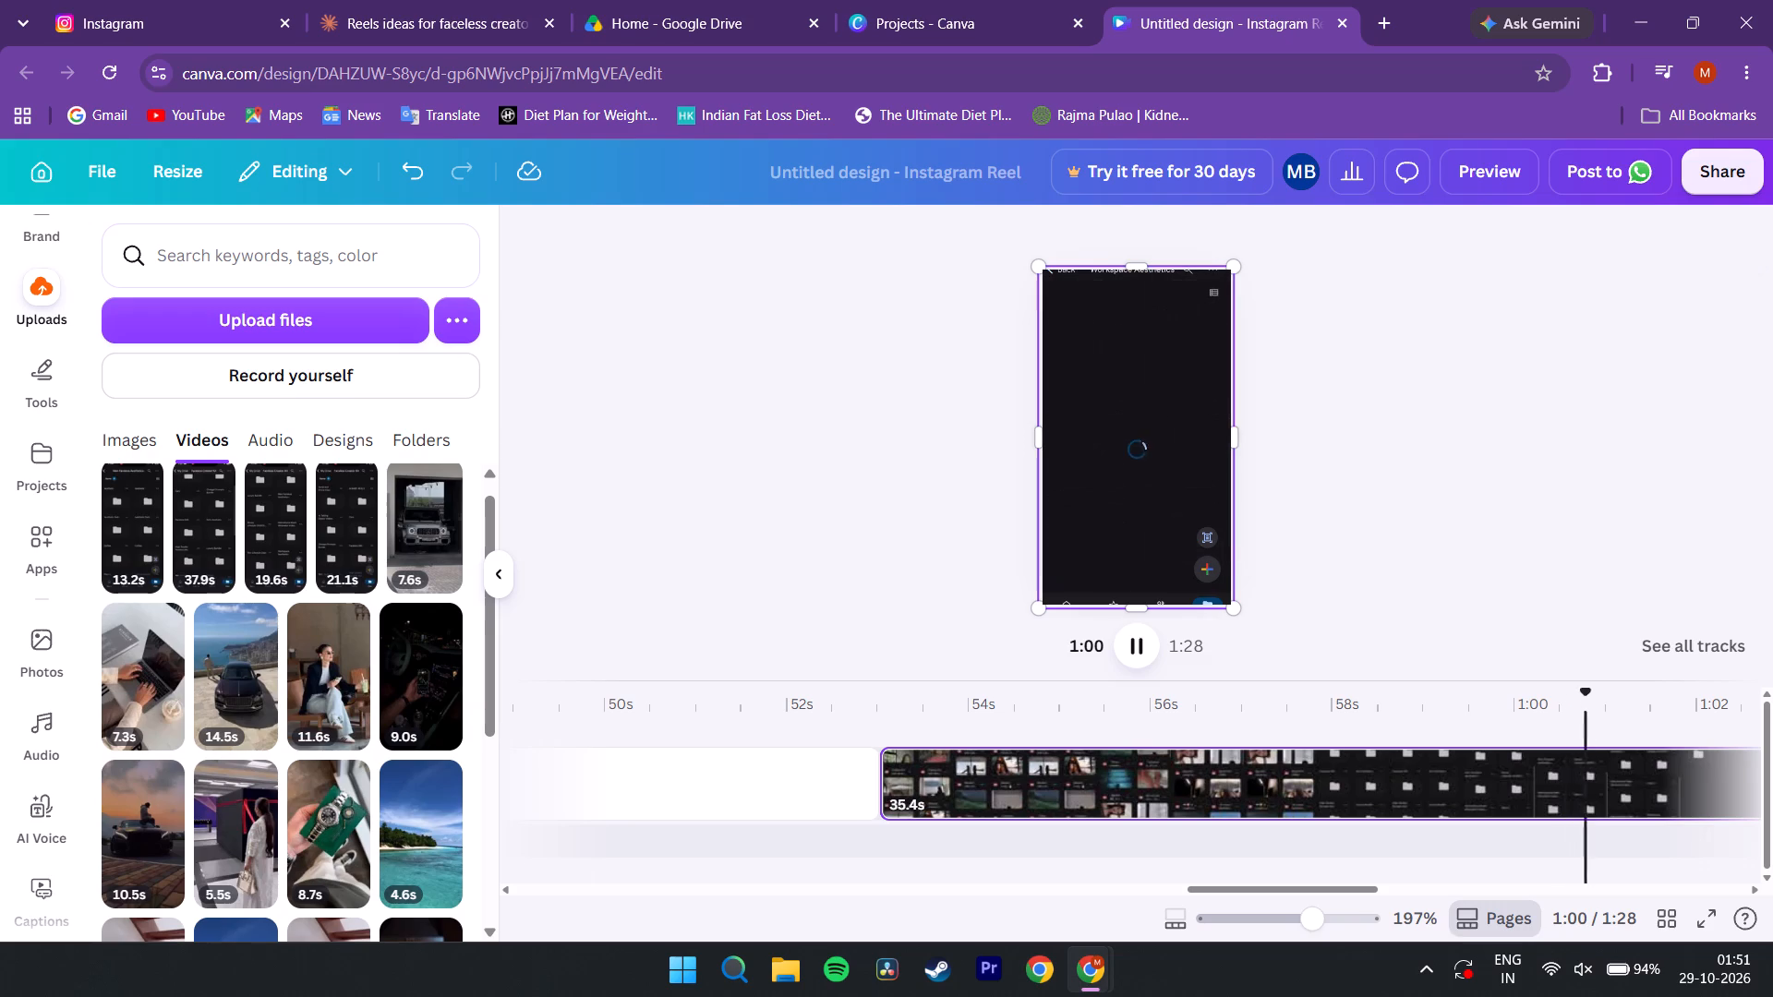
key("space")
key("space")
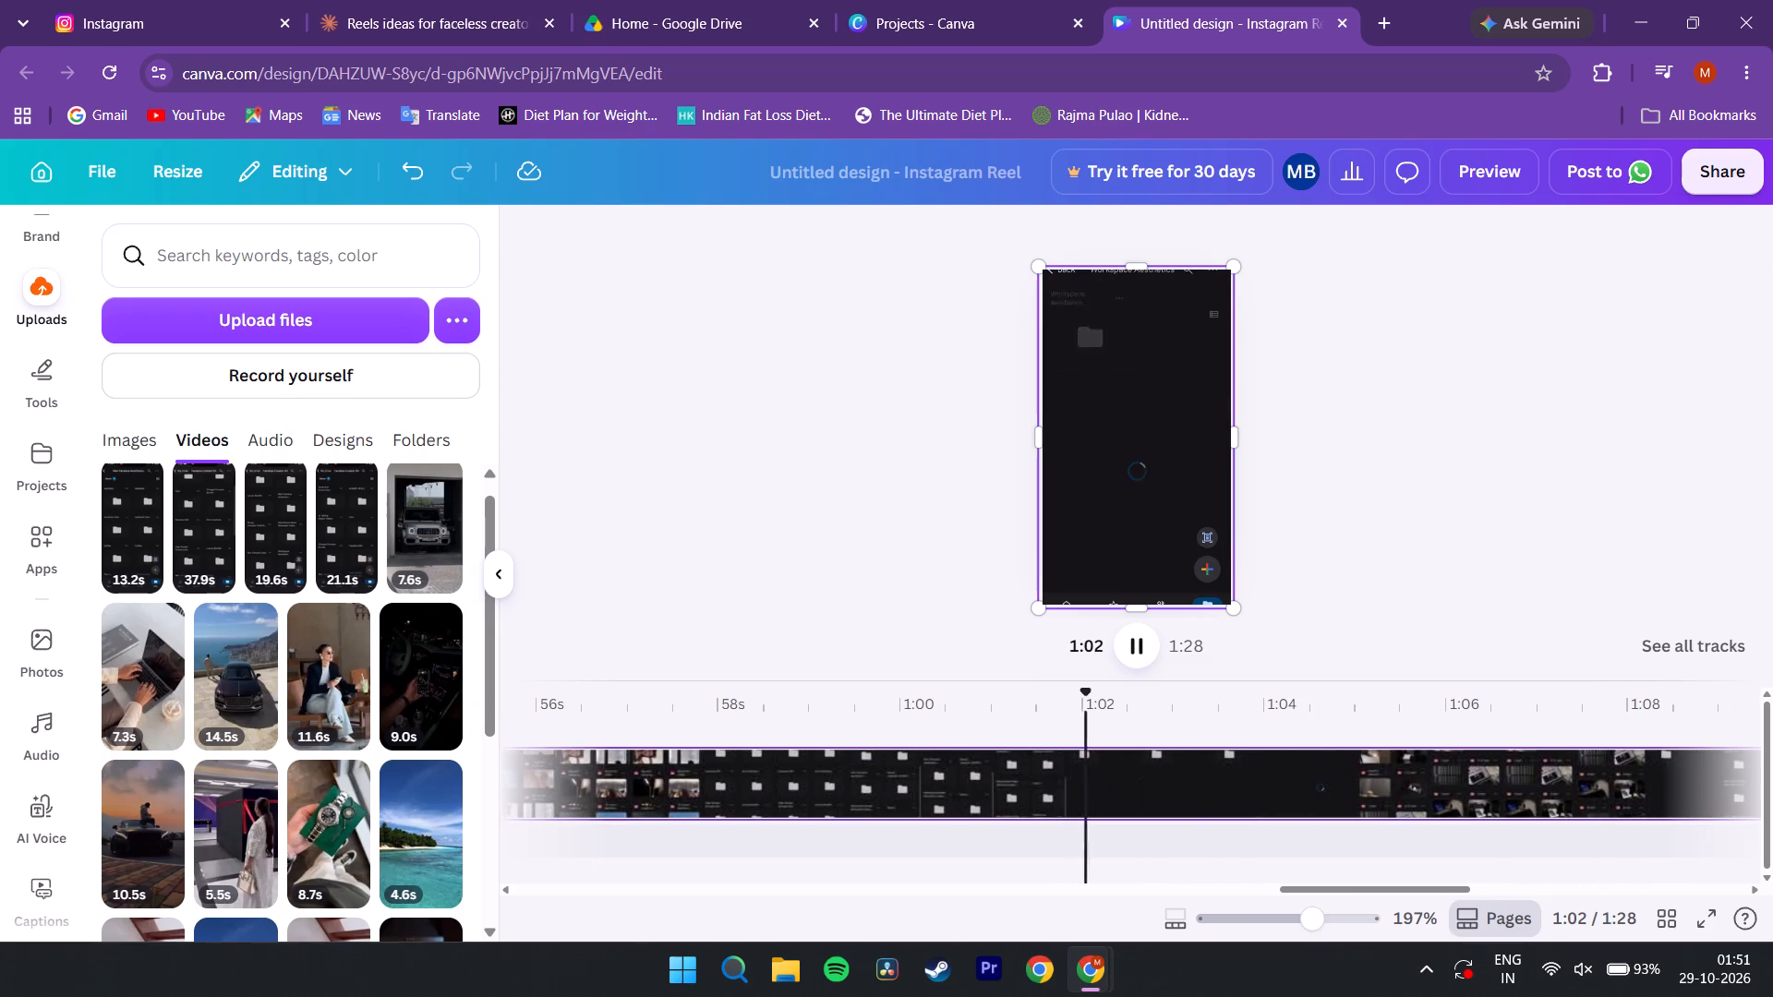
scroll(814, 721, "right", 1)
key("space")
Split the shortened recording at about 55.8 s, at the end of its first thumbnail-scrolling section.
scroll(838, 723, "right", 1)
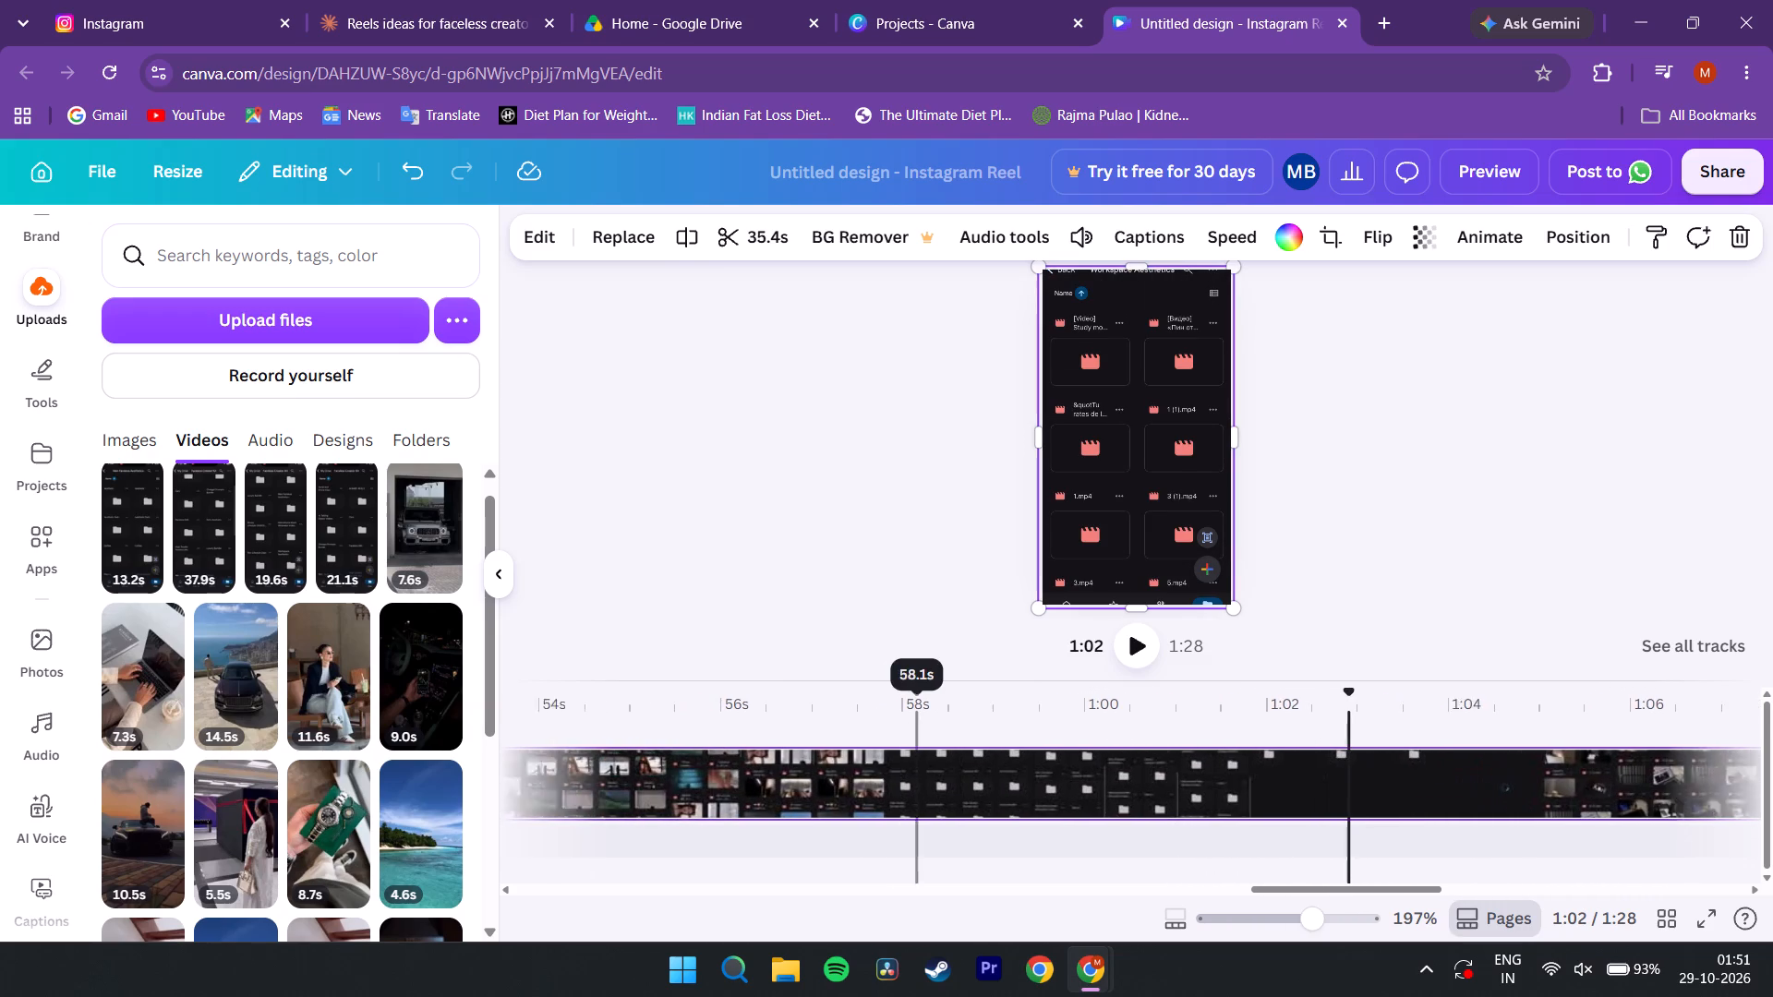
scroll(838, 723, "right", 3)
left_click_drag(711, 717, 725, 717)
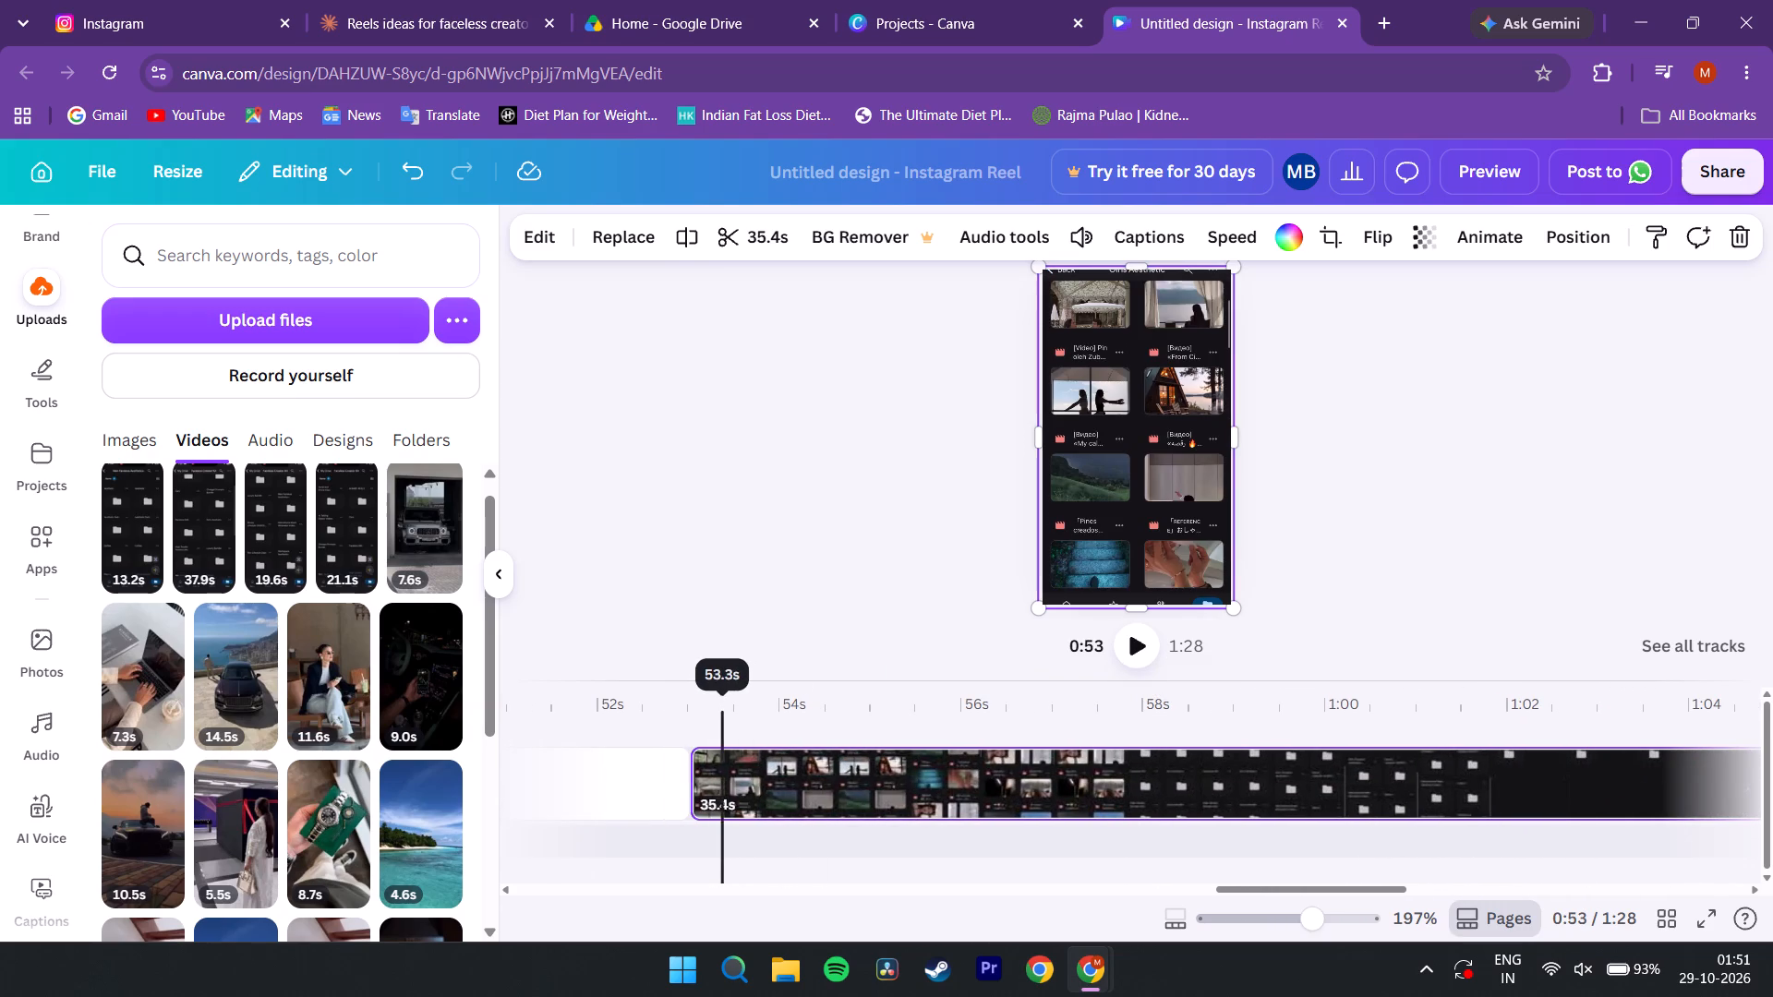
left_click_drag(725, 717, 737, 719)
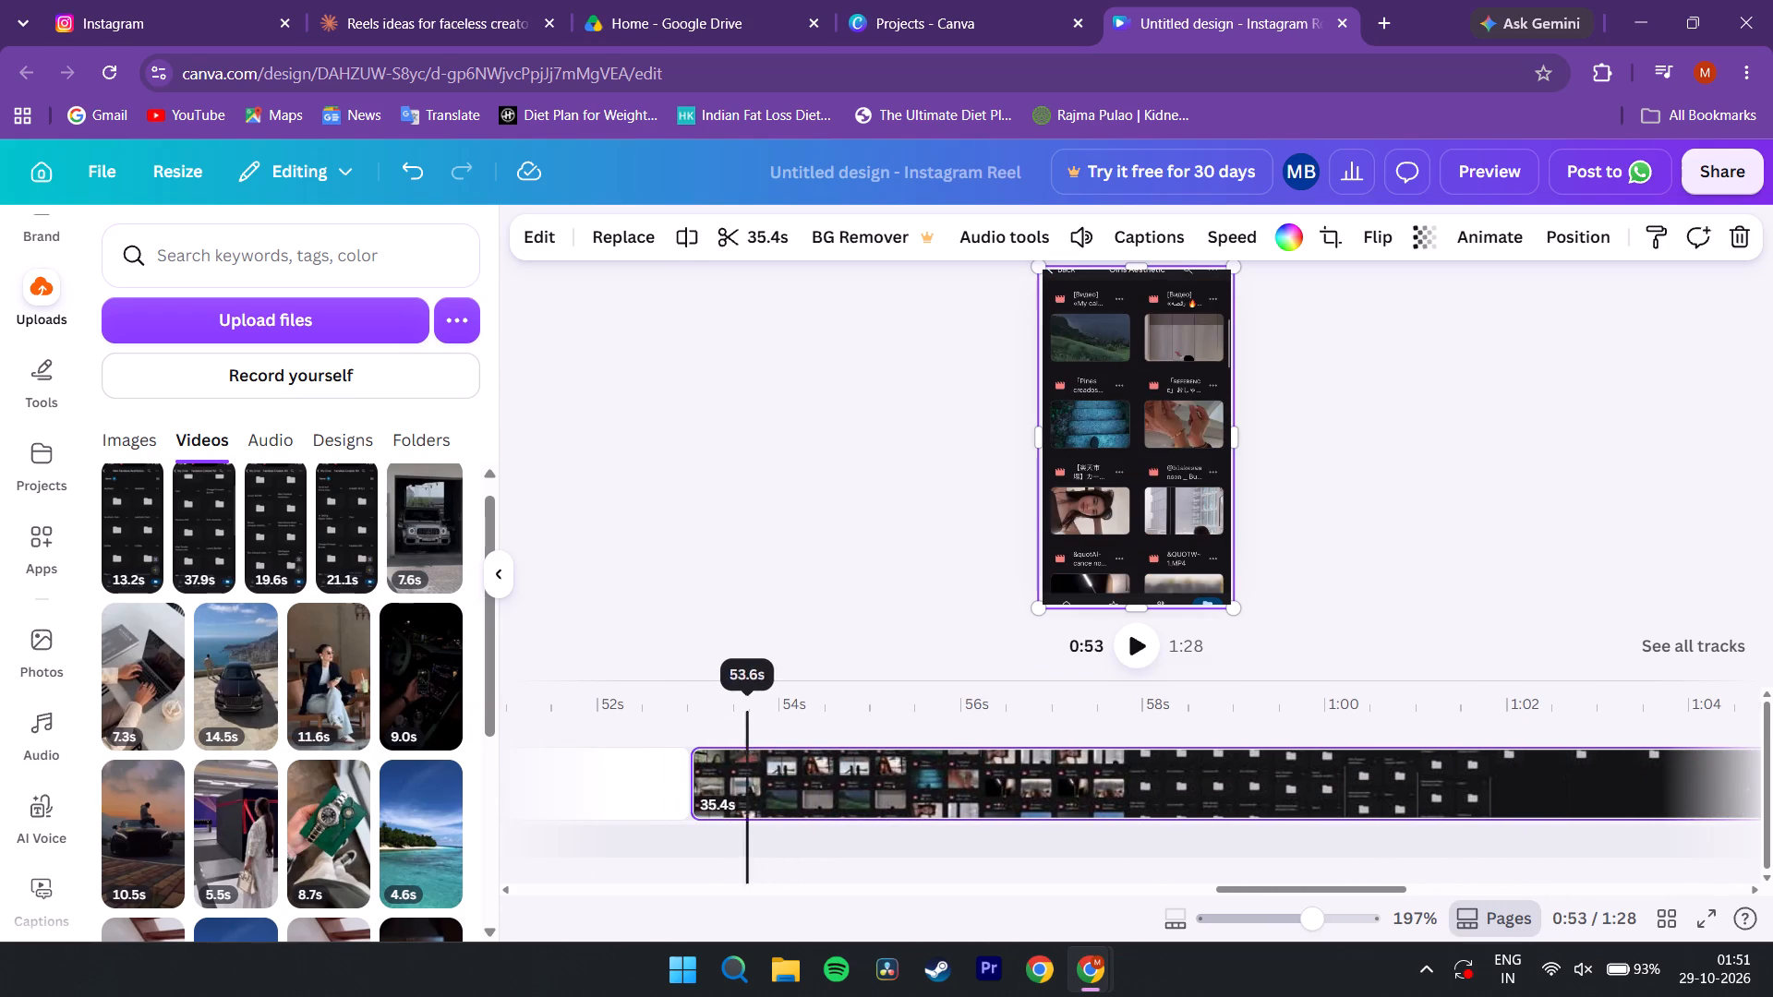
left_click_drag(737, 719, 939, 737)
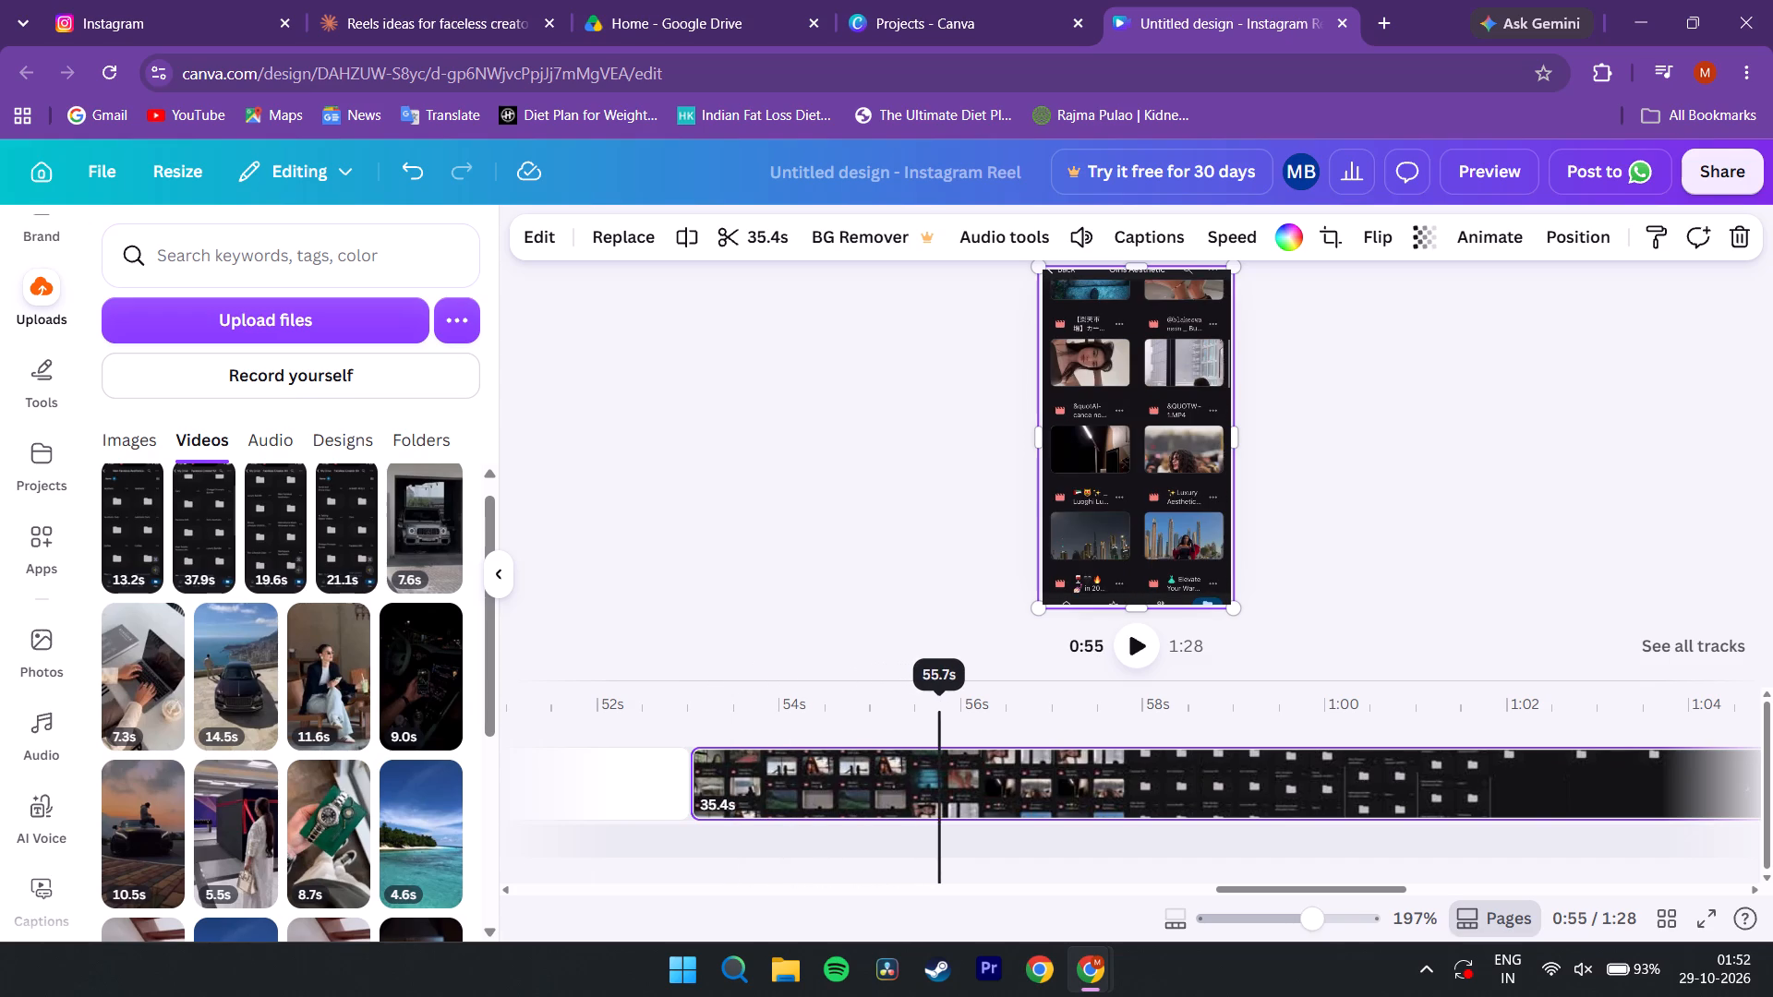
left_click_drag(939, 737, 951, 742)
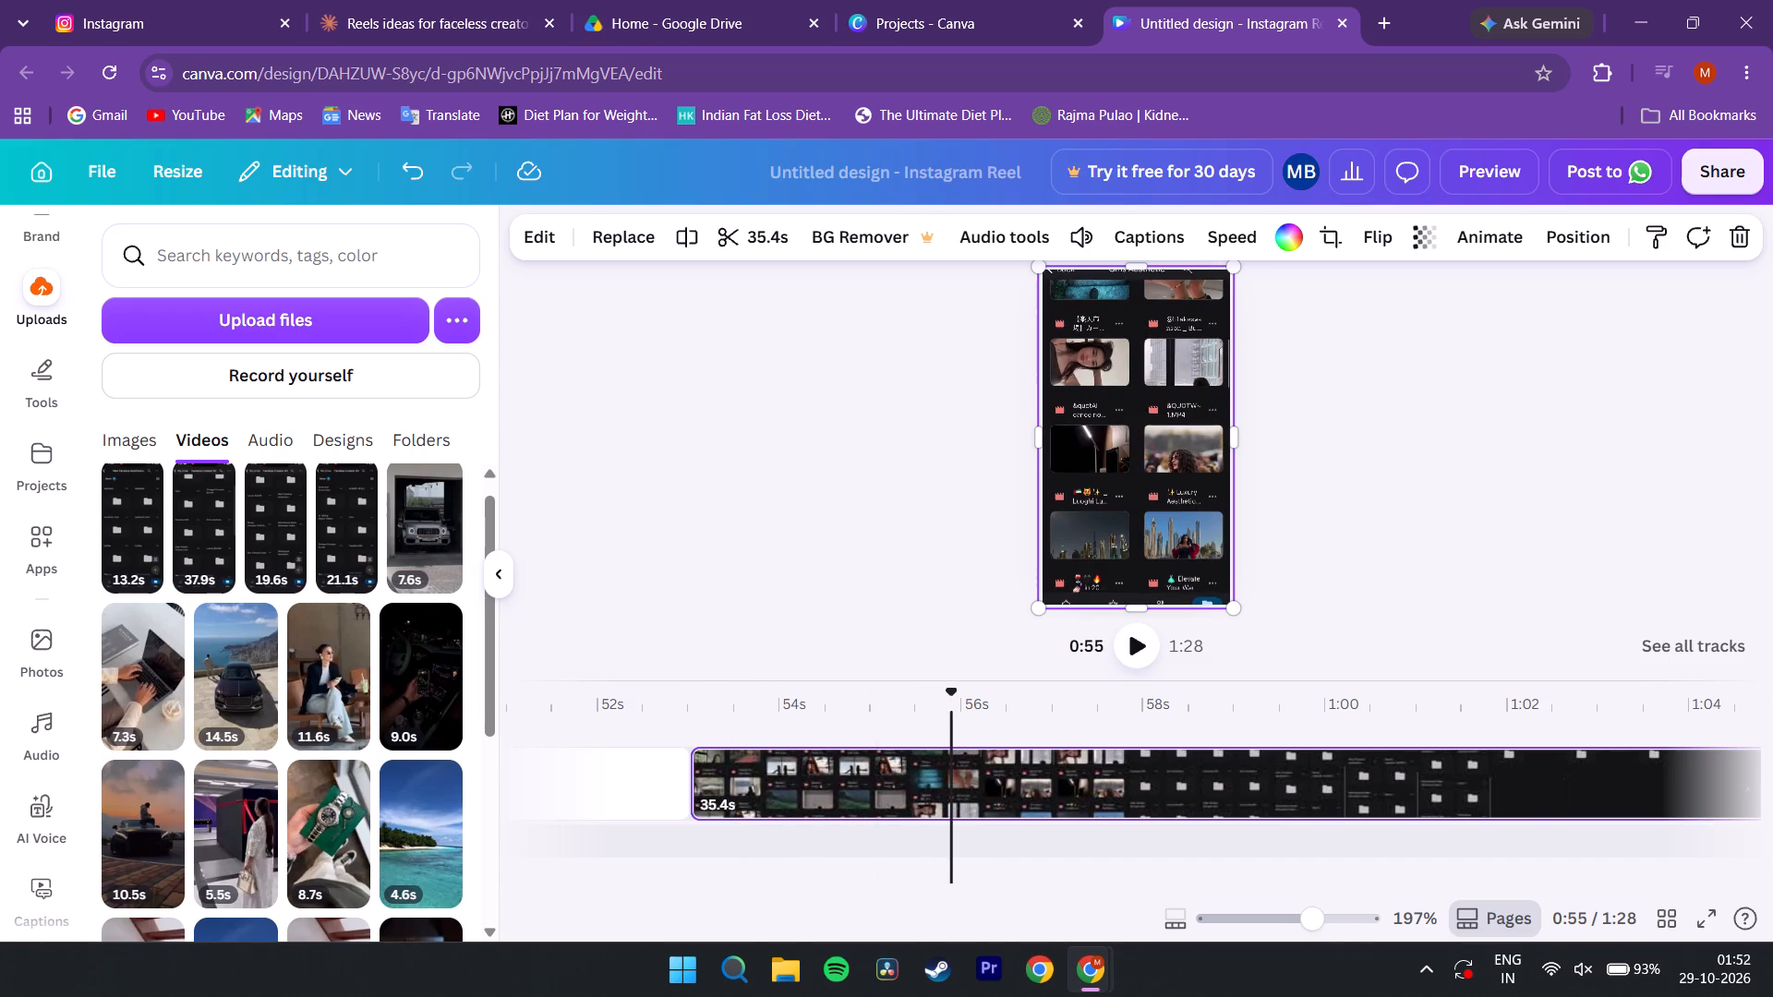
left_click(679, 246)
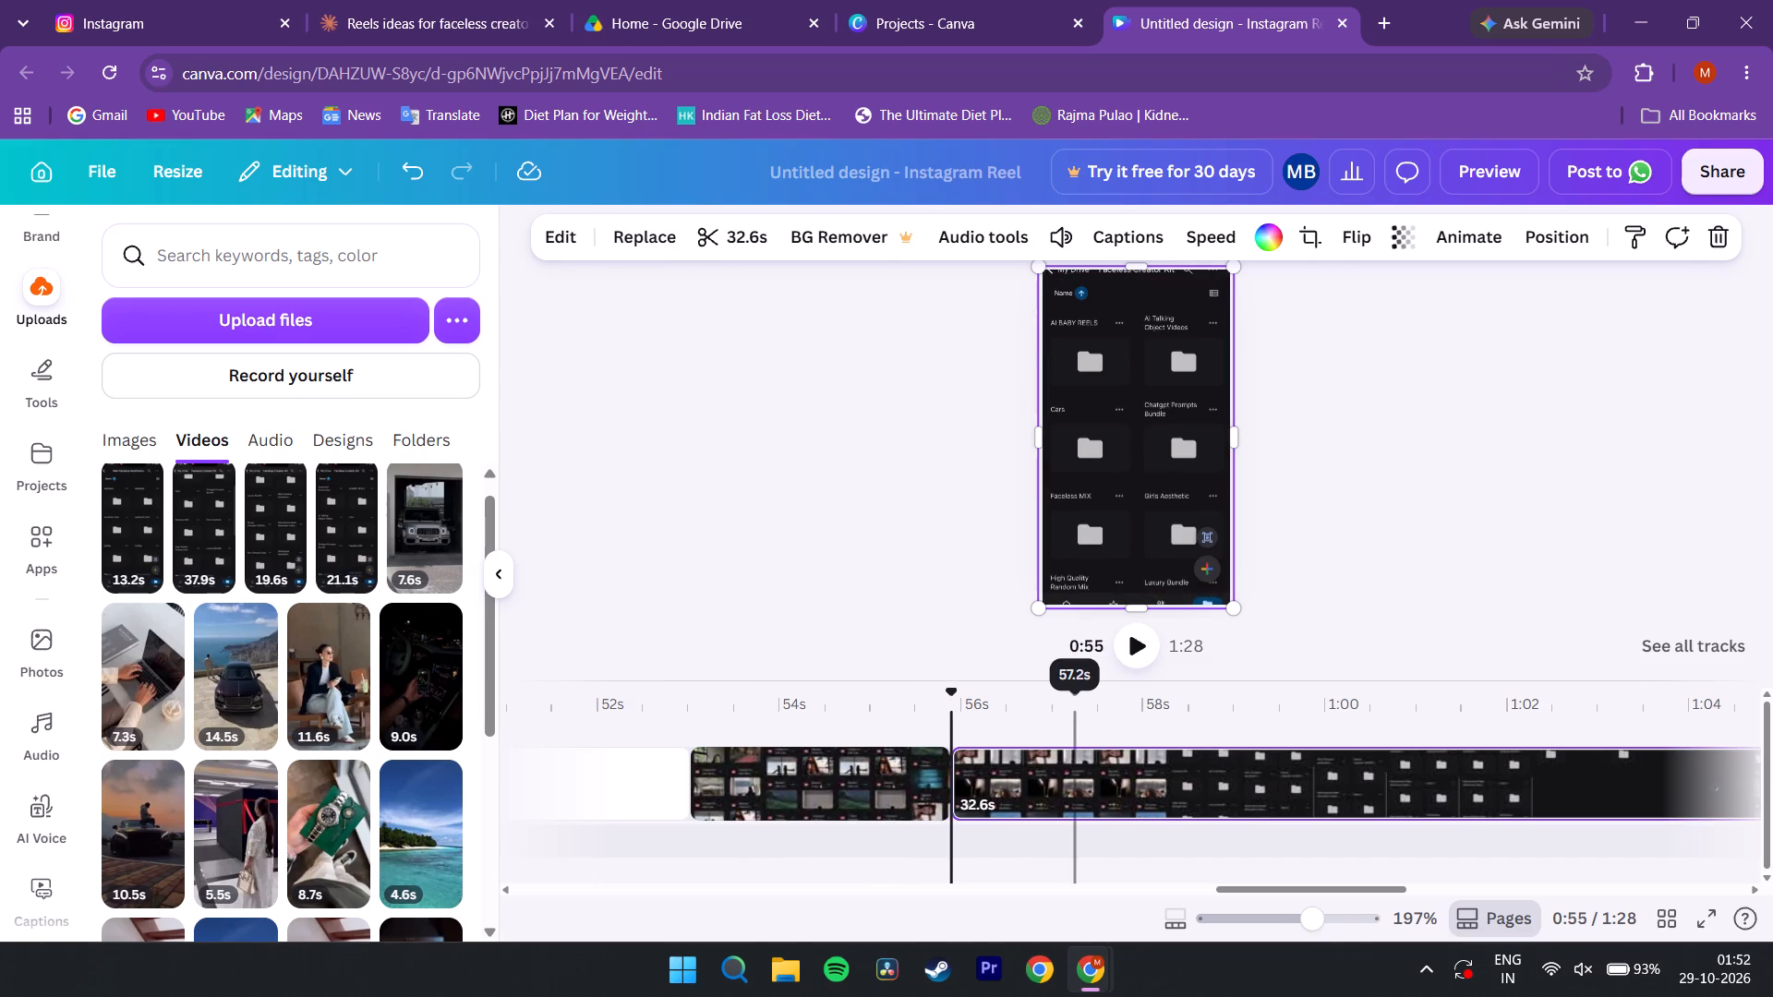
Split the remaining recording at about 1:15.8, where the coffee-themed thumbnails scroll, and delete the roughly 20 s middle section before the cut.
scroll(1037, 758, "left", 1)
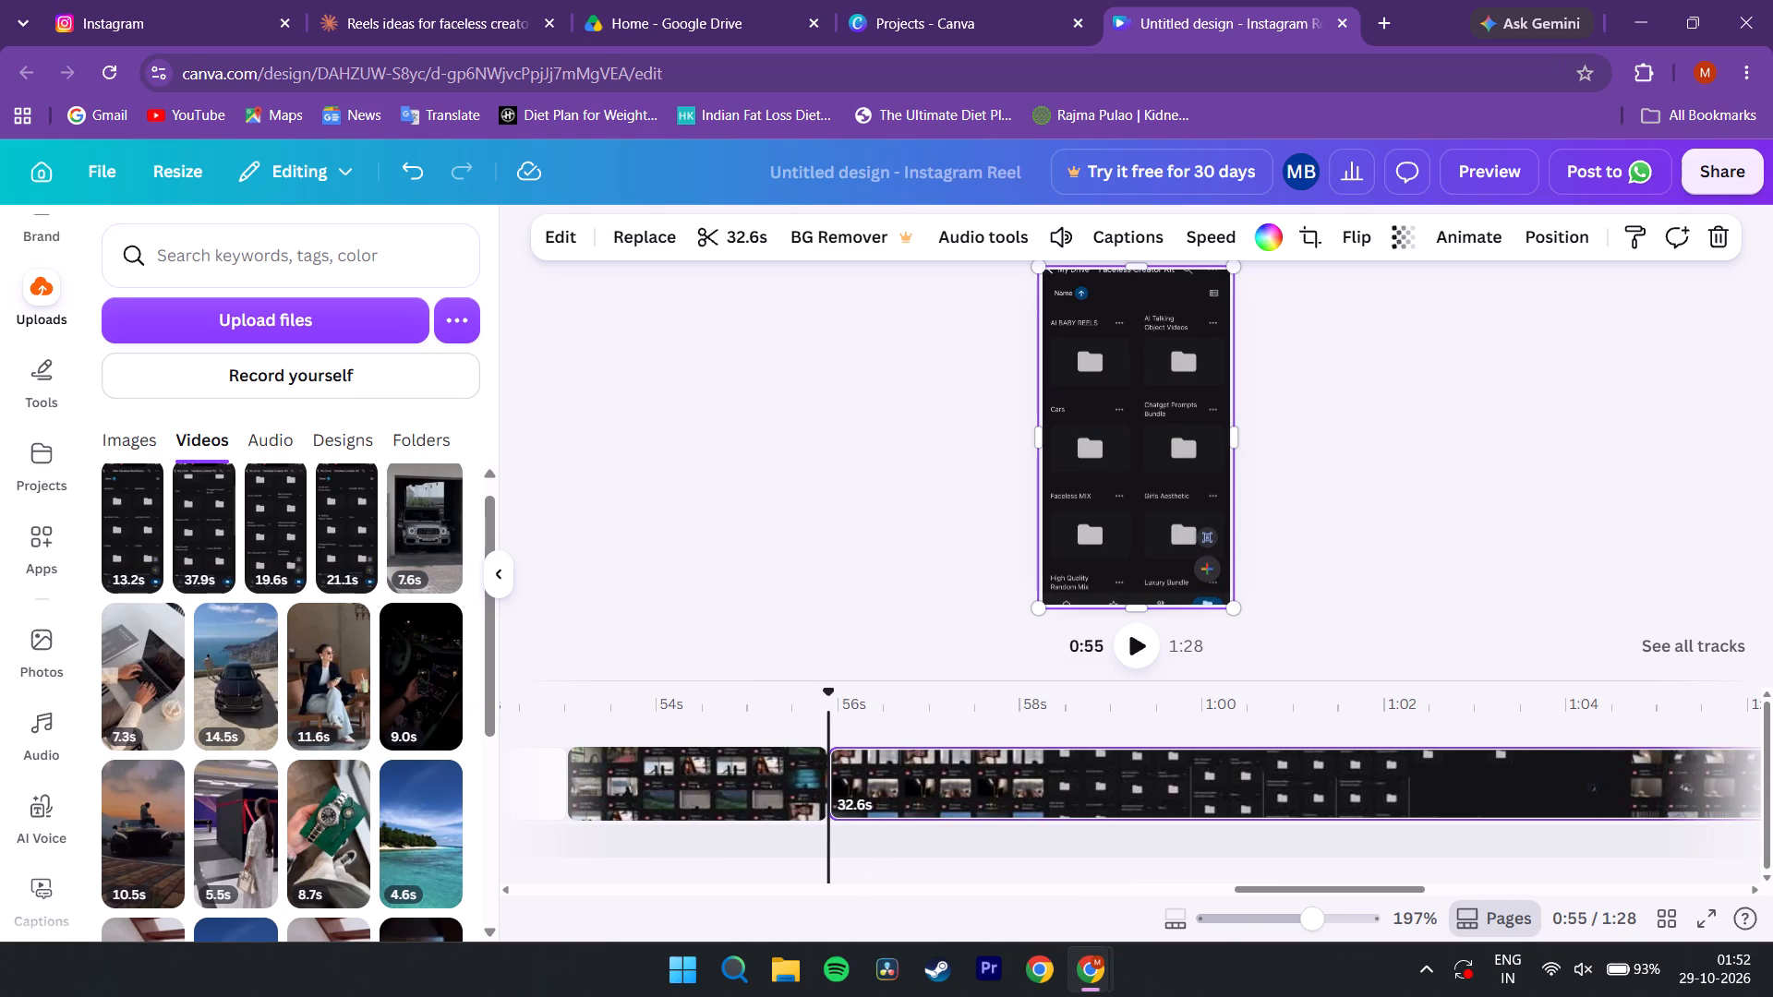
left_click_drag(833, 719, 1207, 744)
scroll(1207, 744, "left", 2)
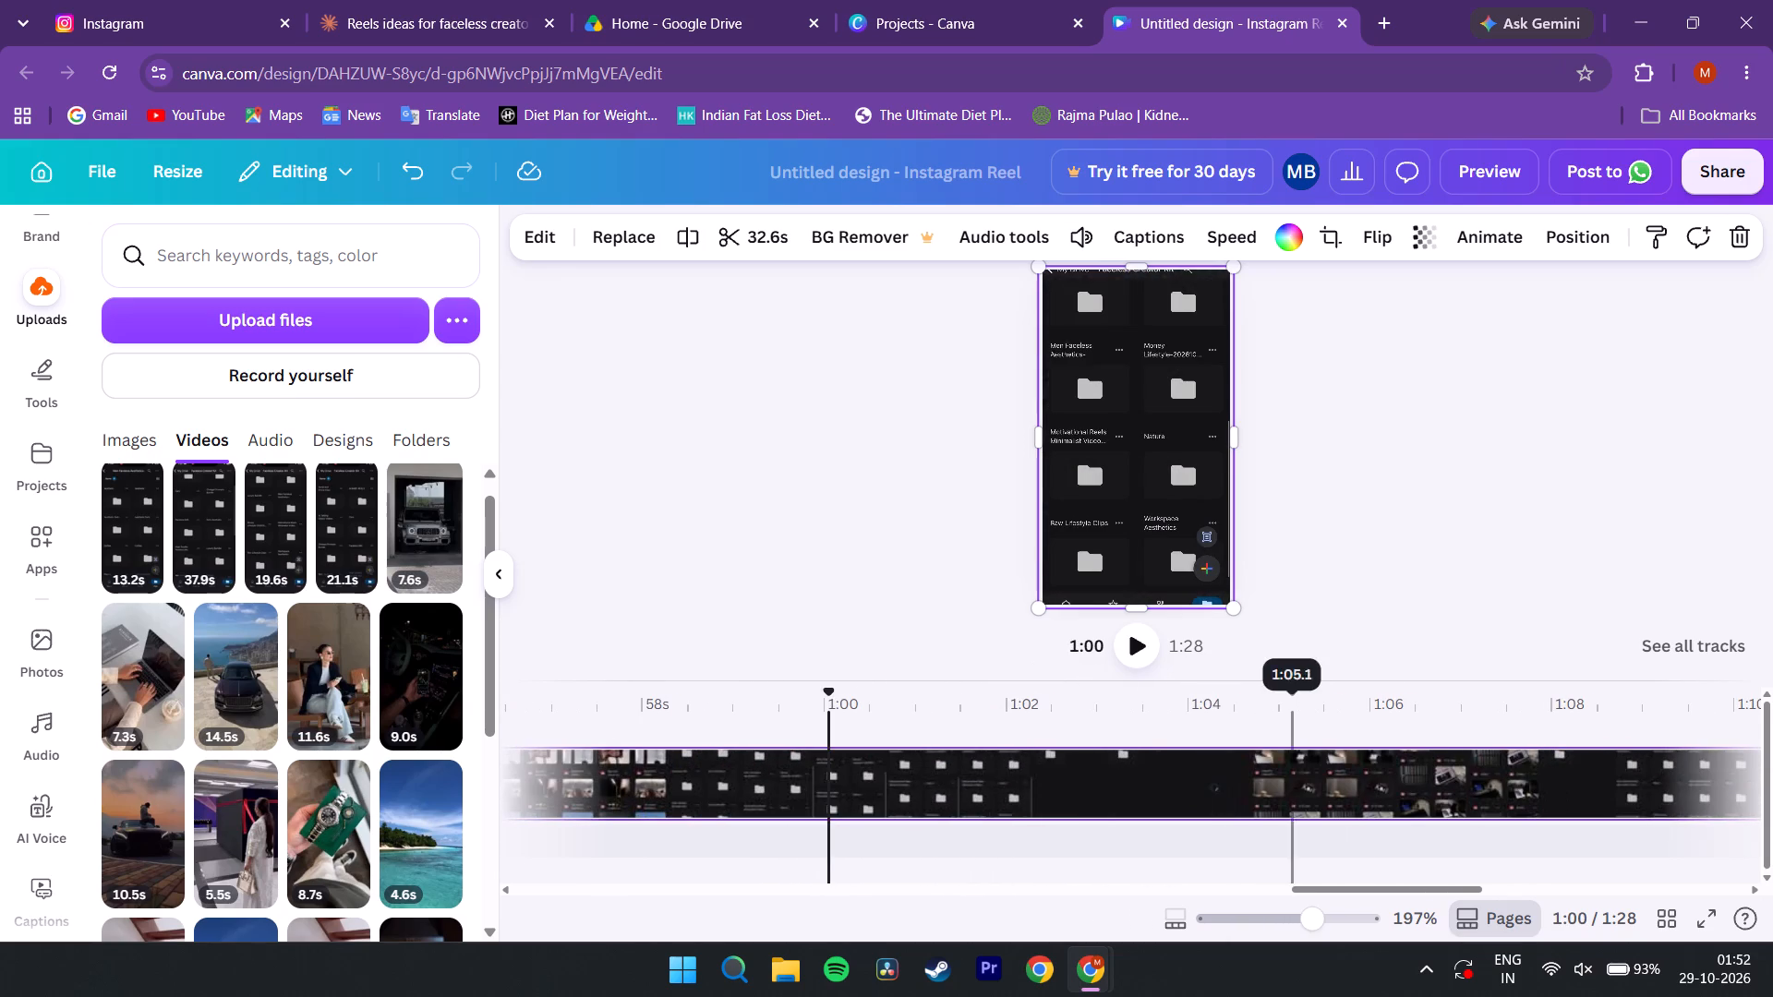
scroll(1363, 721, "left", 7)
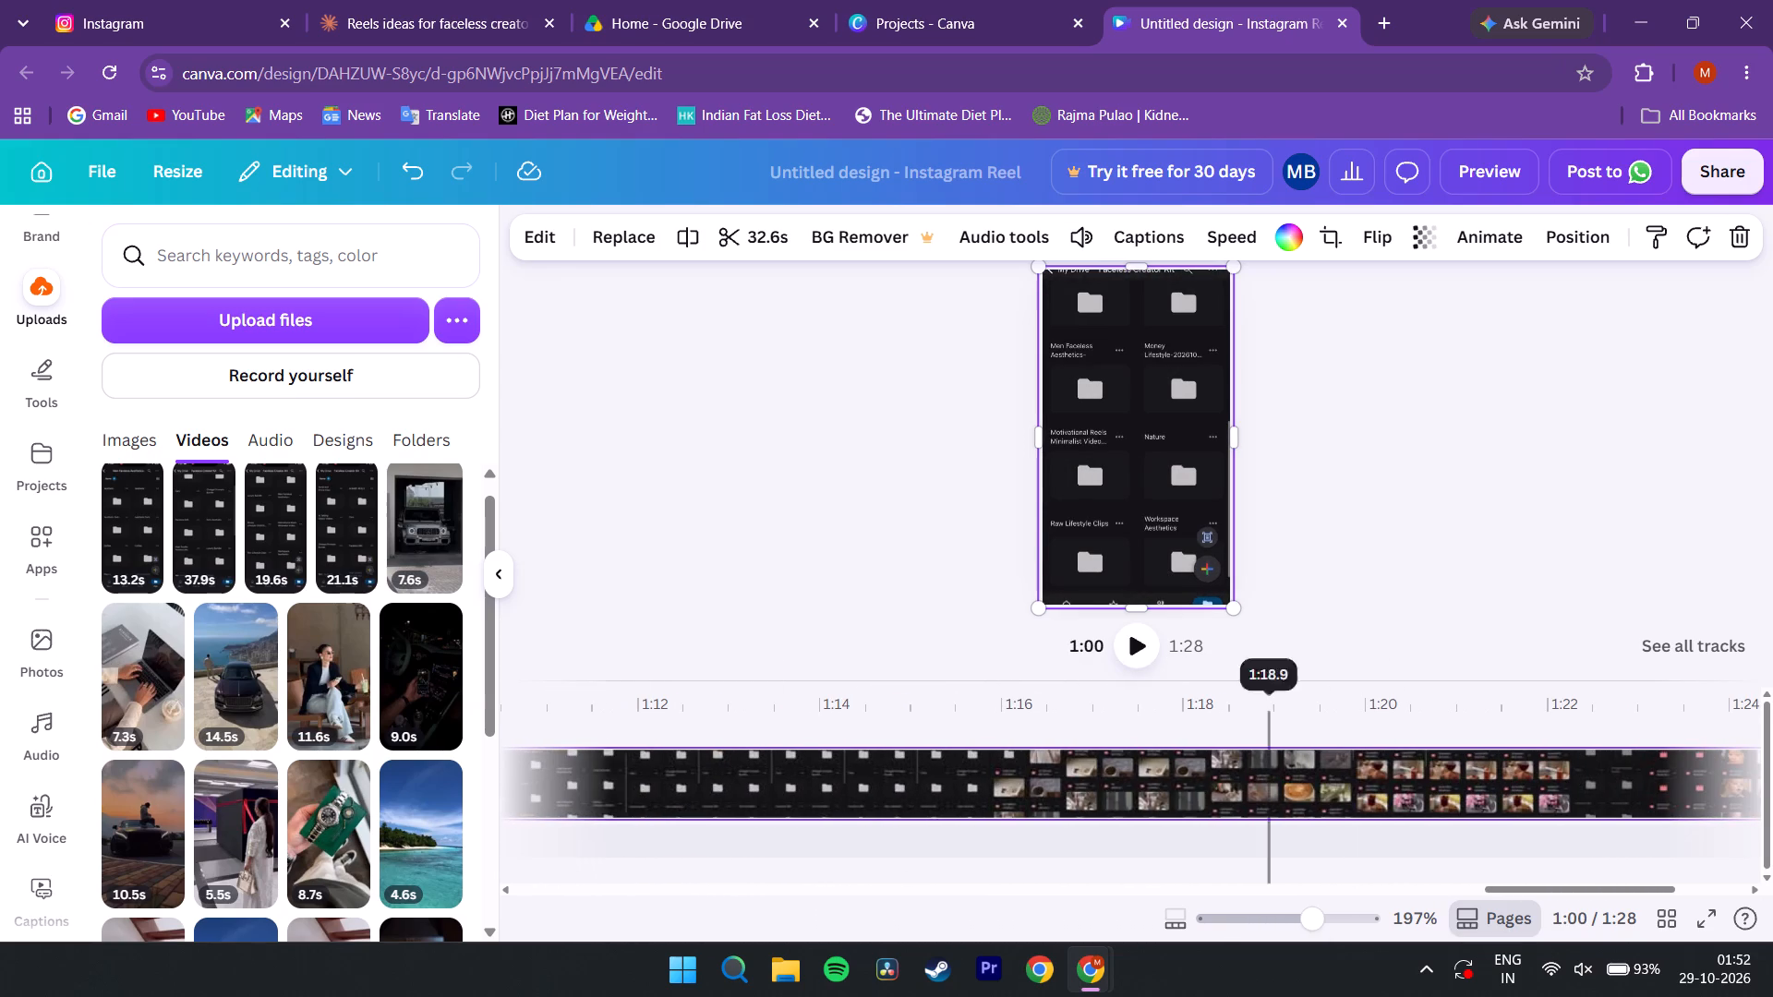
left_click(1015, 727)
left_click_drag(1016, 724, 1005, 726)
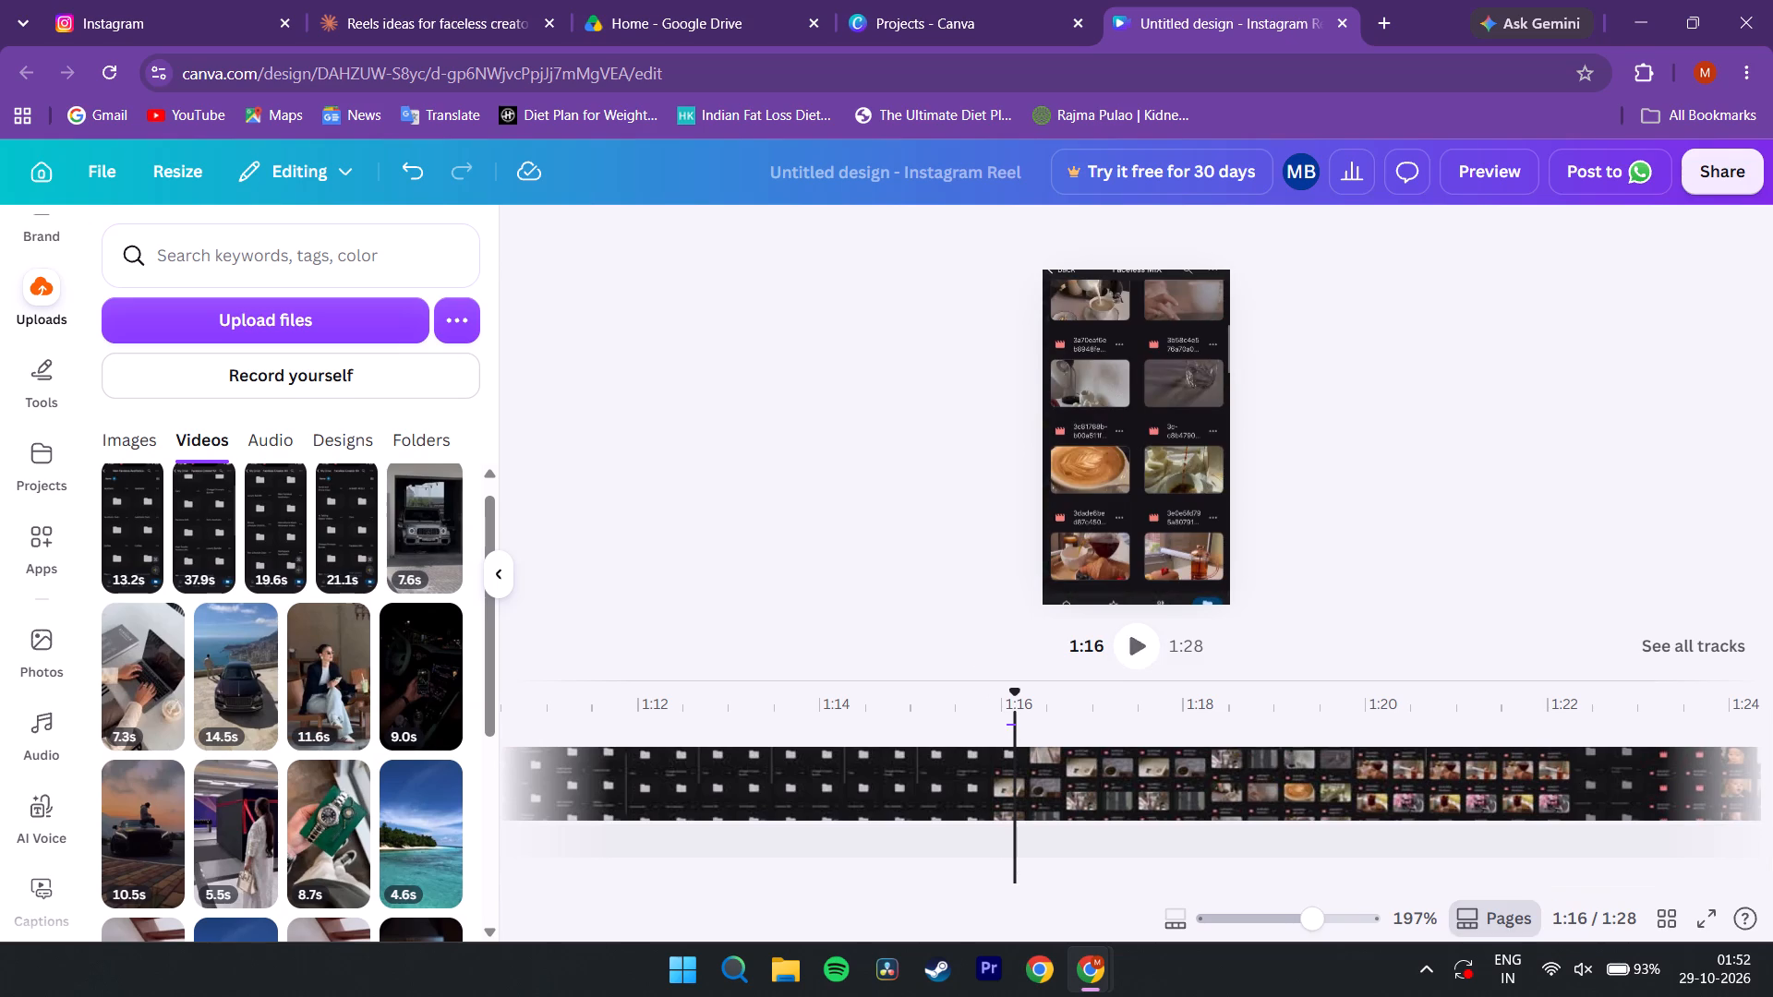
left_click_drag(1005, 726, 1006, 726)
left_click_drag(1014, 716, 1025, 719)
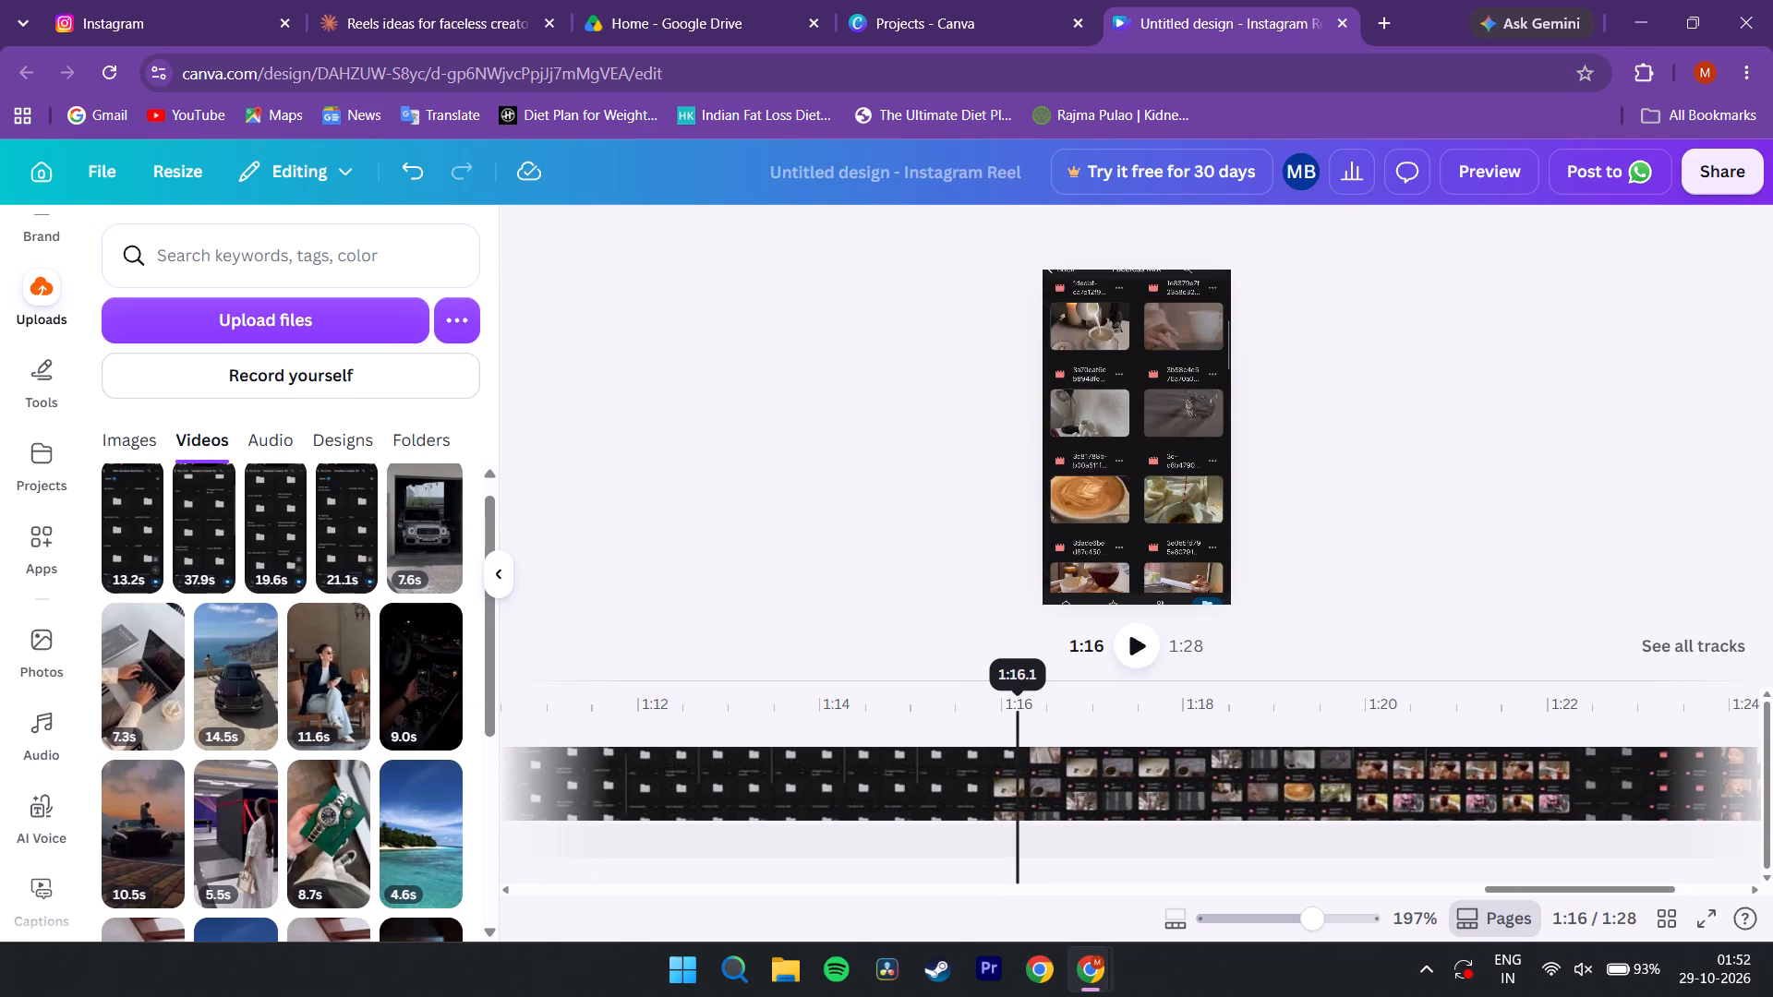
left_click_drag(1025, 719, 1093, 726)
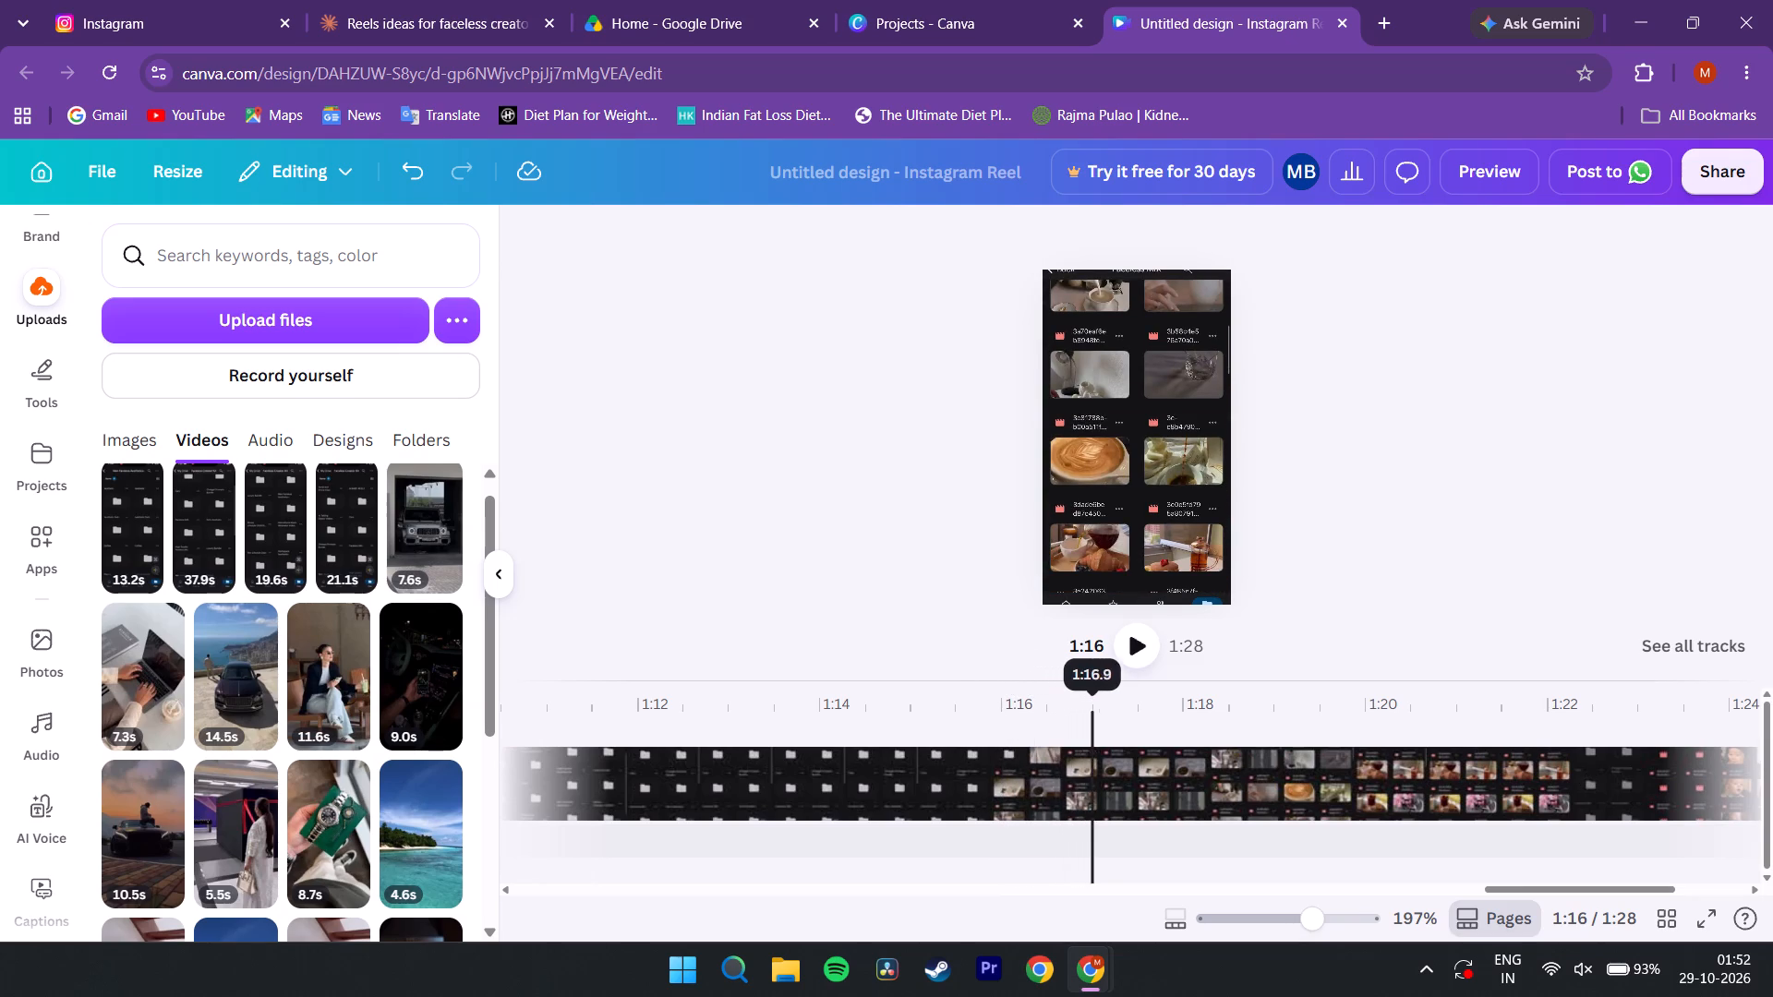
left_click_drag(1093, 726, 1038, 748)
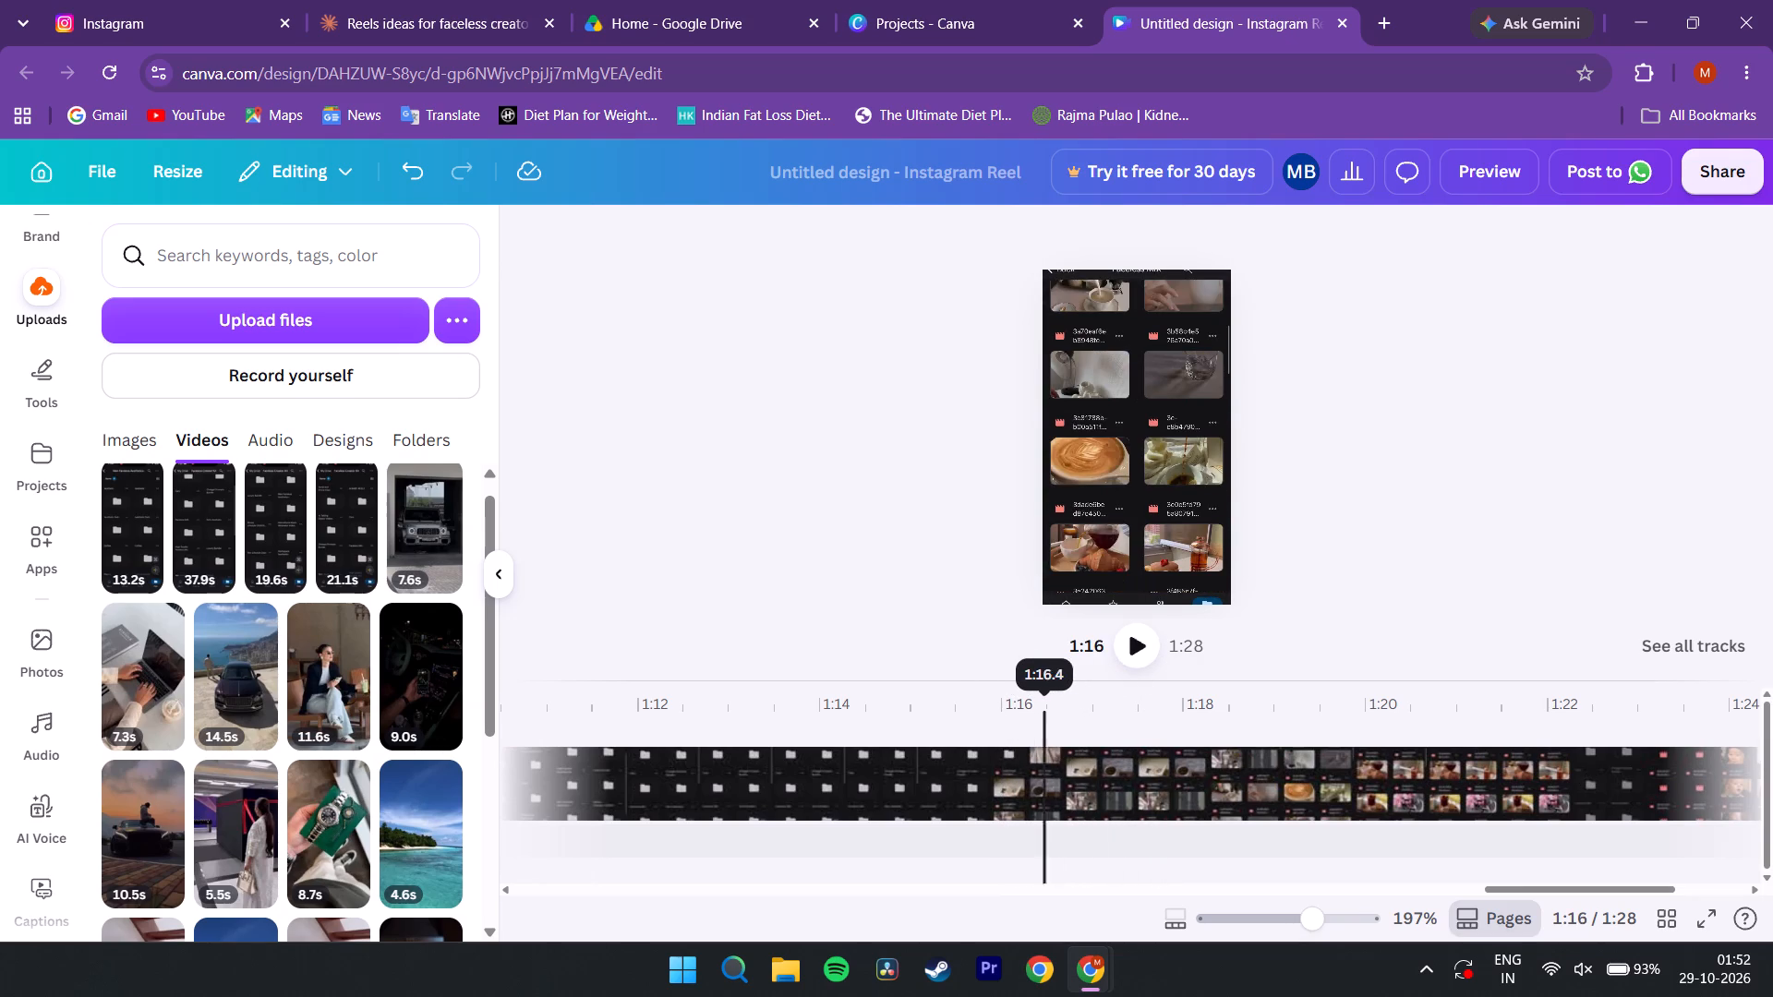
left_click_drag(1038, 748, 994, 748)
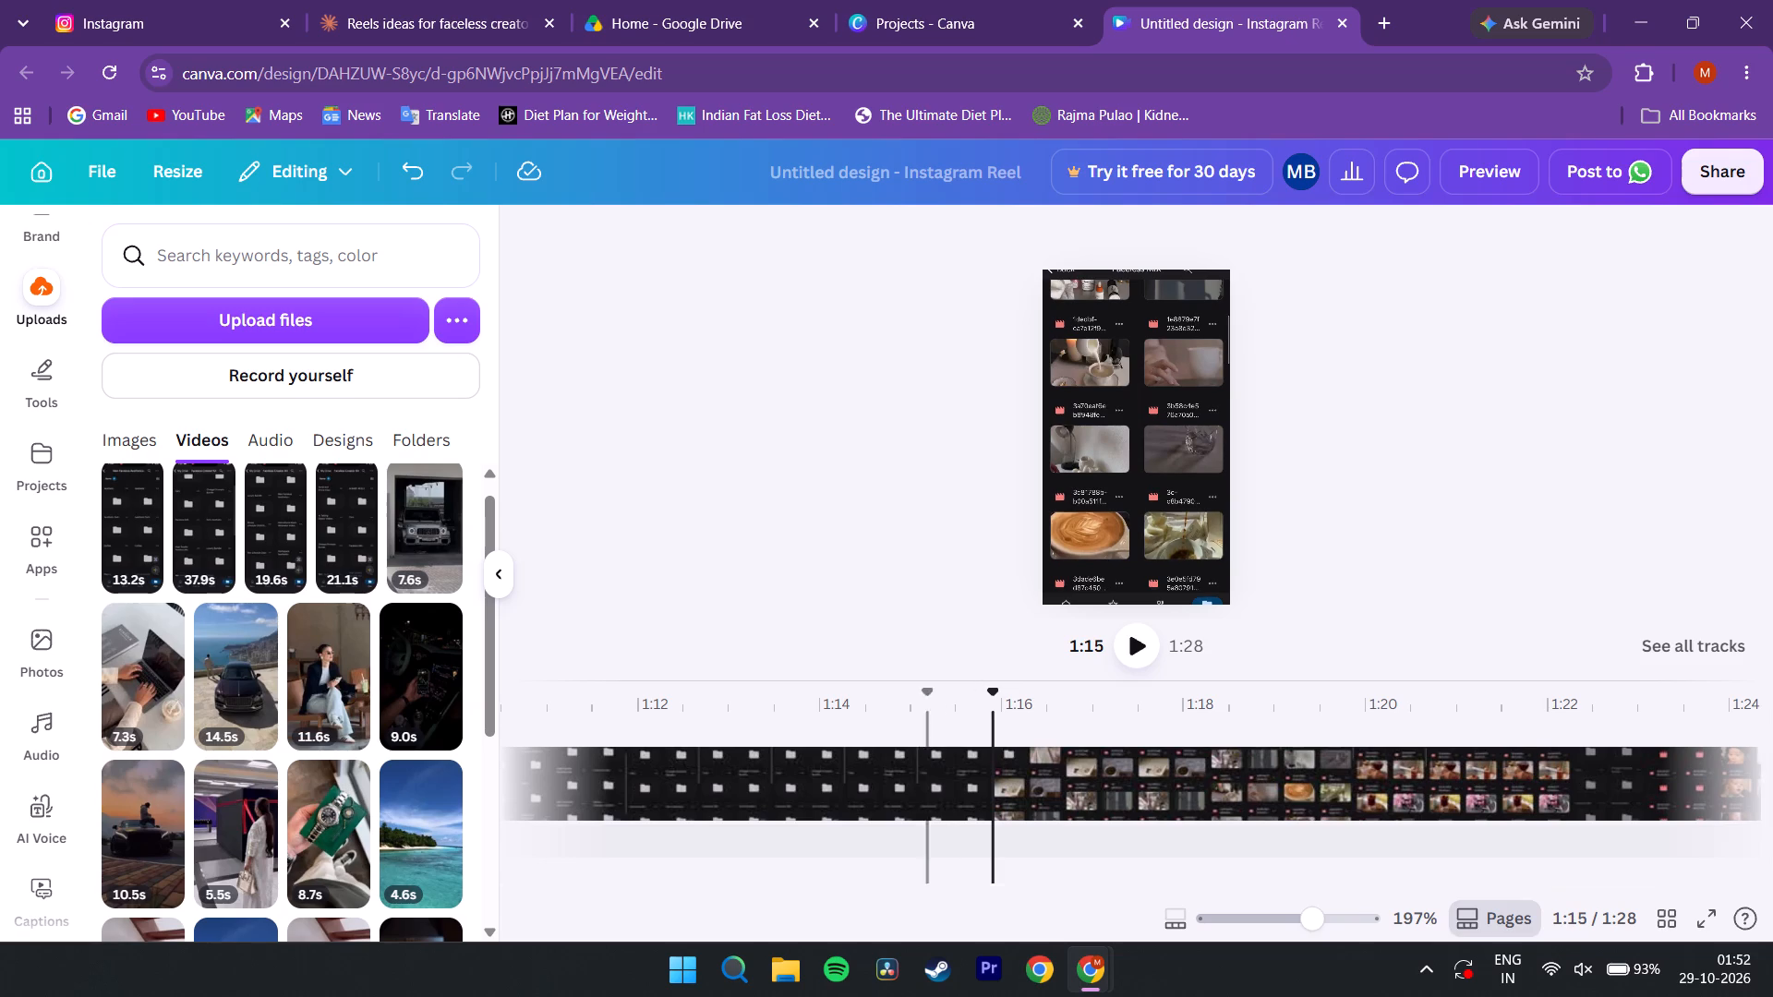
left_click(1056, 804)
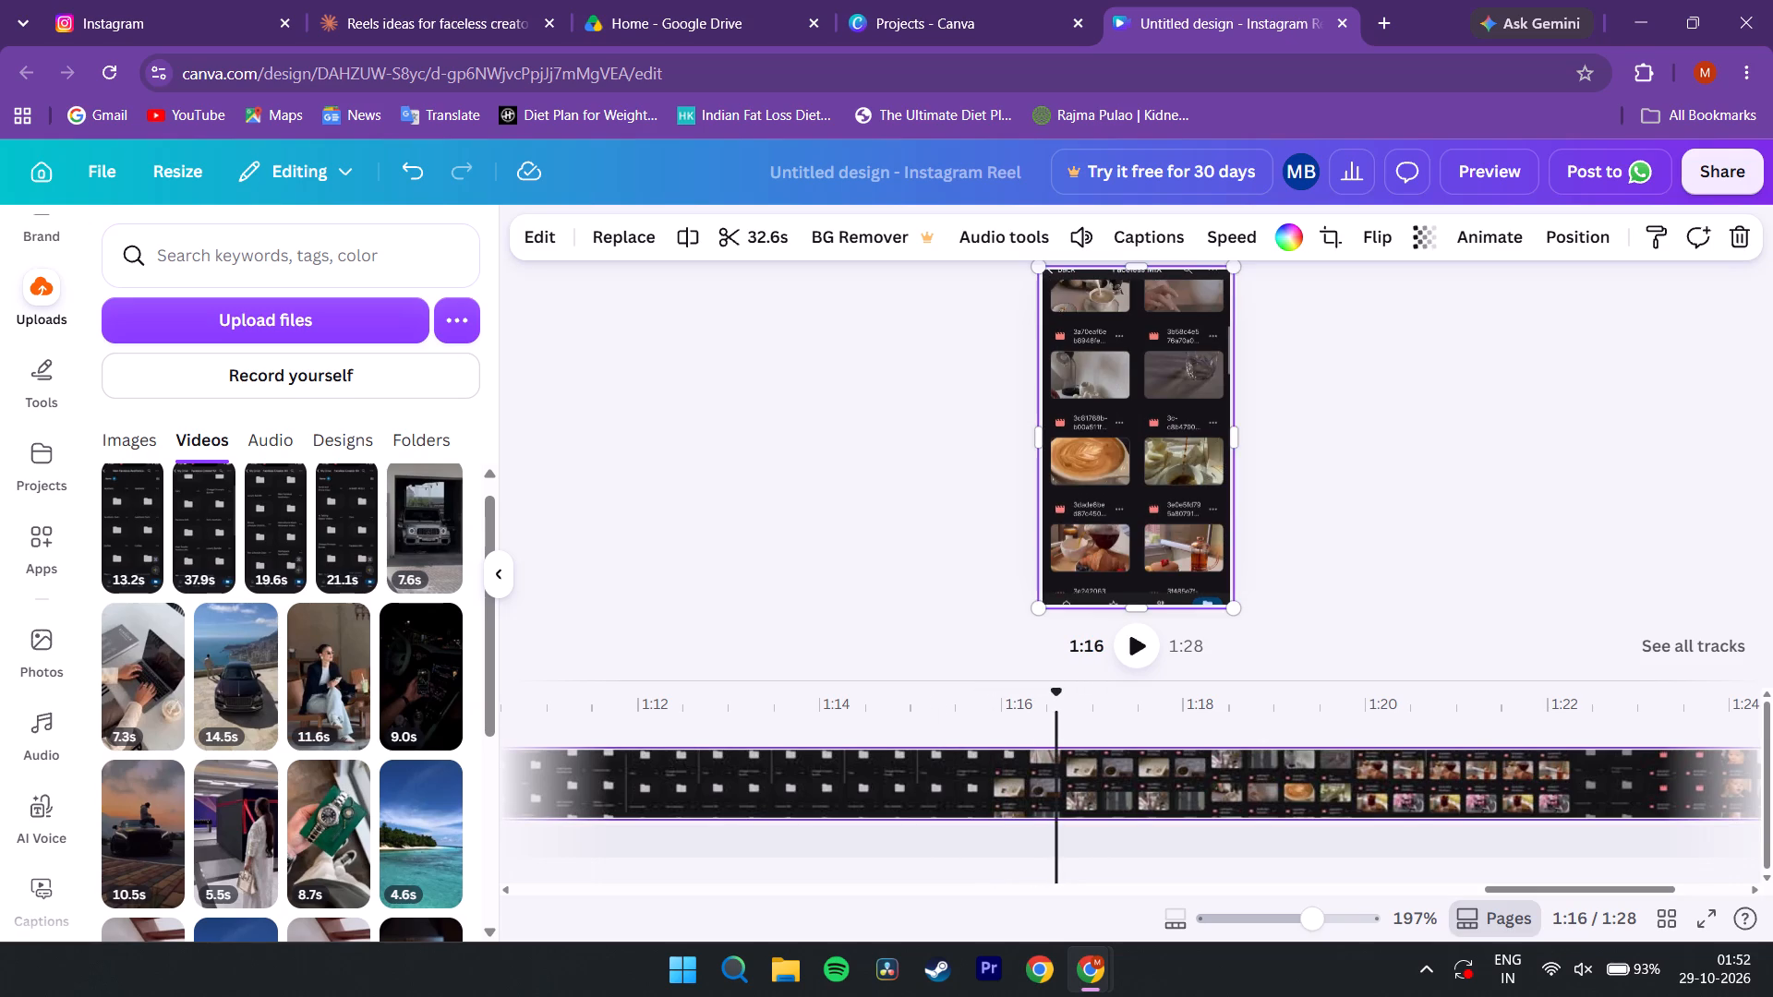
left_click_drag(1055, 718, 991, 722)
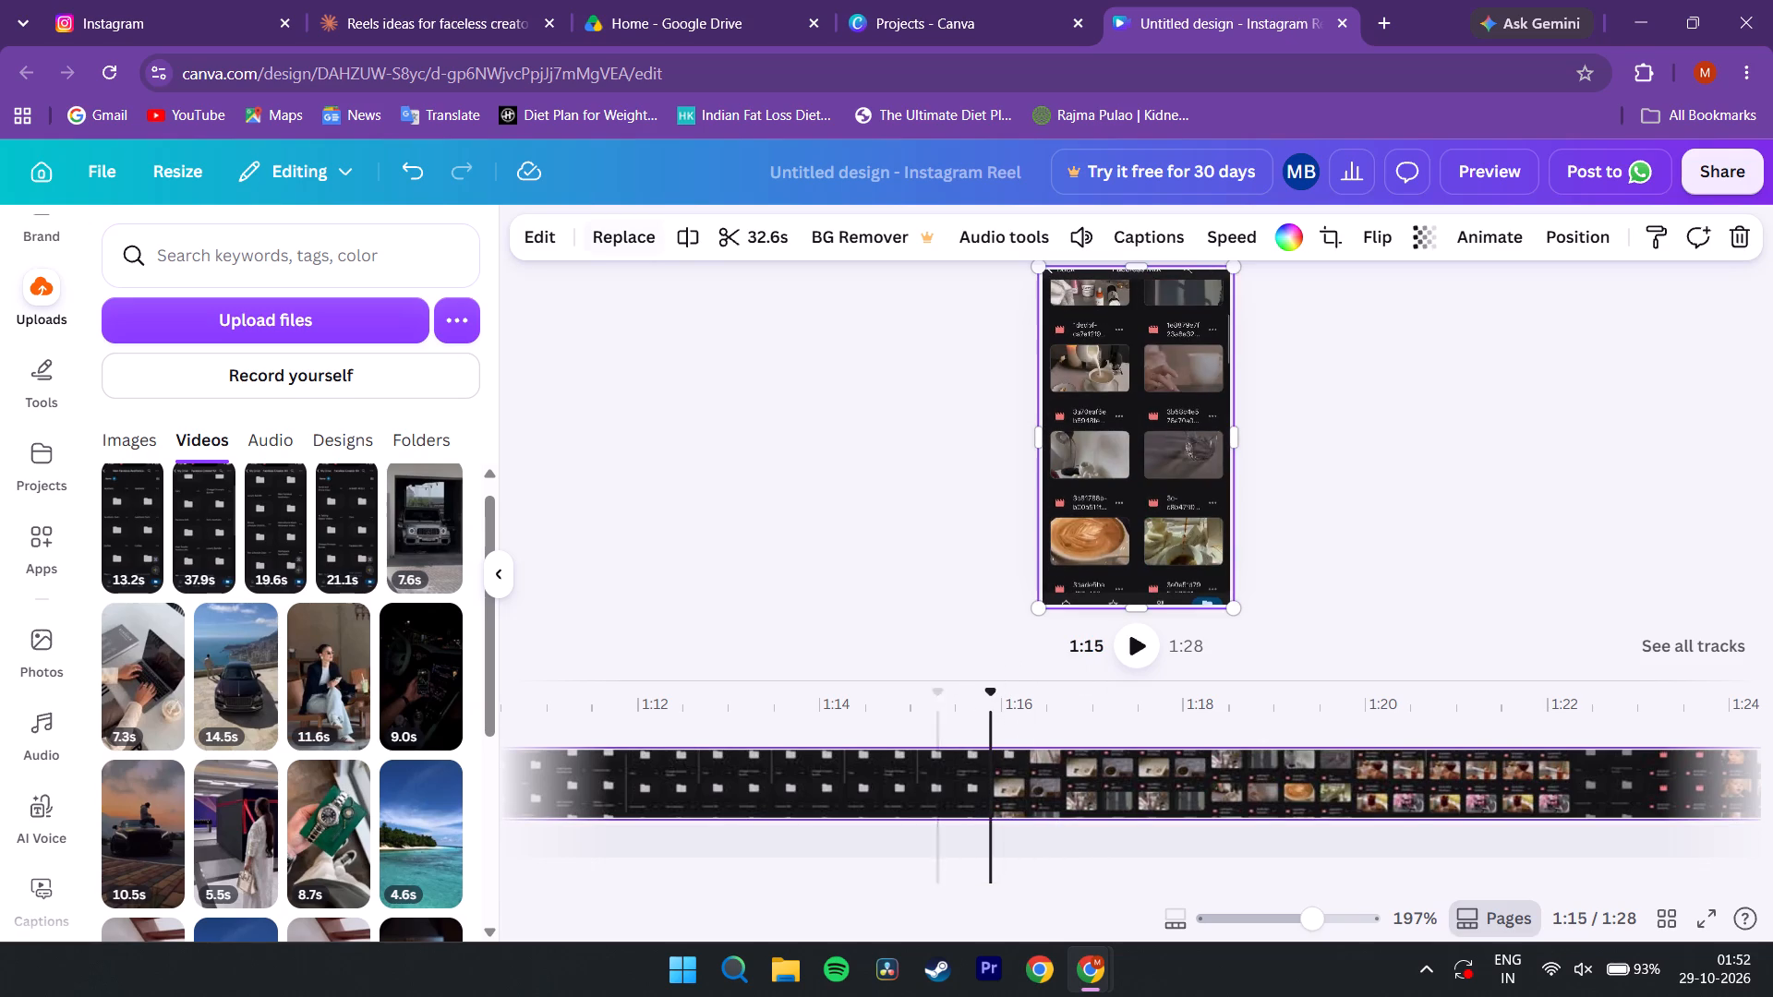
left_click(681, 253)
left_click(703, 782)
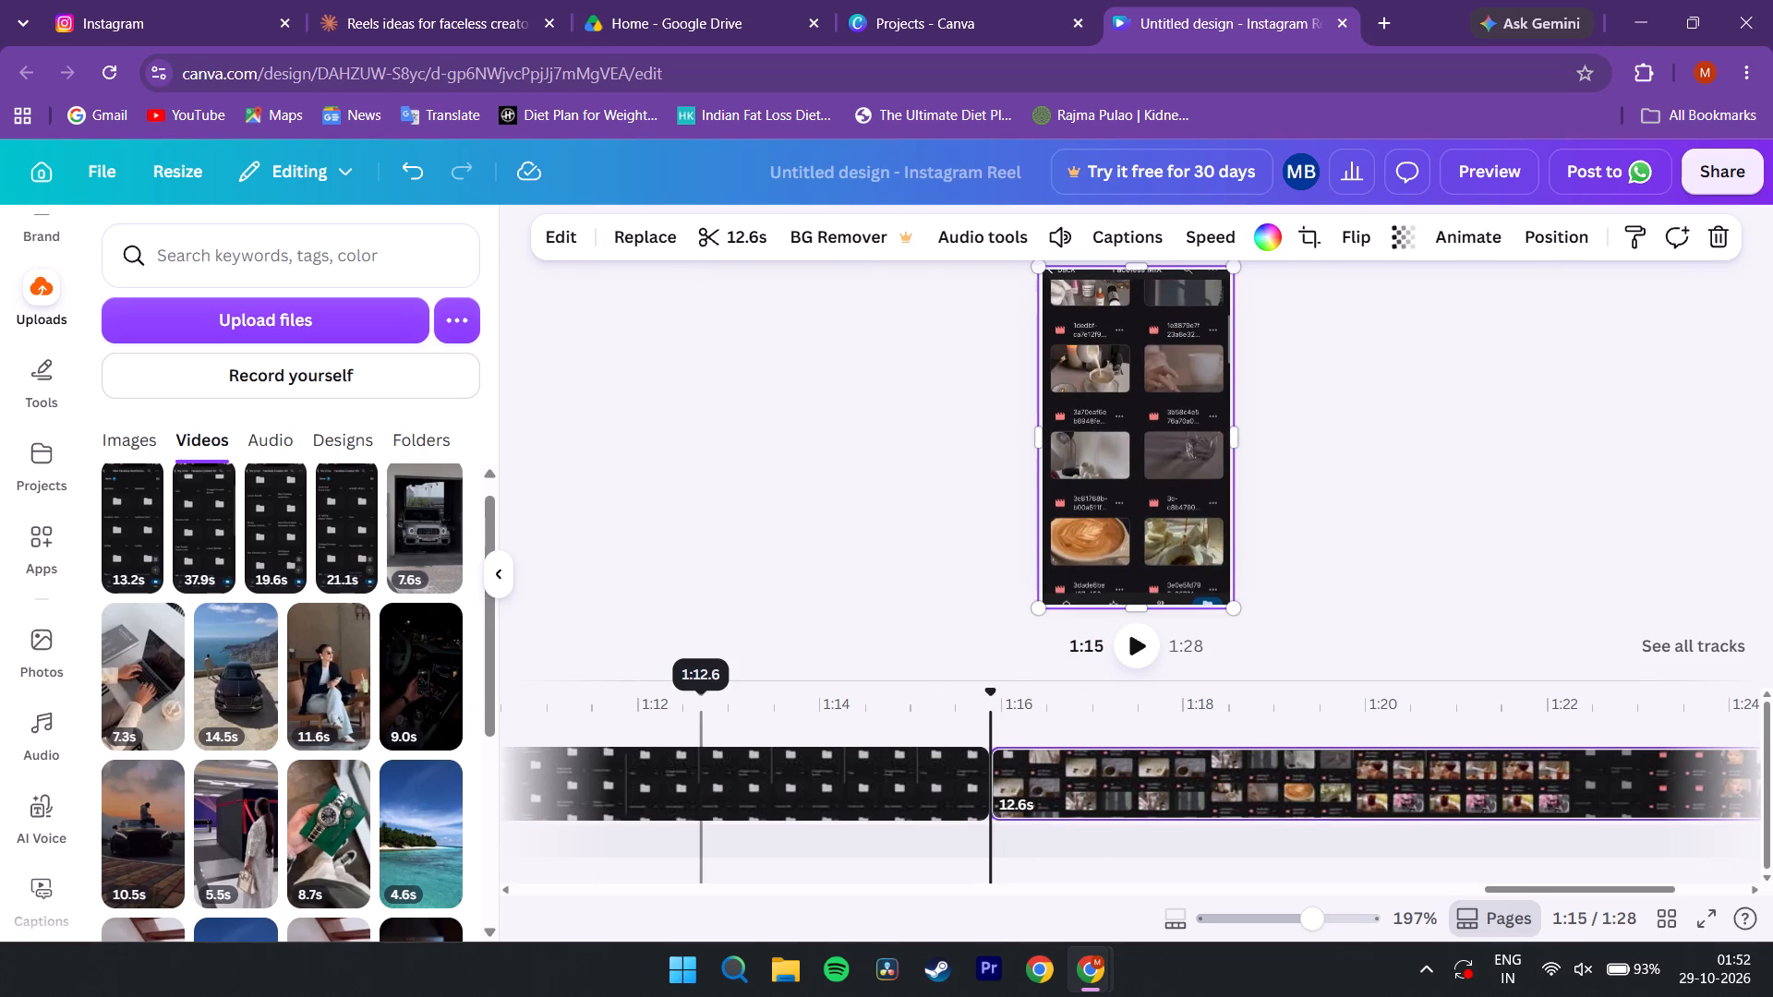
key("Delete")
scroll(703, 782, "right", 2)
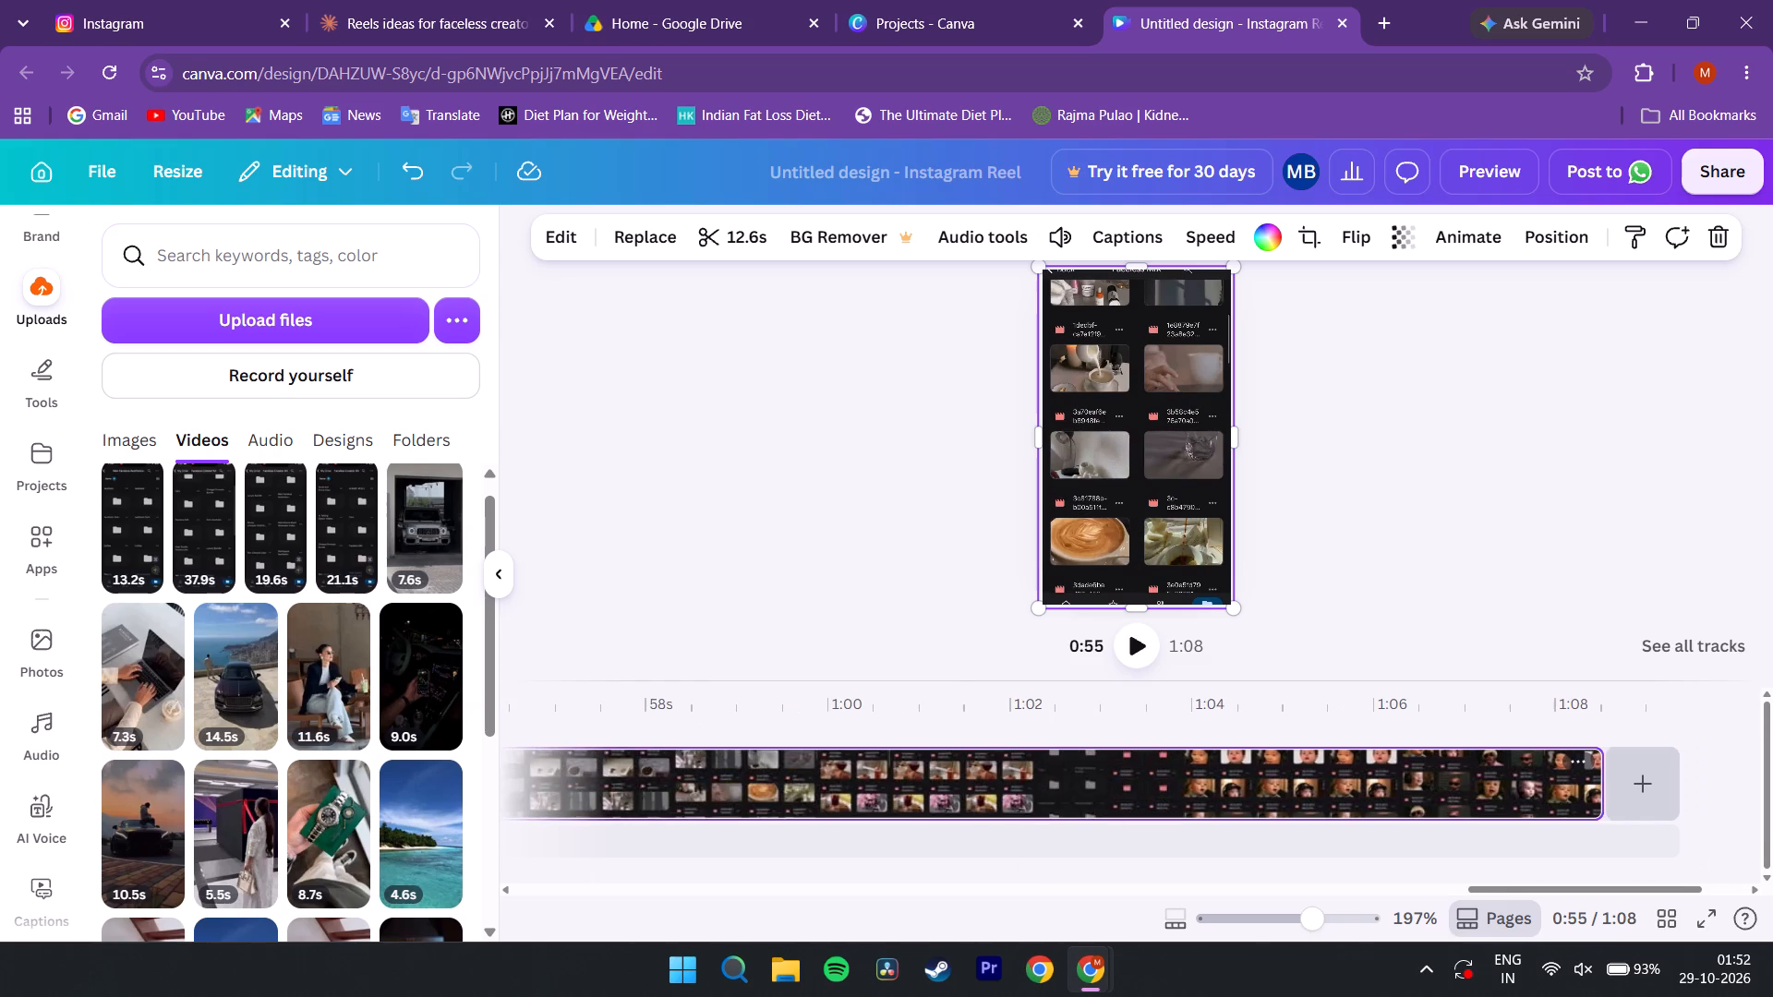
scroll(703, 782, "right", 2)
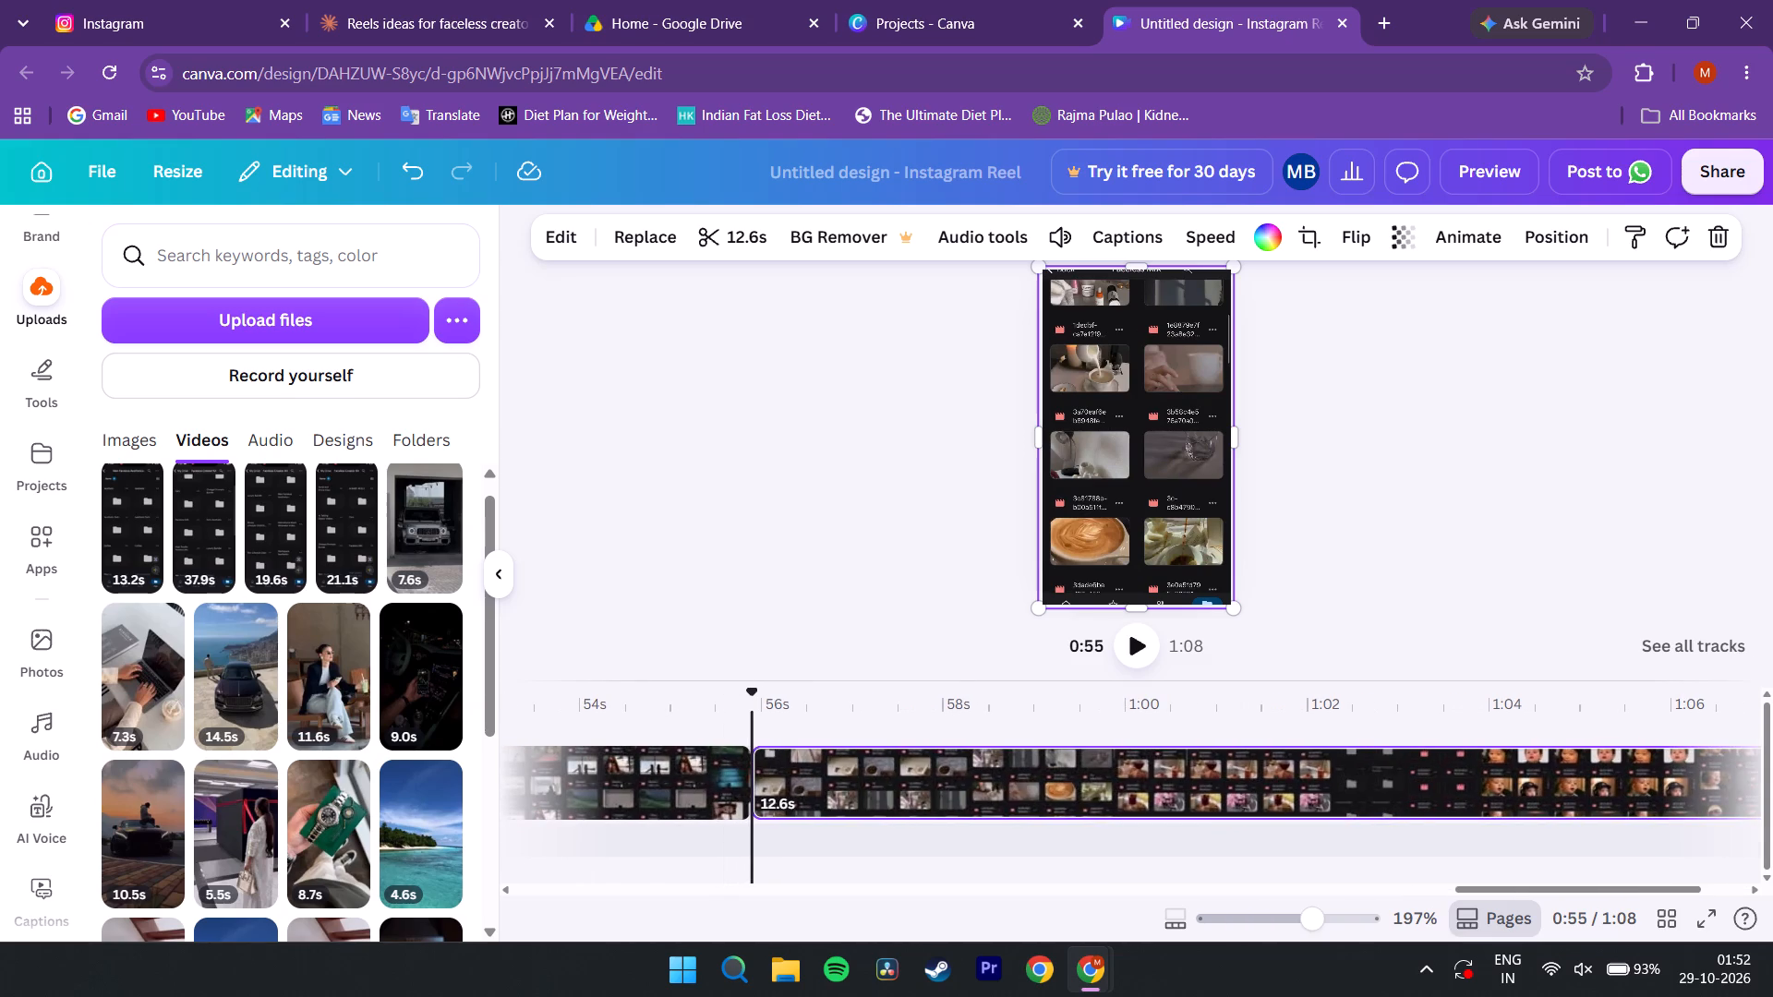
Split the 12.6 s remaining recording at about 58.8 s, partway through its coffee-themed thumbnail scrolling.
left_click_drag(753, 697, 823, 704)
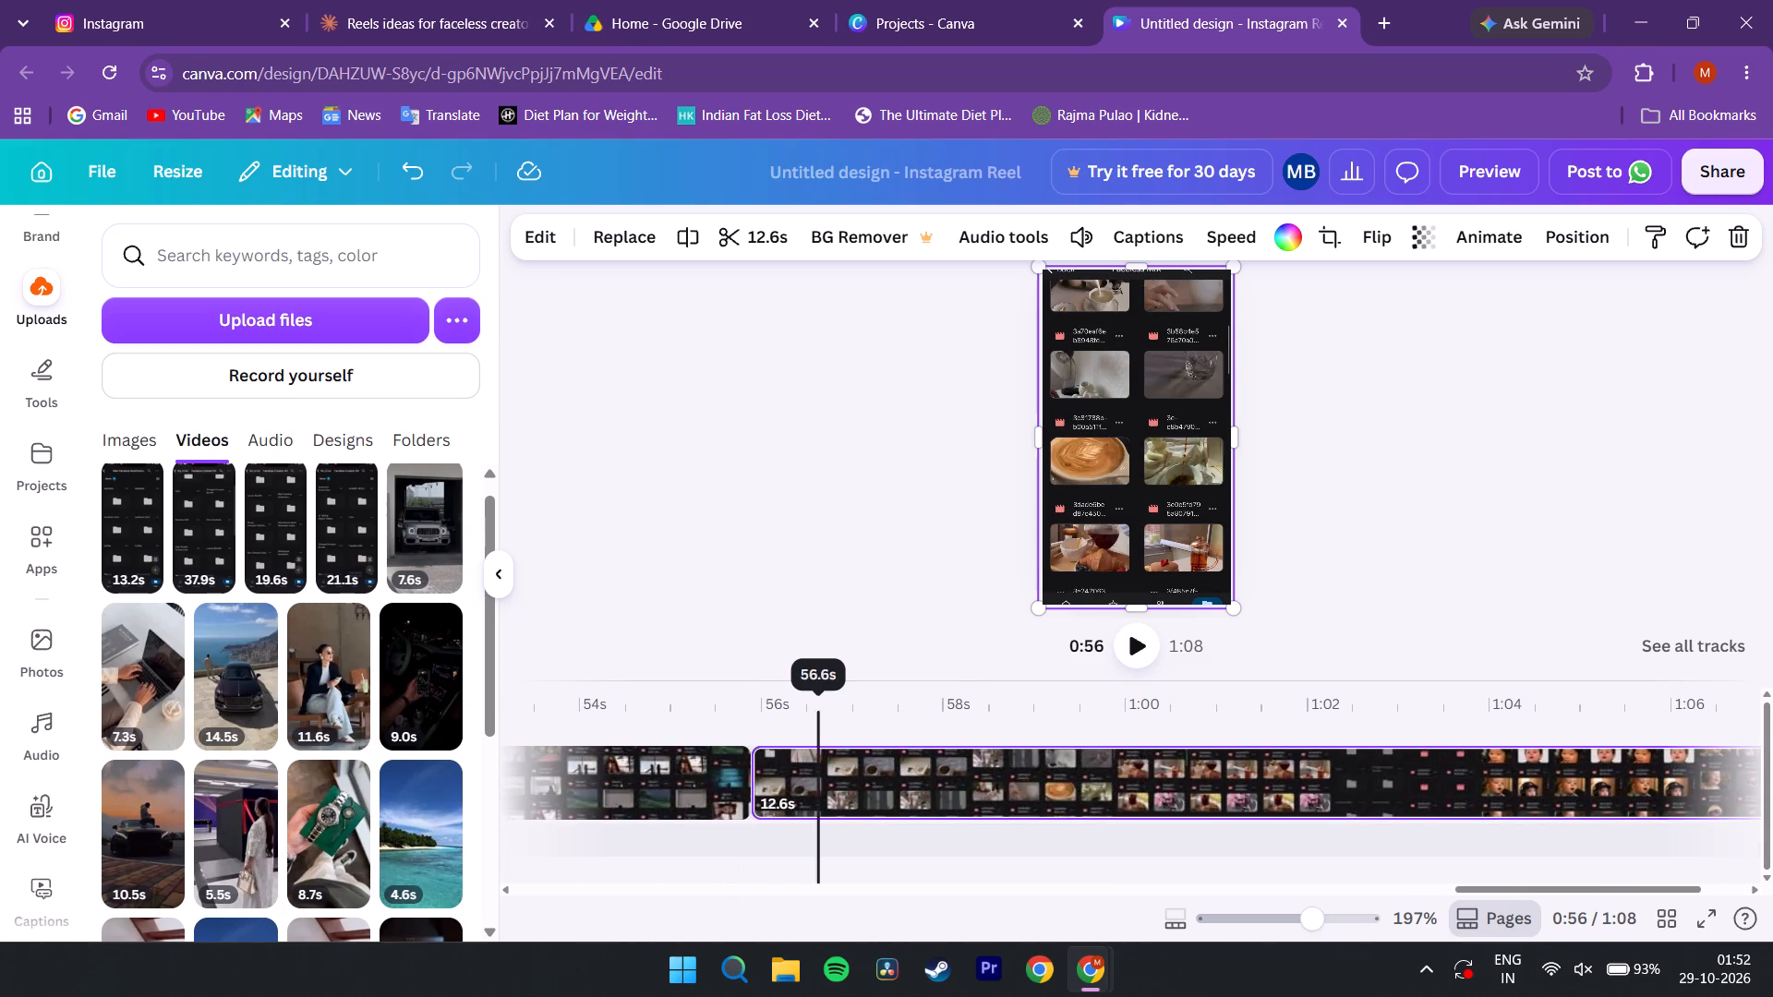
left_click_drag(823, 704, 963, 716)
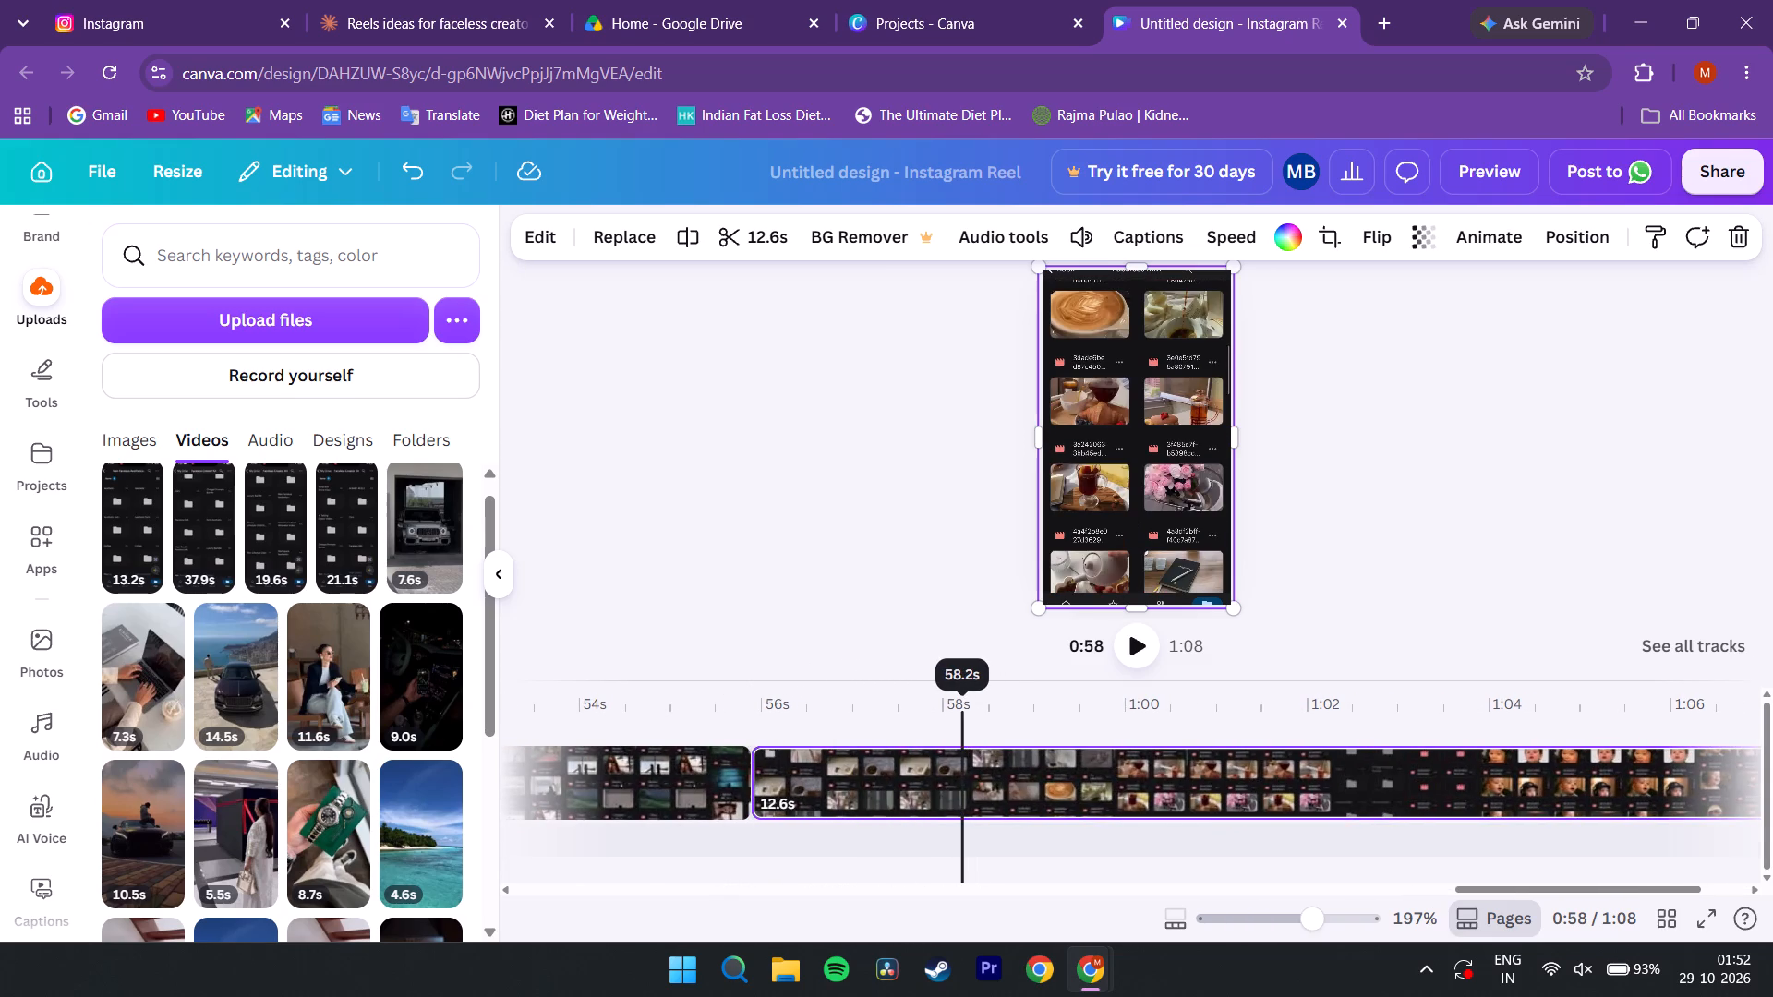
left_click_drag(963, 716, 1092, 716)
left_click_drag(1092, 716, 1017, 717)
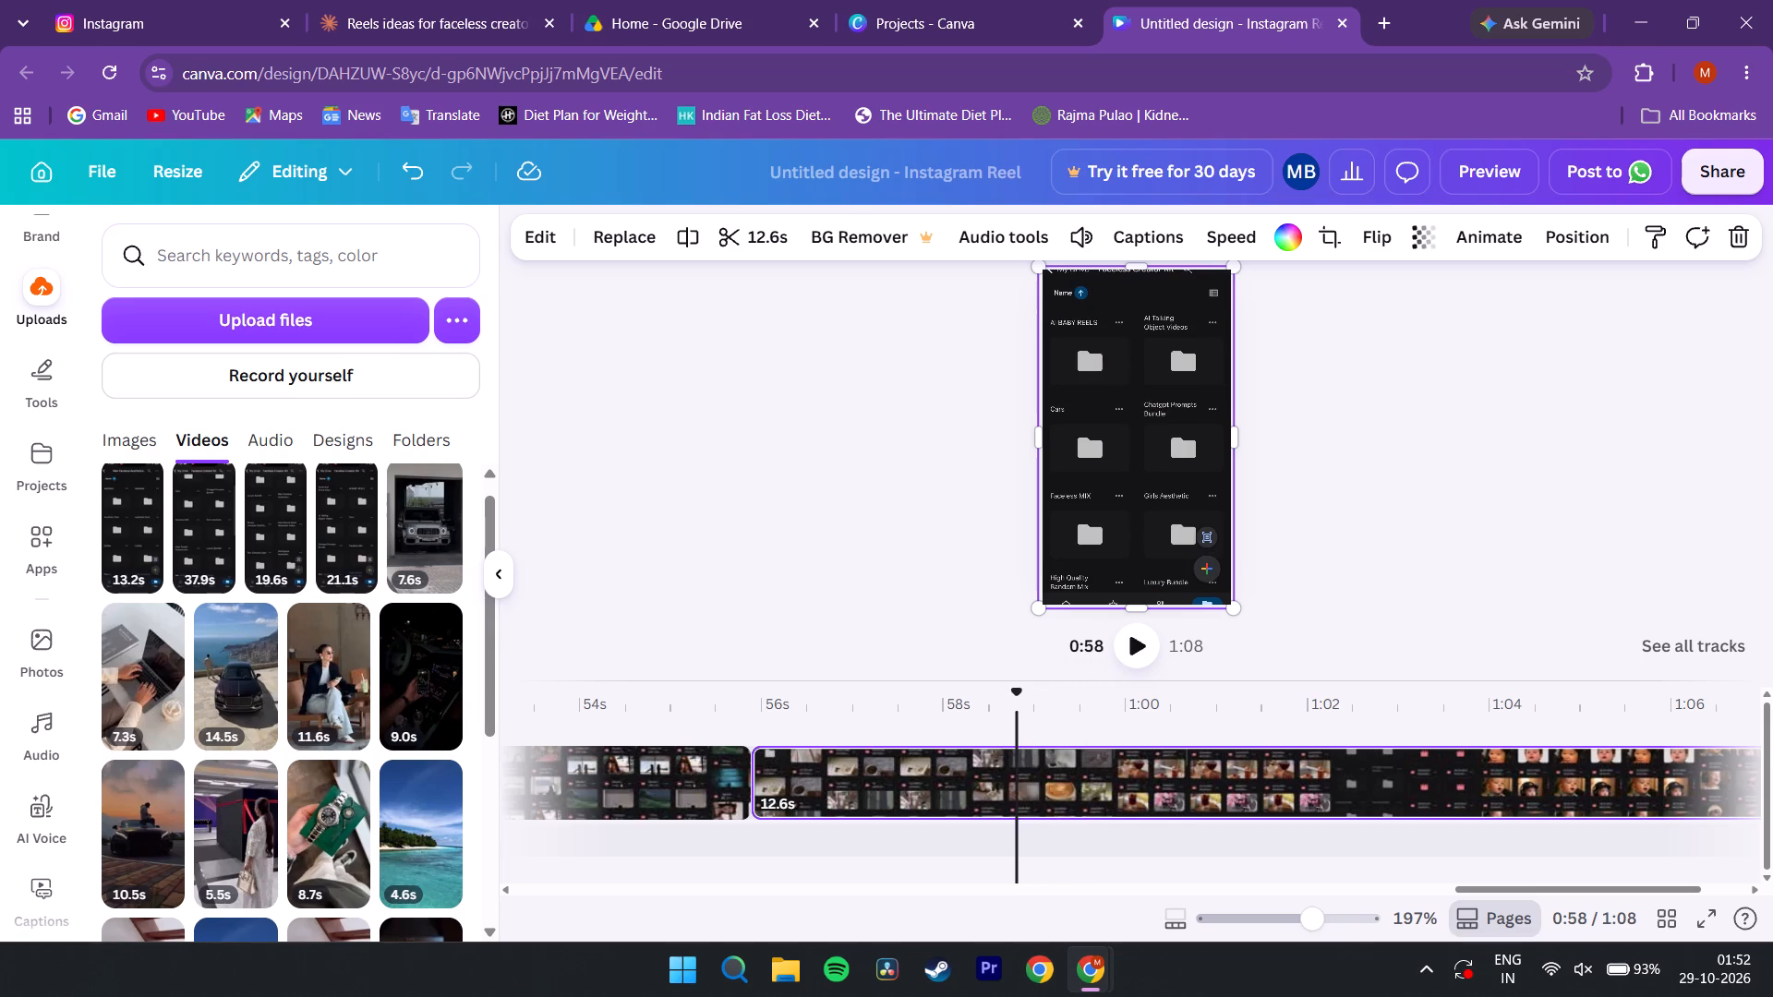
left_click(684, 234)
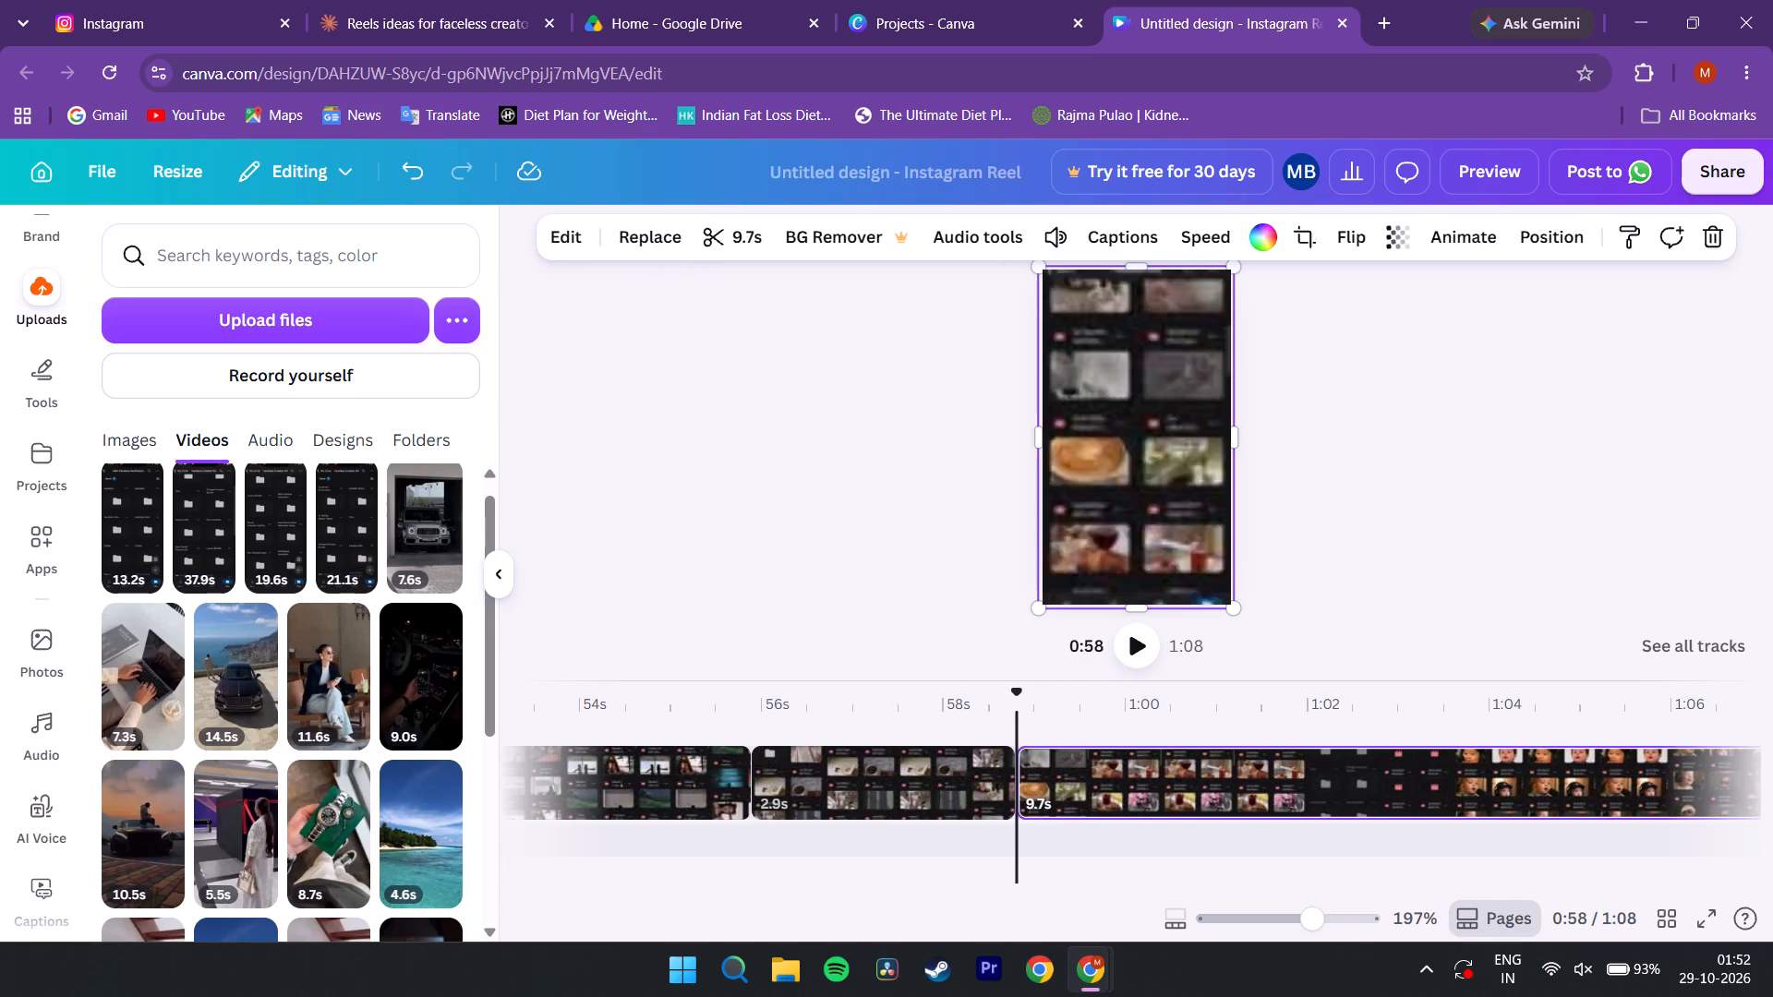
Scrub and play the 9.7 s recording after the cut to examine where its final baby-thumbnail scrolling section begins.
left_click(897, 760)
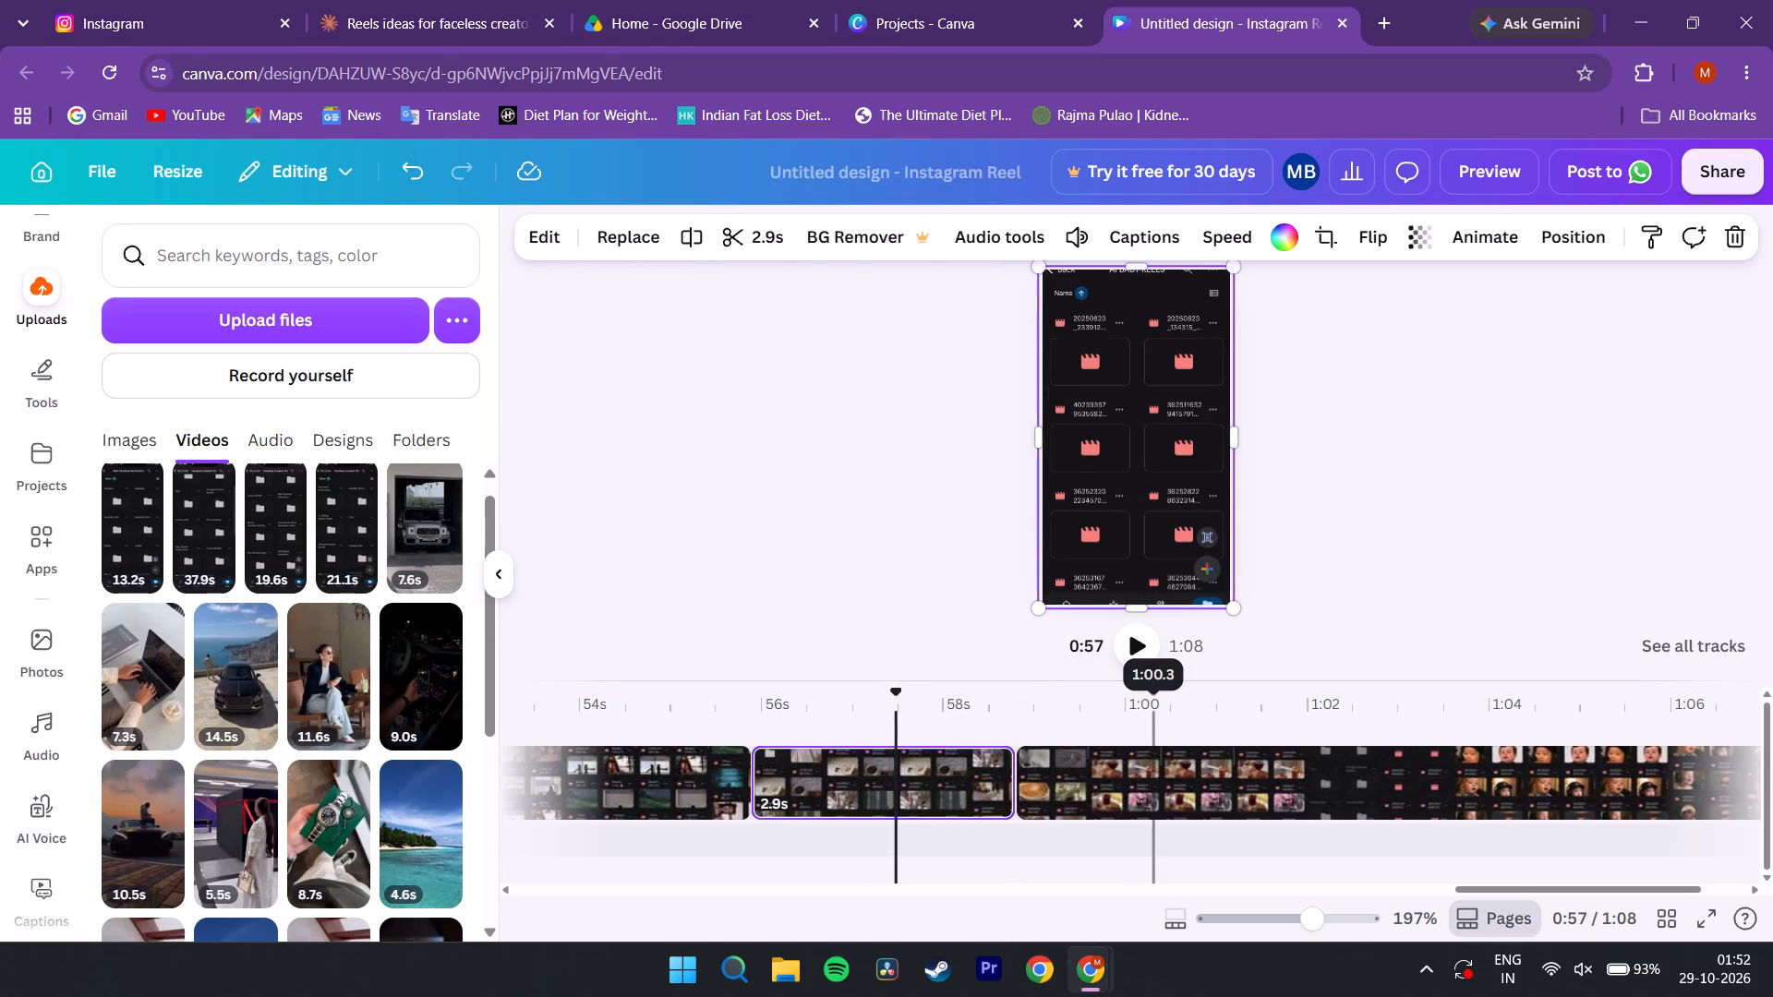
left_click(1153, 806)
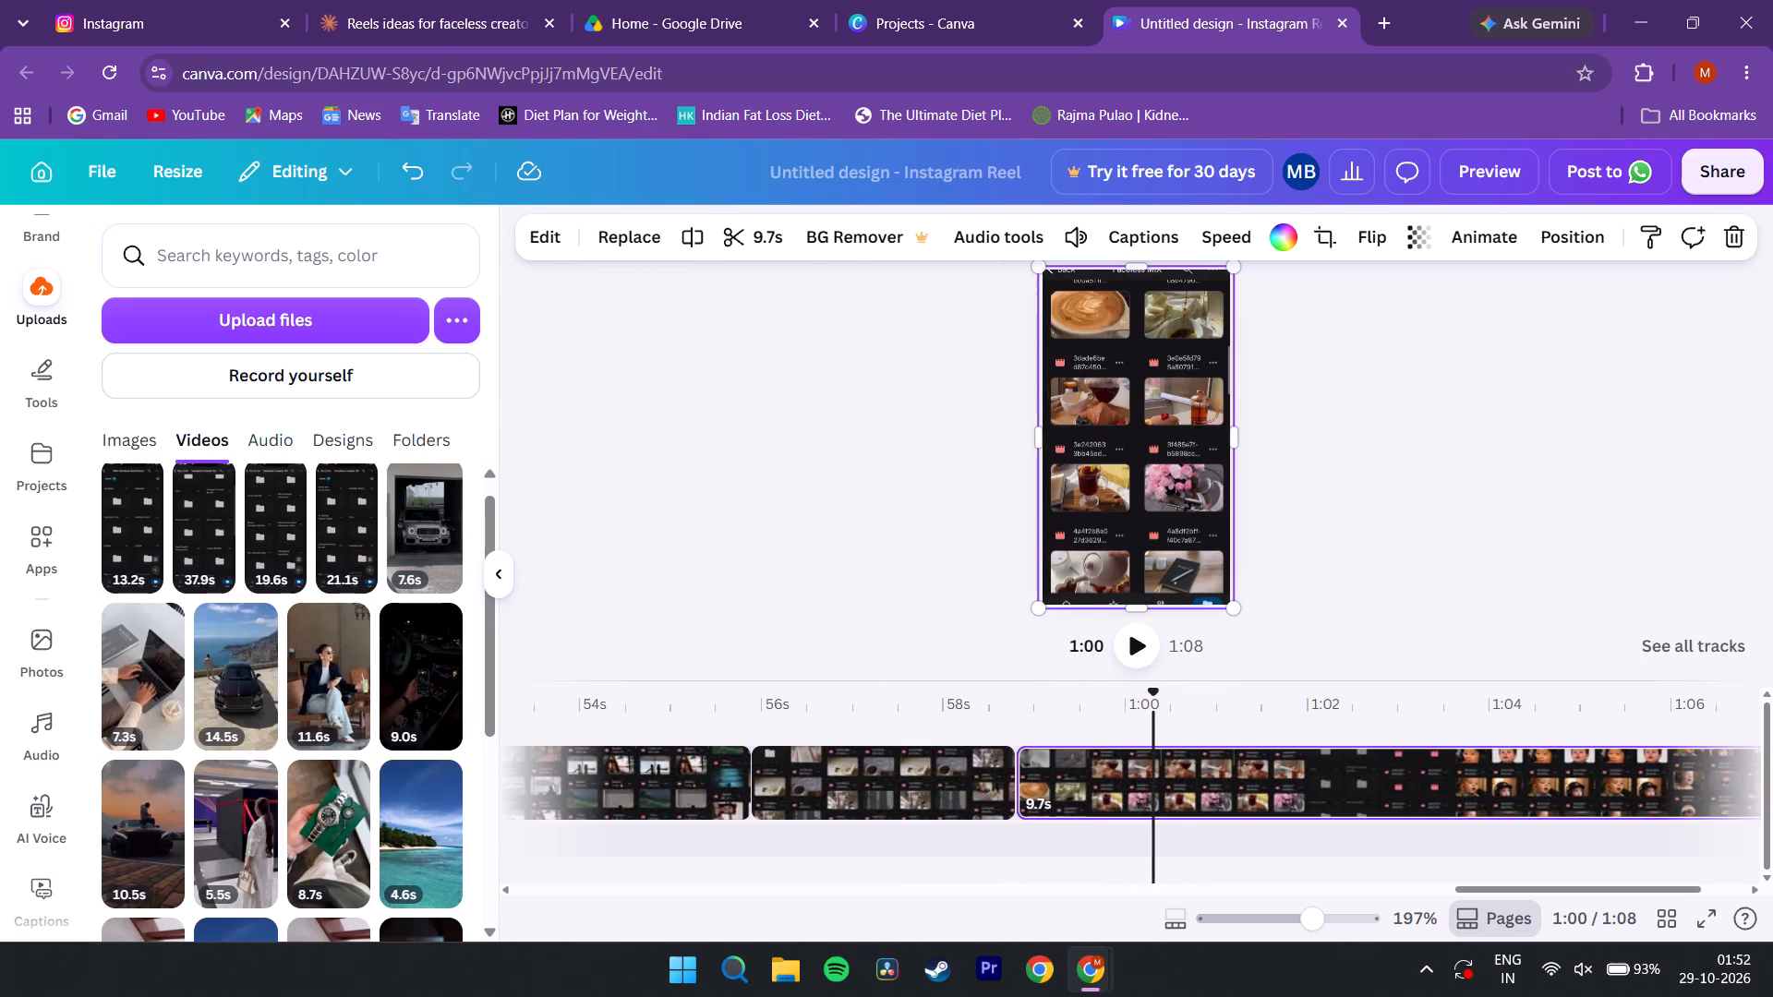
left_click_drag(1154, 694, 1506, 708)
scroll(1506, 708, "left", 2)
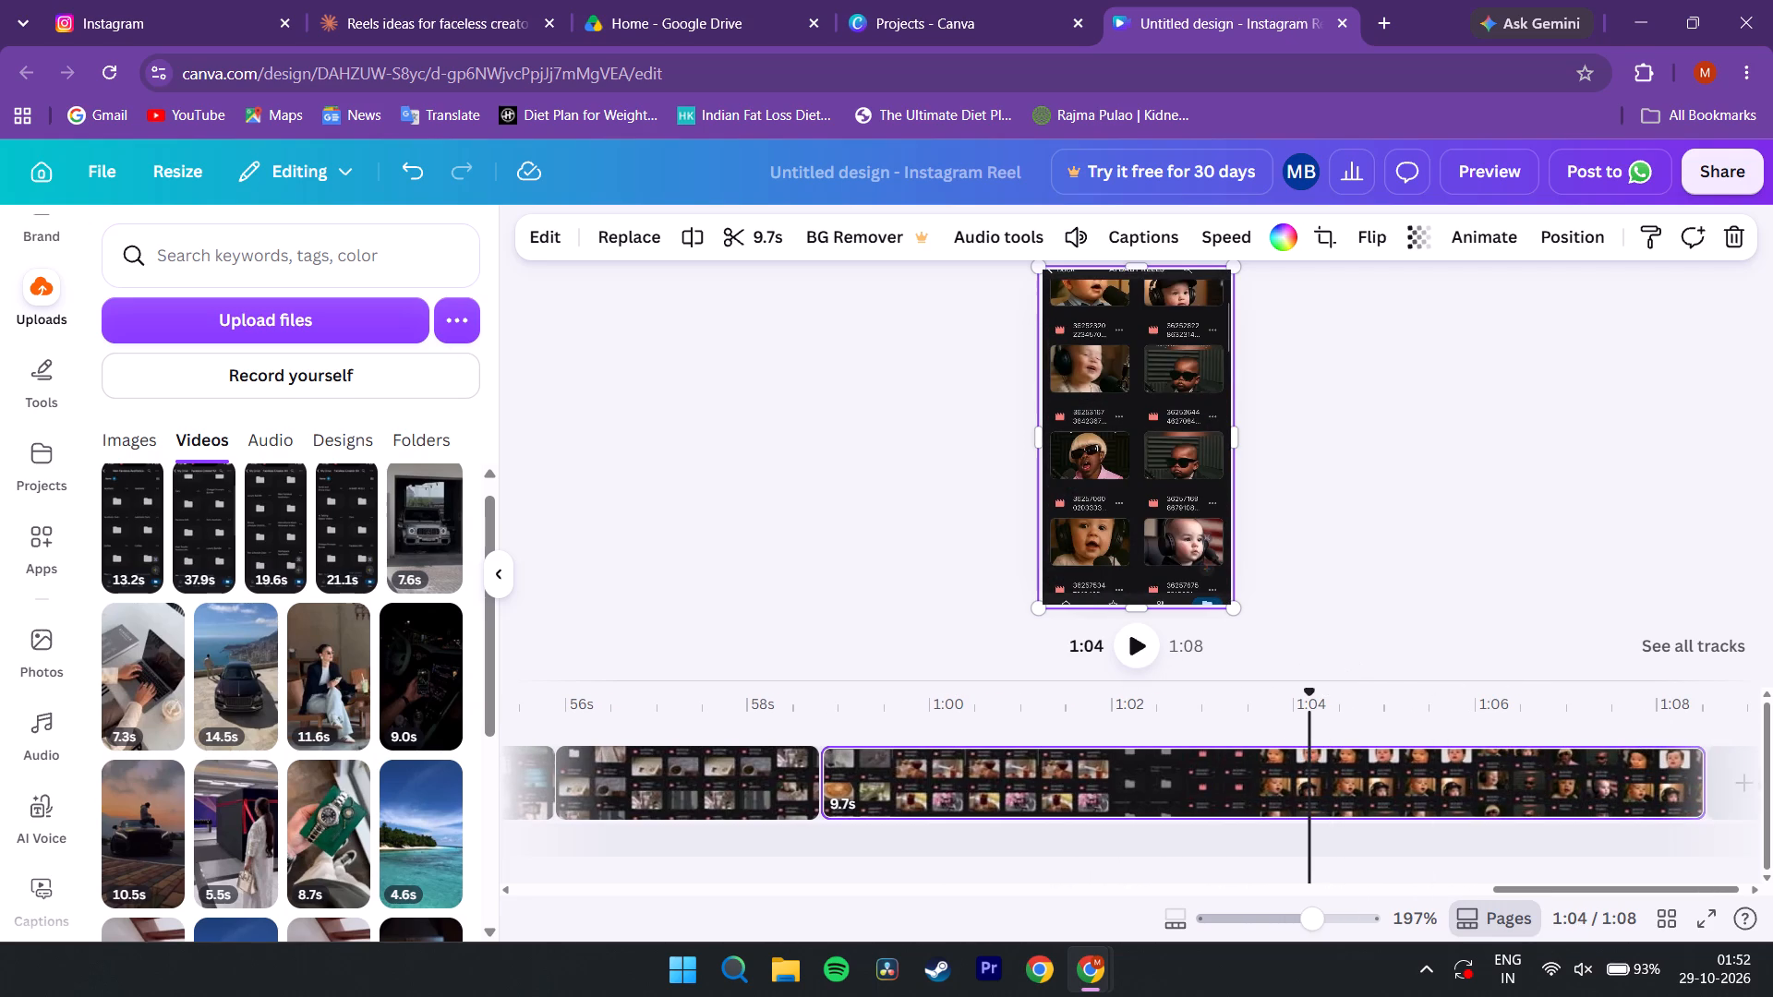
left_click_drag(1311, 704, 1475, 727)
scroll(1475, 727, "left", 1)
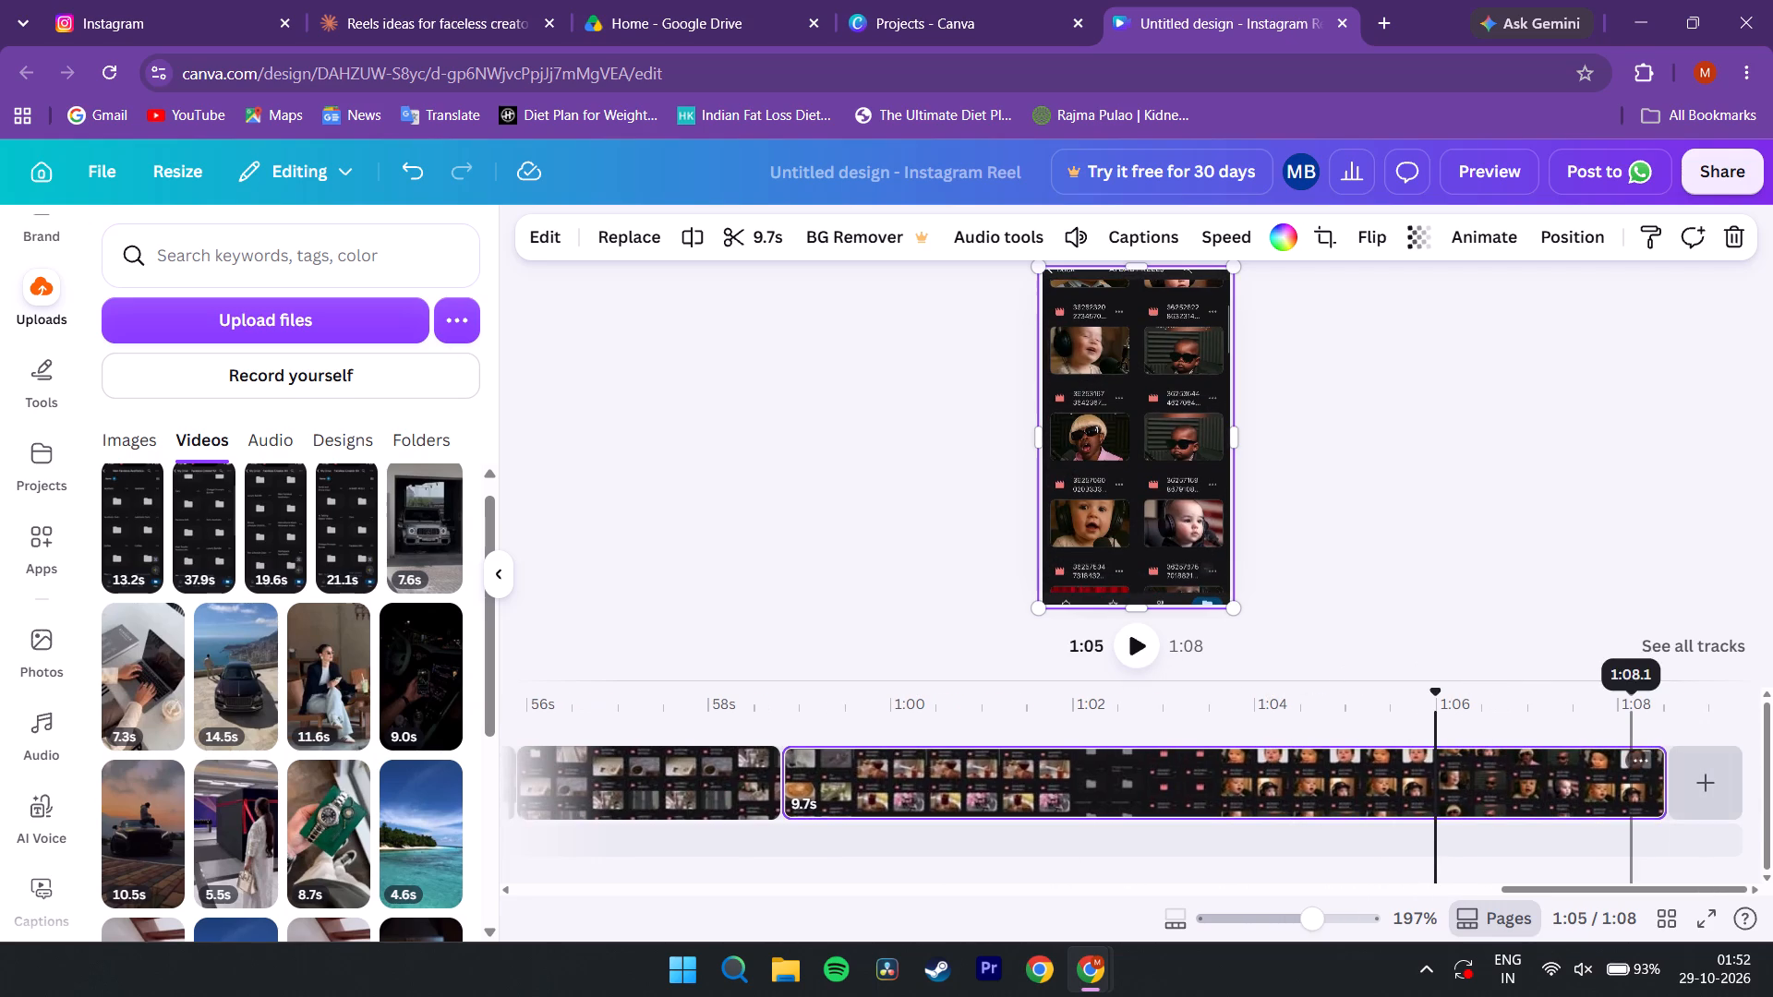
left_click_drag(1656, 784, 1697, 785)
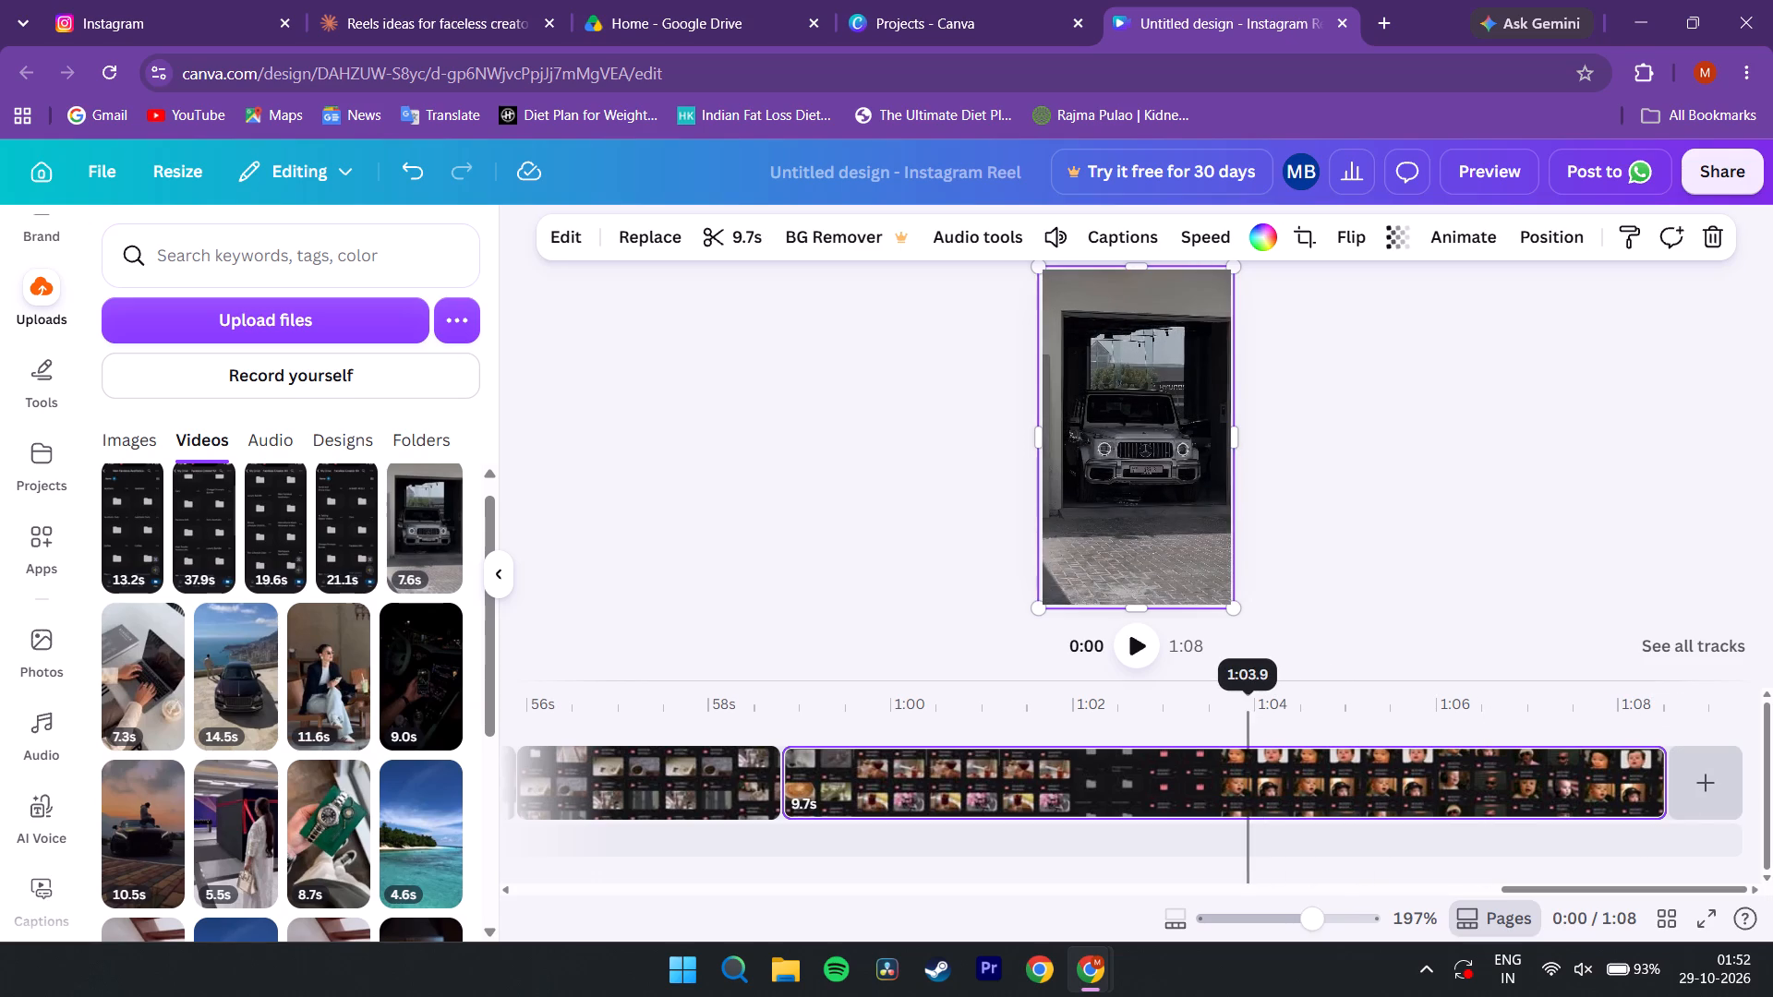
left_click_drag(1248, 726, 1258, 727)
left_click(1224, 728)
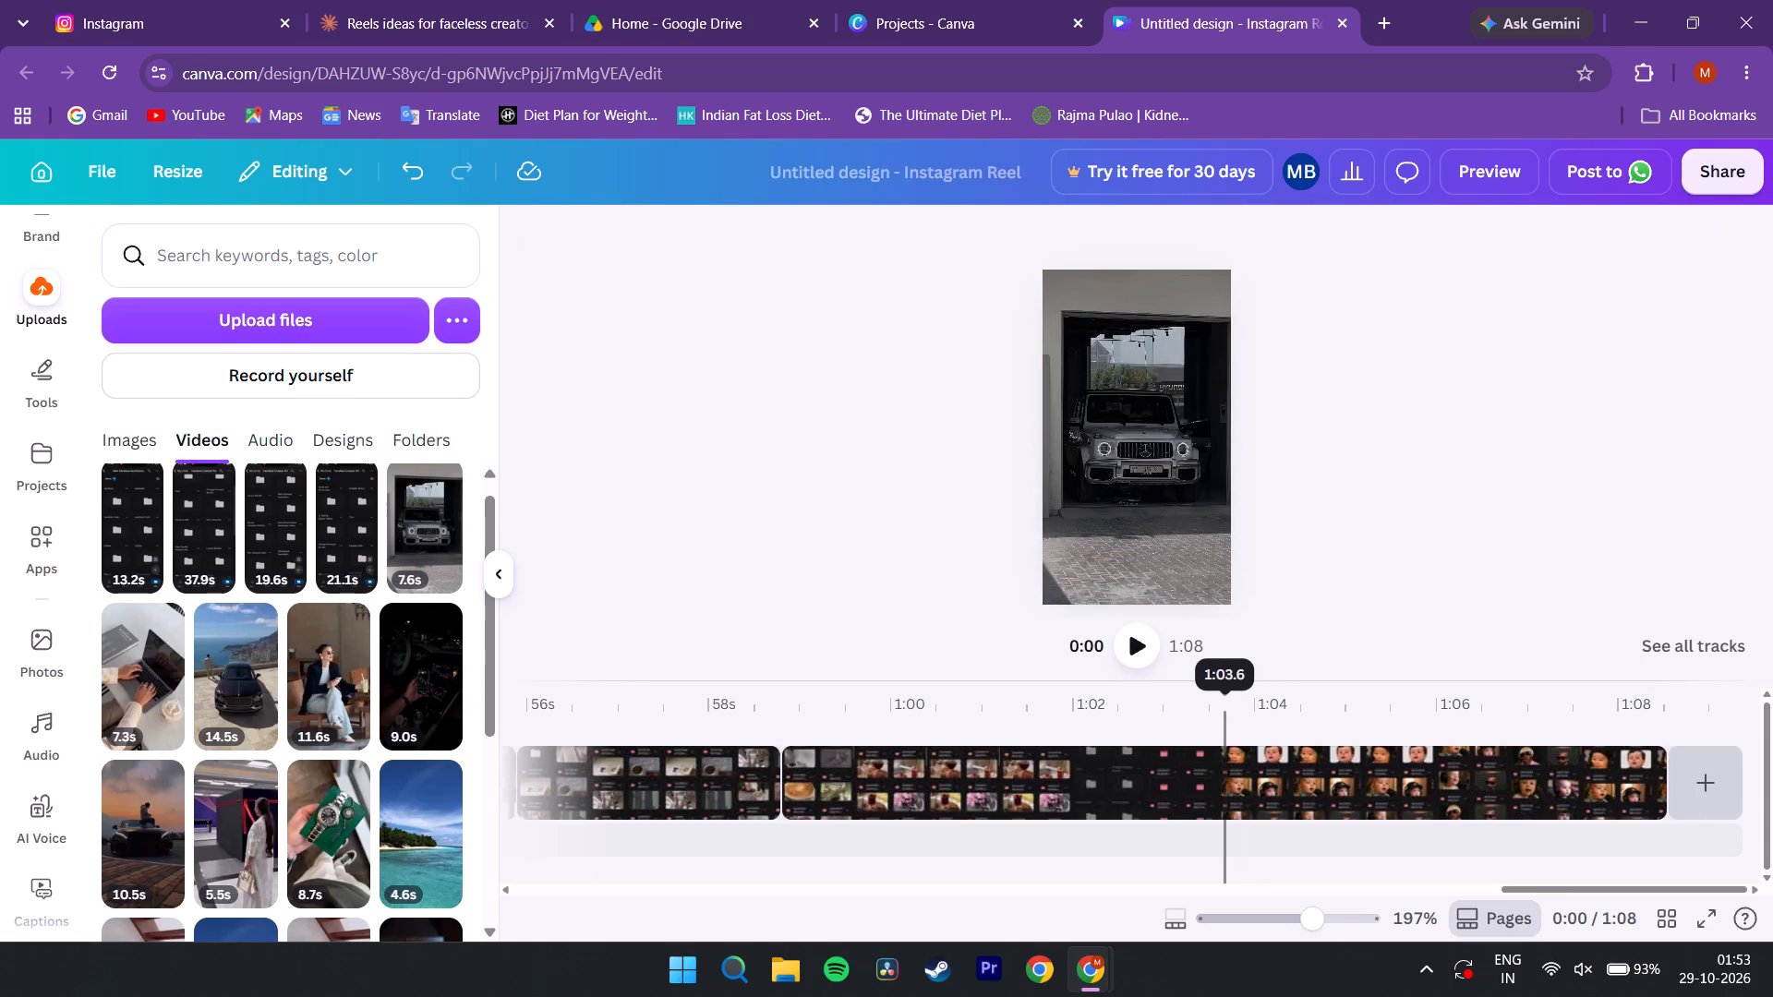
left_click_drag(1222, 729, 1248, 729)
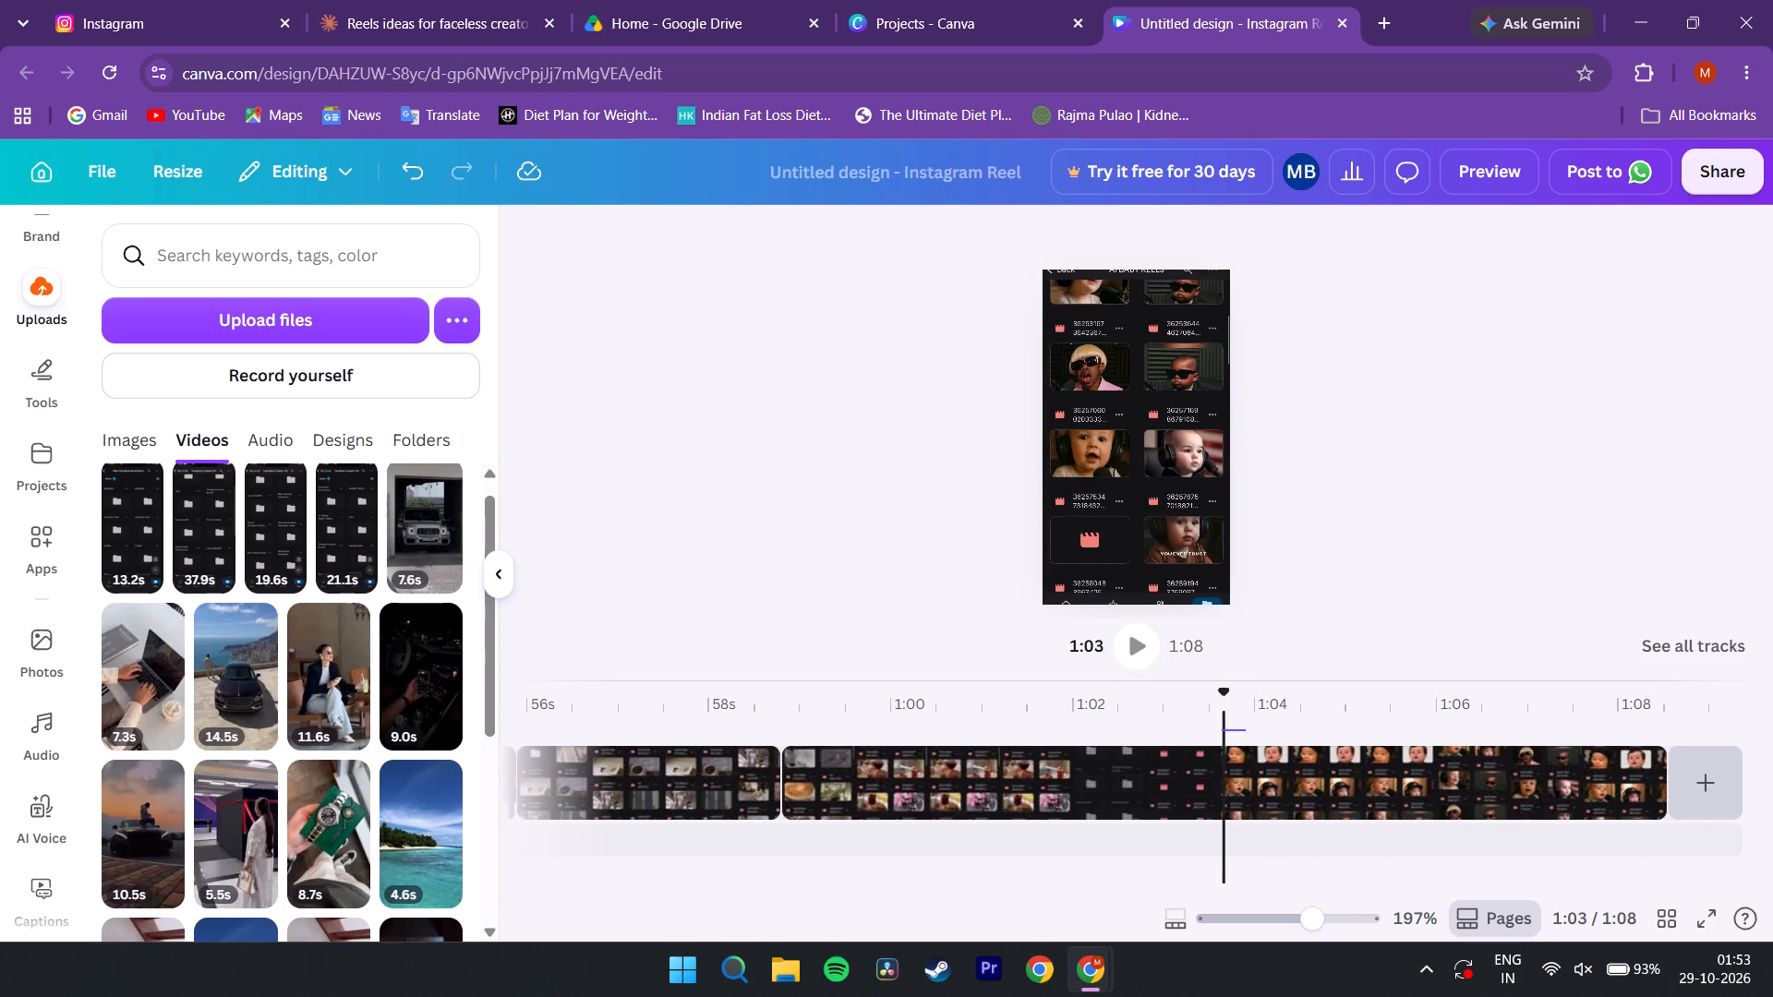
left_click_drag(1248, 729, 1250, 729)
left_click_drag(1229, 706, 1253, 710)
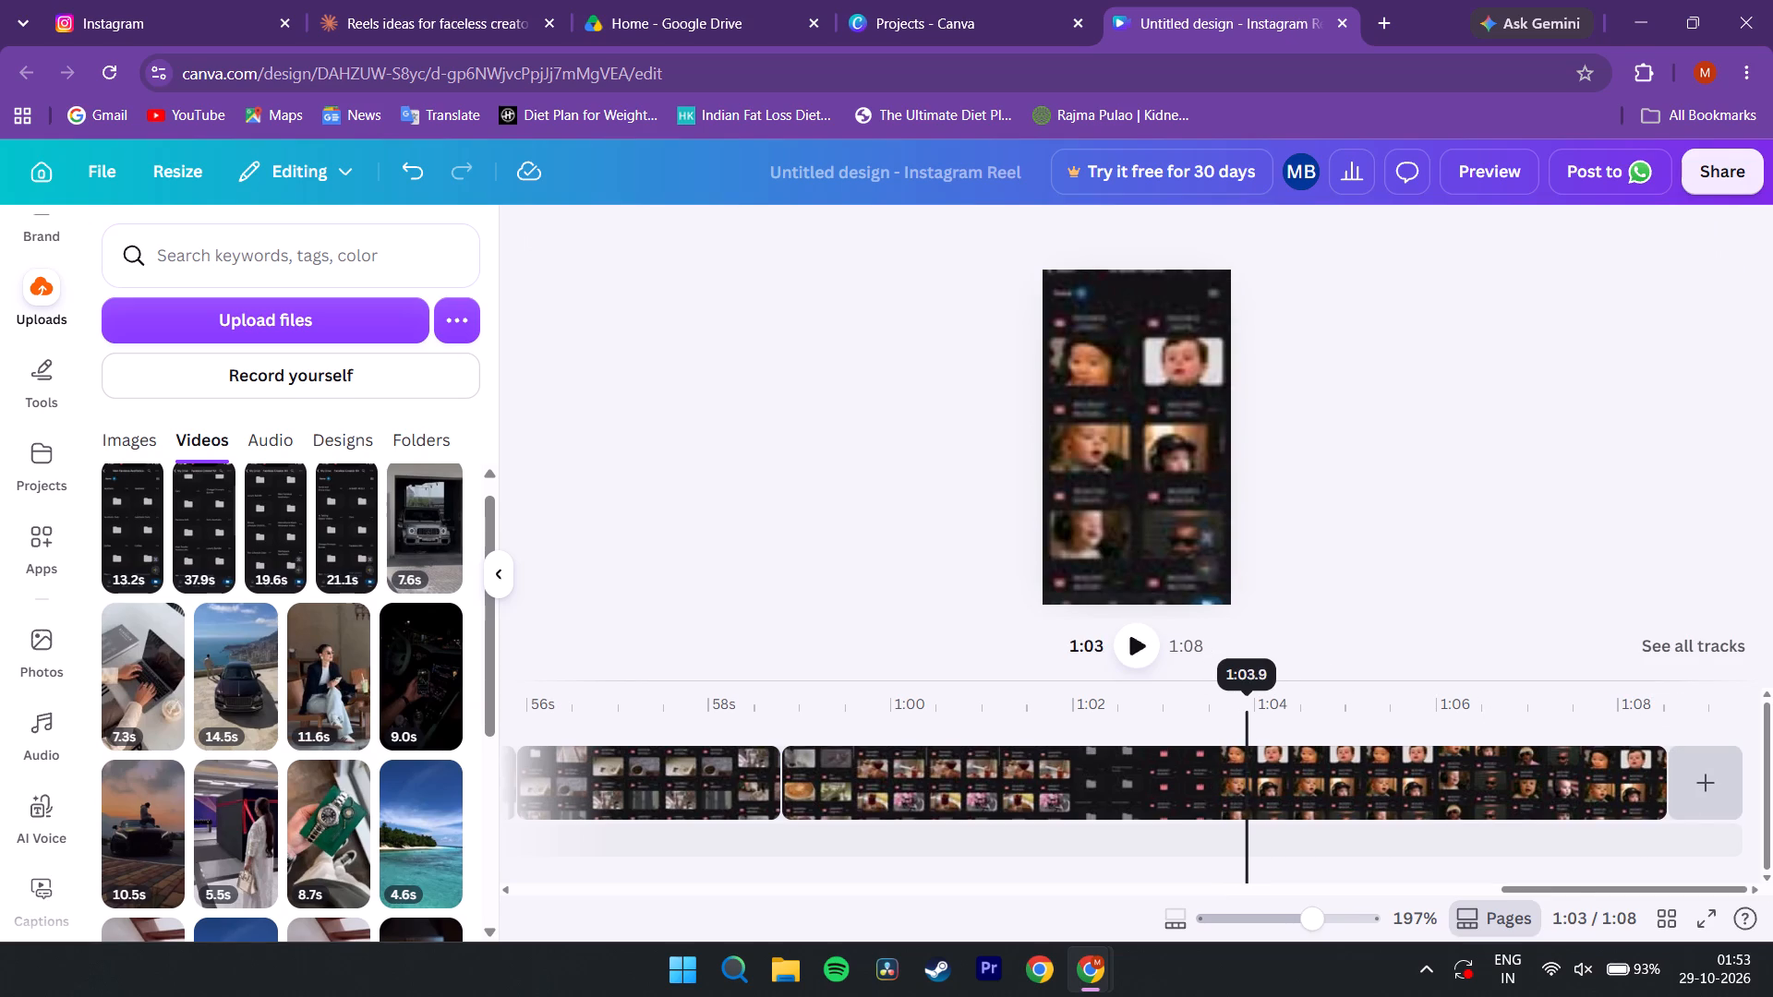
left_click_drag(1253, 710, 1304, 719)
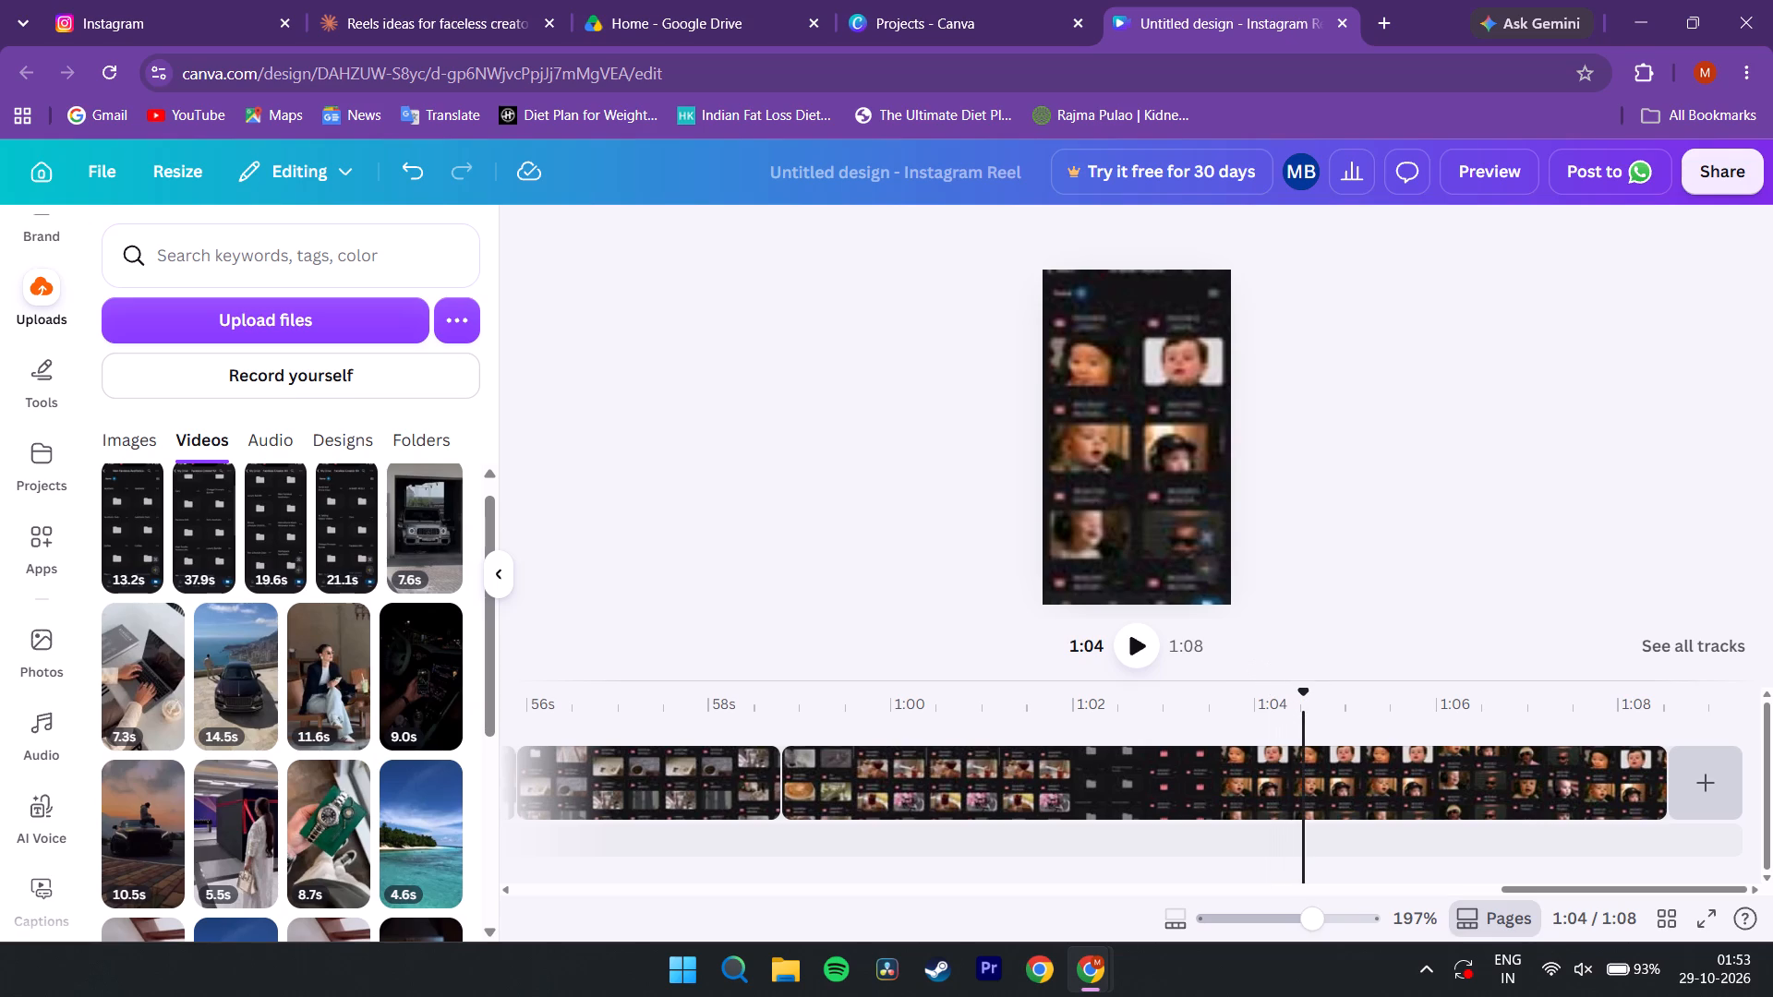
key("space")
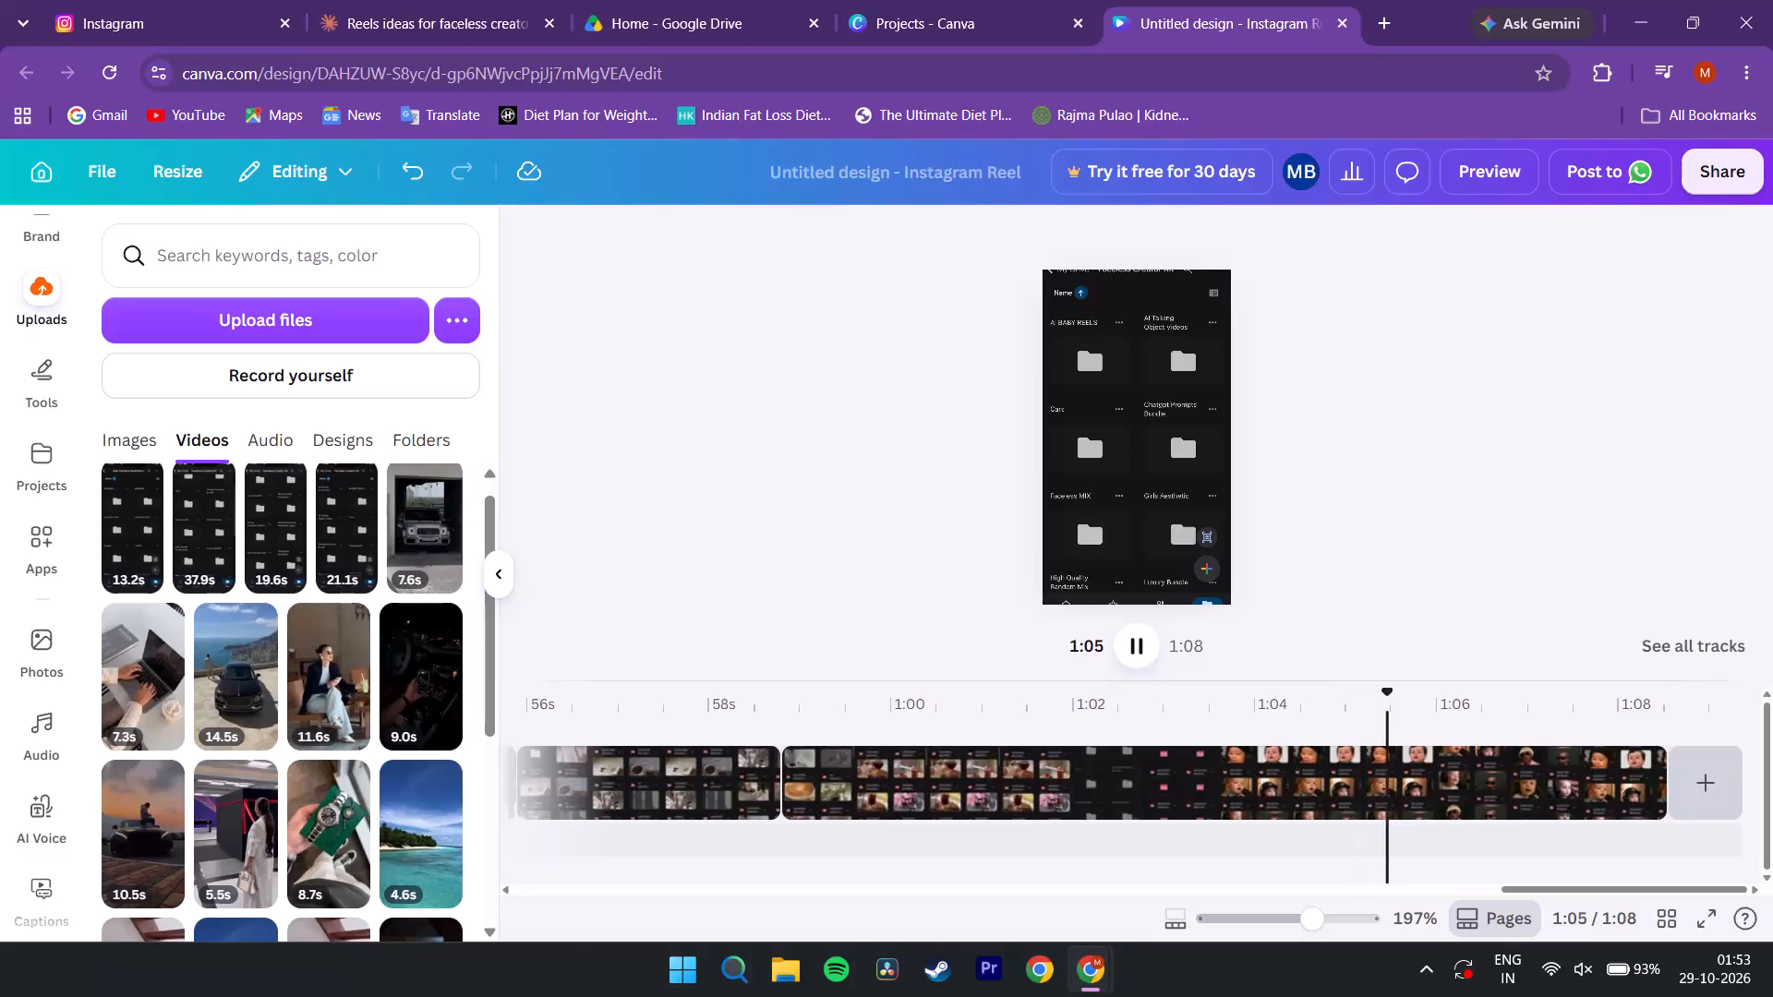
key("space")
key("space")
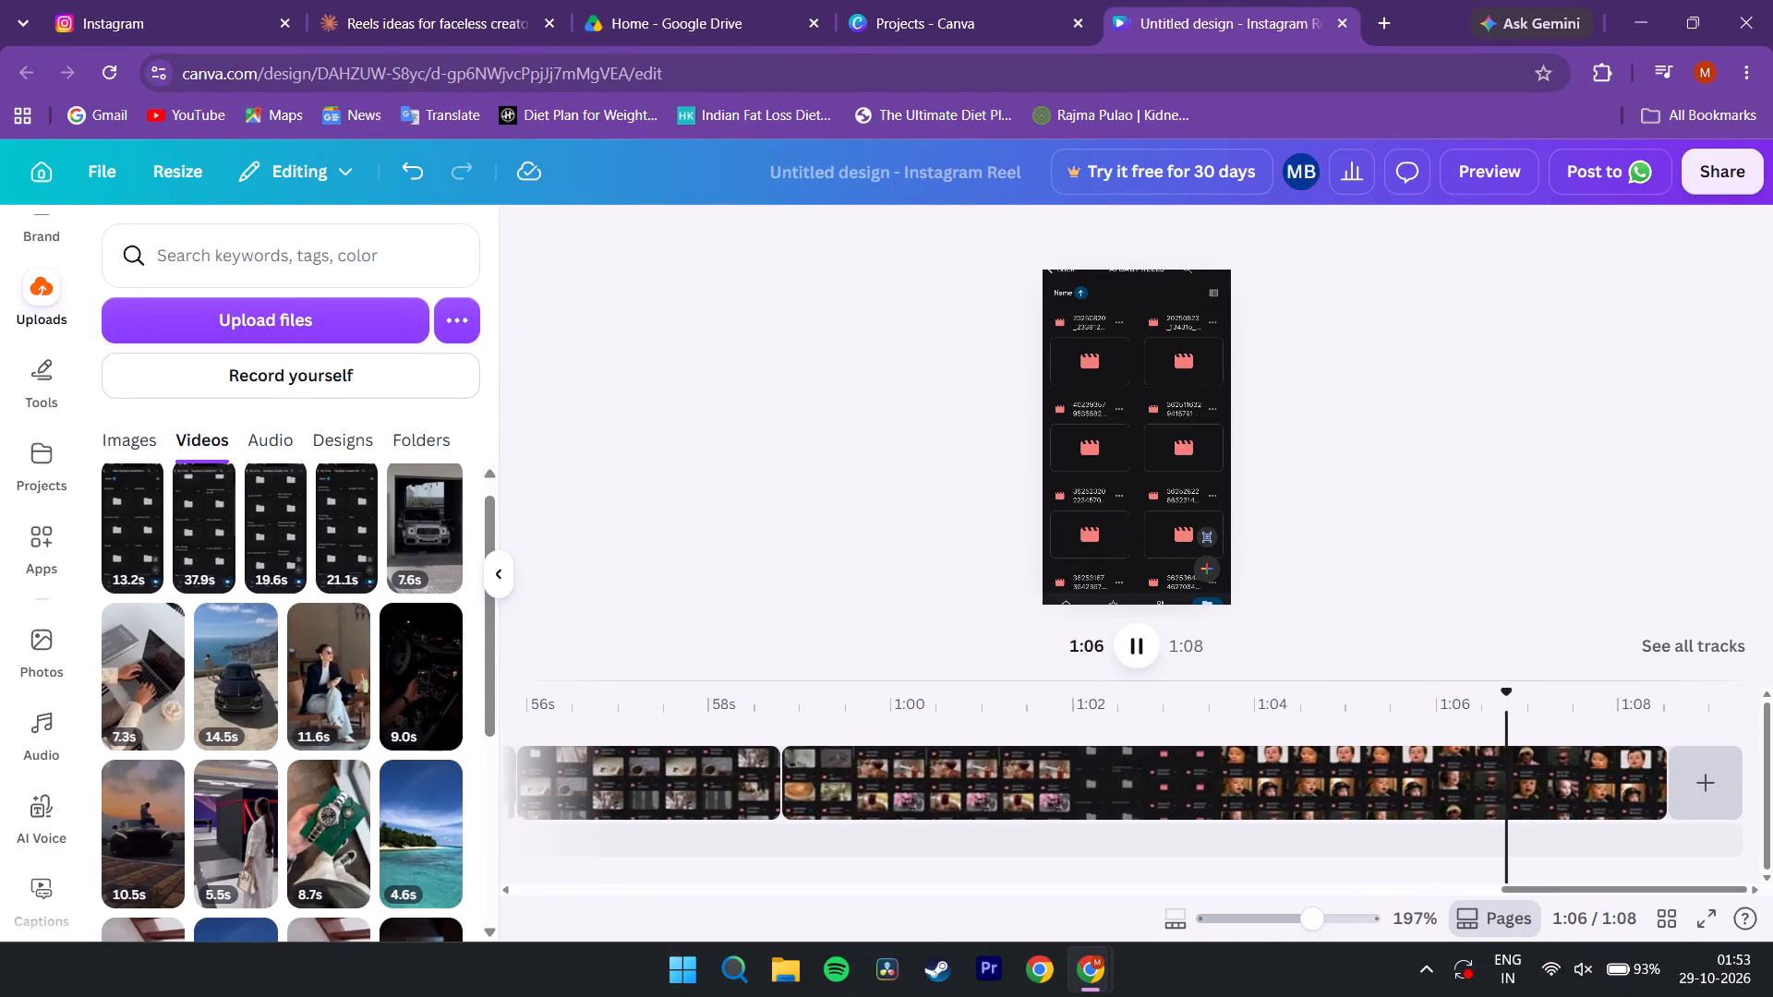
key("space")
key("space")
key("space")
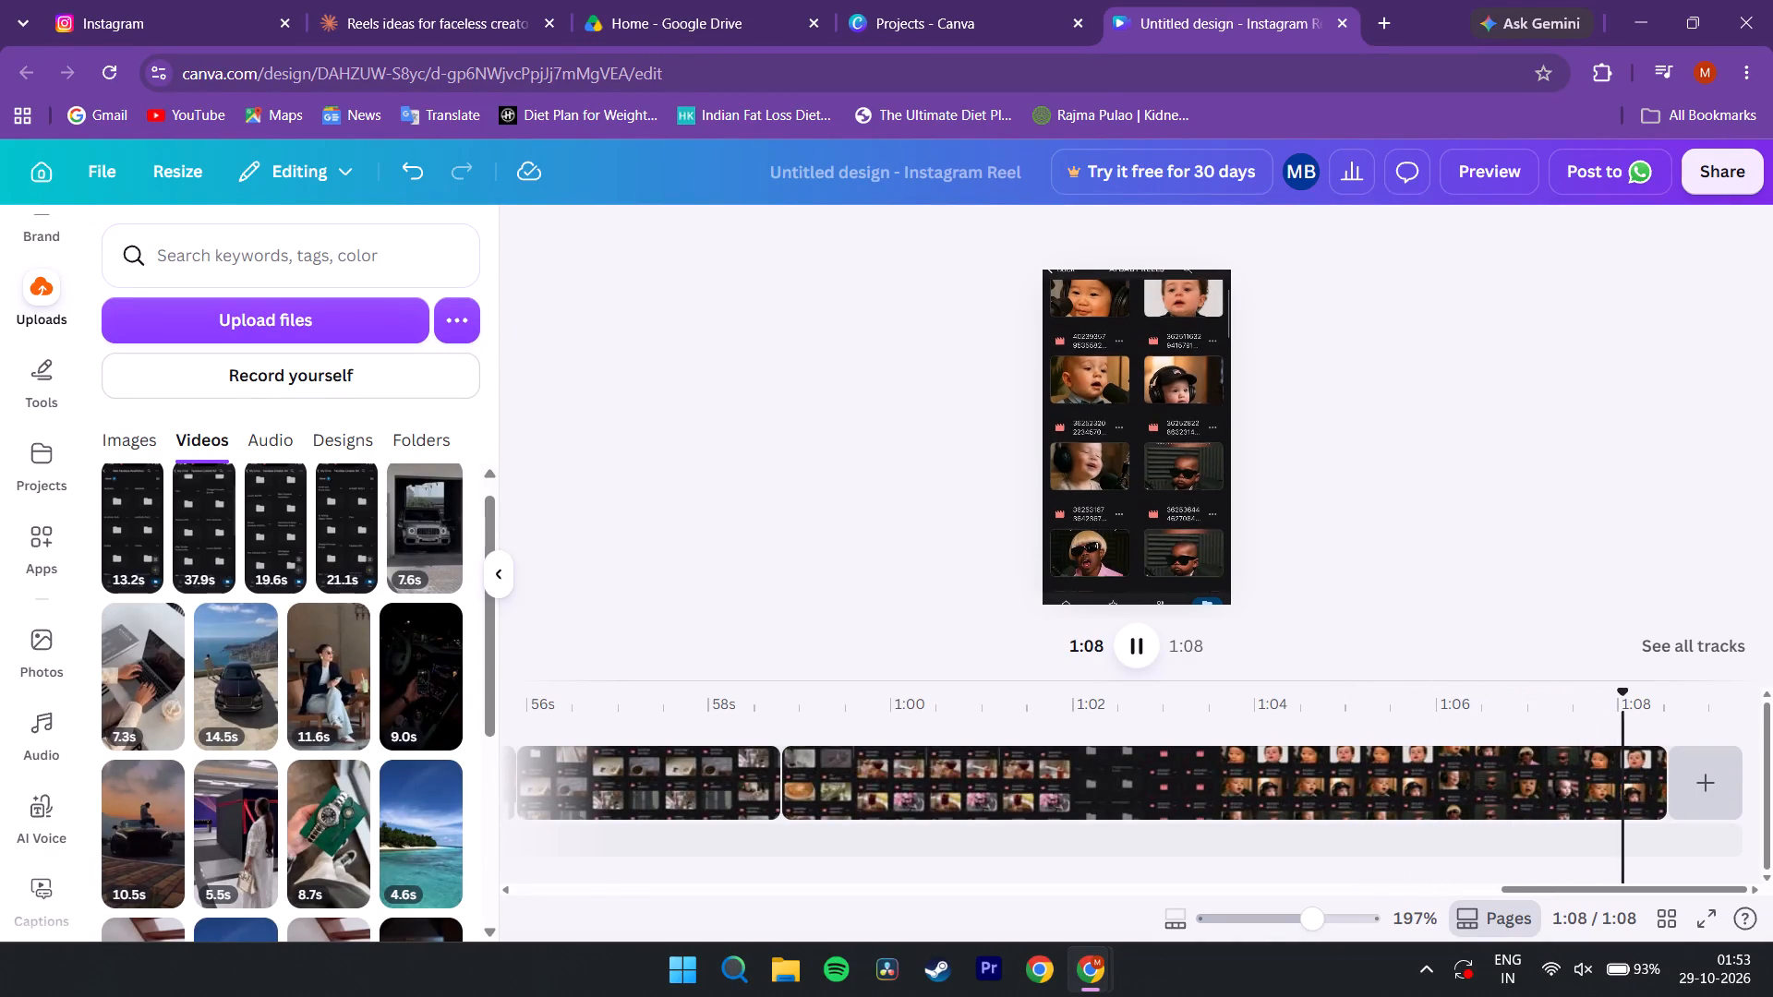
key("space")
key("space")
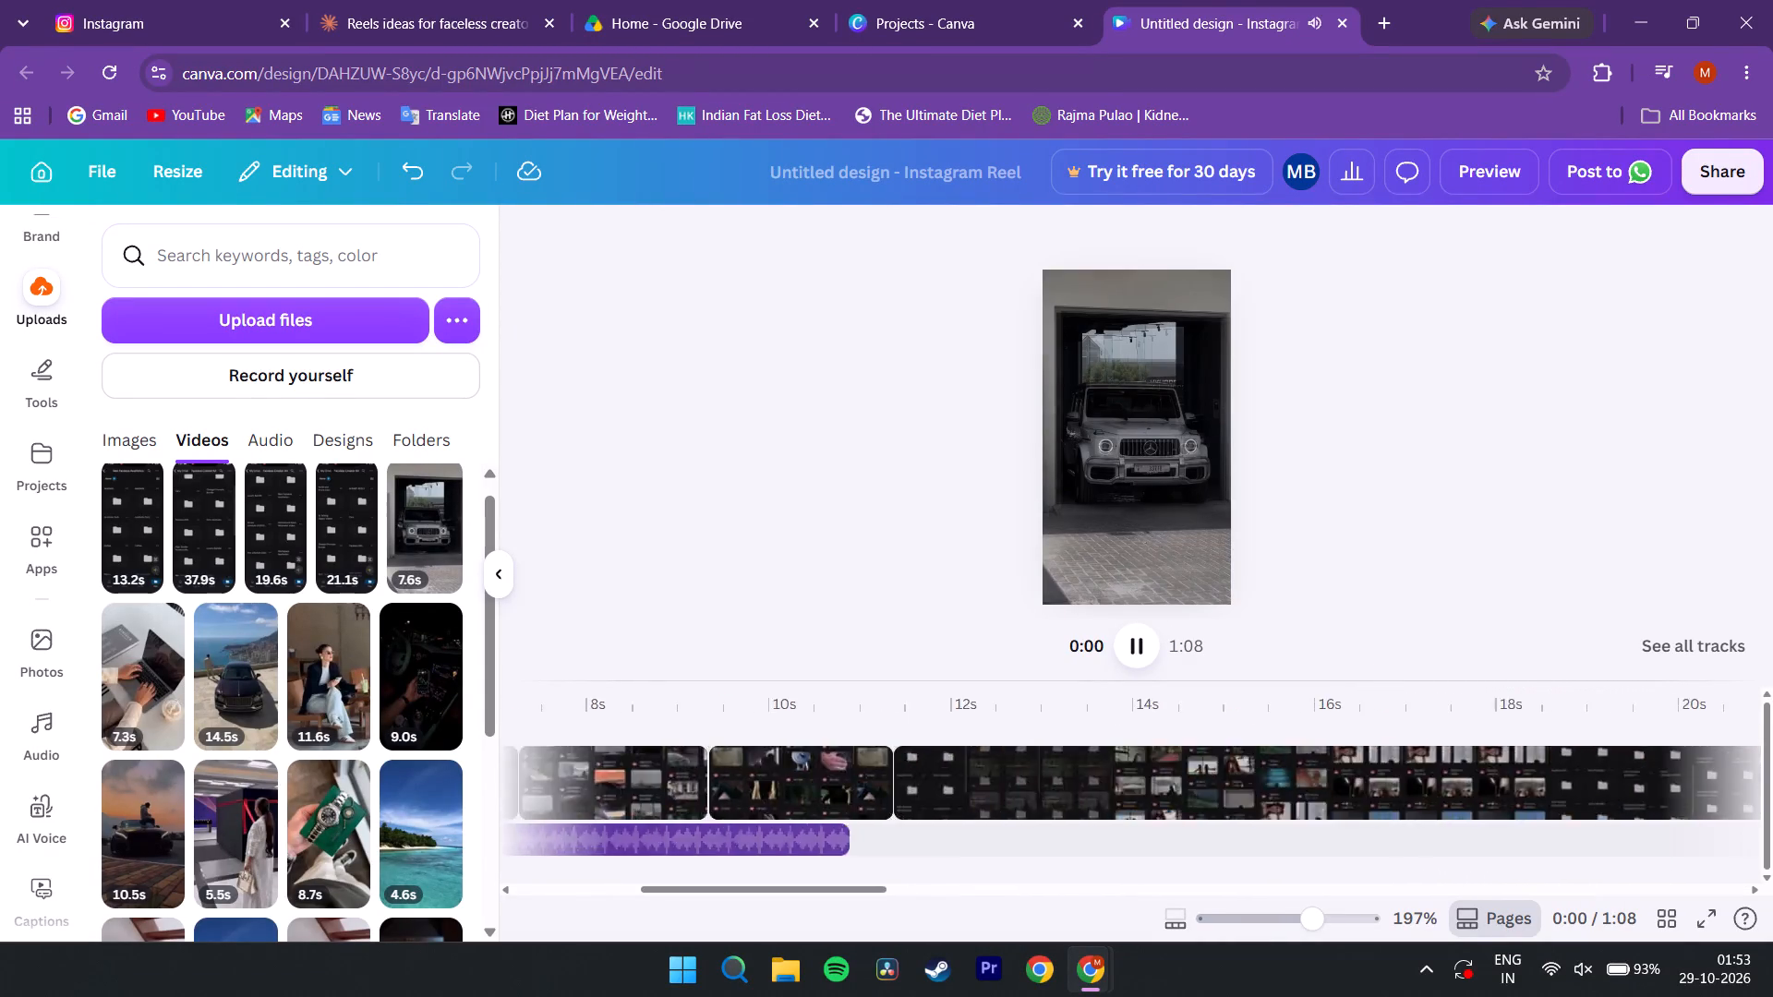
scroll(1200, 759, "left", 1)
key("space")
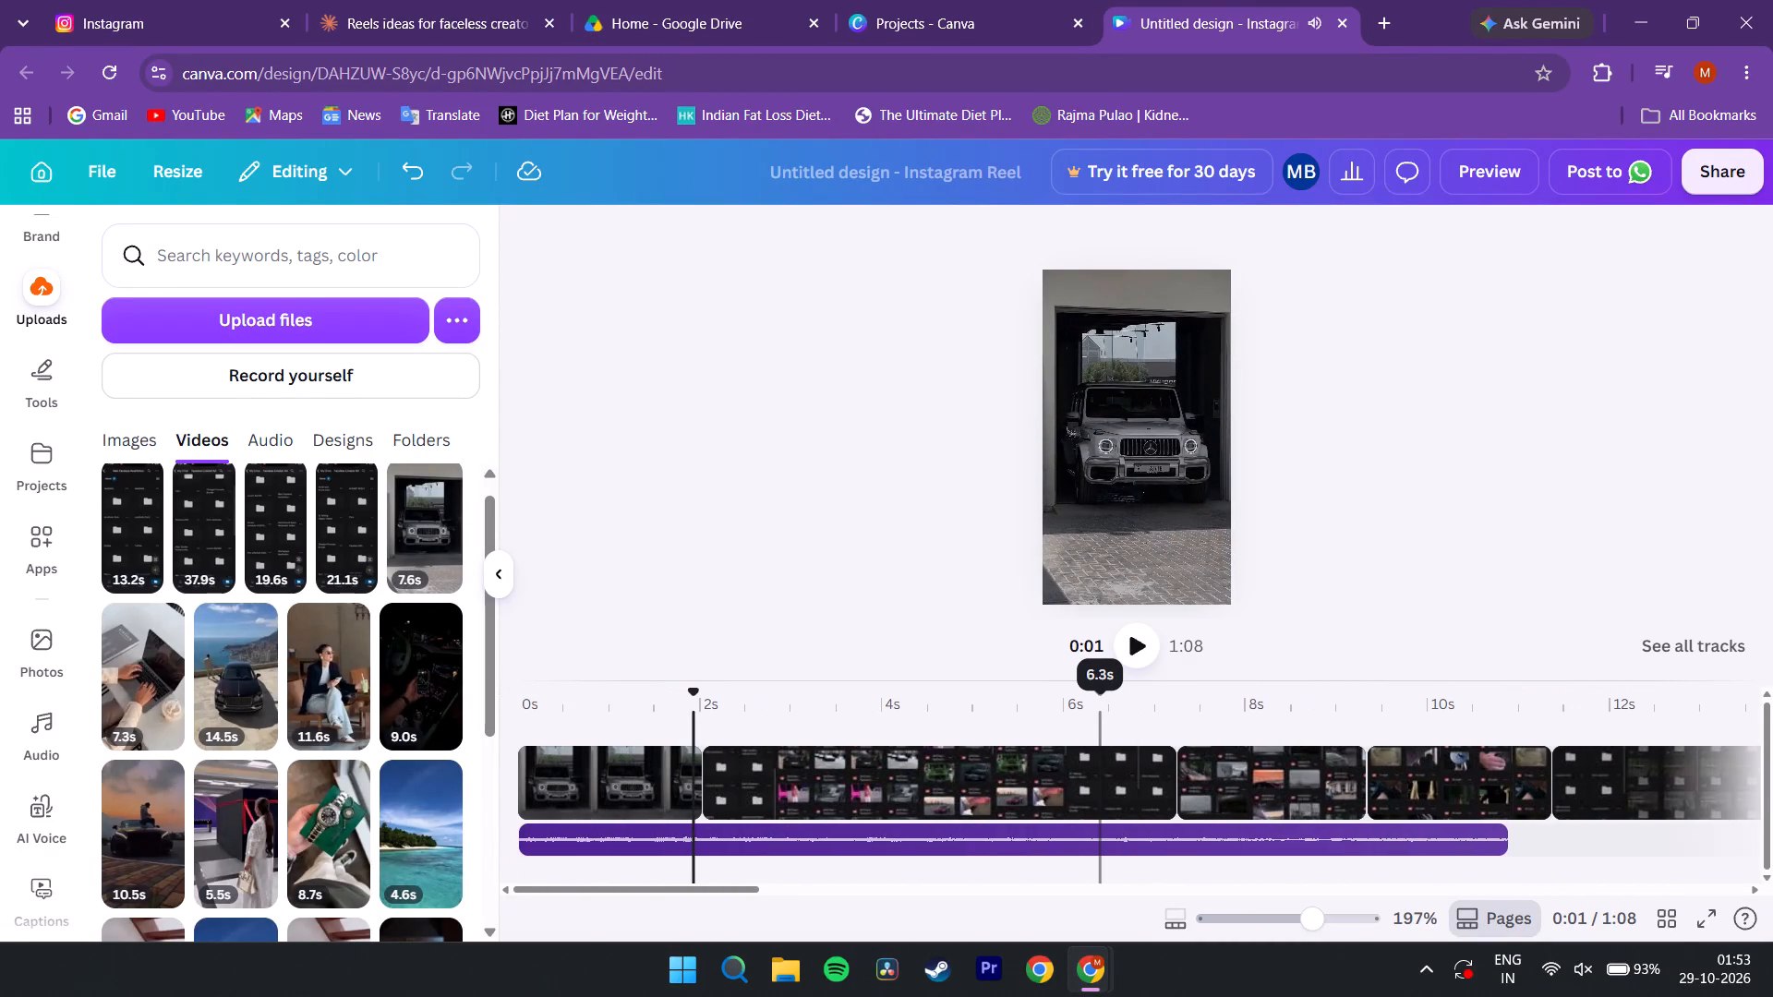
scroll(1098, 775, "left", 11)
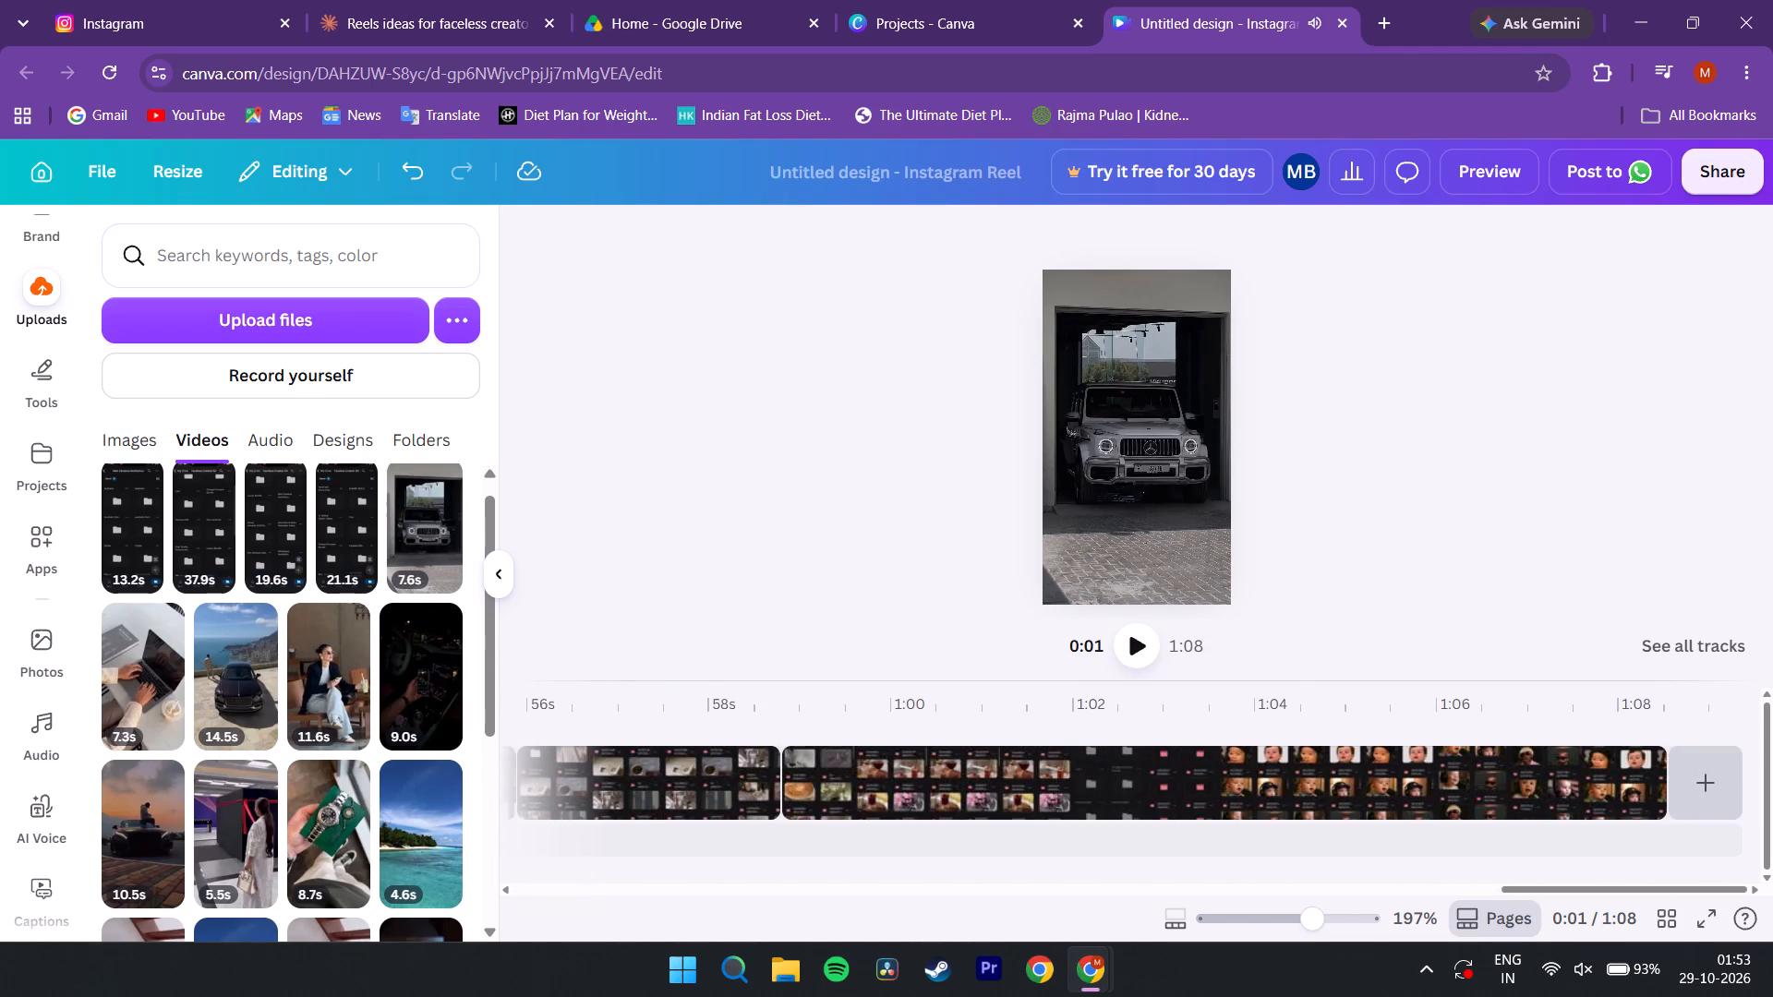
Split the 9.7 s recording at about 1:06.7, within the baby-thumbnail scrolling, and delete the roughly 8 s section before the cut.
left_click(1509, 710)
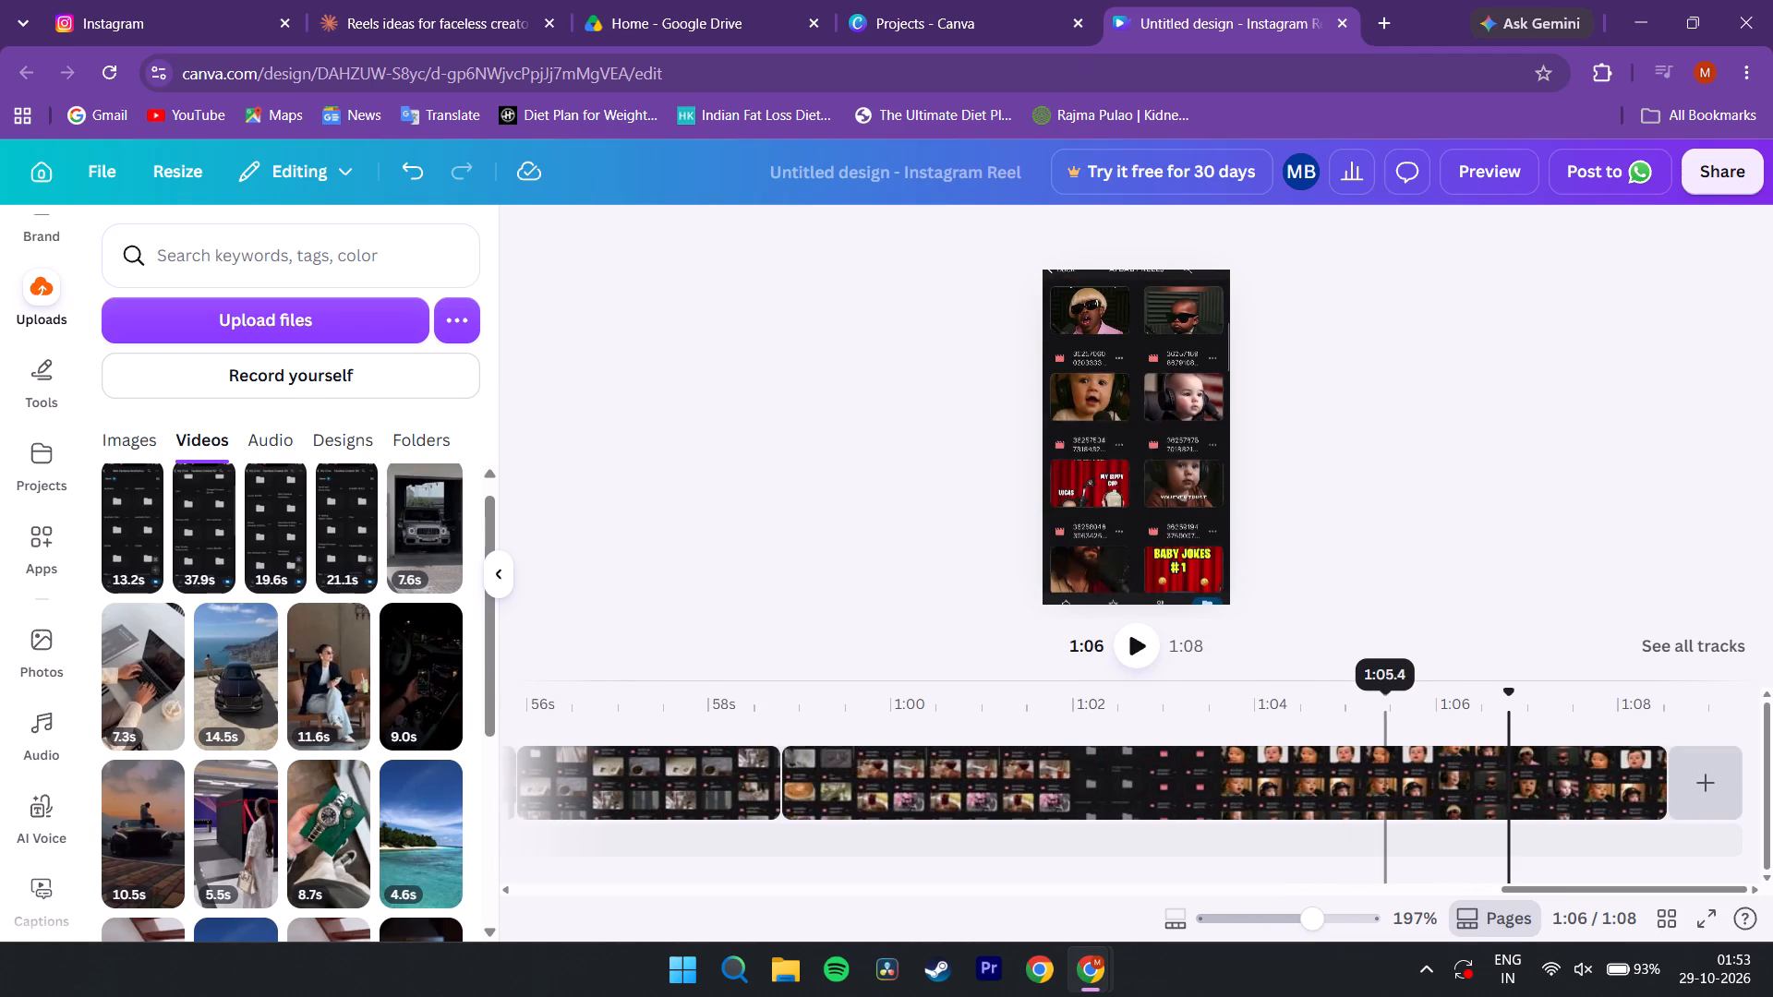
left_click(1511, 722)
left_click(1508, 757)
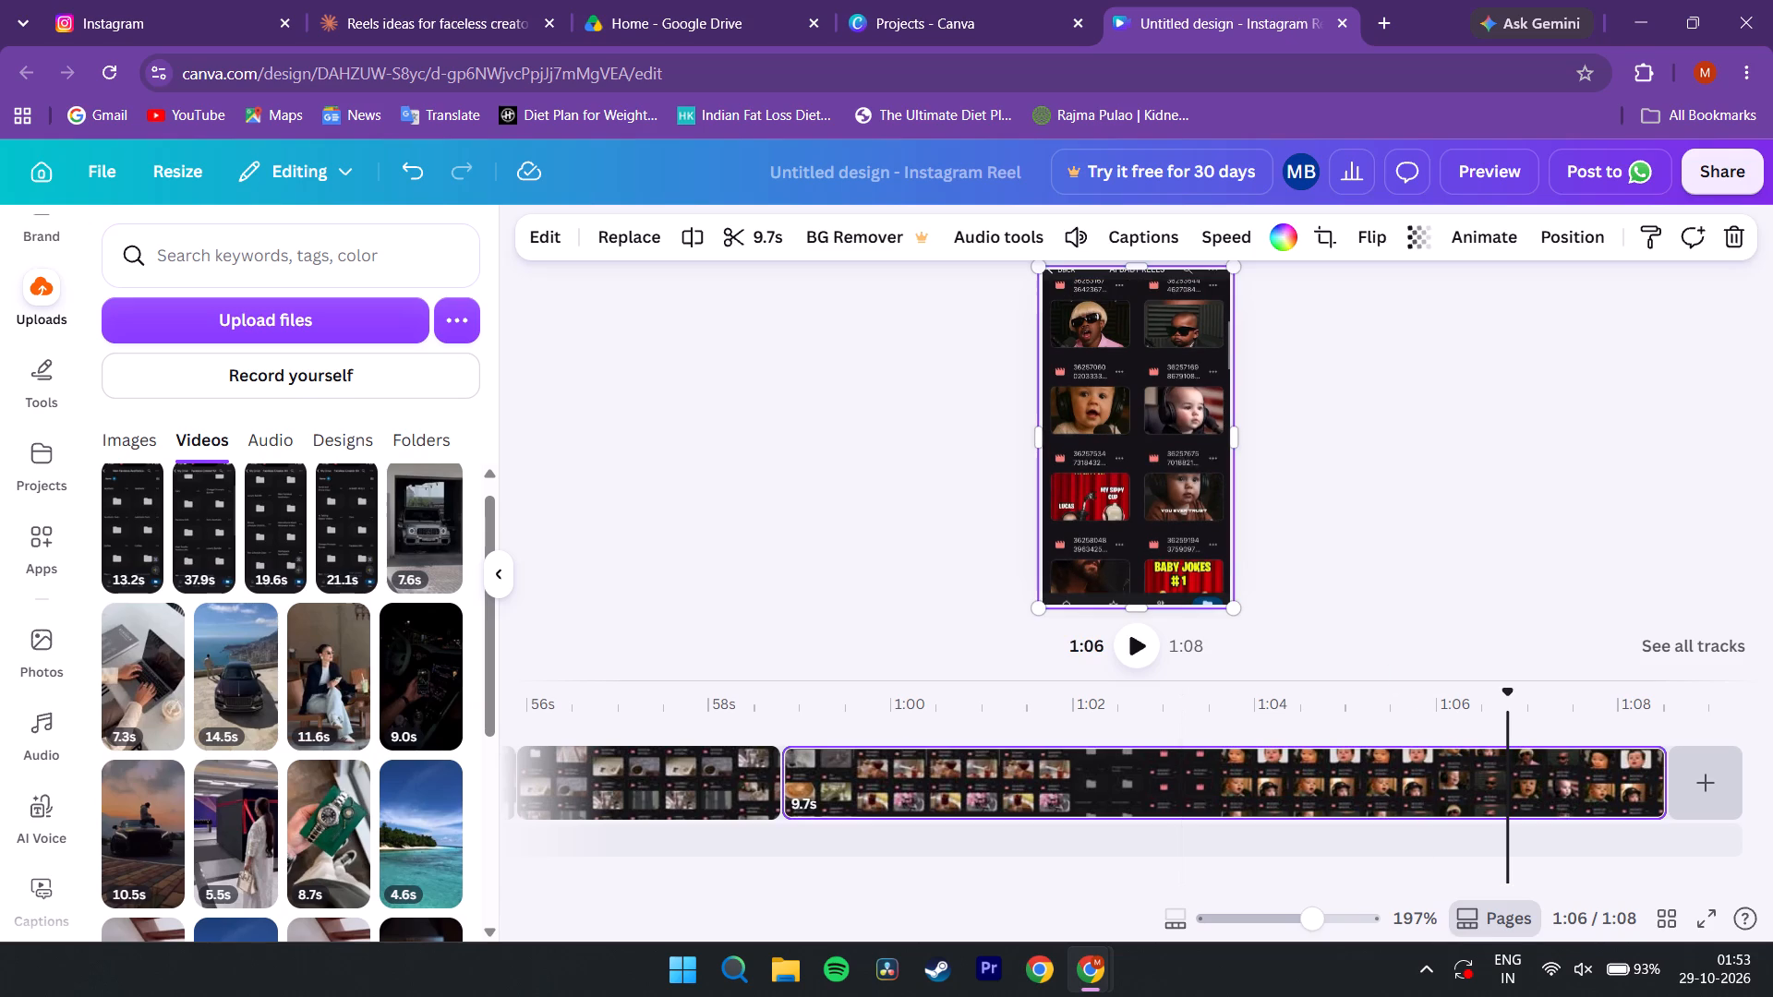
left_click(689, 244)
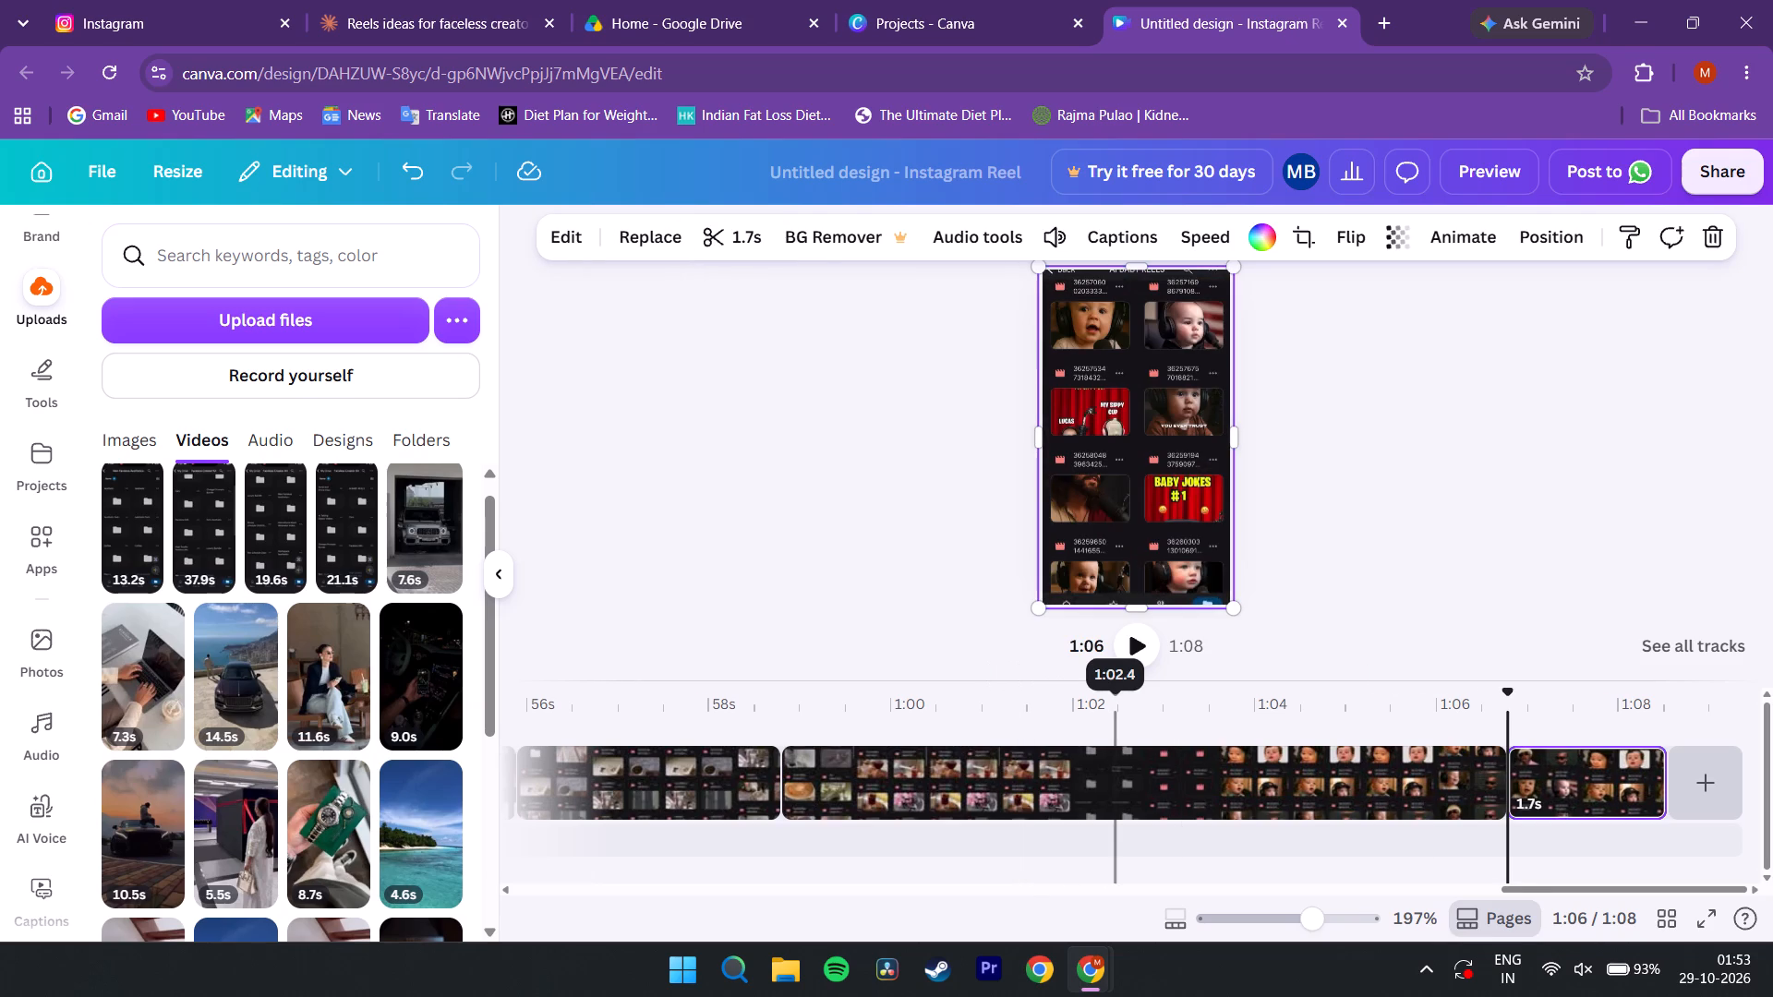
left_click(1116, 779)
key("Delete")
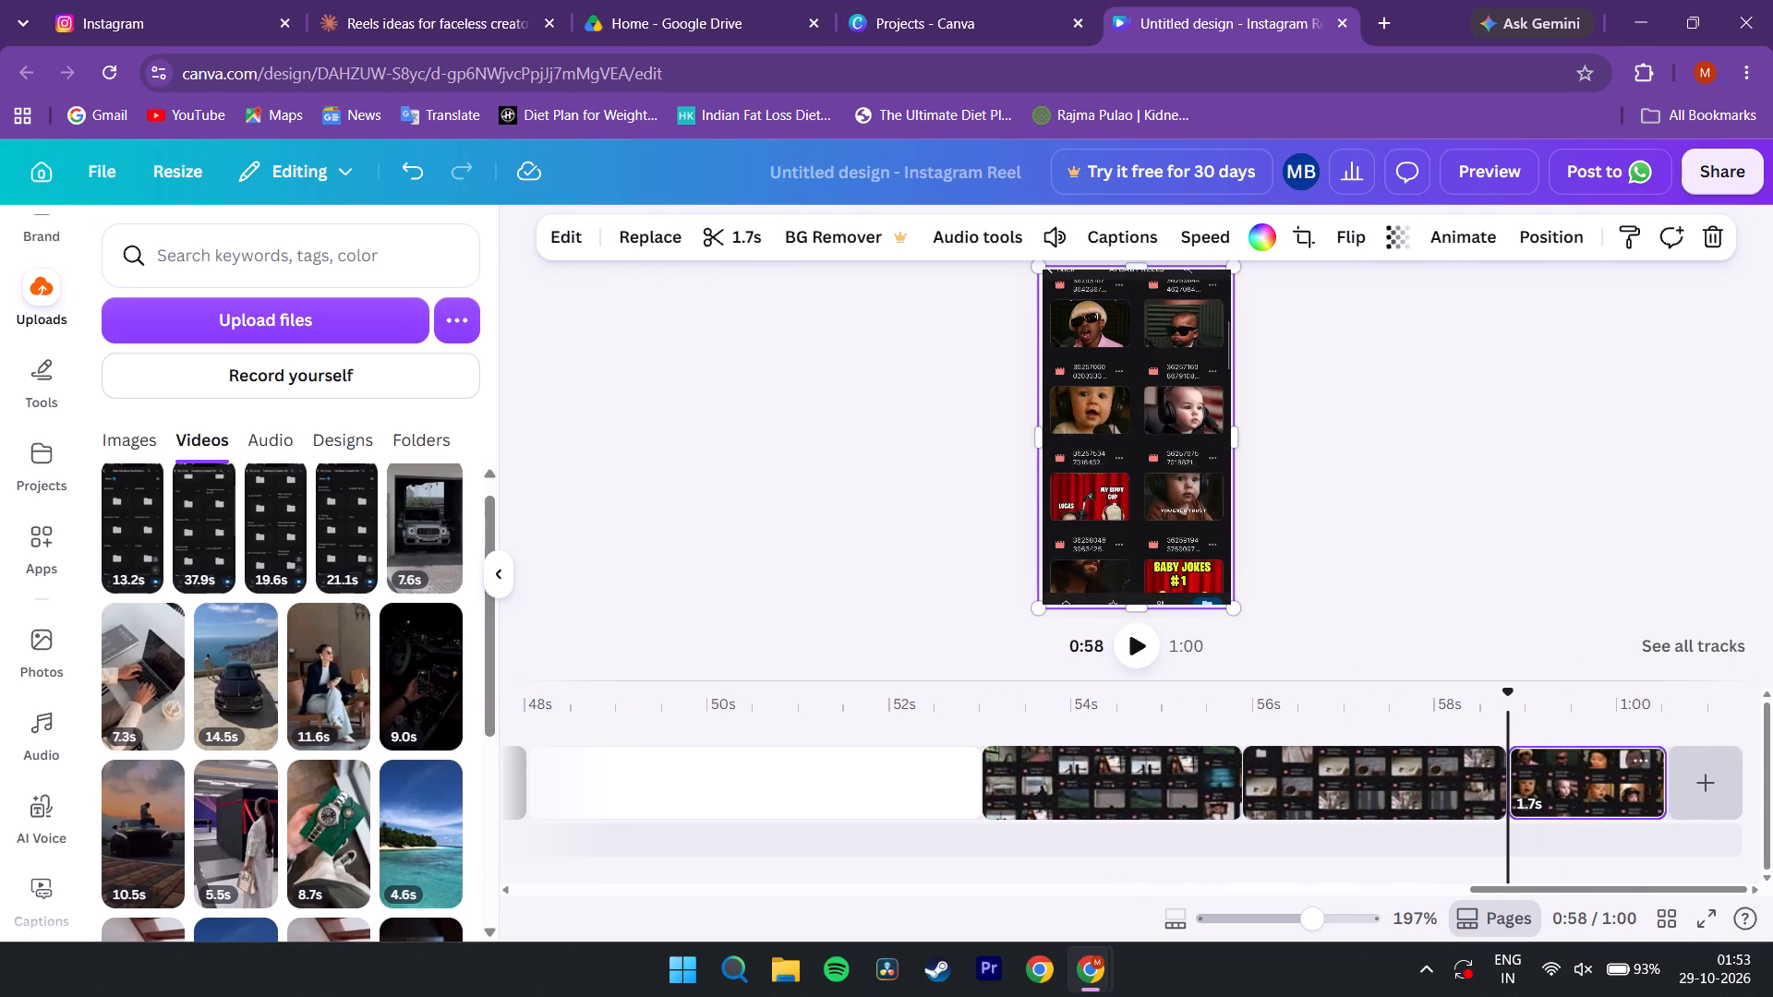
Delete the black 1.8 s page at about 46 s, between the long recording and the blank page.
left_click_drag(1507, 707, 1568, 733)
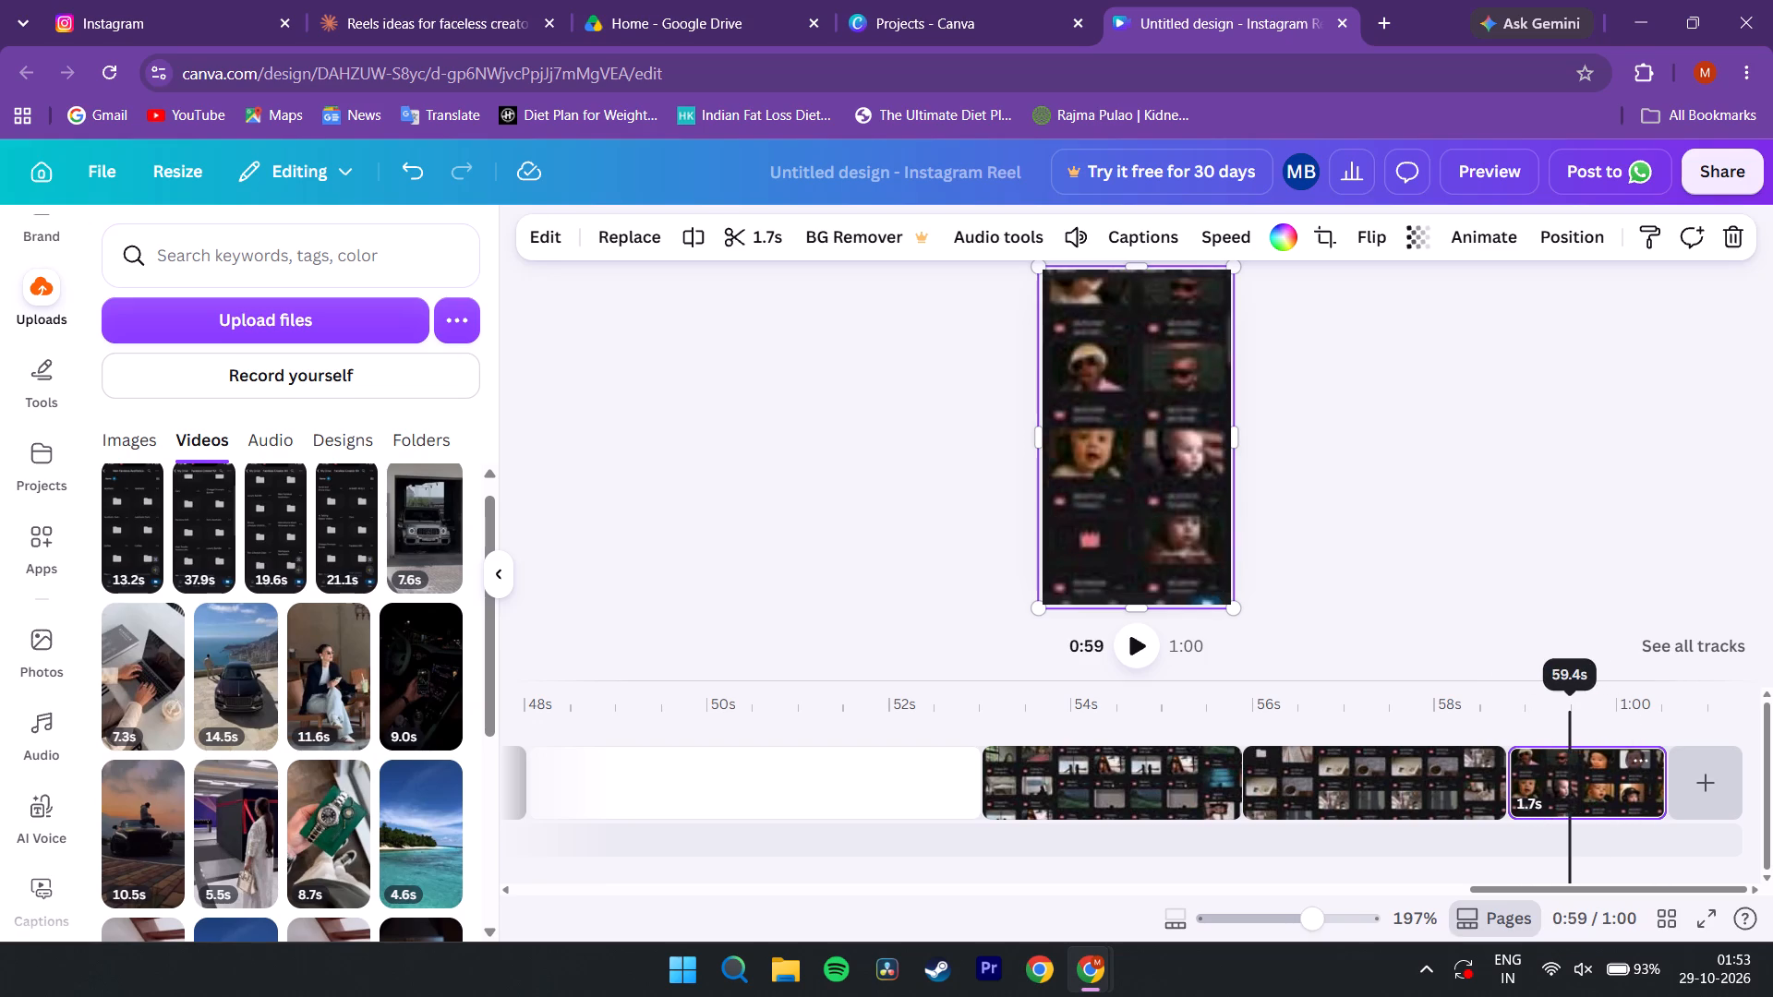
left_click_drag(1568, 733, 1451, 751)
scroll(1120, 824, "right", 2)
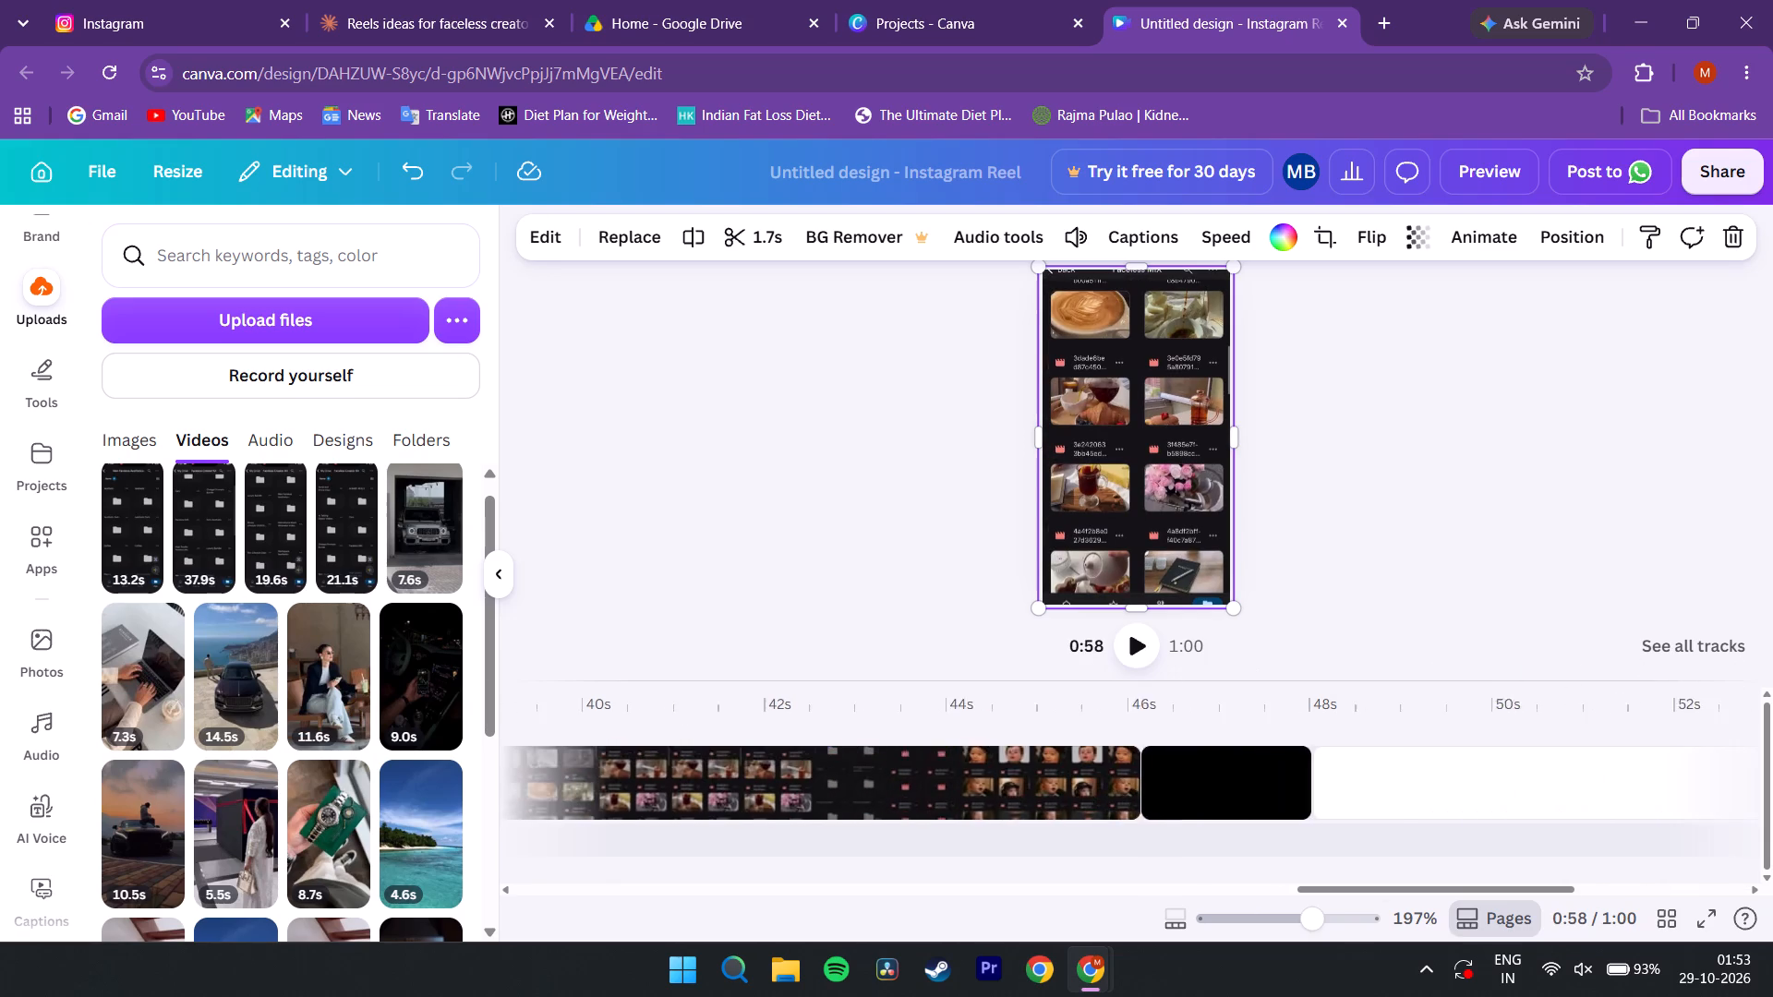
scroll(1120, 824, "right", 2)
left_click(1288, 793)
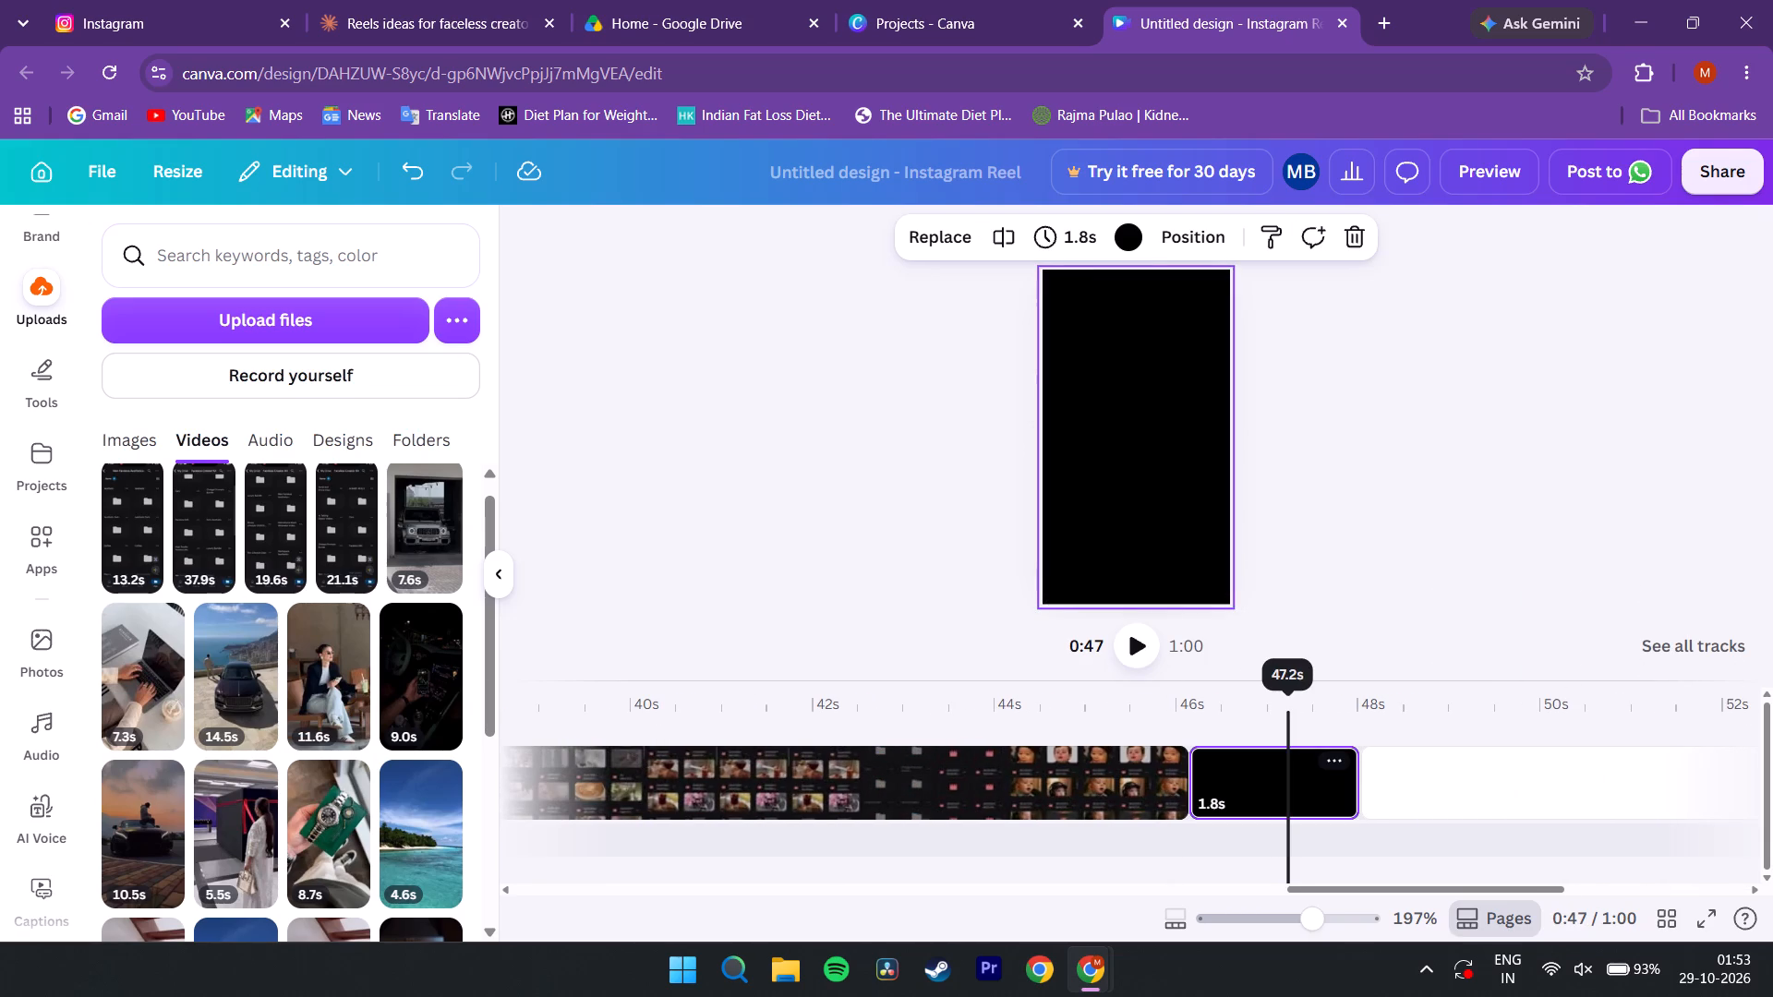
key("Delete")
Delete the long 34.7 s recording that starts at about 11 s on the timeline.
scroll(1288, 793, "right", 1)
left_click(1244, 782)
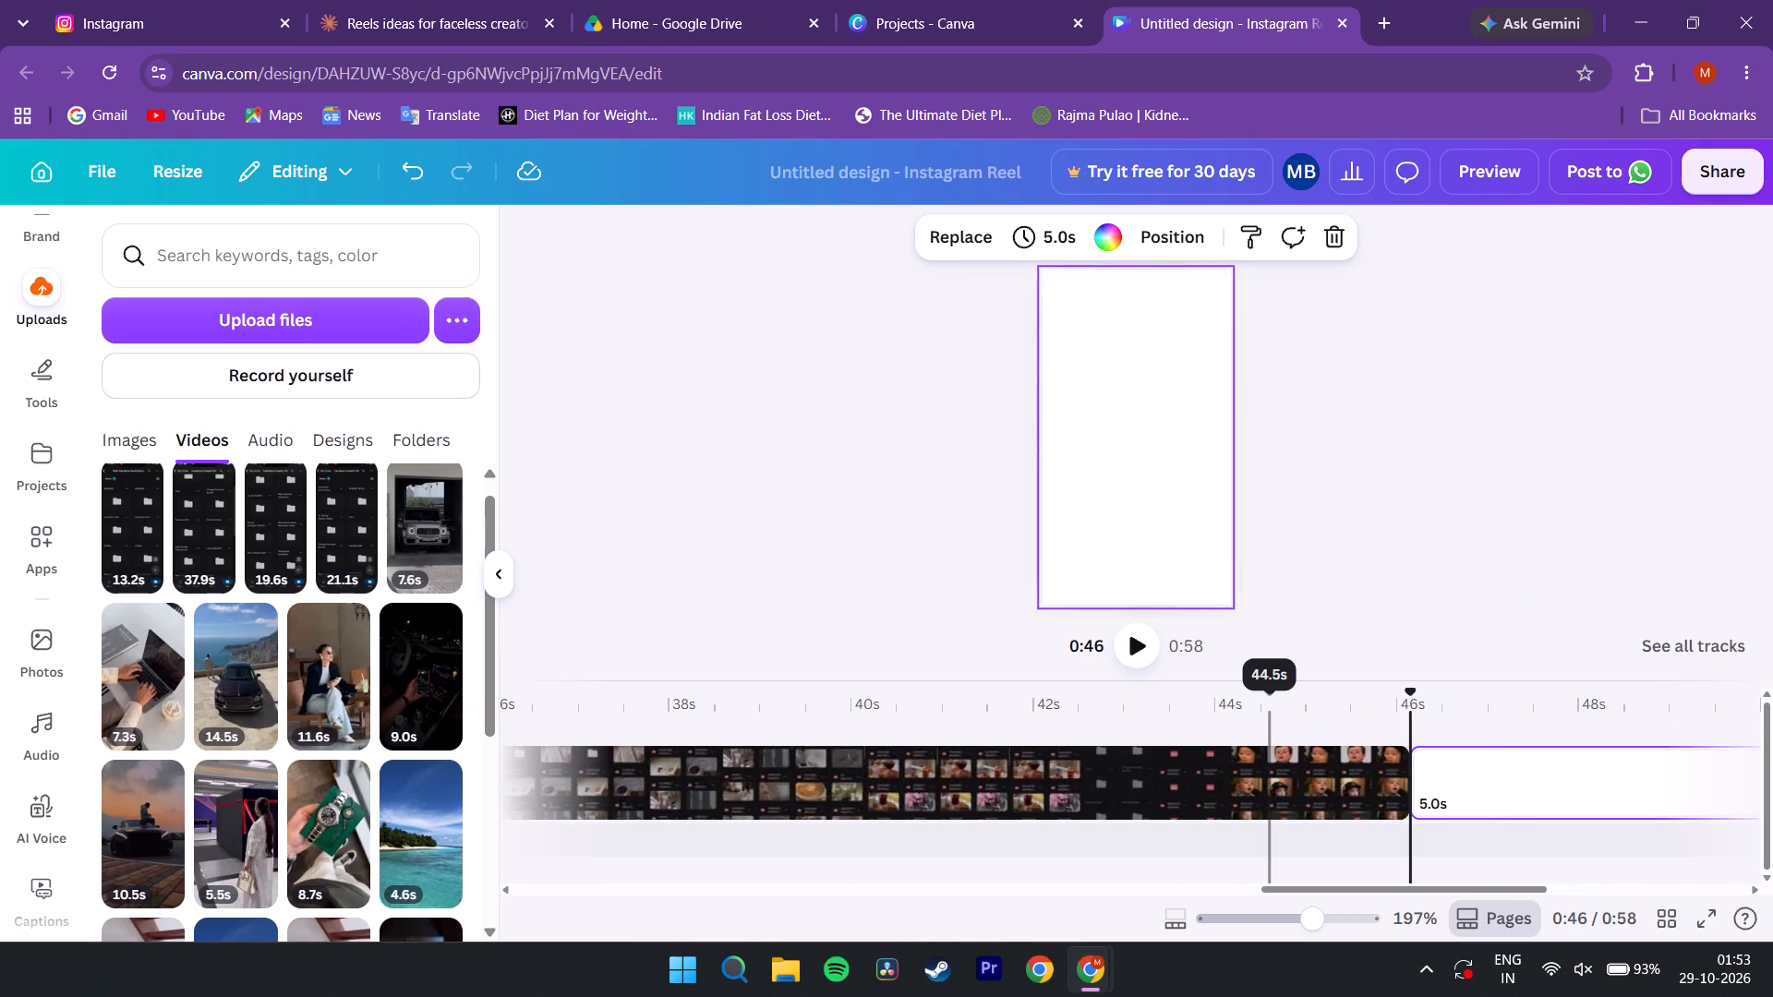
scroll(1244, 782, "right", 5)
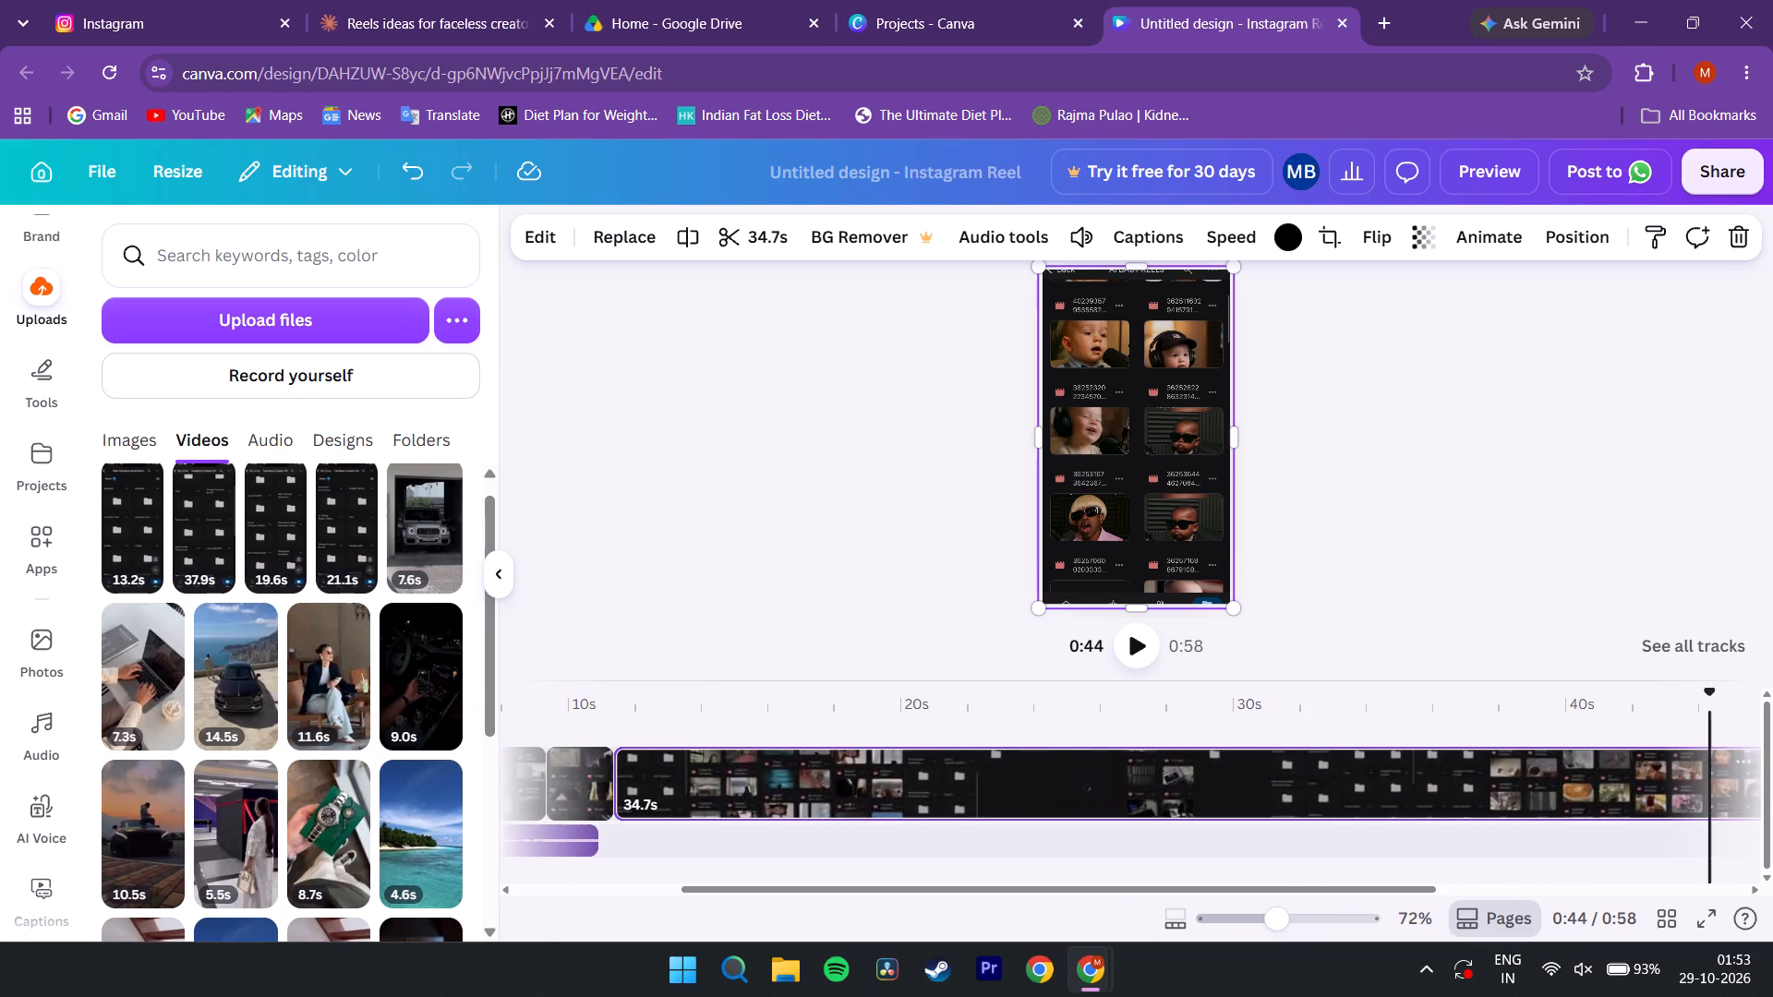
key("Delete")
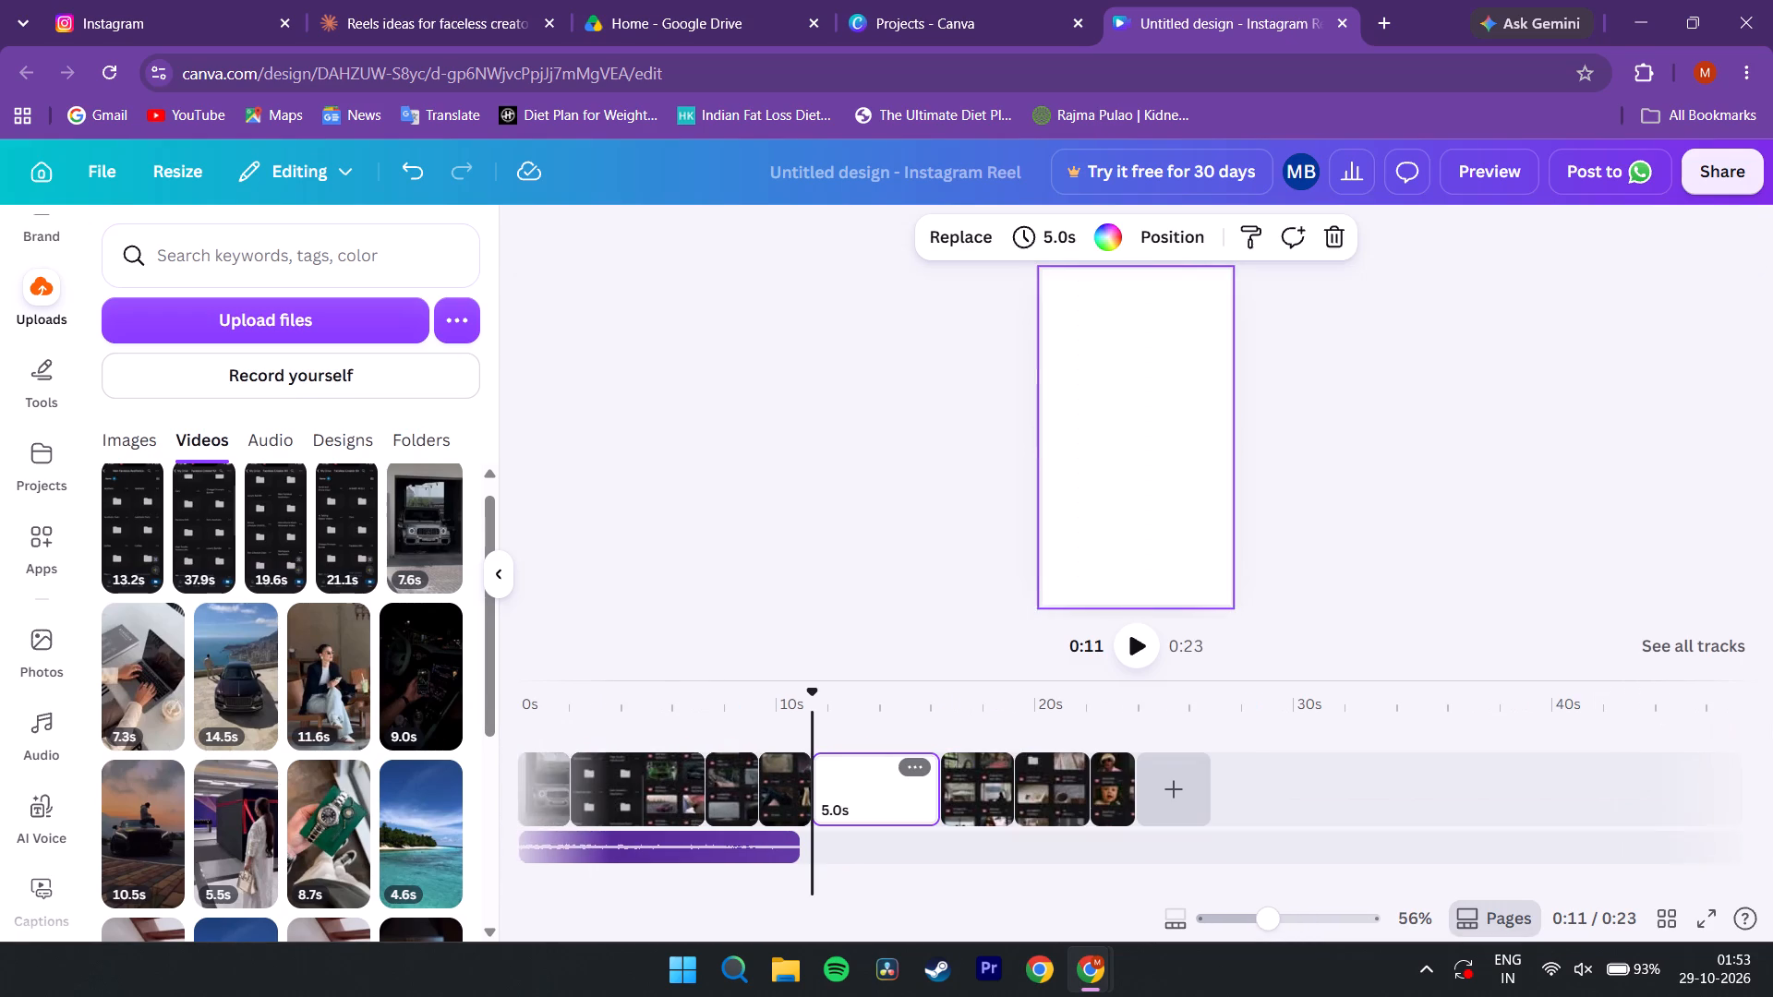
Delete the blank white 5.0 s page at about 11 s, before the trimmed recordings.
left_click(874, 797)
key("Delete")
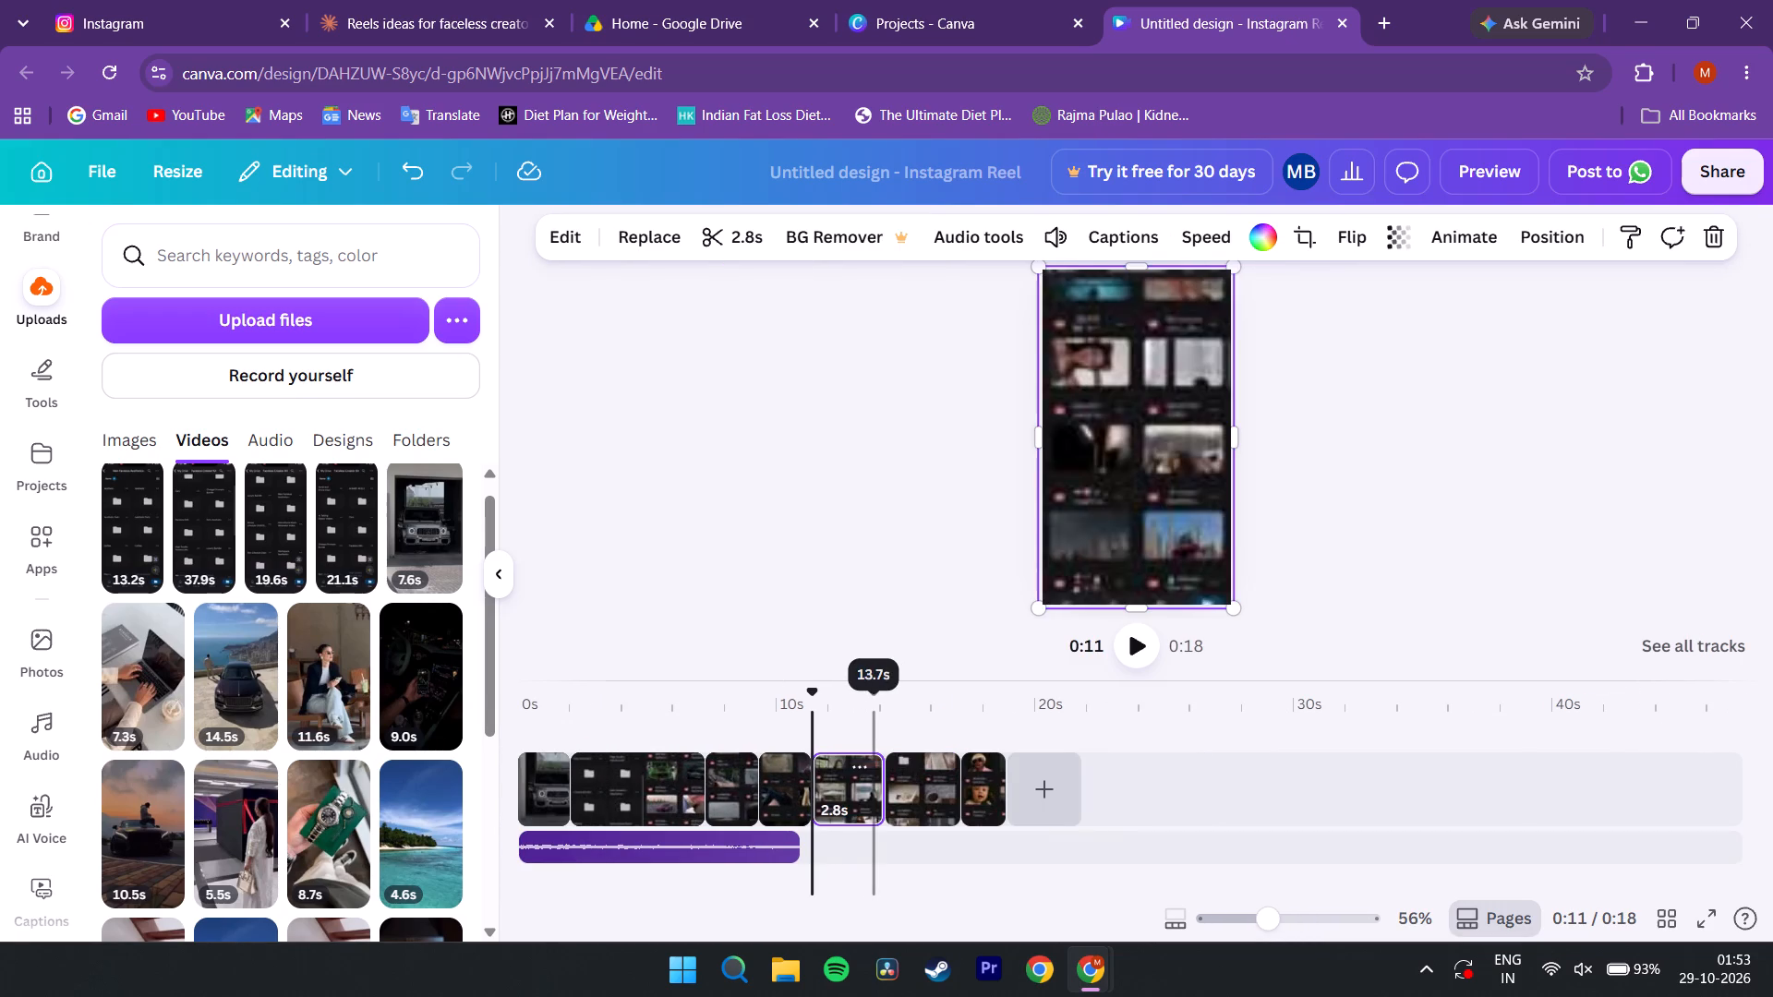
Shift the 2.8 s recording at about 11 s down within its crop so the Girls Aesthetic folder header fits in the frame.
left_click_drag(813, 714, 713, 725)
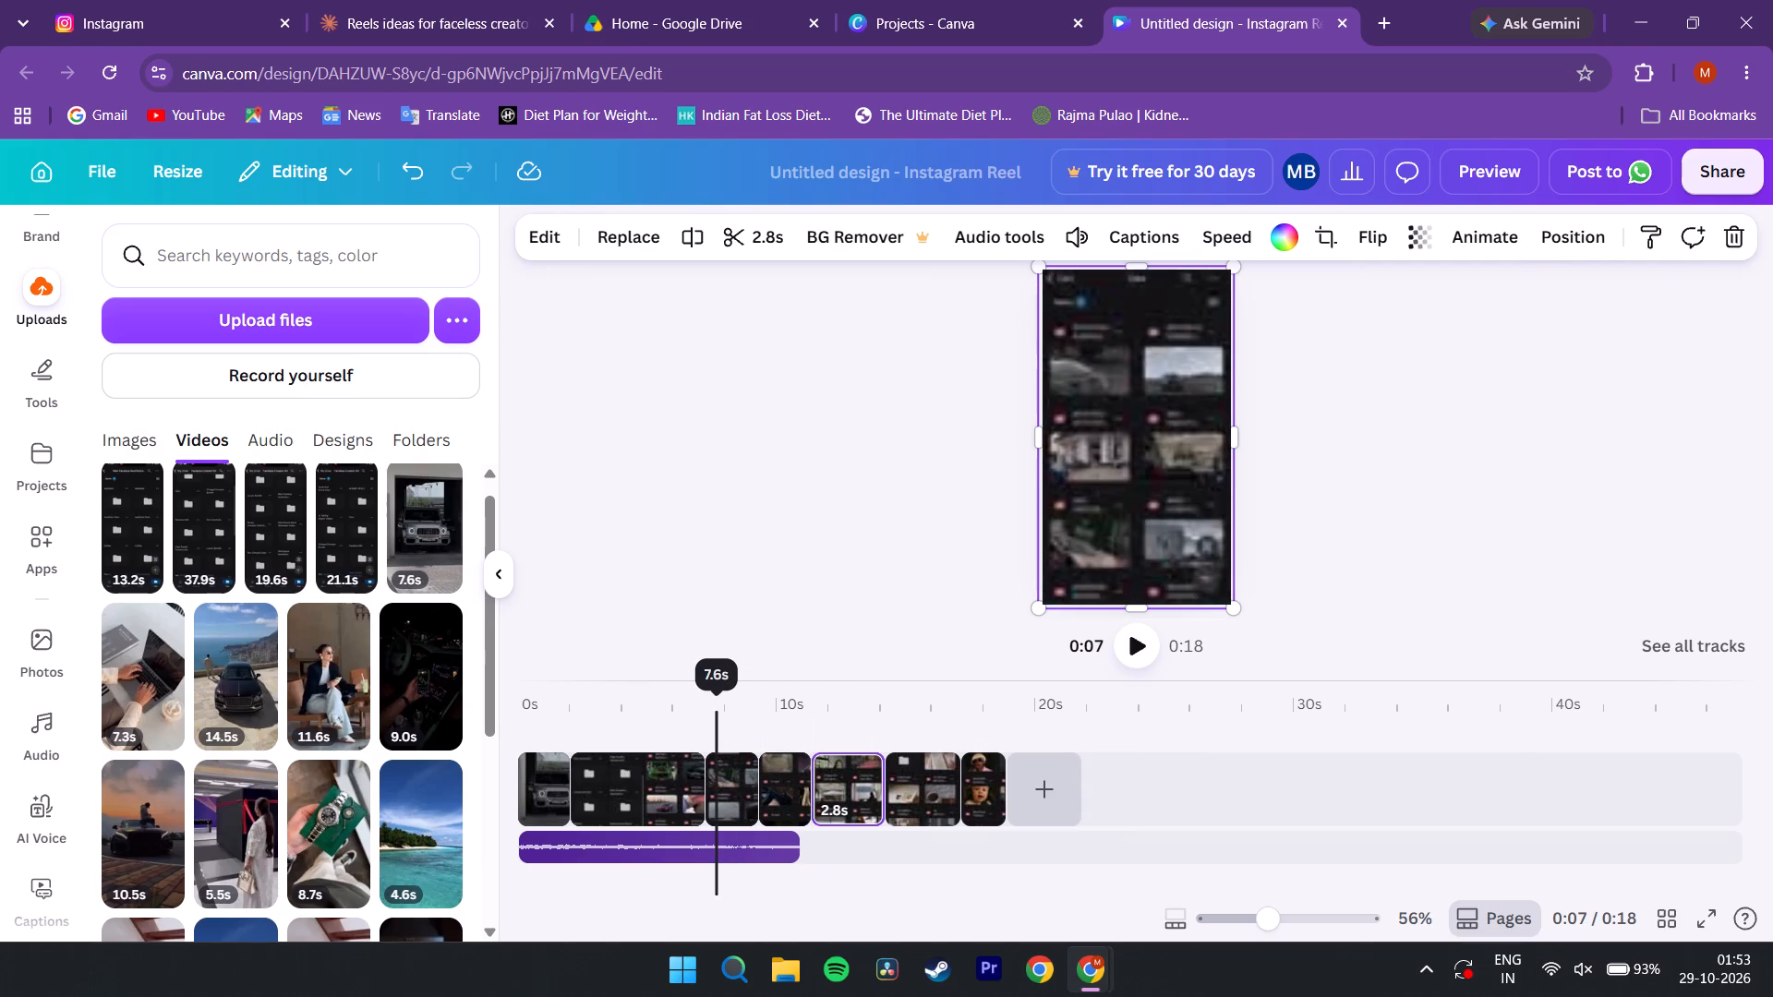
left_click_drag(713, 725, 771, 730)
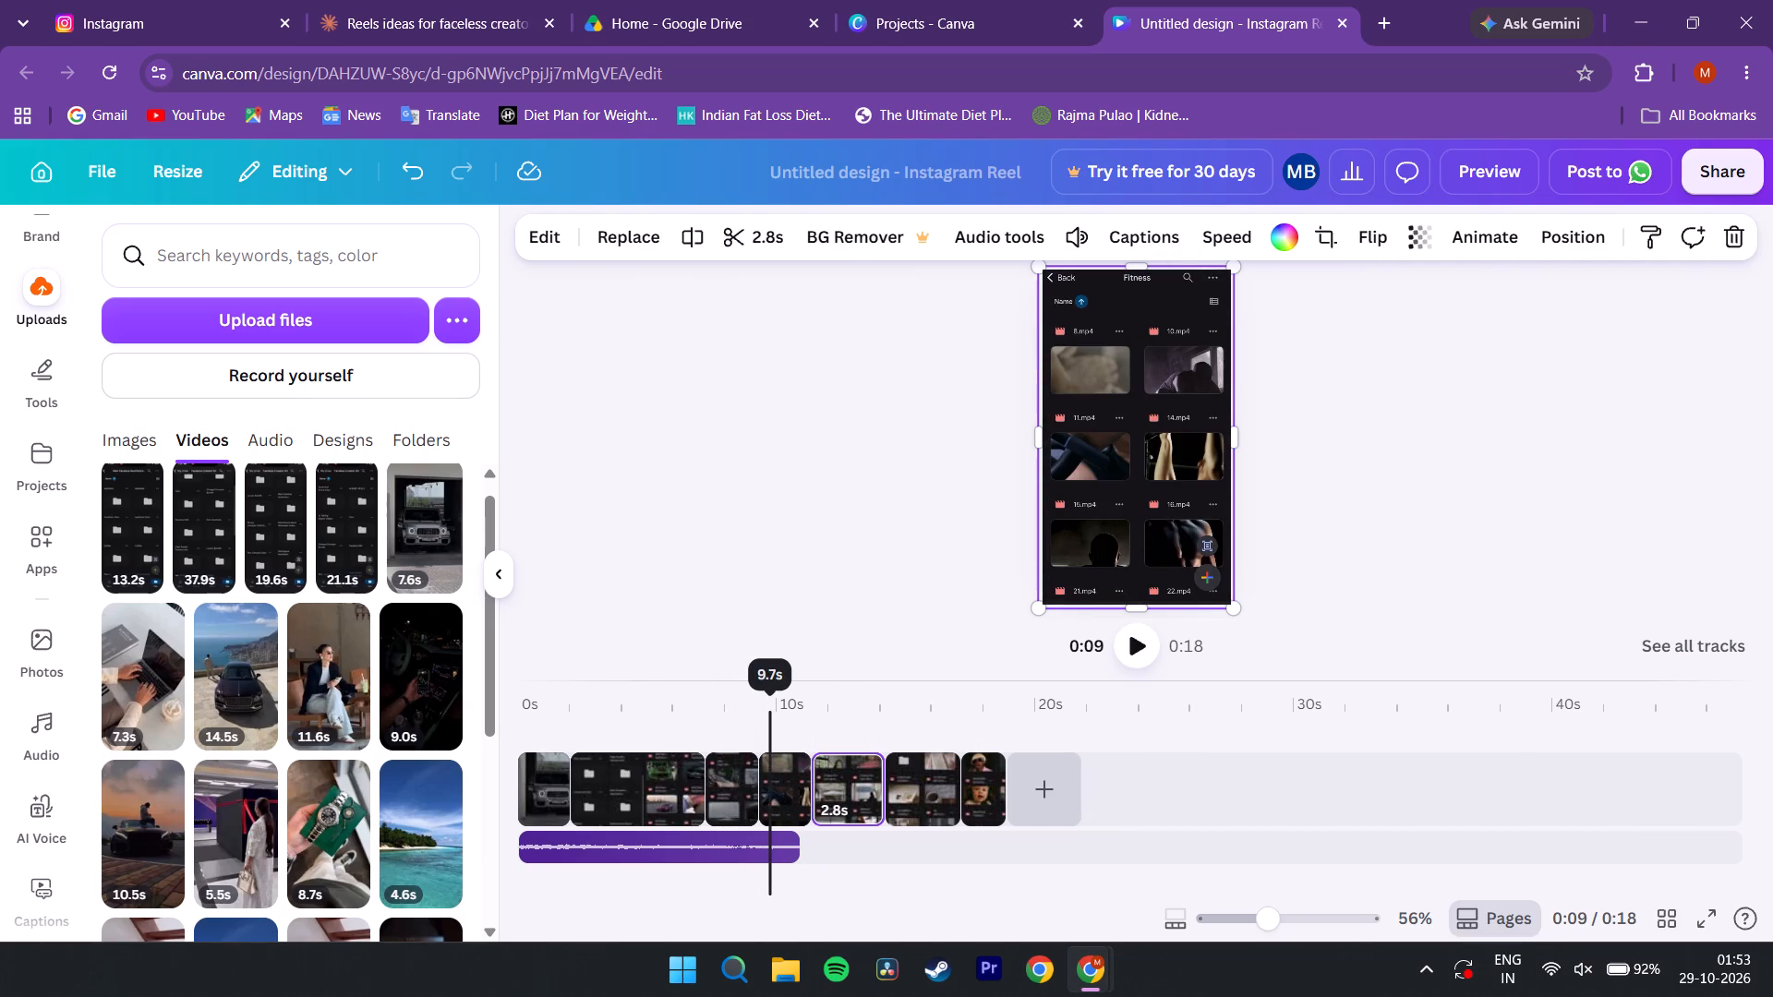
left_click_drag(771, 730, 826, 741)
double_click(1146, 484)
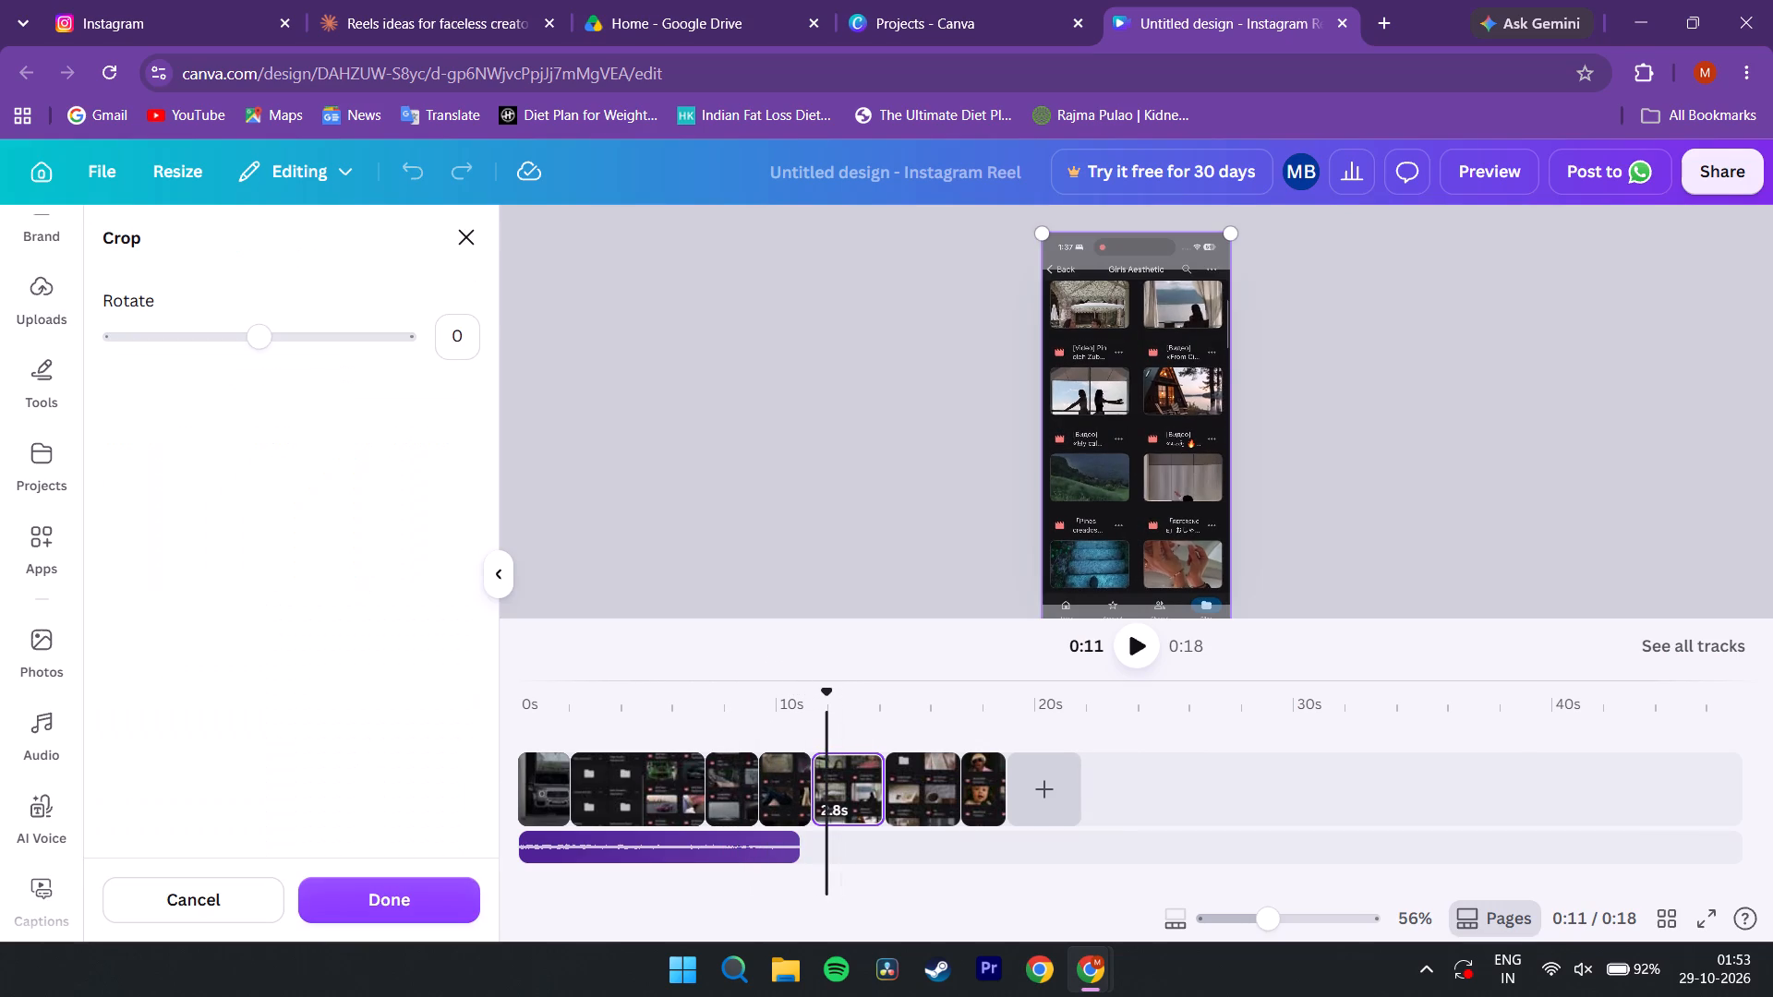
left_click_drag(1145, 376, 1146, 398)
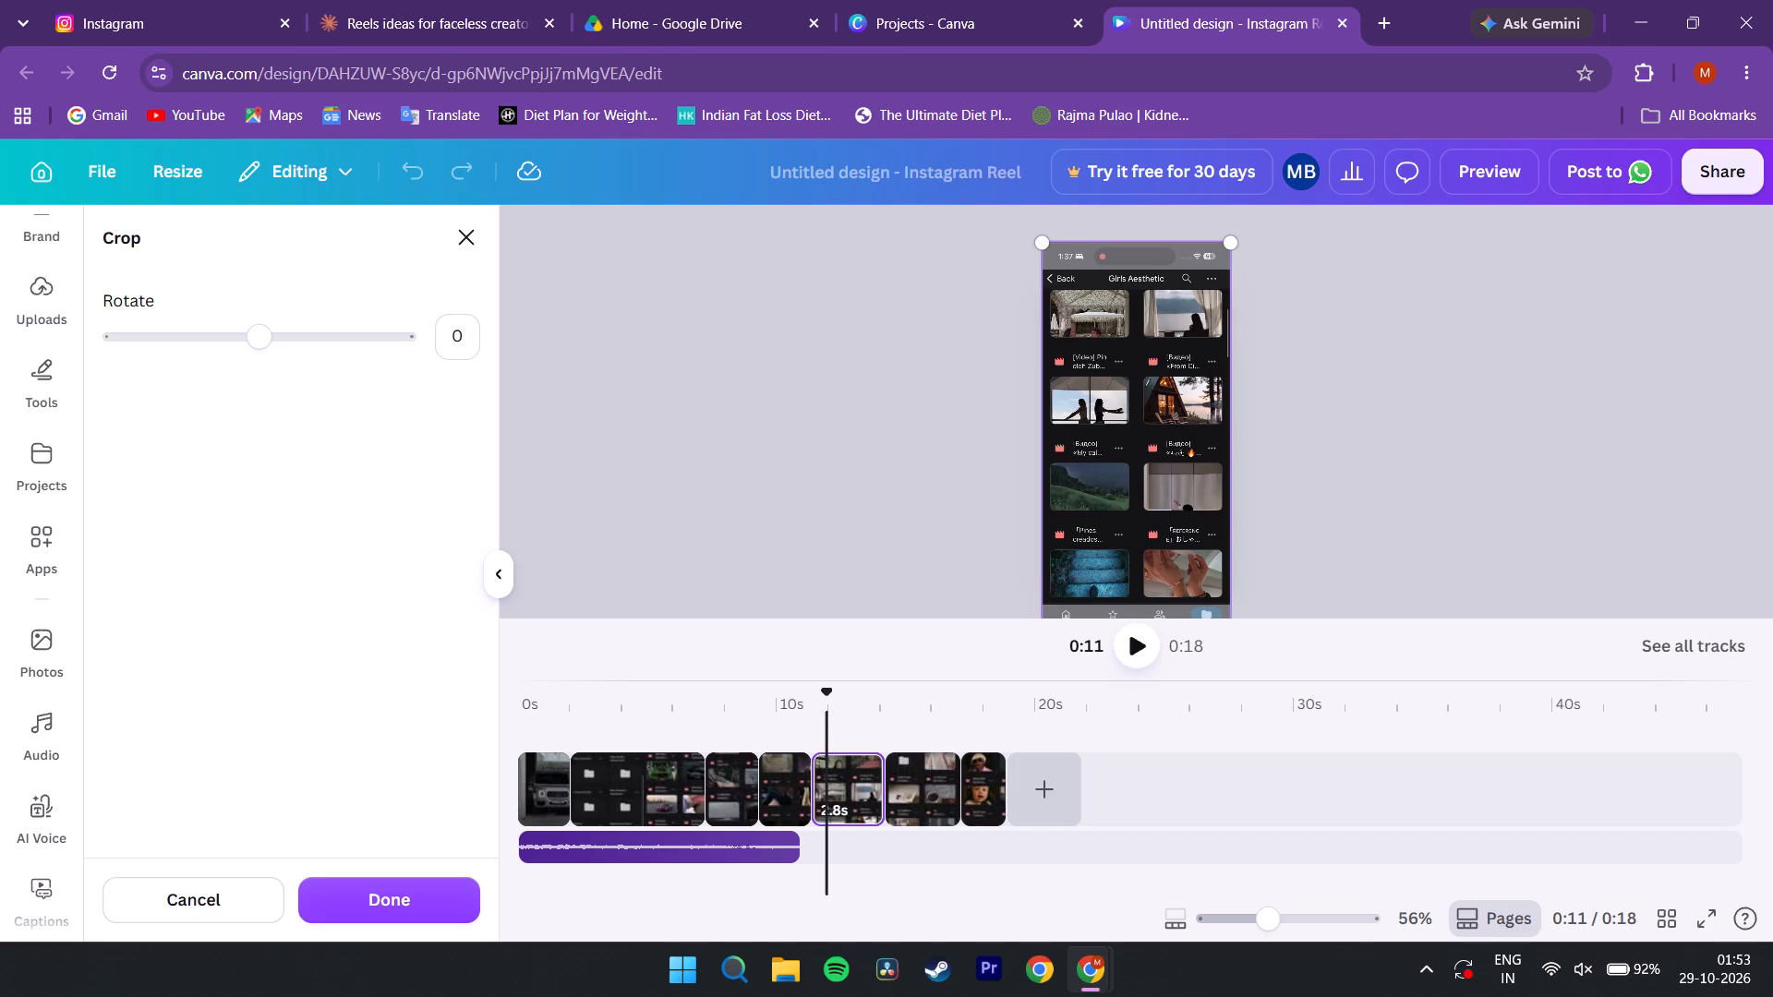
left_click(967, 468)
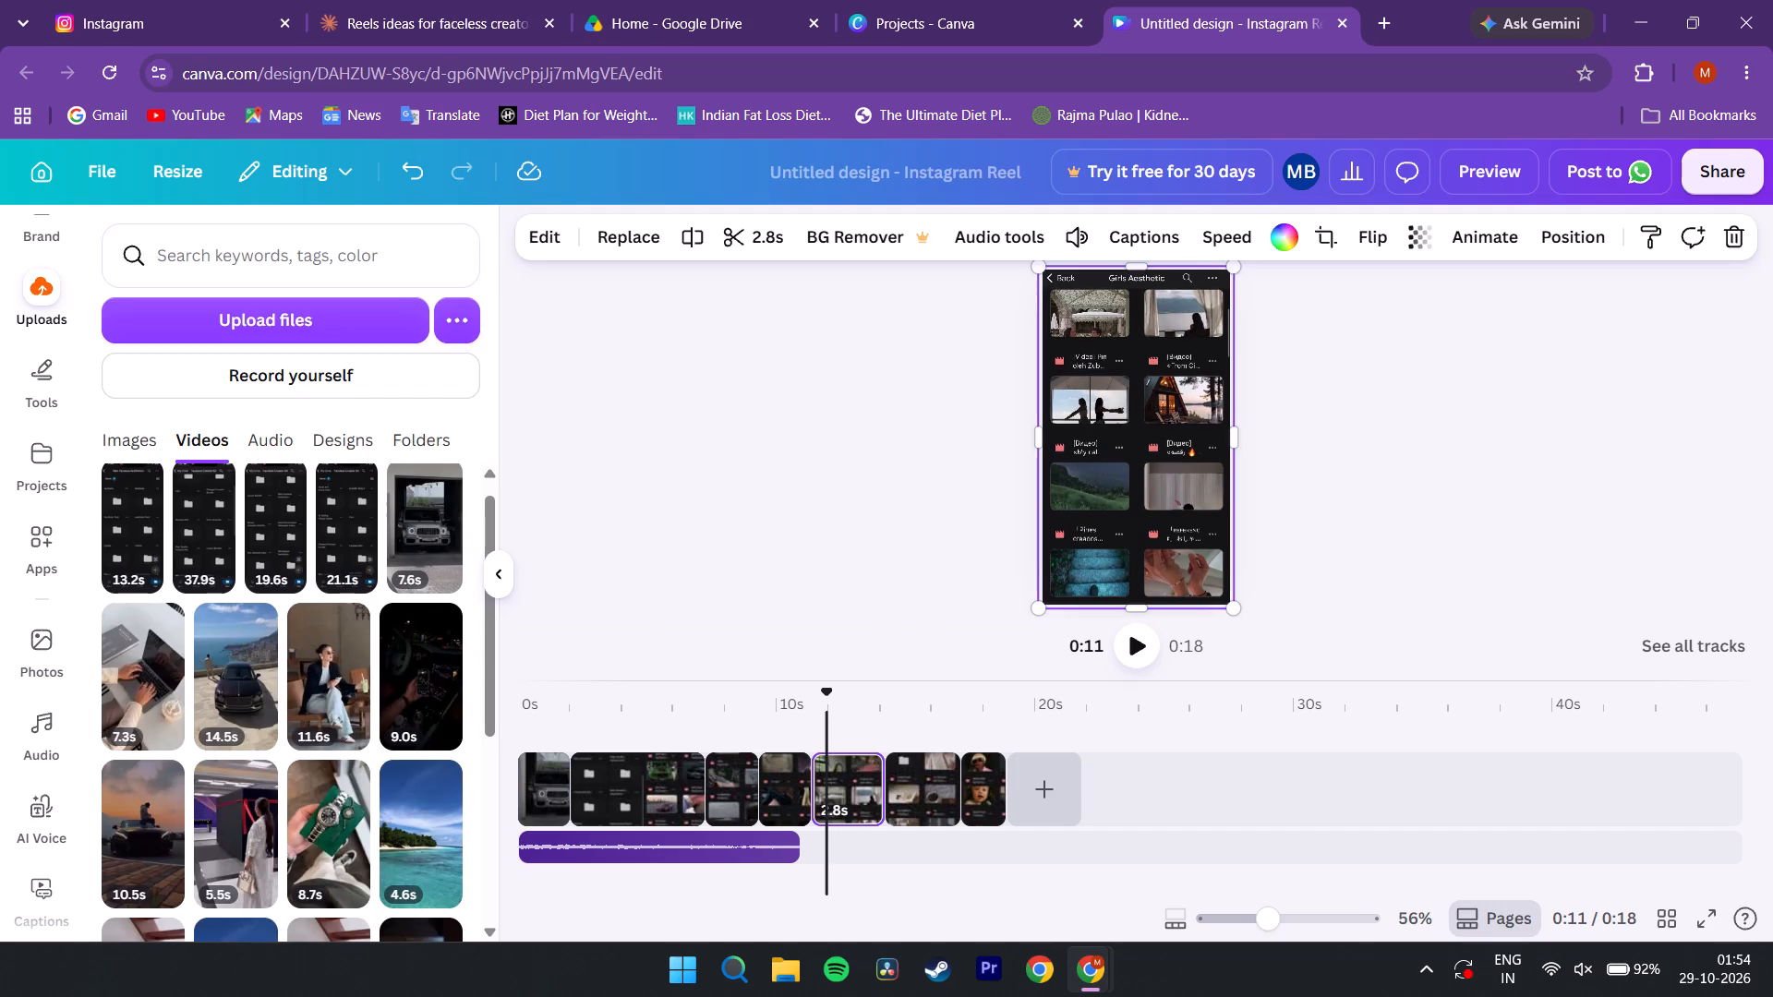
Set the playback speed of the 2.8 s Girls Aesthetic recording to 2, shortening it to 1.4 s.
left_click_drag(827, 715, 850, 717)
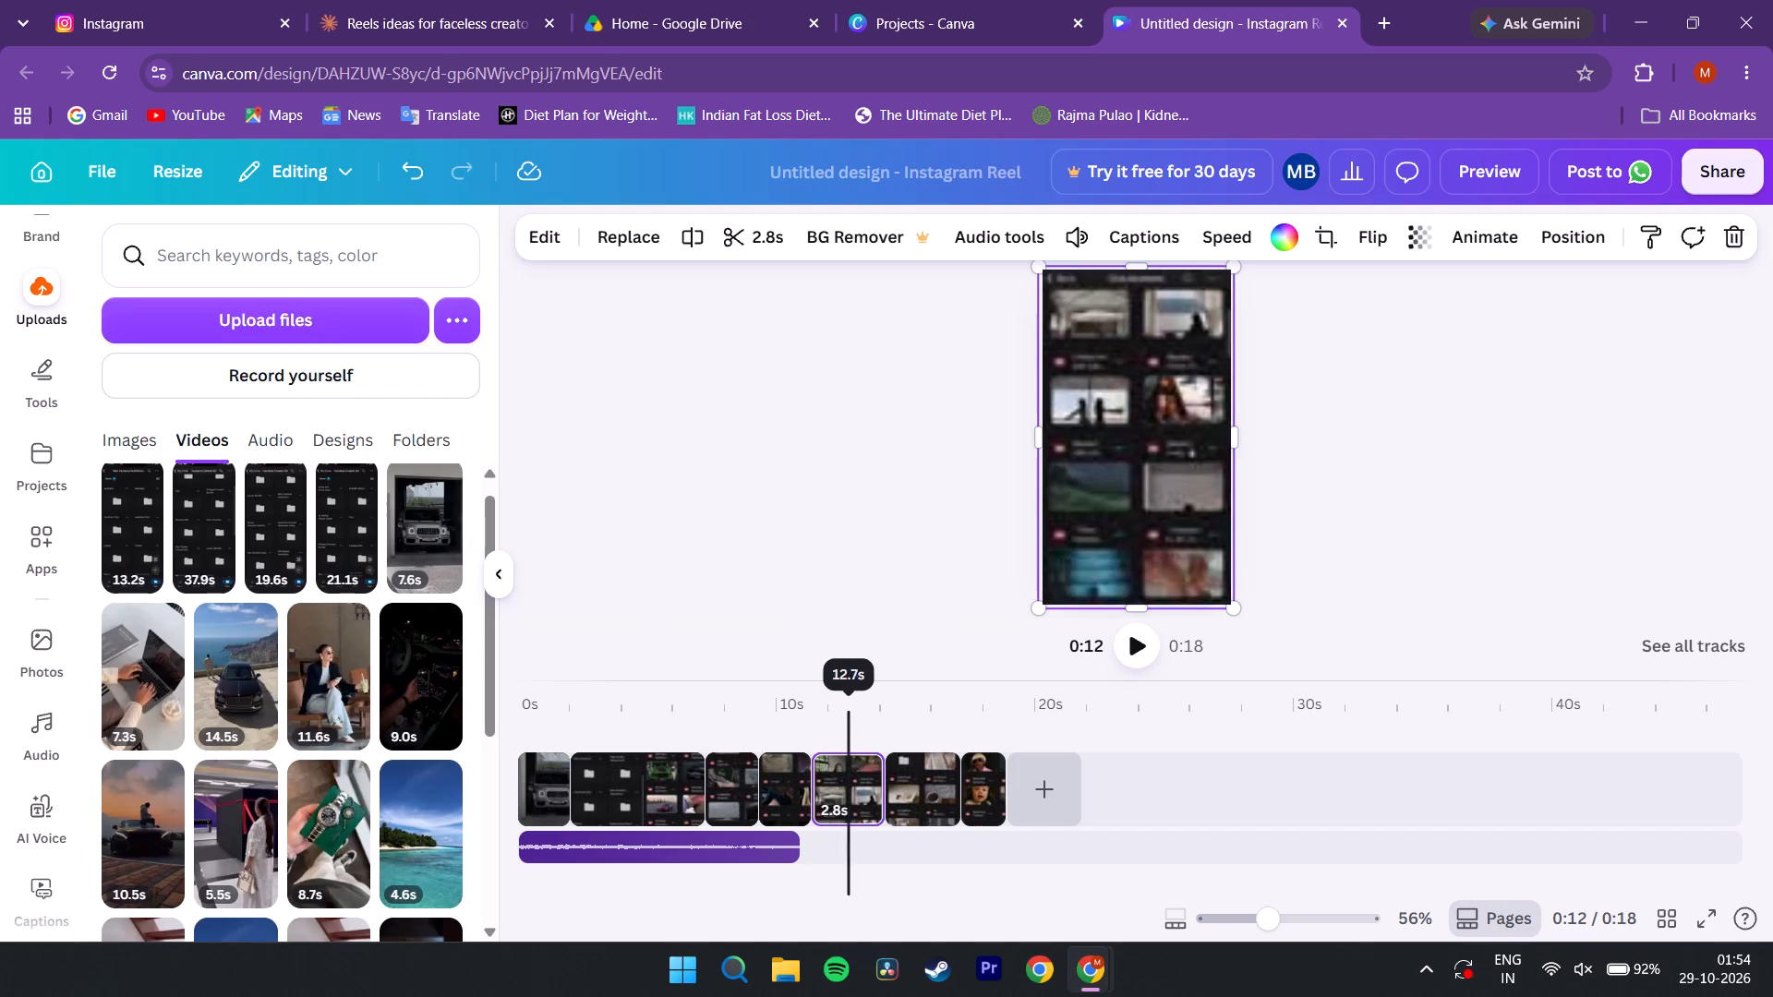
left_click_drag(850, 717, 842, 760)
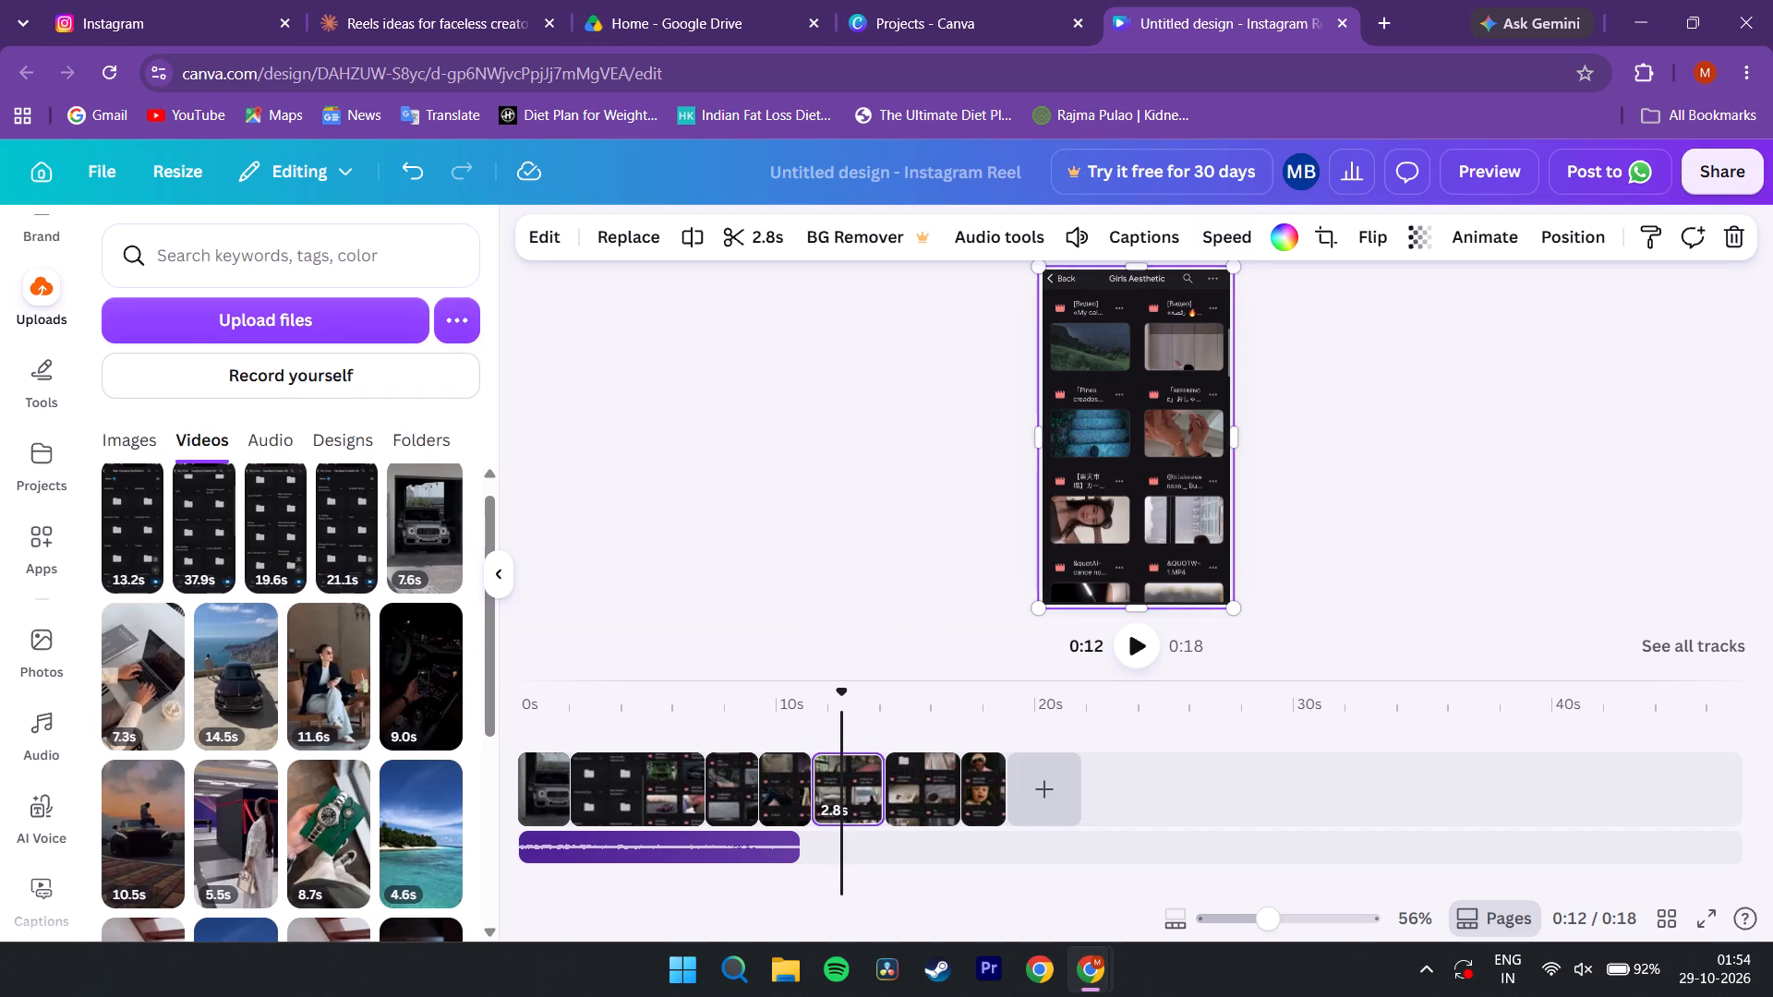
left_click(1229, 225)
left_click_drag(1179, 331, 1316, 328)
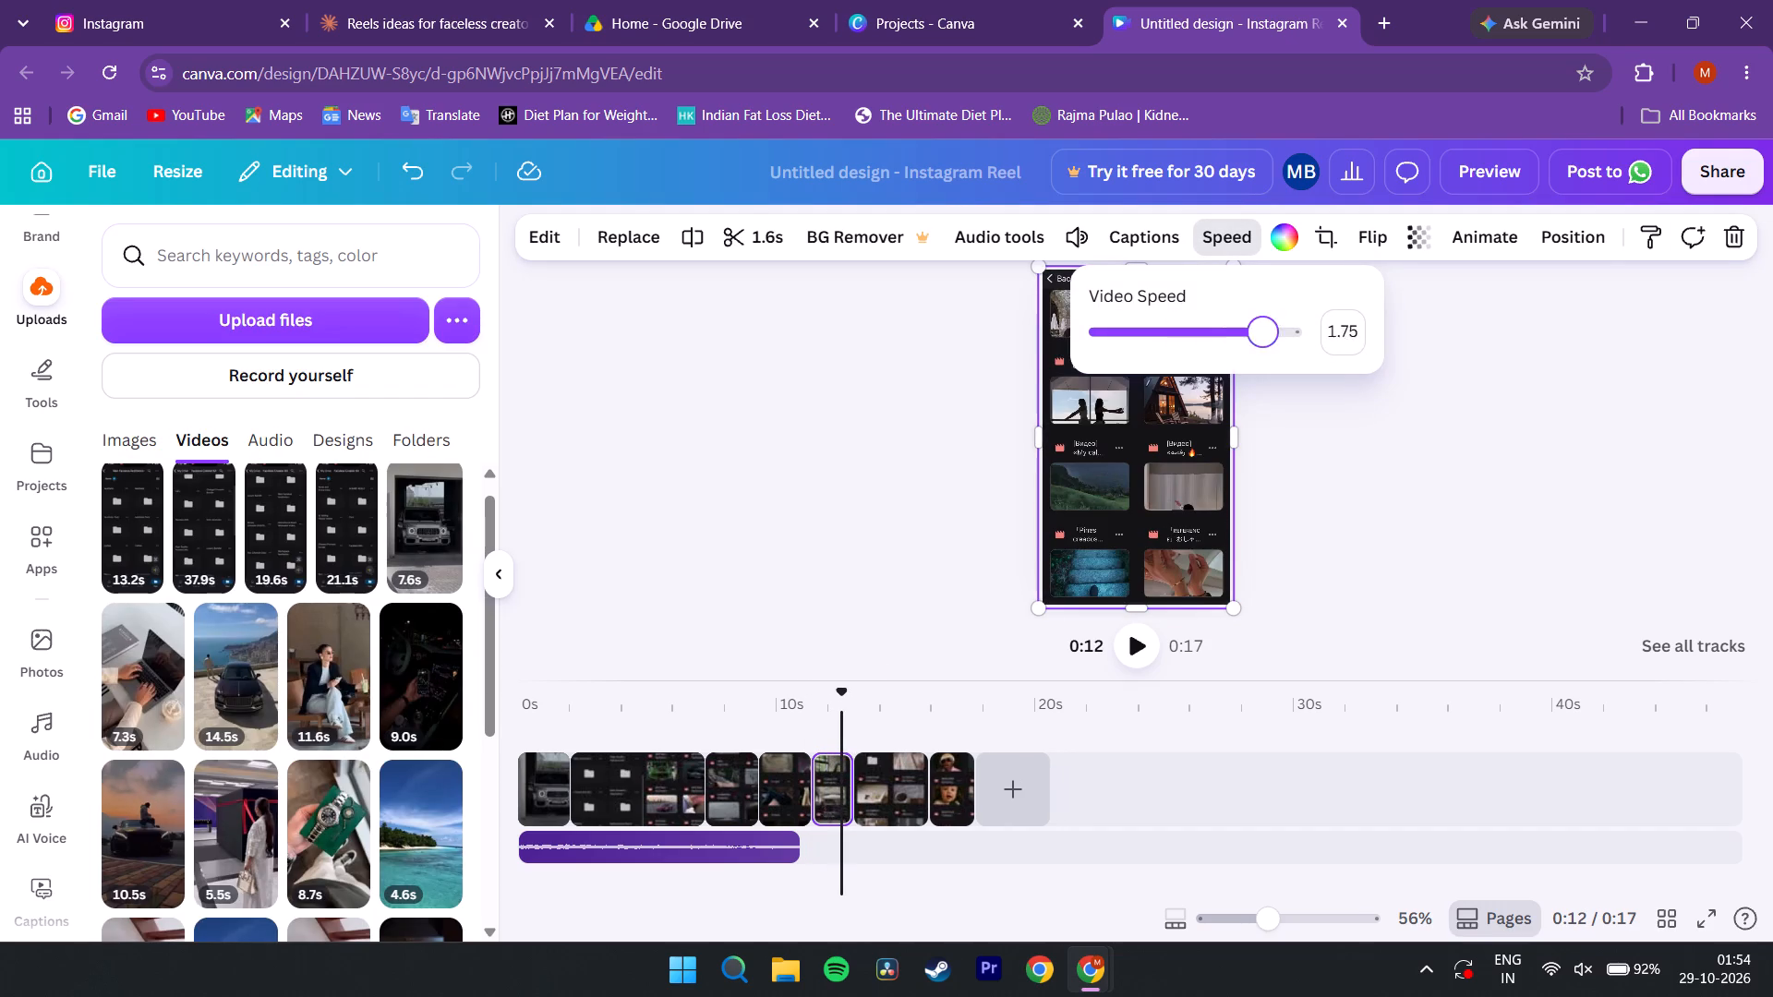
left_click_drag(1316, 328, 1396, 330)
Shift the 2.9 s recording at about 13 s down within its crop so the Faceless MIX folder header fits in the frame.
left_click_drag(838, 709, 869, 716)
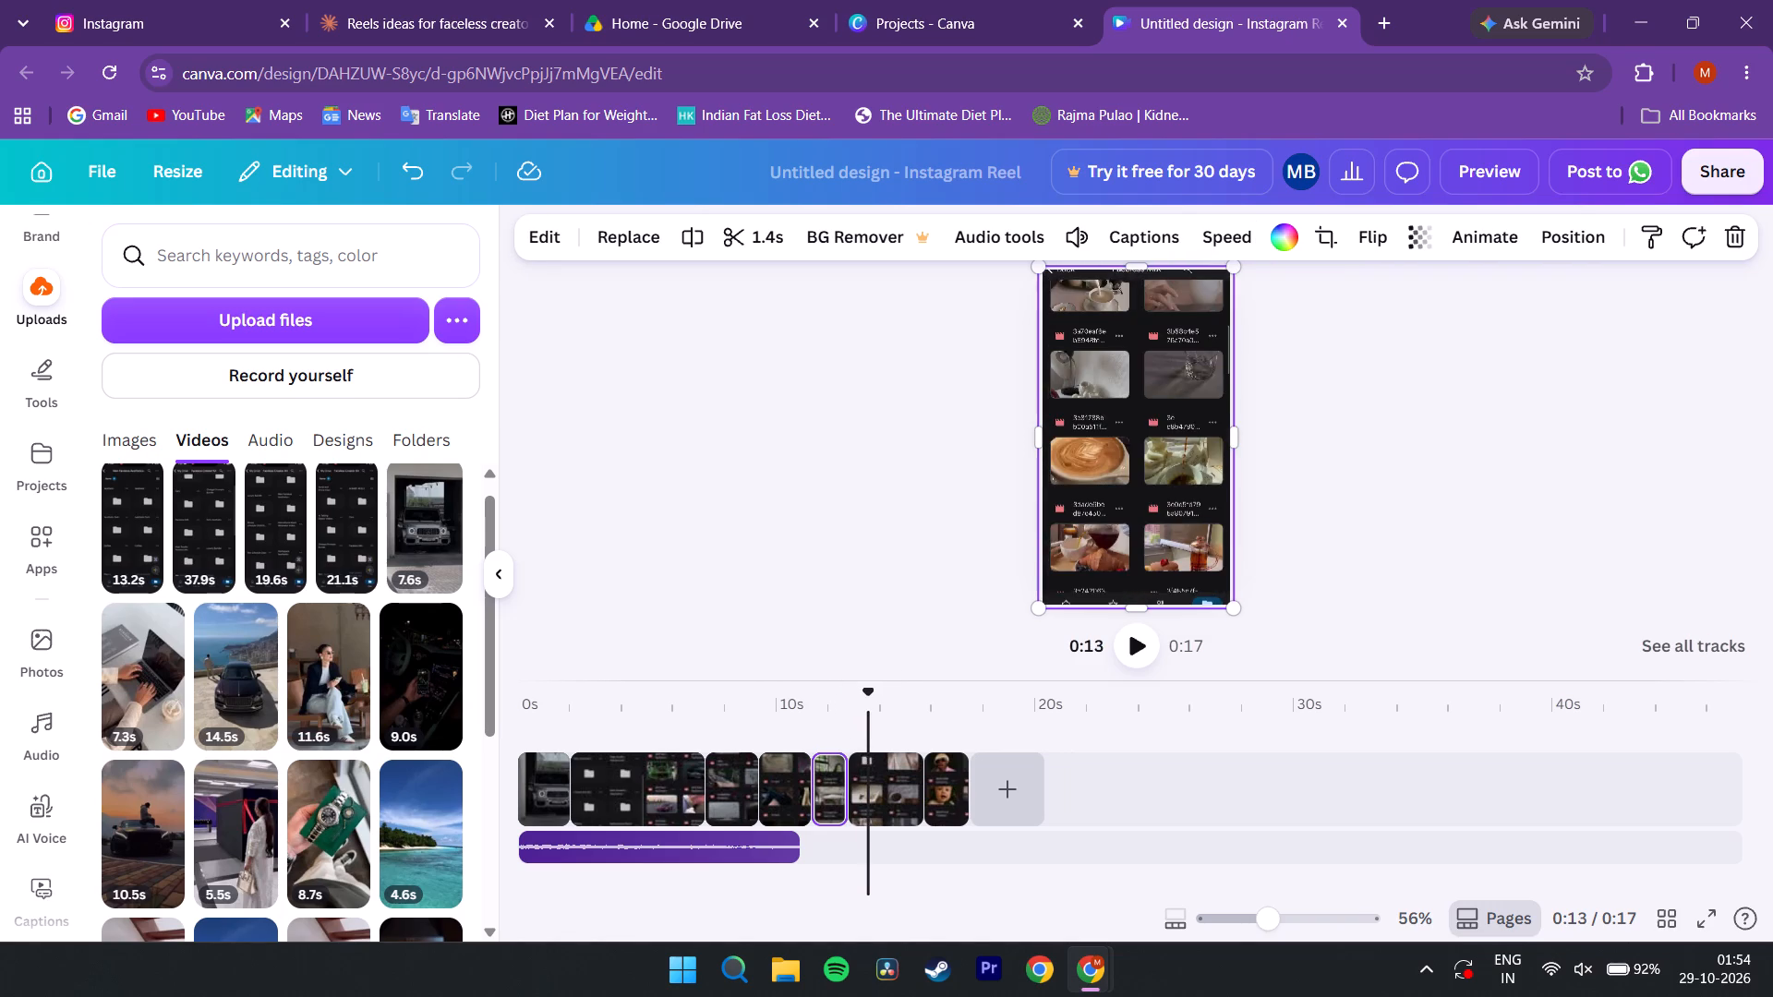
left_click(874, 825)
double_click(1127, 438)
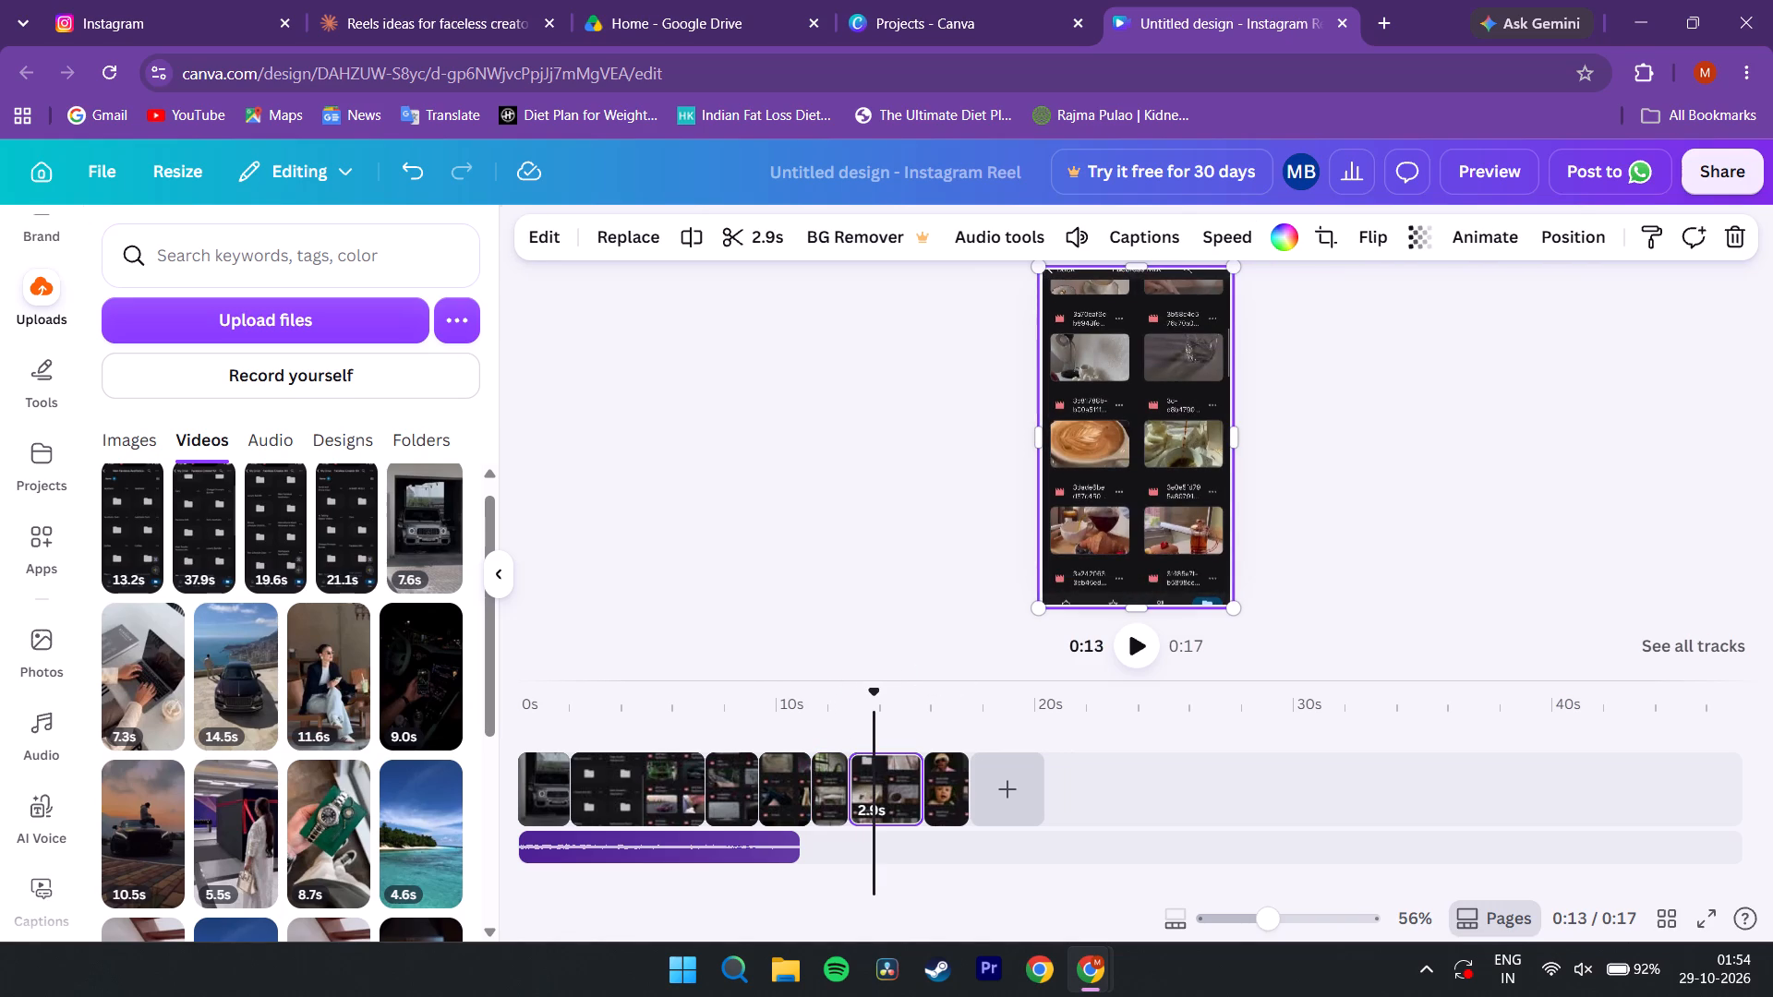
left_click_drag(1142, 390, 1142, 420)
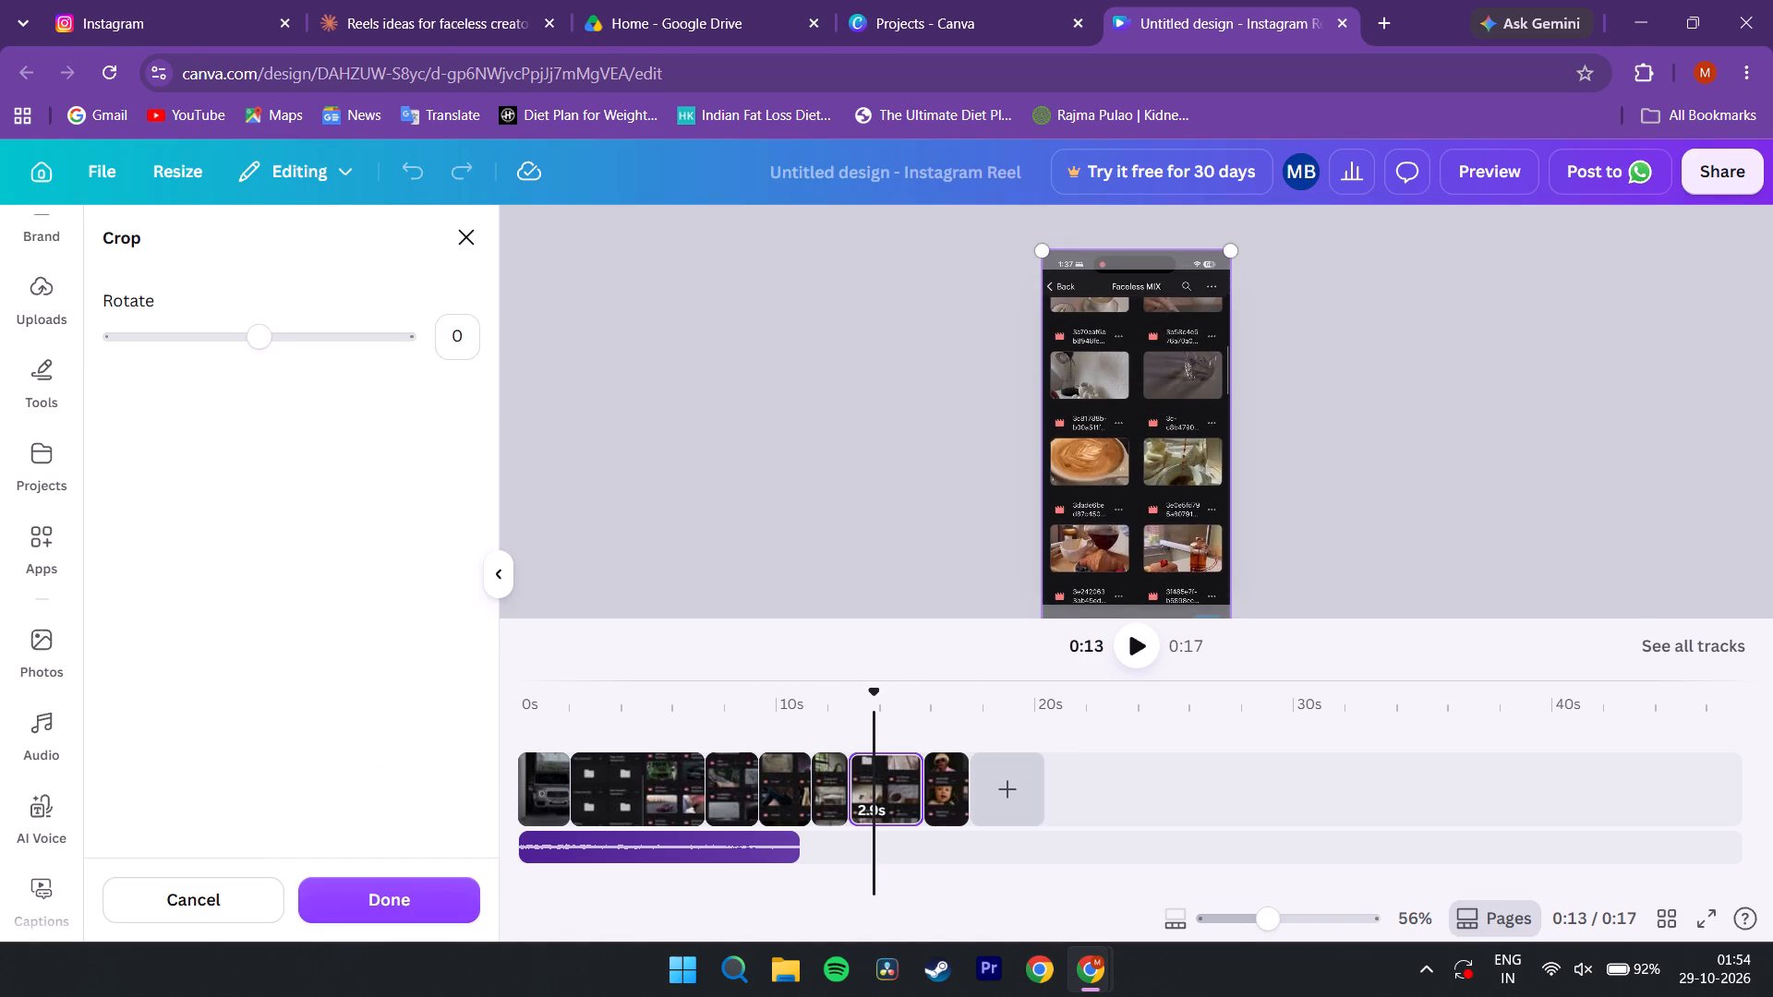
left_click(1331, 415)
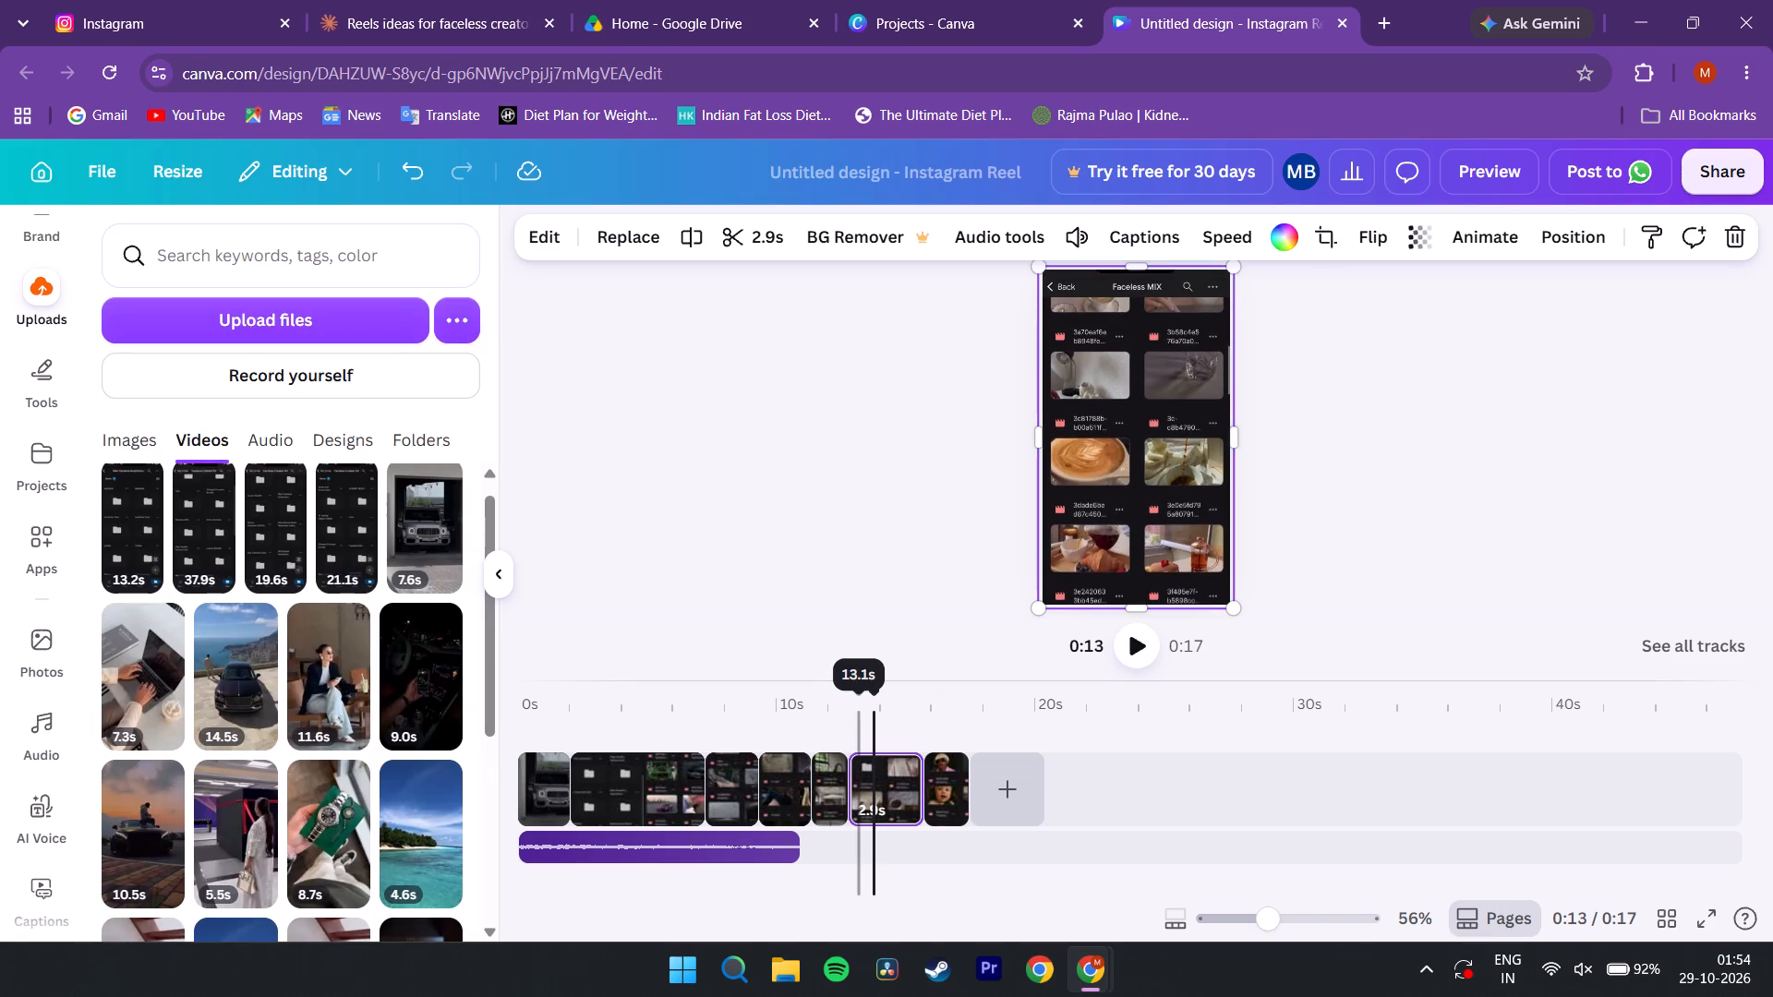
Set the playback speed of the 2.9 s Faceless MIX recording to 2, shortening it to 1.4 s.
left_click_drag(874, 705, 894, 707)
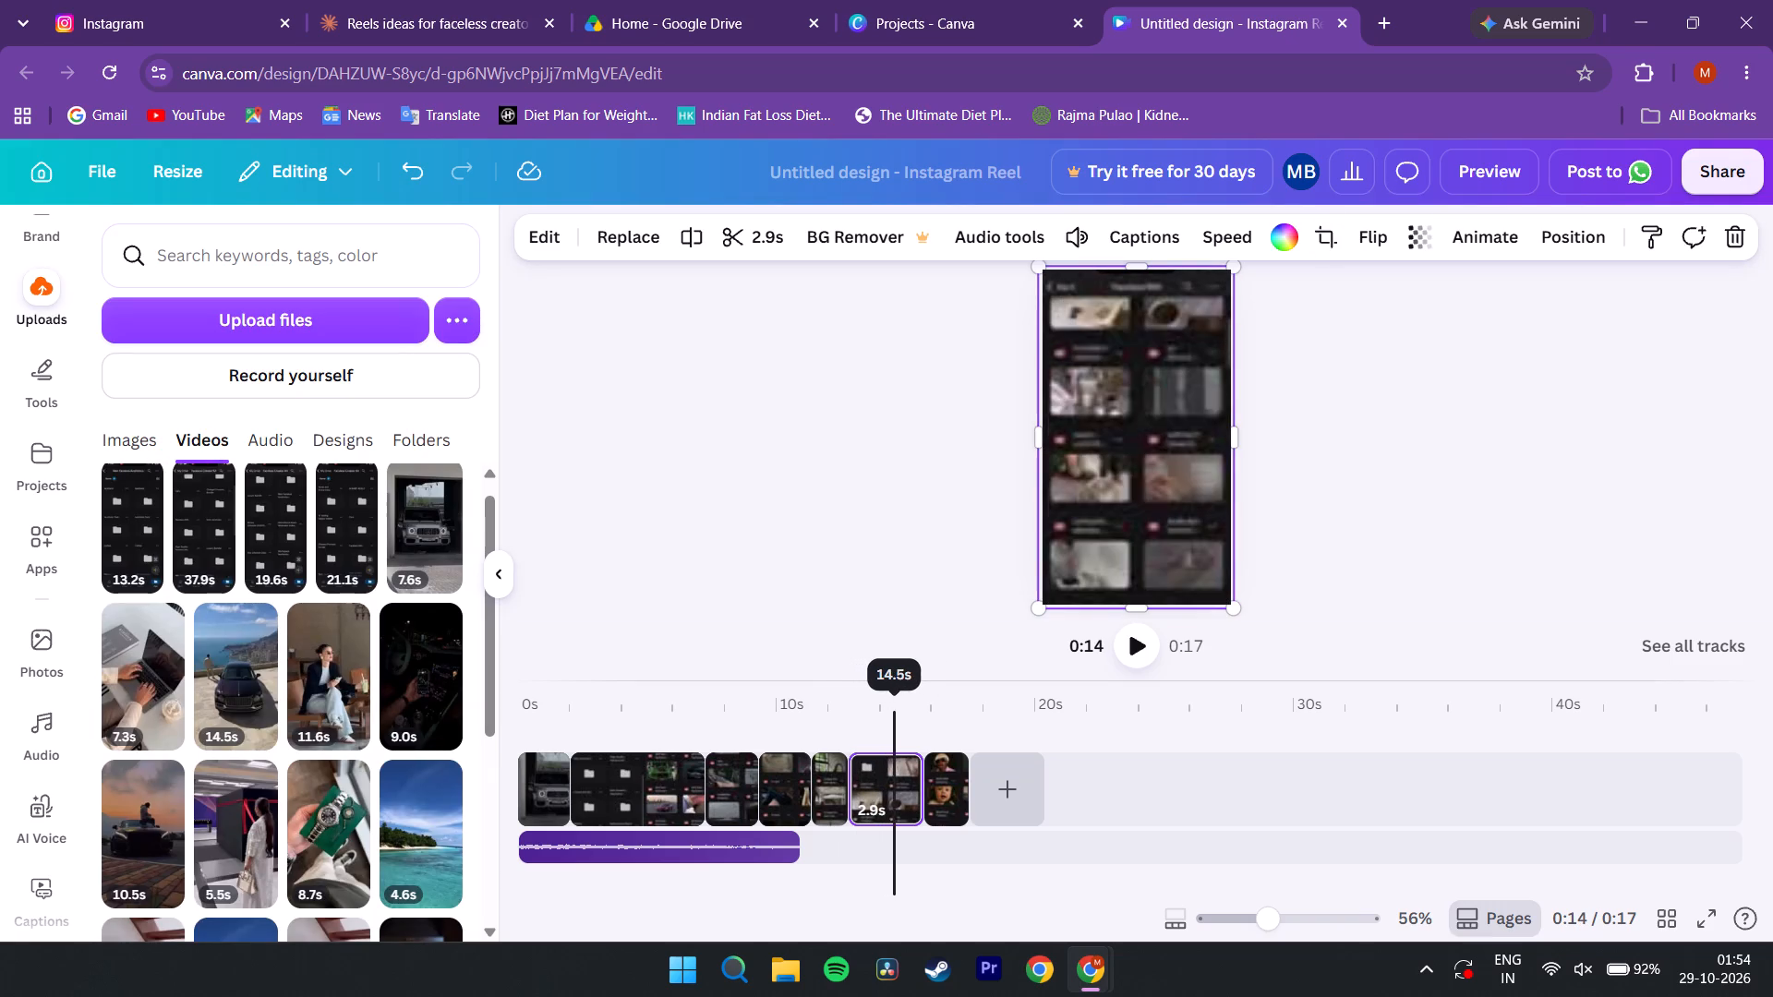
left_click_drag(894, 707, 930, 720)
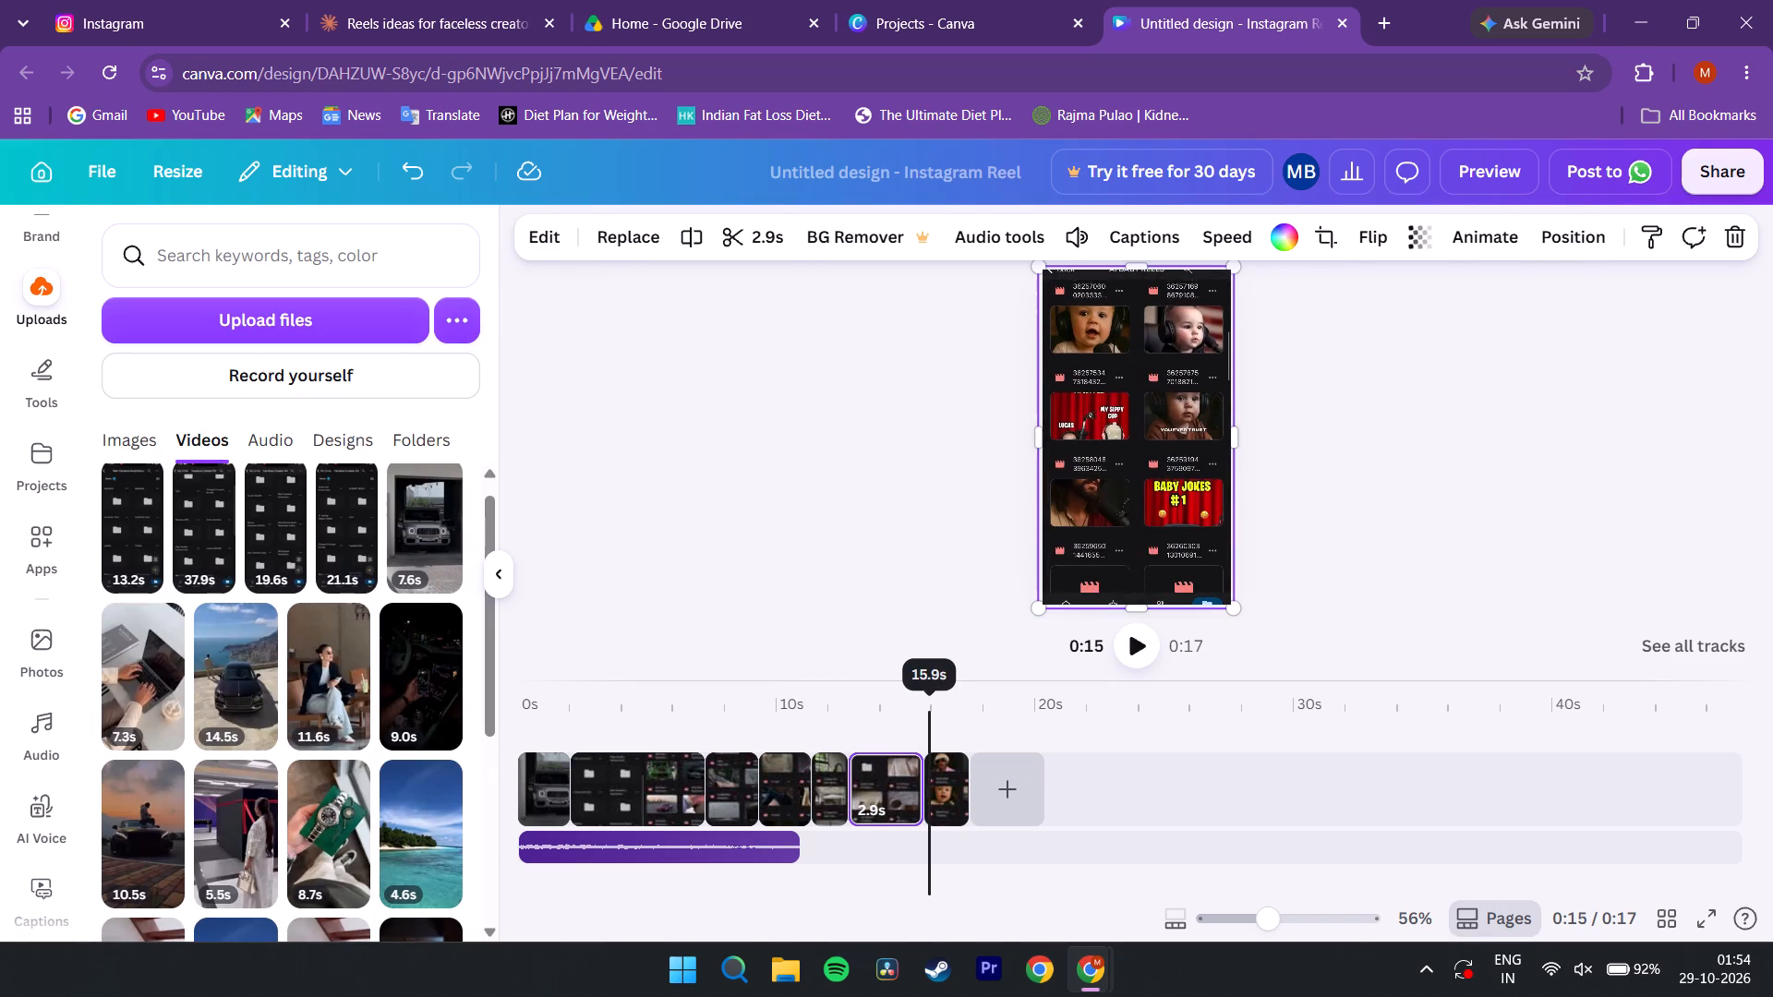
left_click_drag(930, 720, 884, 739)
left_click(884, 794)
left_click(1240, 223)
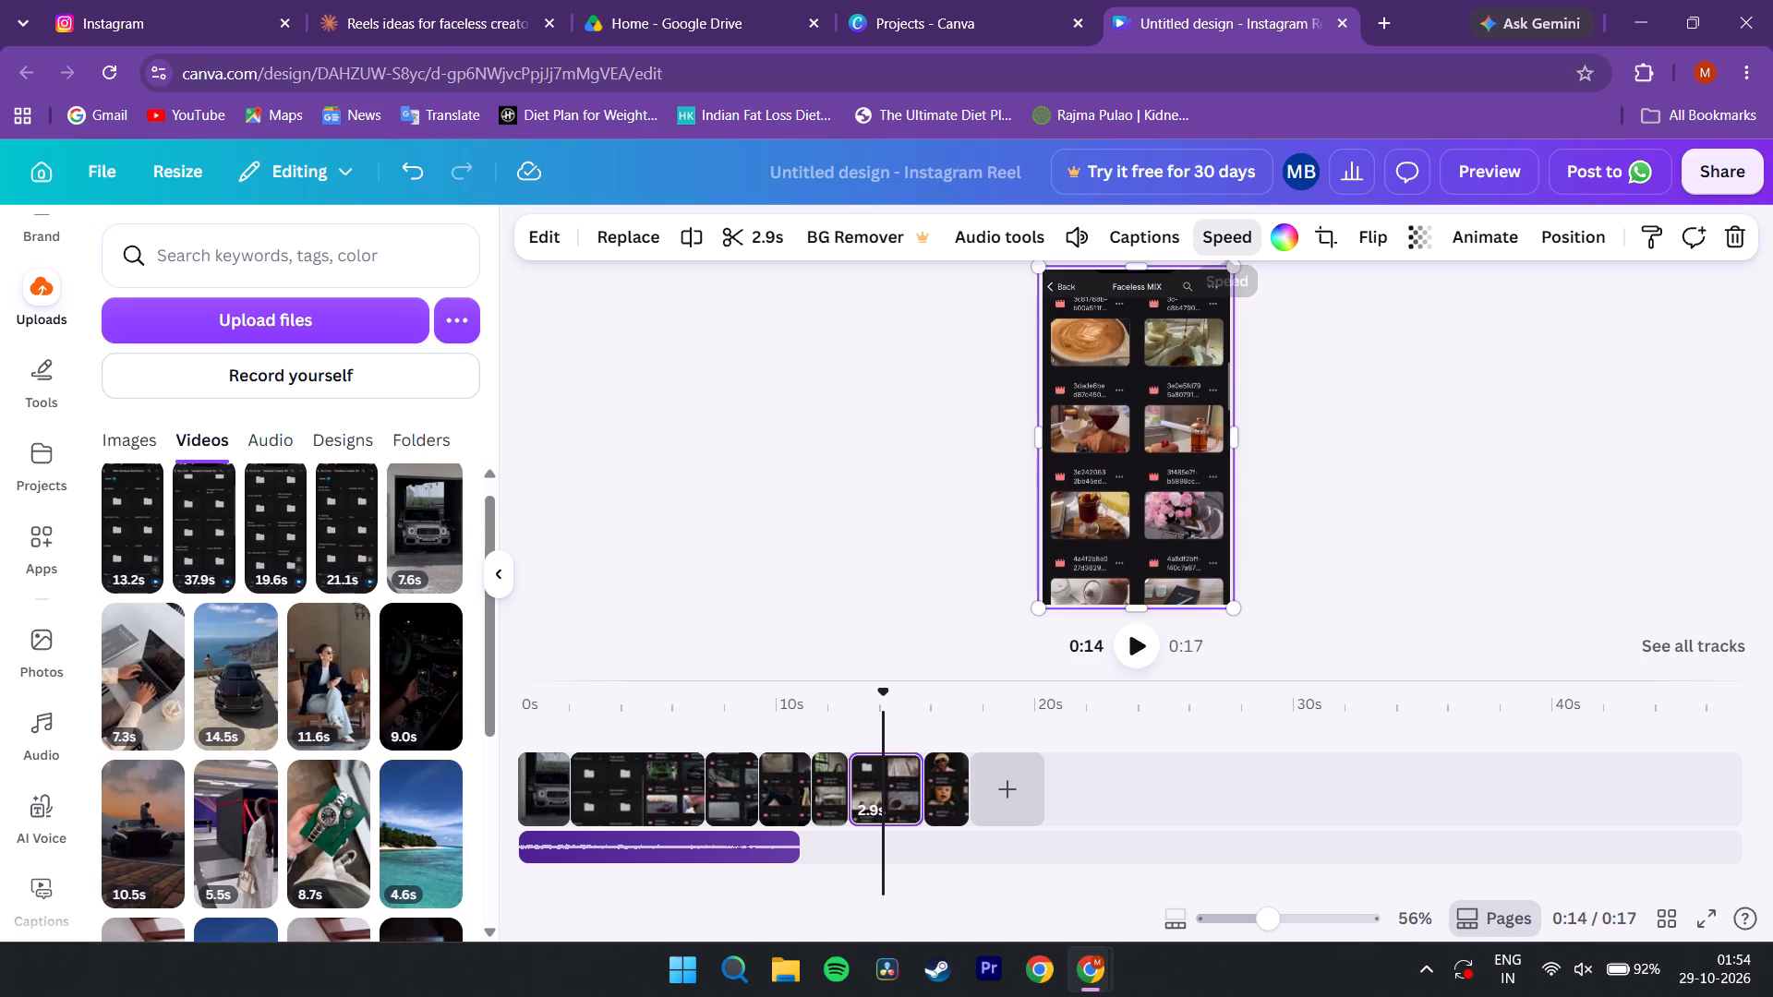
left_click_drag(1200, 342, 1310, 341)
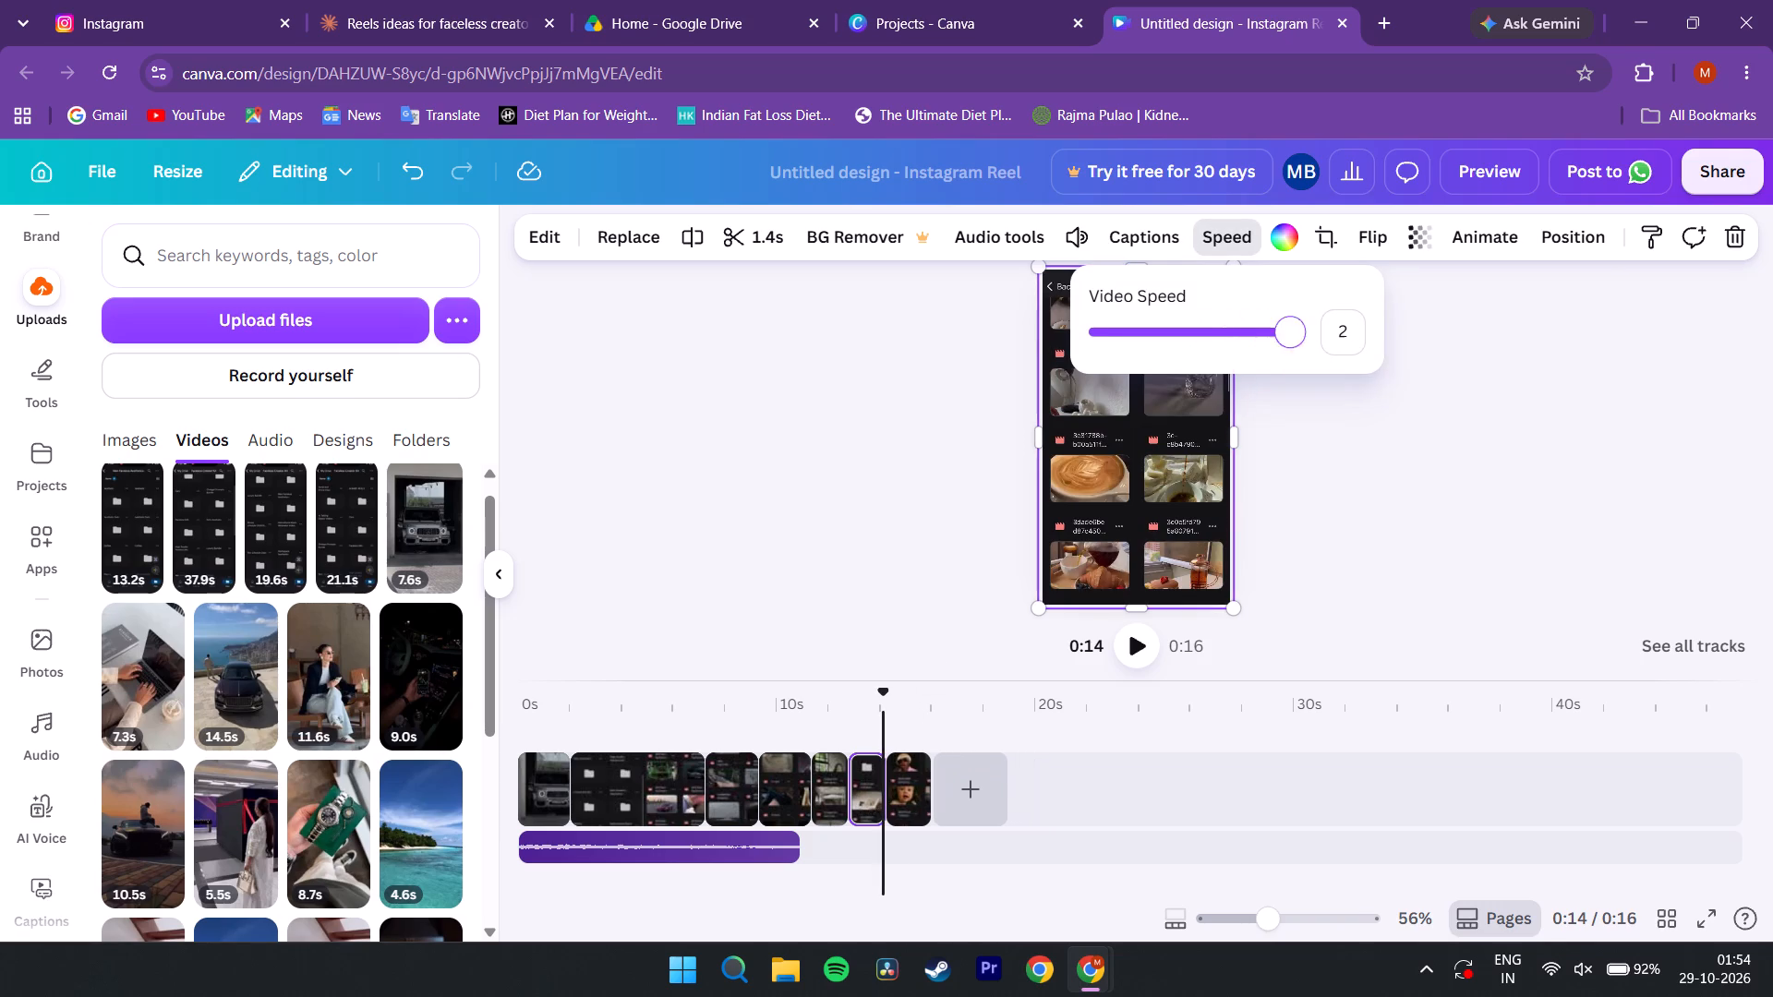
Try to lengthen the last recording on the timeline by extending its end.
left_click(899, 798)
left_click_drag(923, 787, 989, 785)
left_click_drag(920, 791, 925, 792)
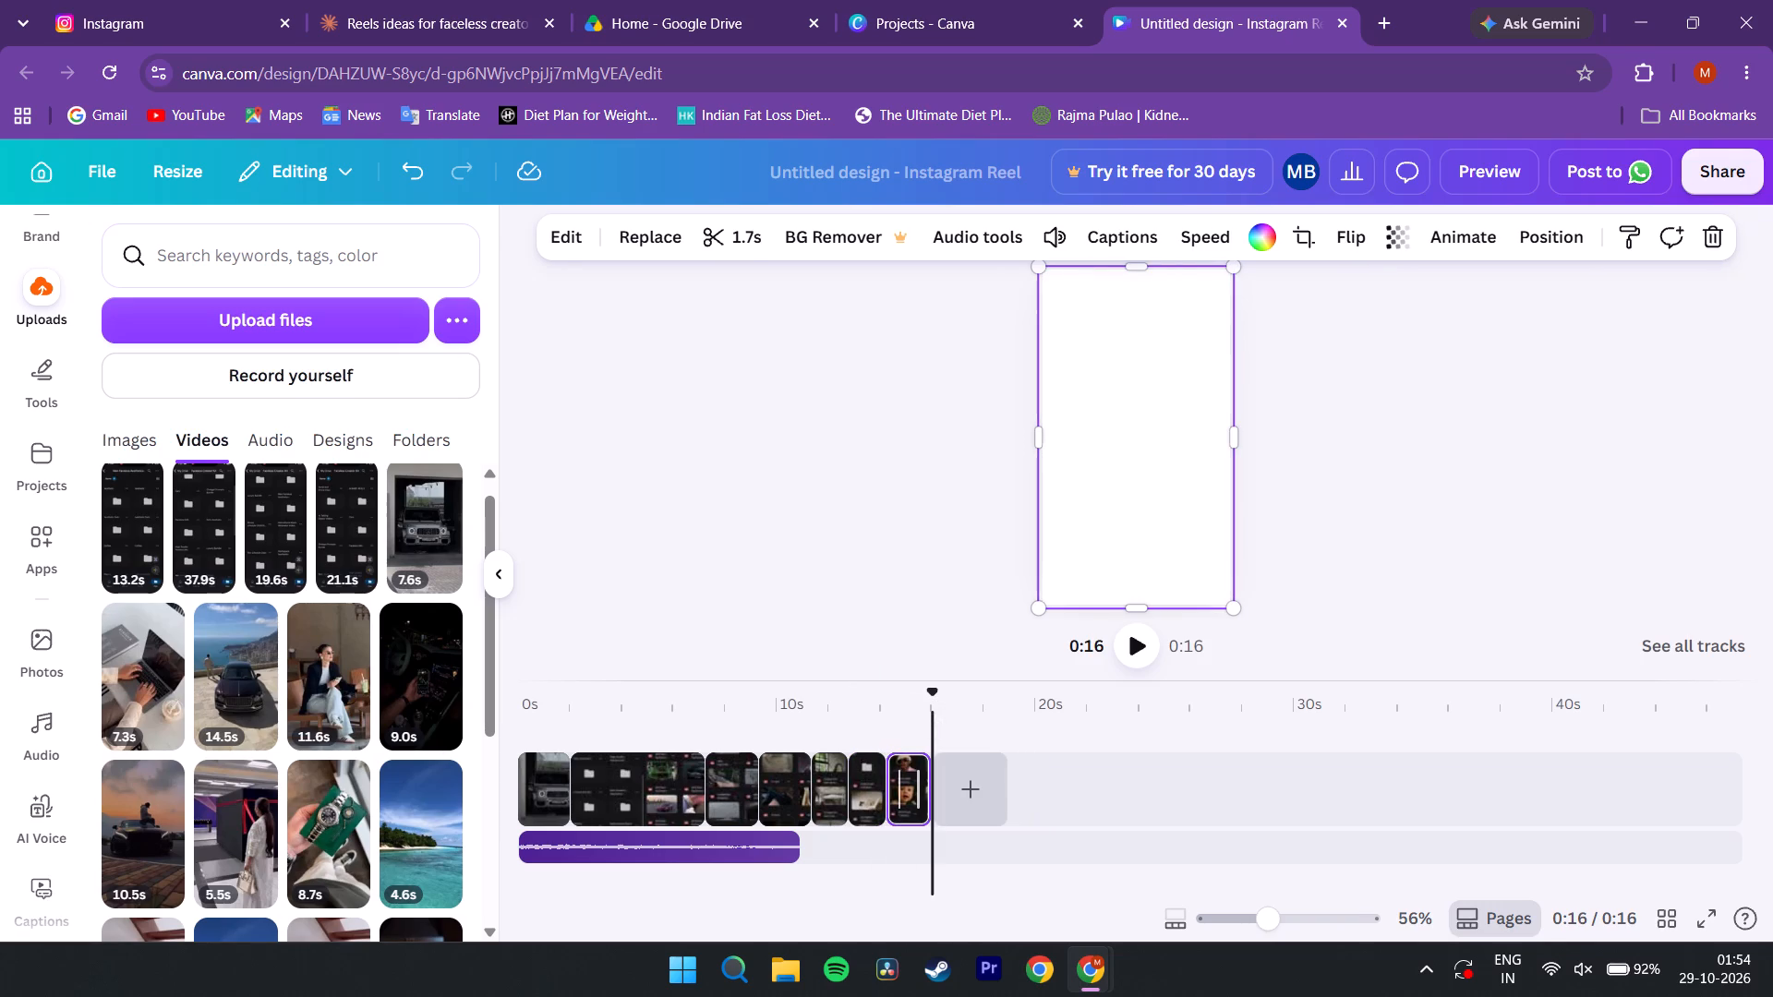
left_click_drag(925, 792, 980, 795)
Play the reel's closing seconds and extend the start of the last recording, lengthening it to 3.8 s.
left_click(872, 735)
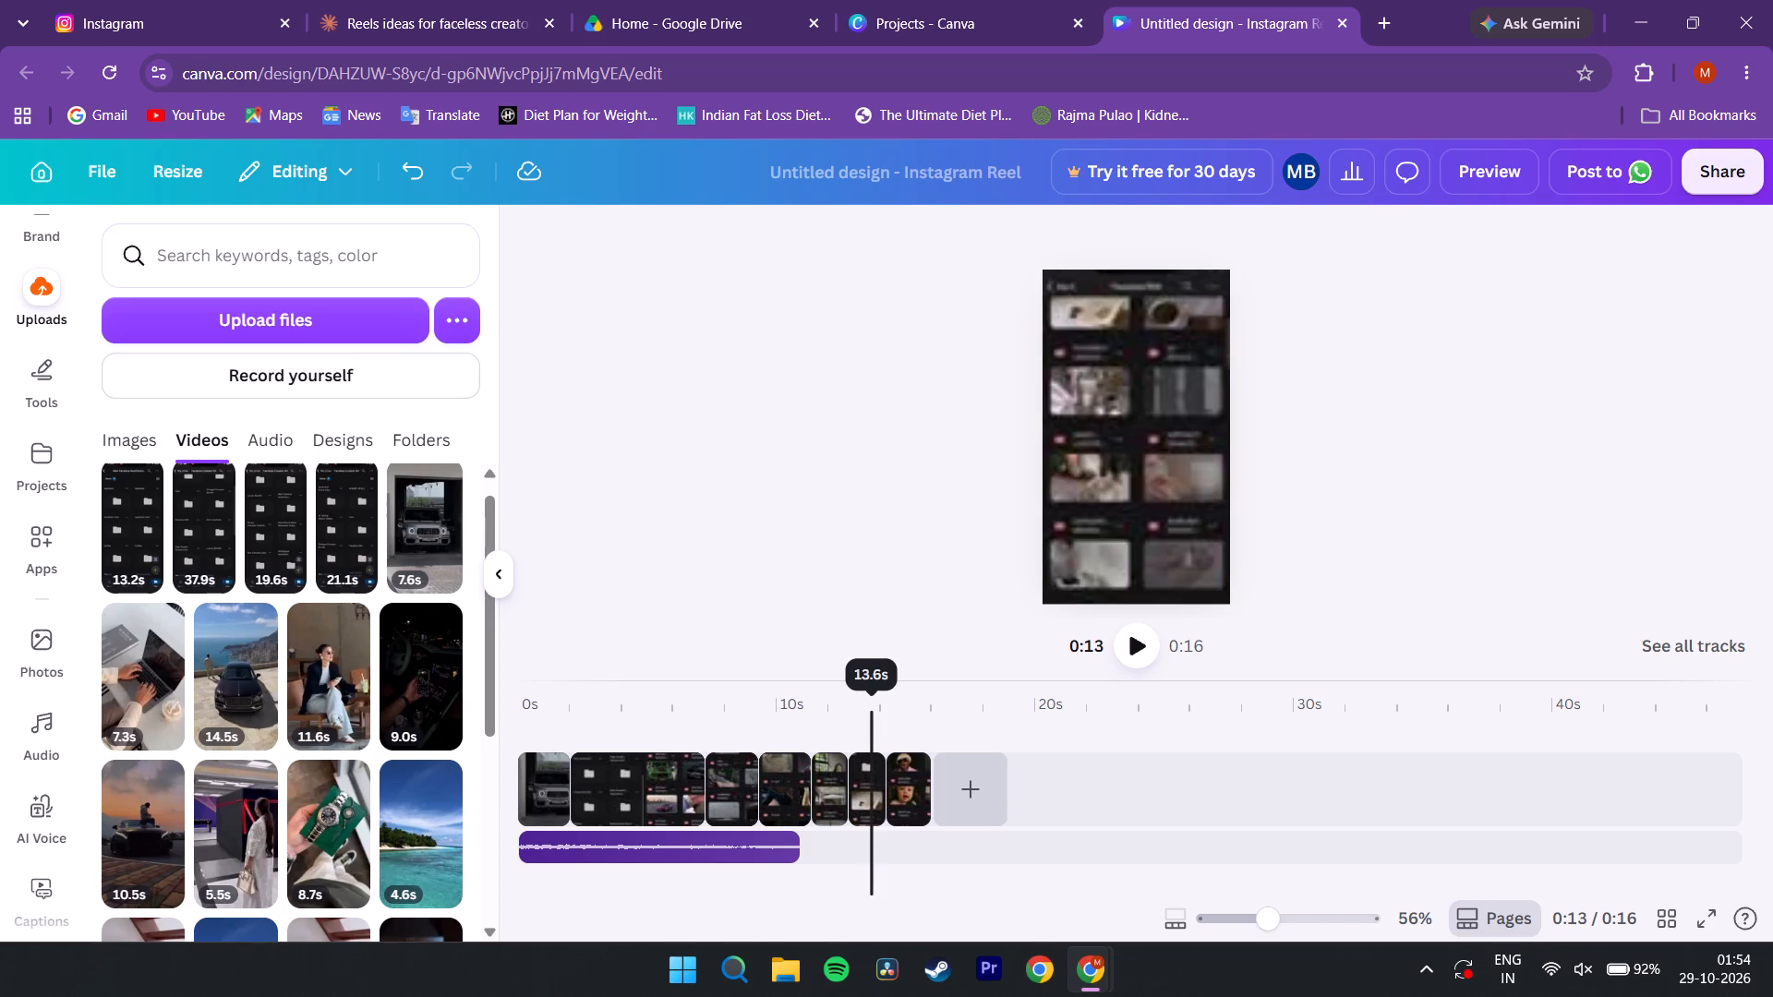
key("space")
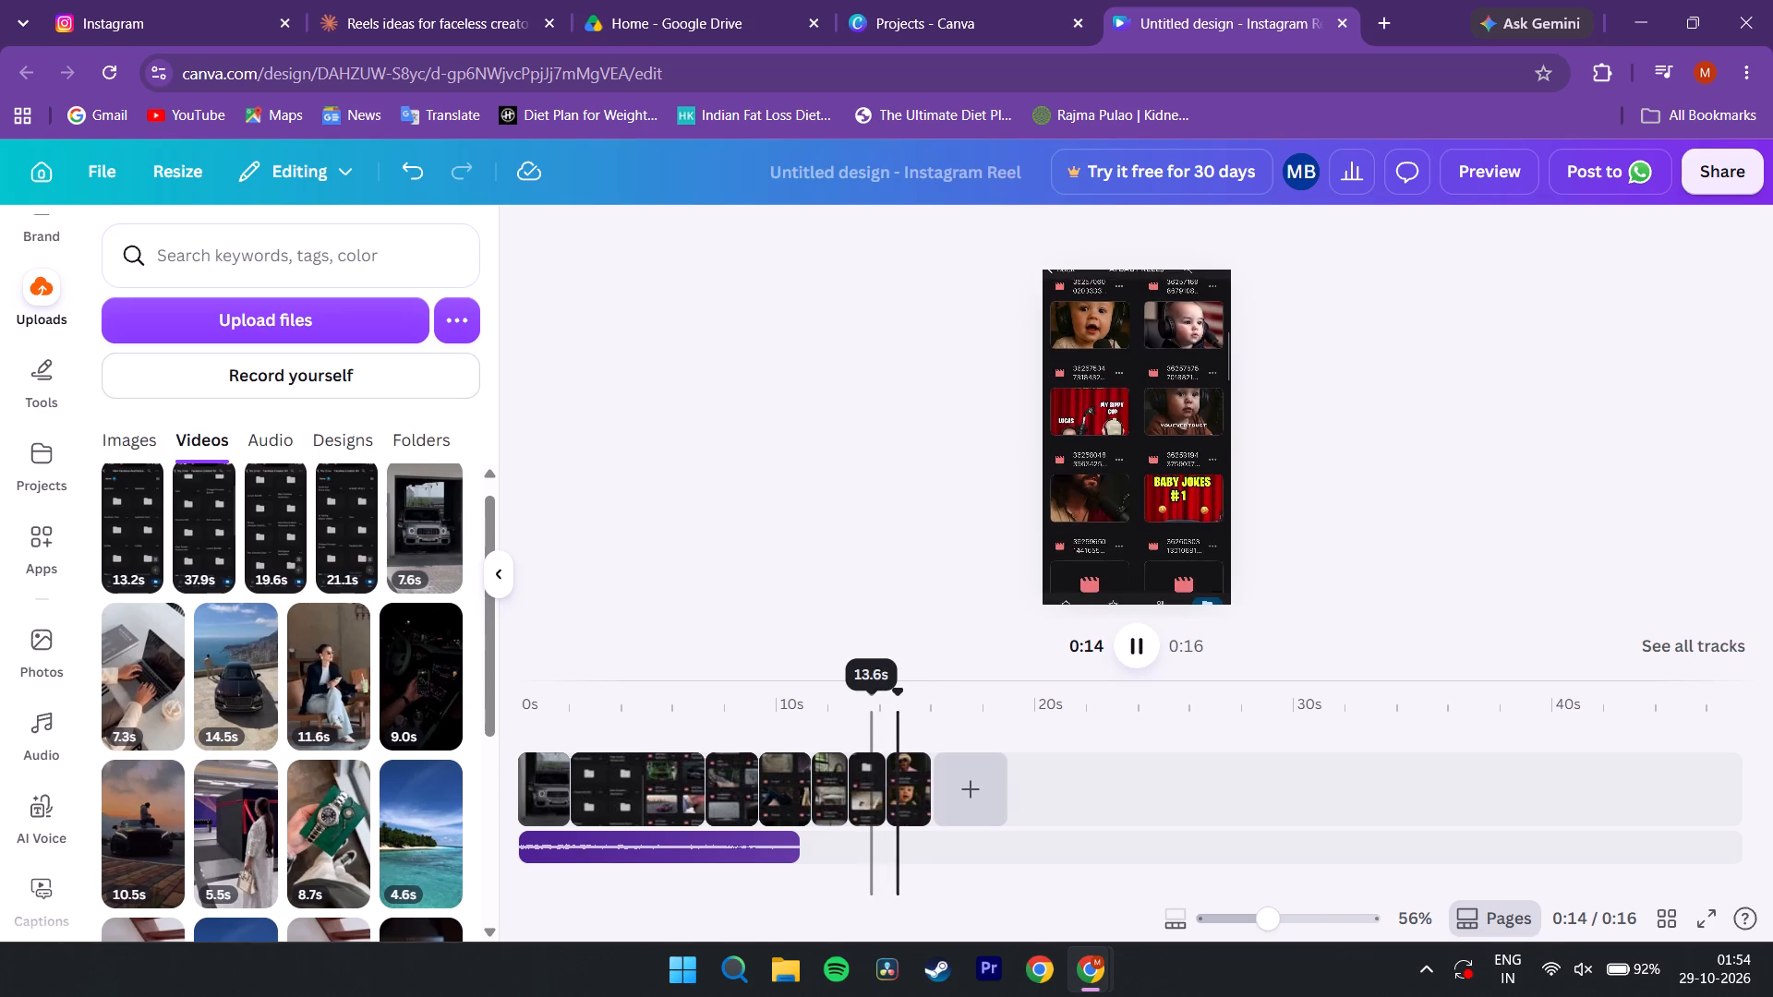
key("space")
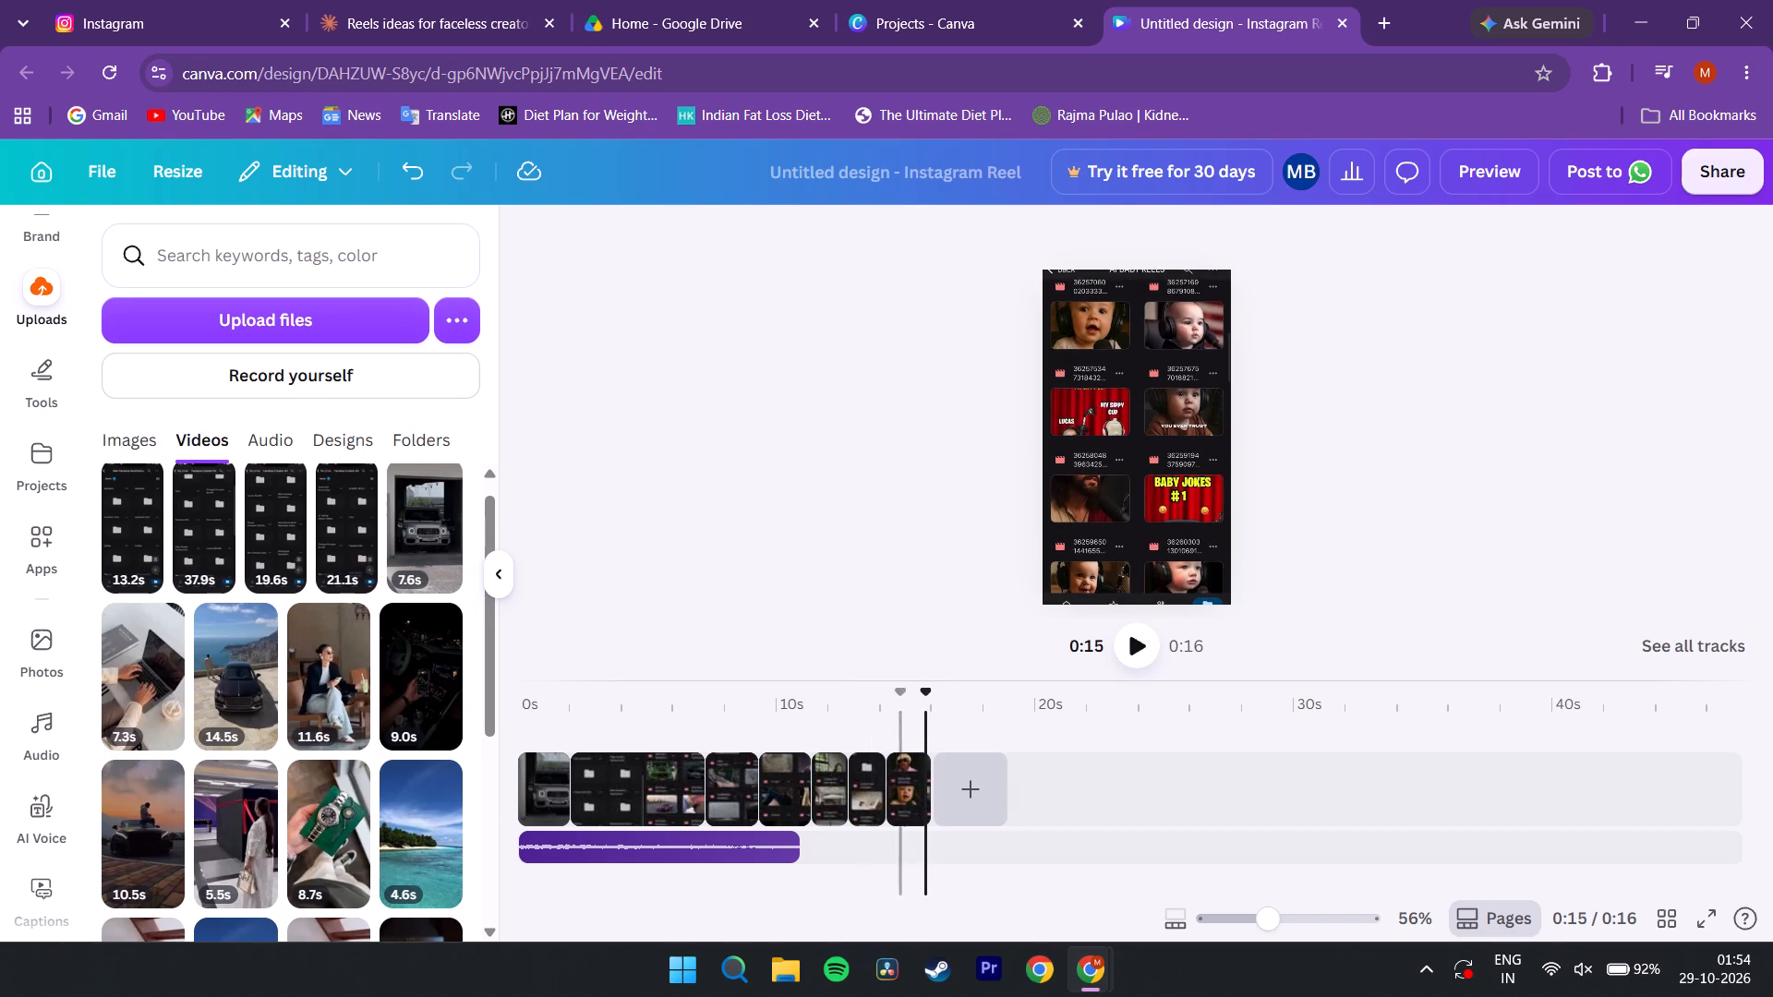
left_click(910, 790)
left_click_drag(892, 792, 856, 798)
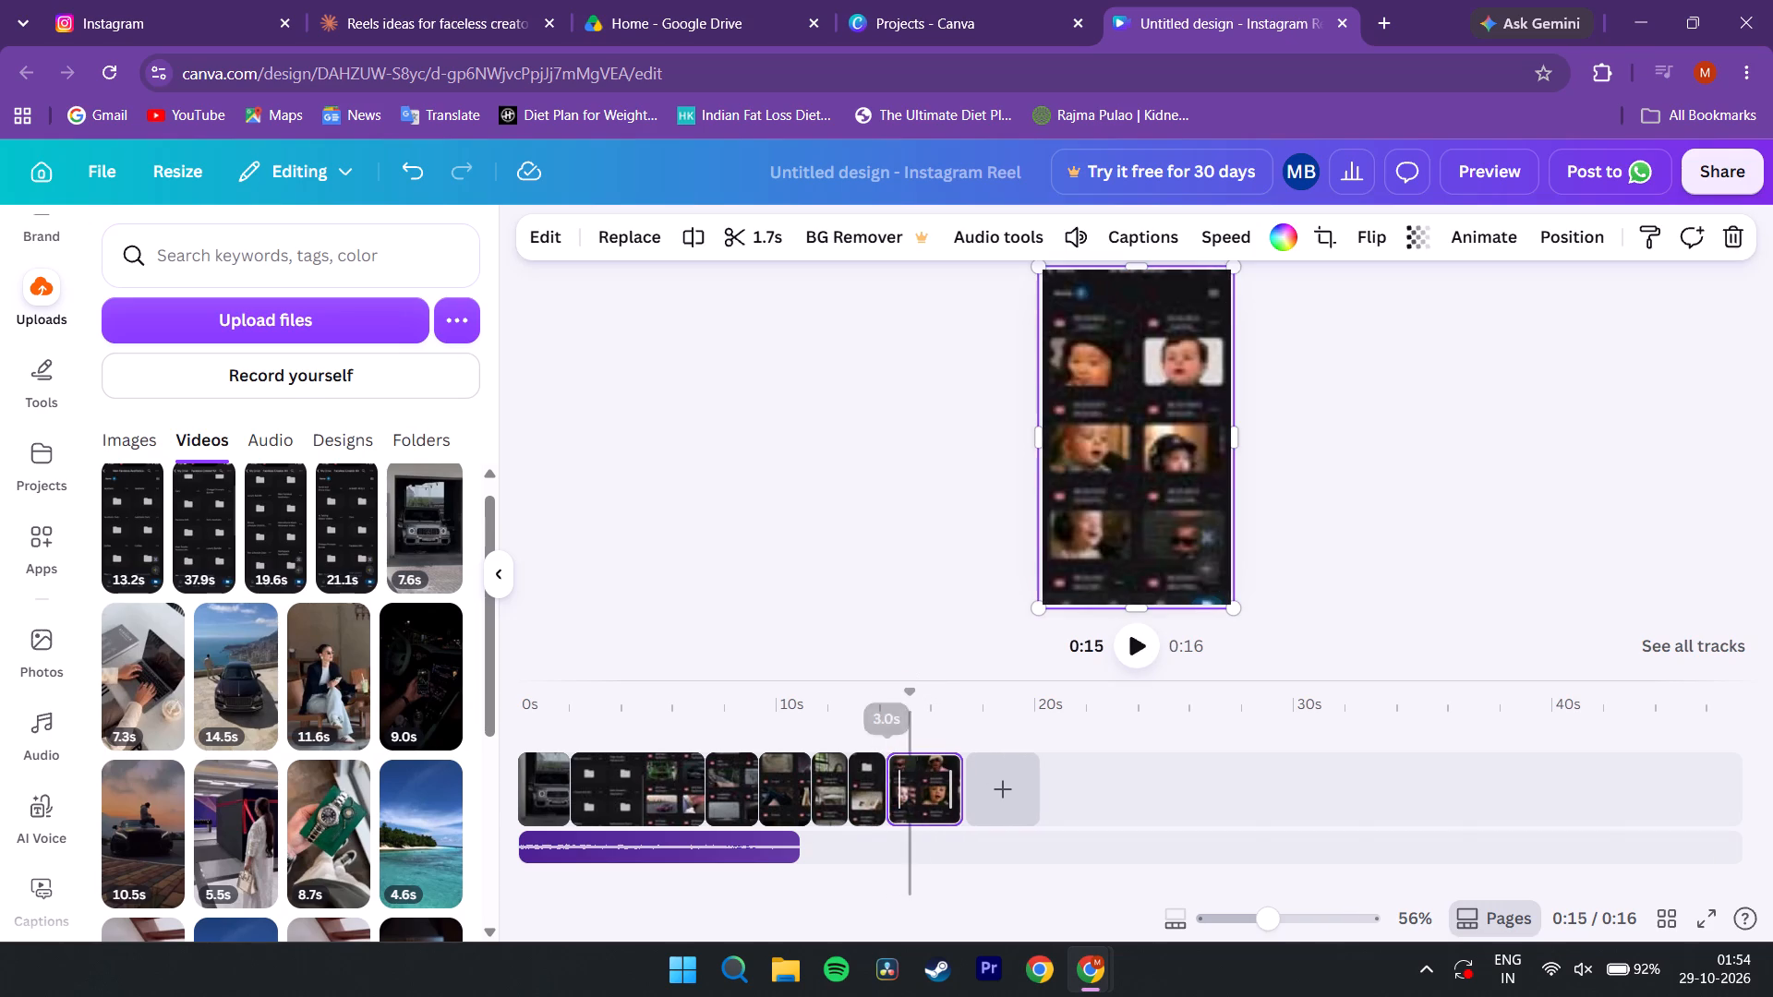
left_click_drag(856, 798, 838, 795)
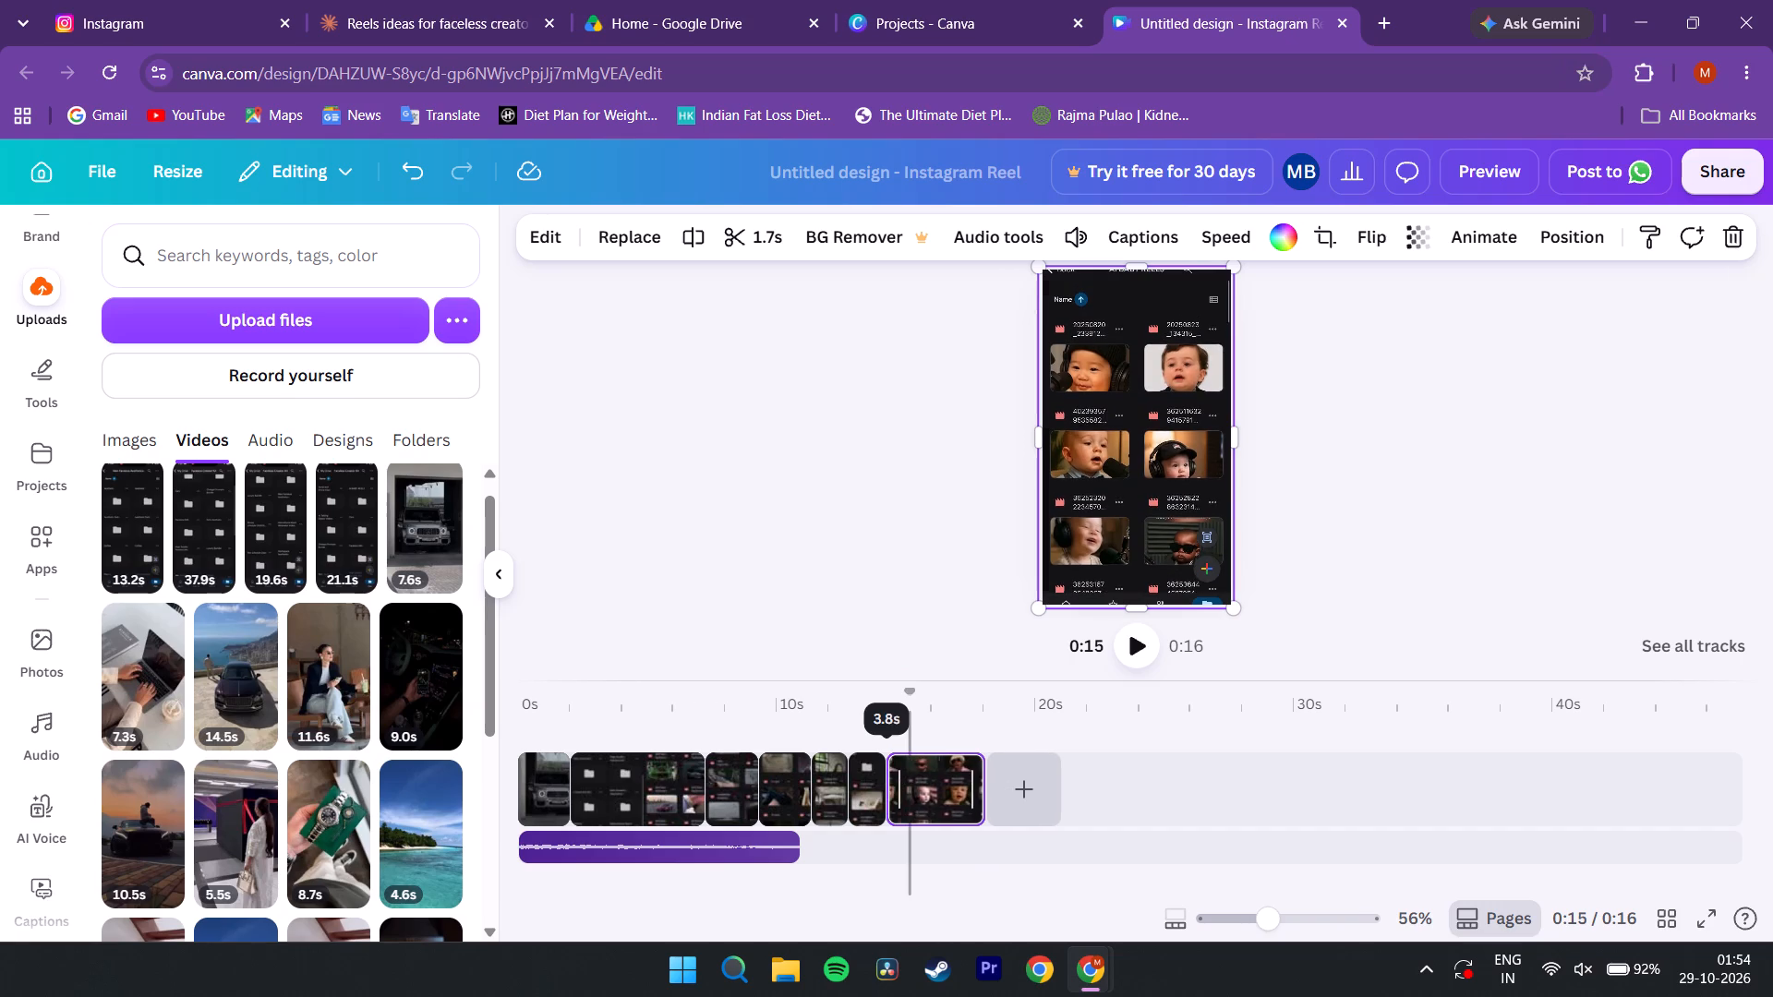
Trim the end of the last recording, the baby reels folder, to a length of 2.6 s.
double_click(898, 736)
double_click(898, 736)
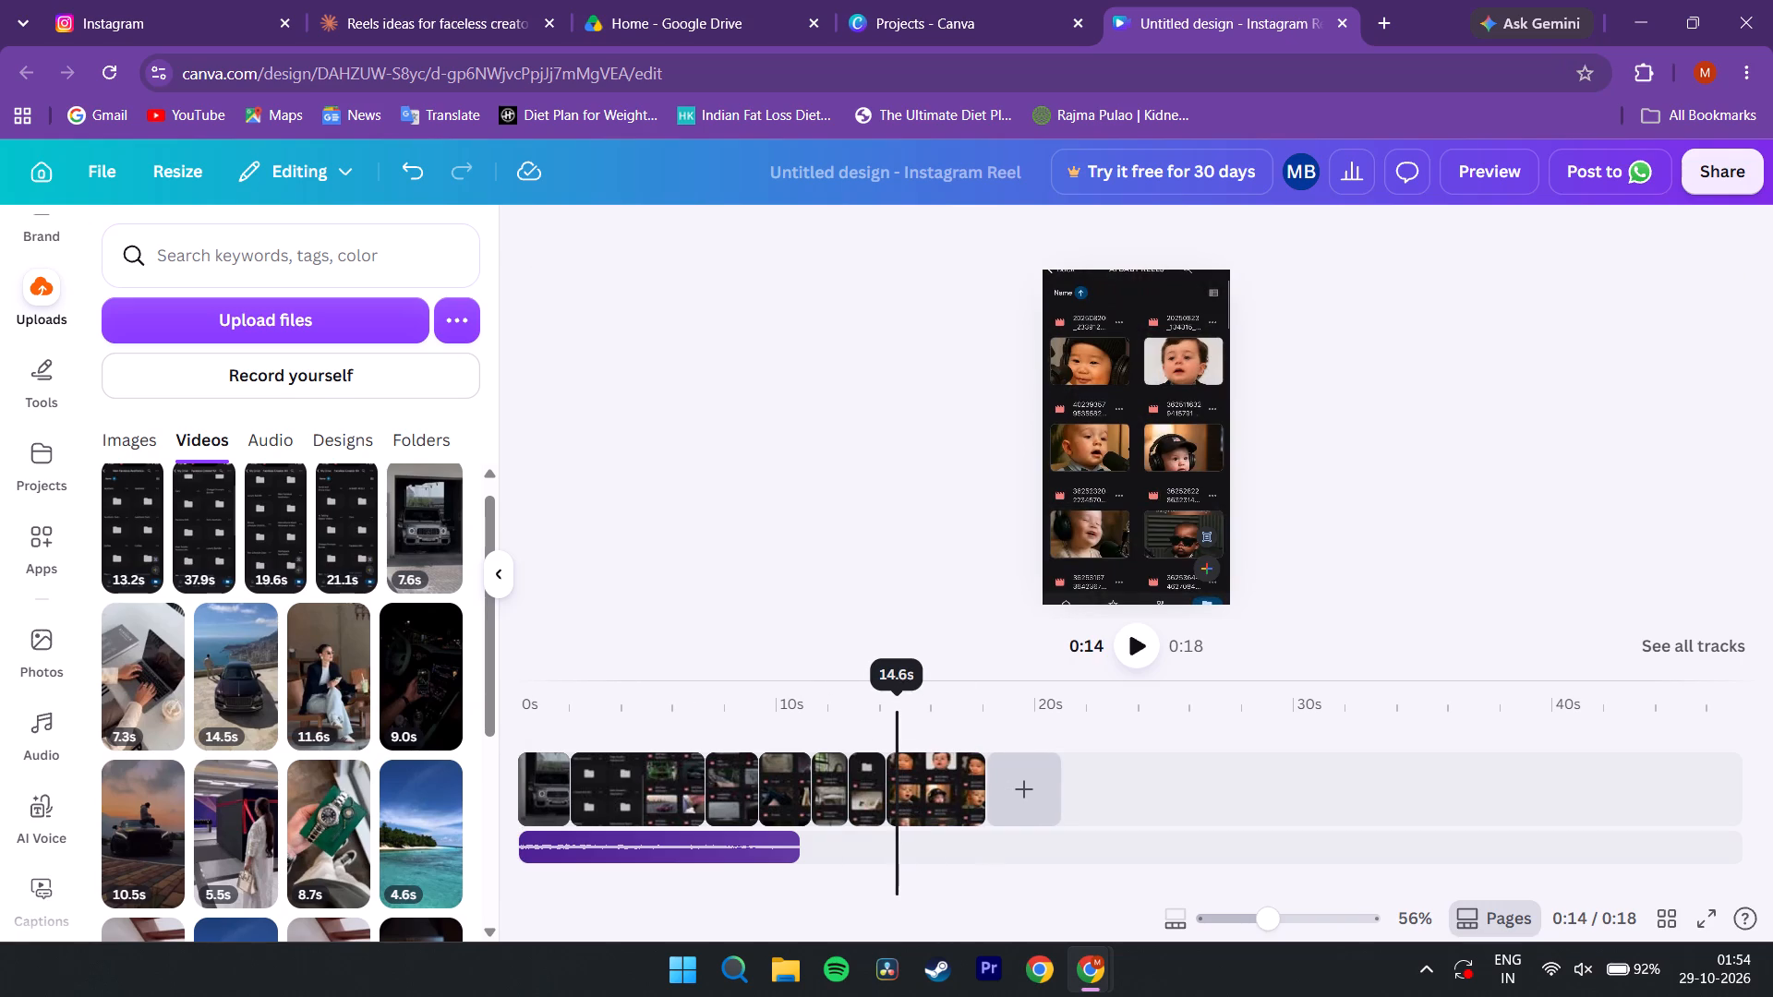
left_click_drag(898, 714, 899, 714)
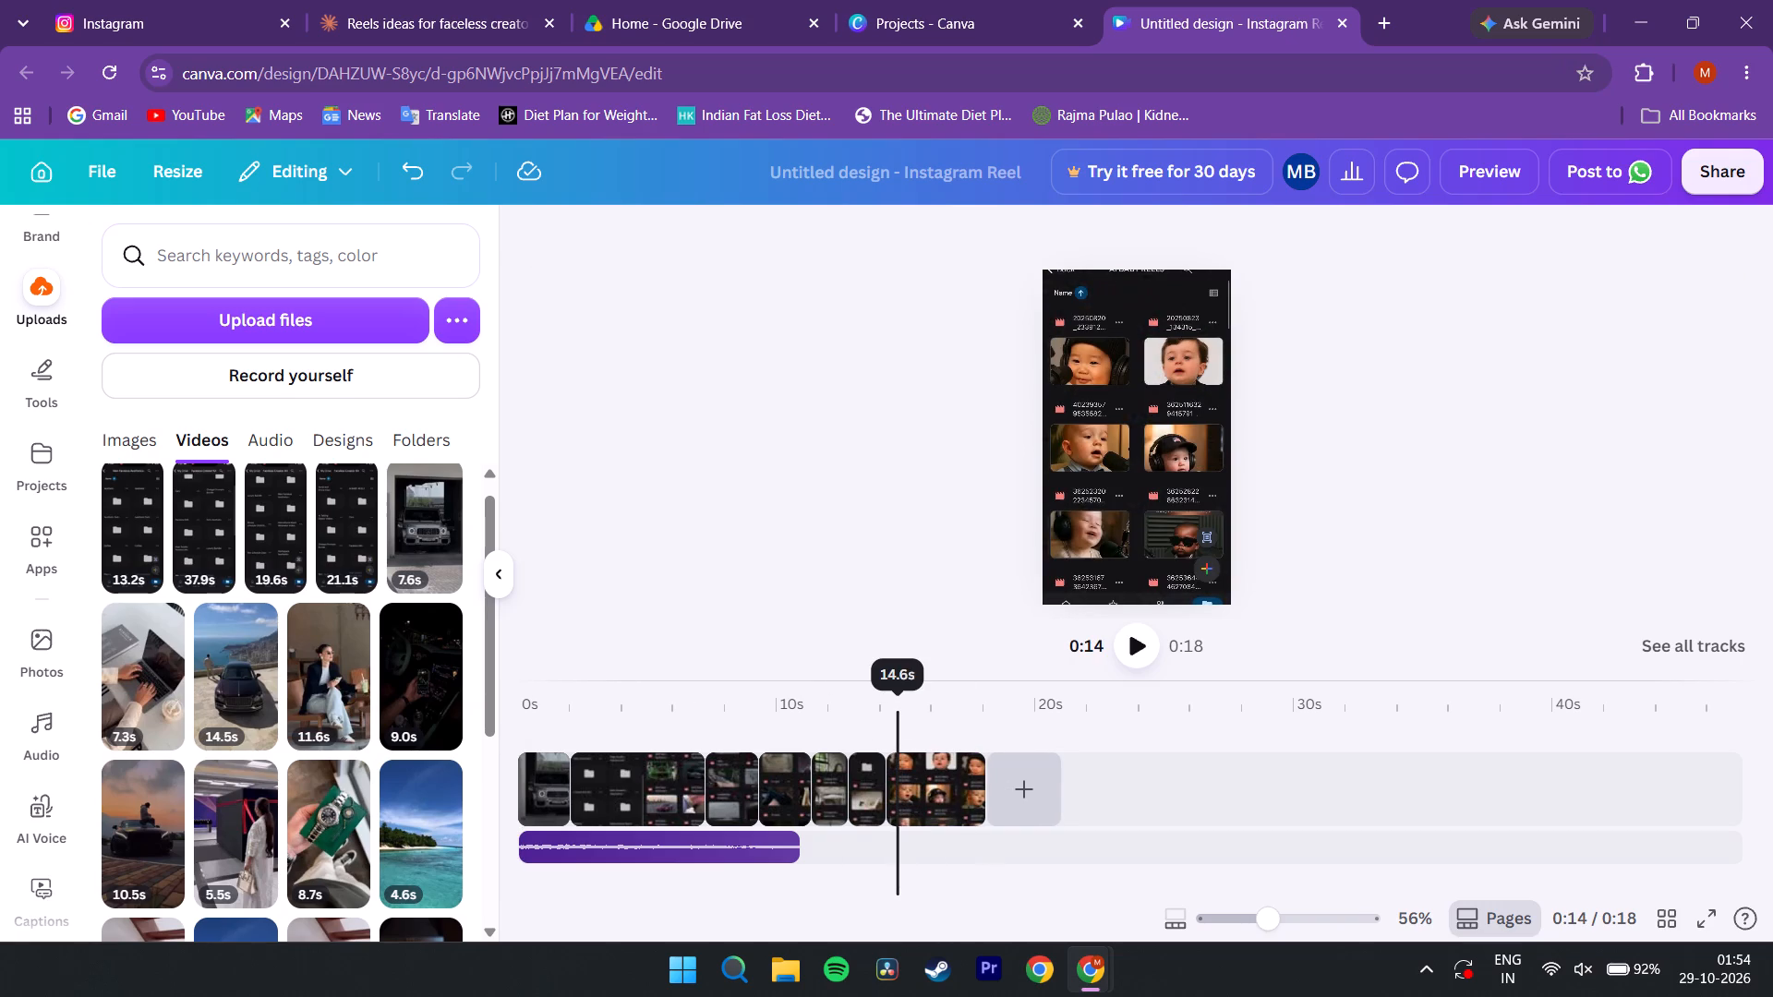
left_click_drag(899, 714, 945, 725)
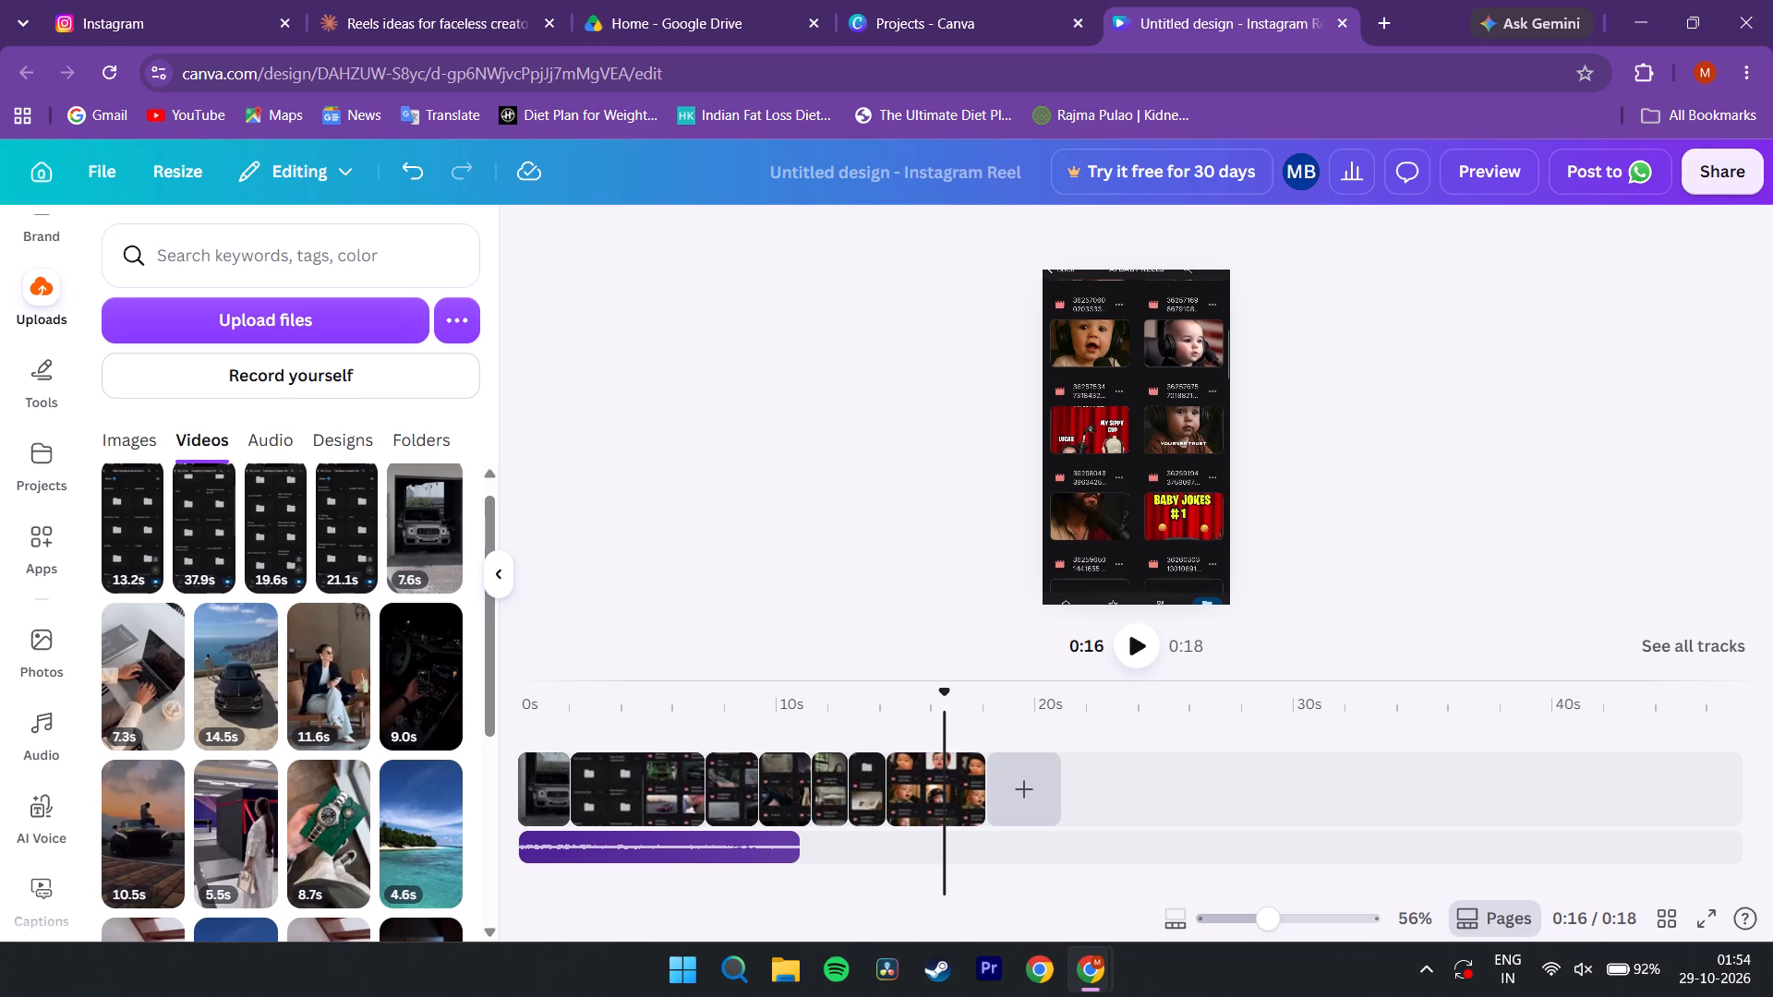
left_click_drag(972, 798, 942, 796)
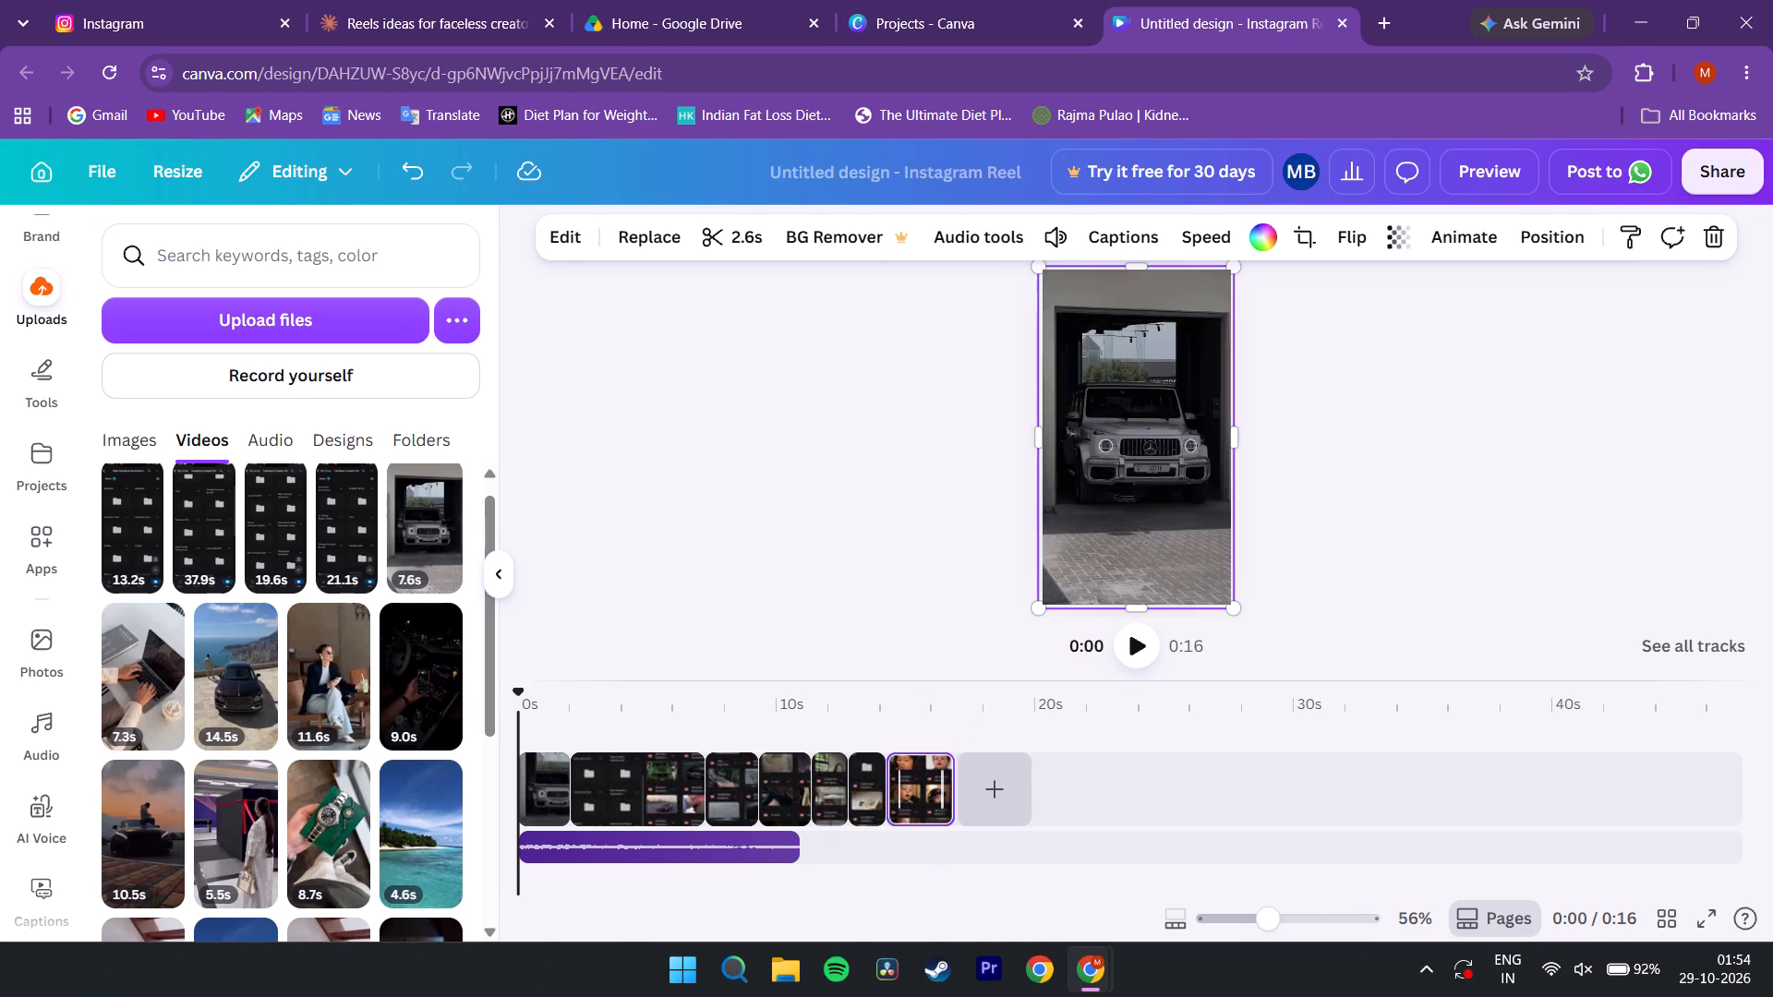
left_click(912, 711)
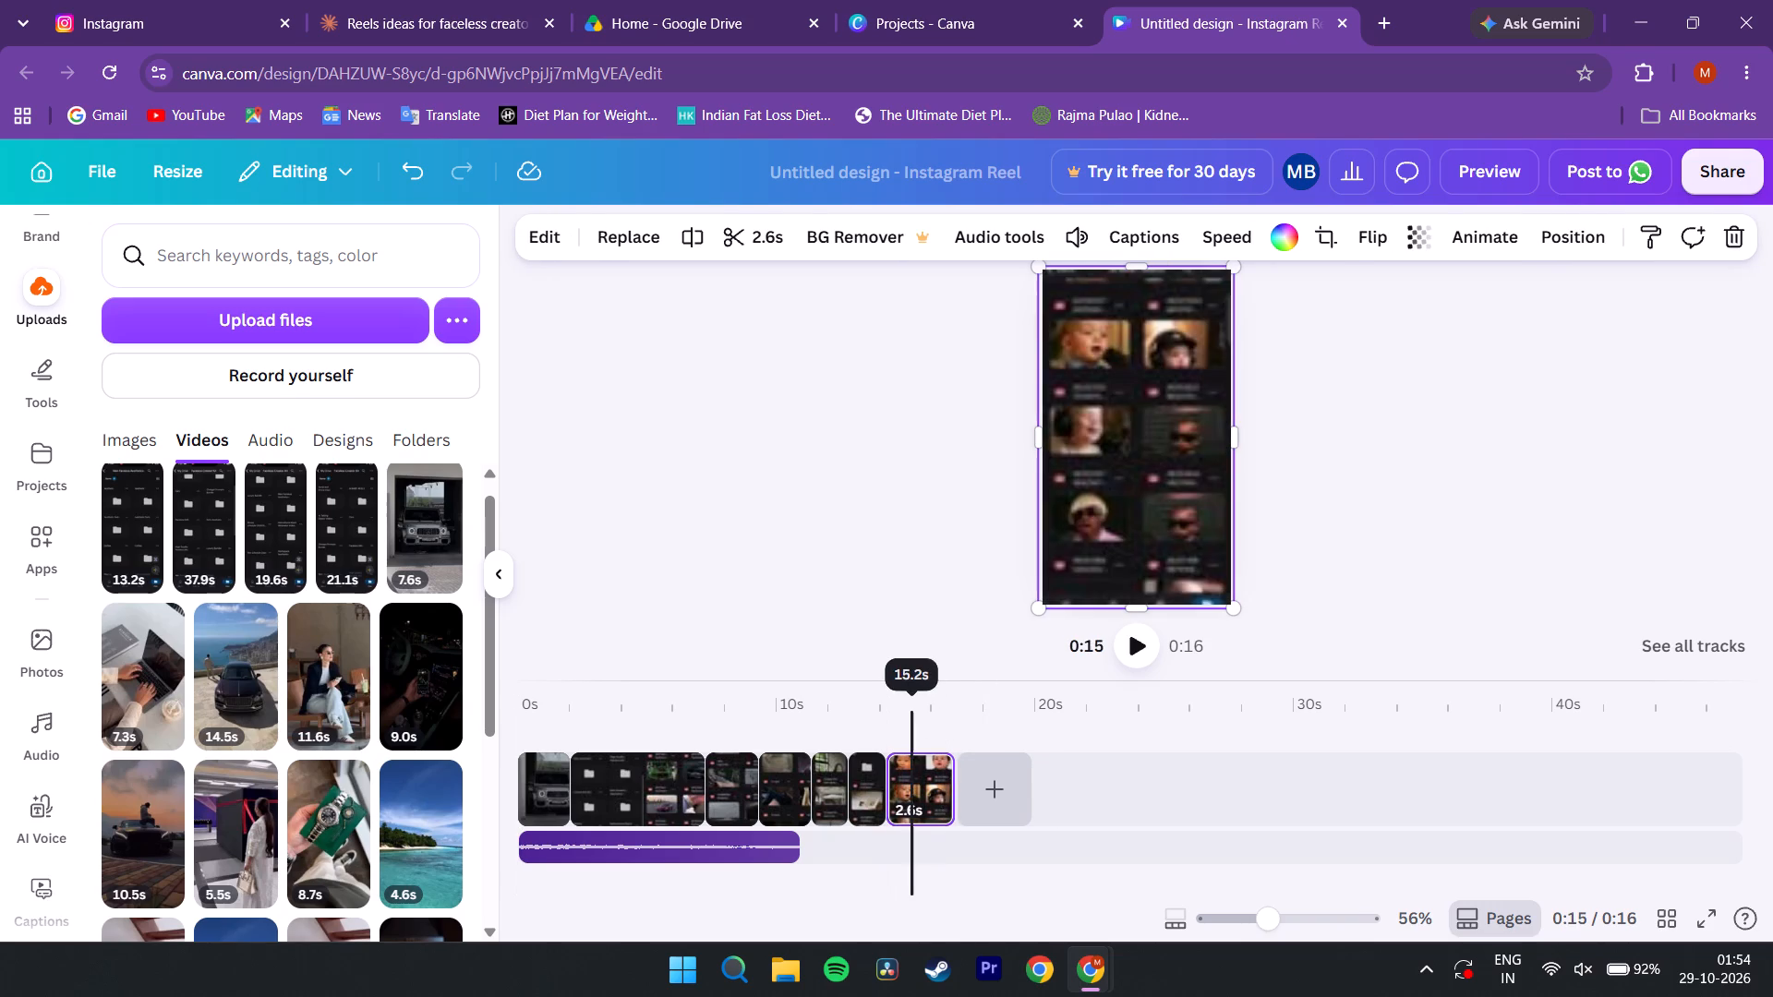
double_click(1130, 514)
left_click_drag(1130, 514, 1130, 530)
double_click(1130, 530)
left_click_drag(1142, 438, 1142, 460)
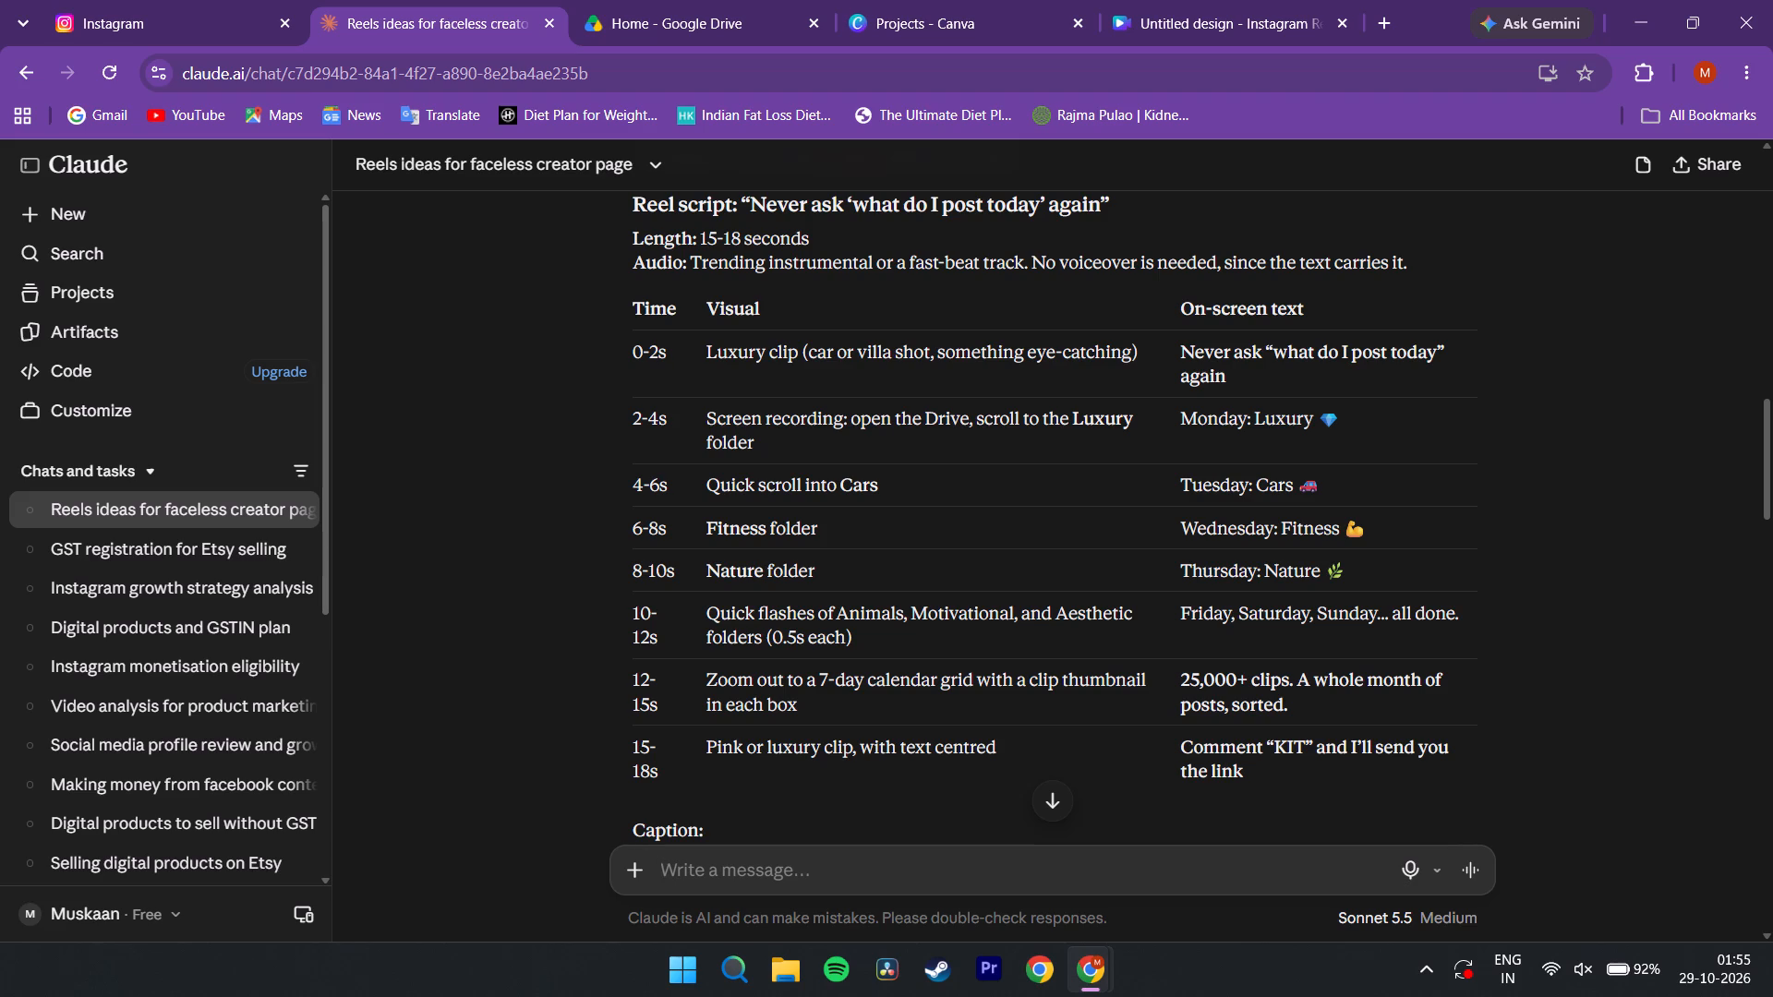
left_click(736, 0)
left_click(1062, 10)
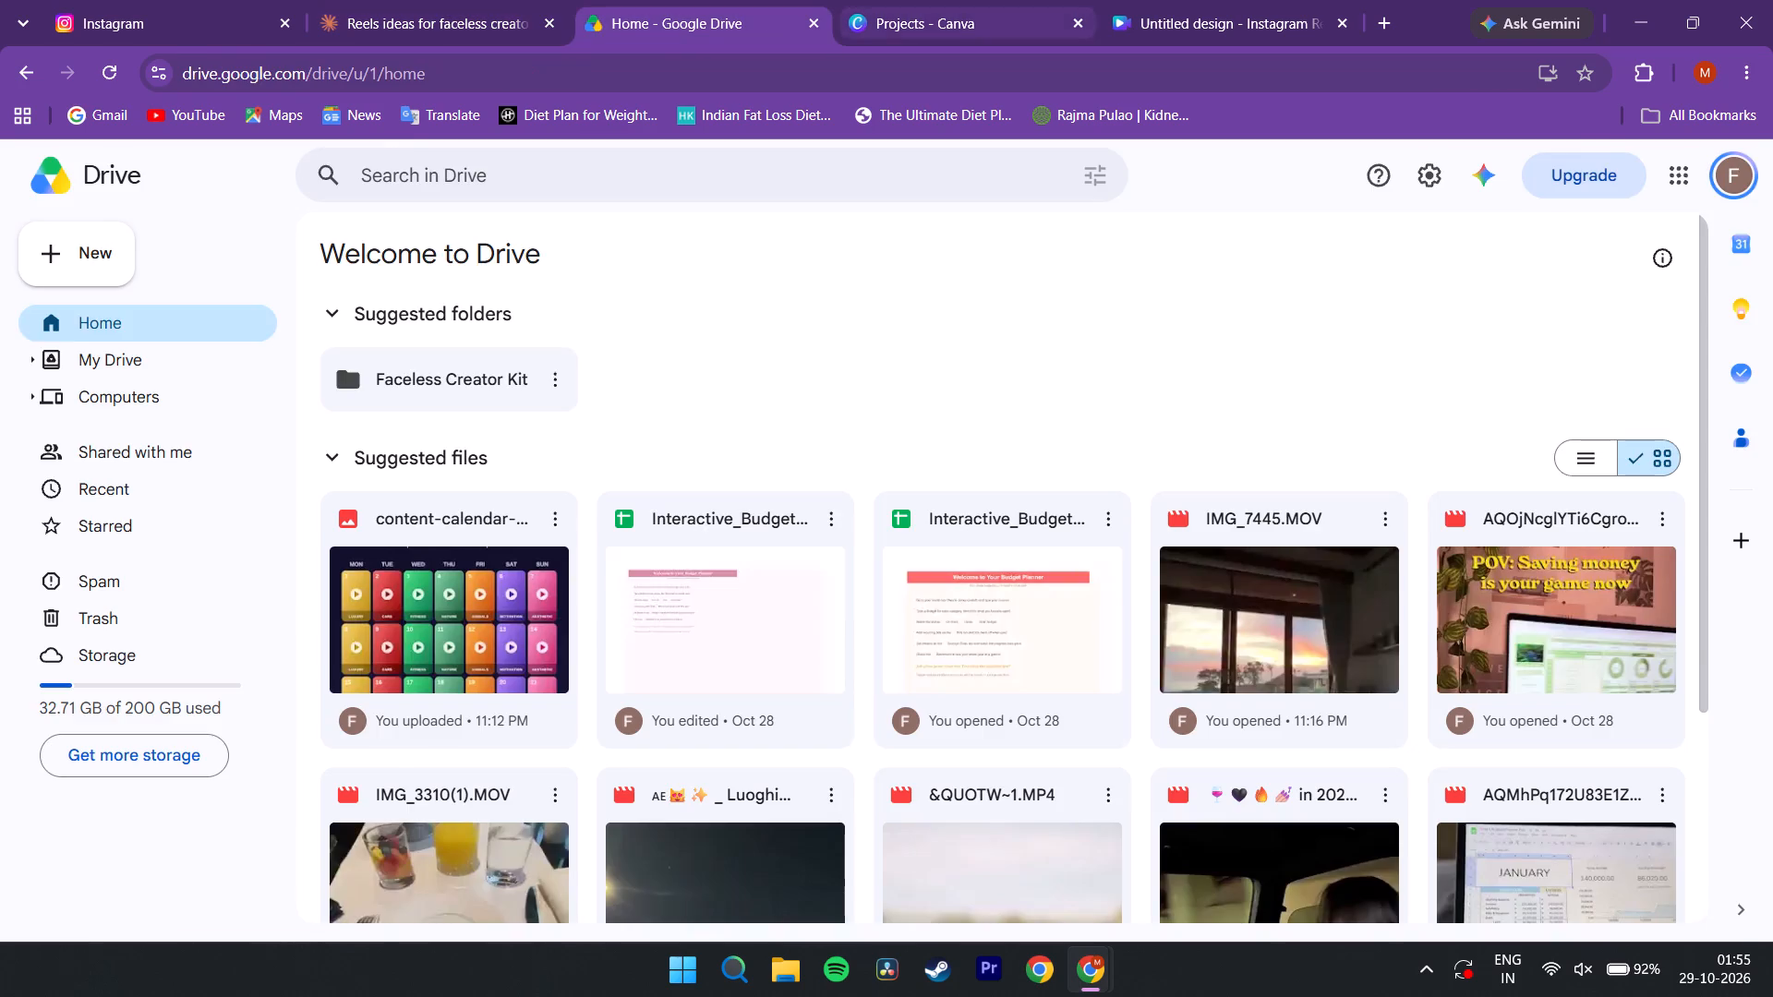
left_click(1175, 0)
left_click_drag(785, 694, 778, 703)
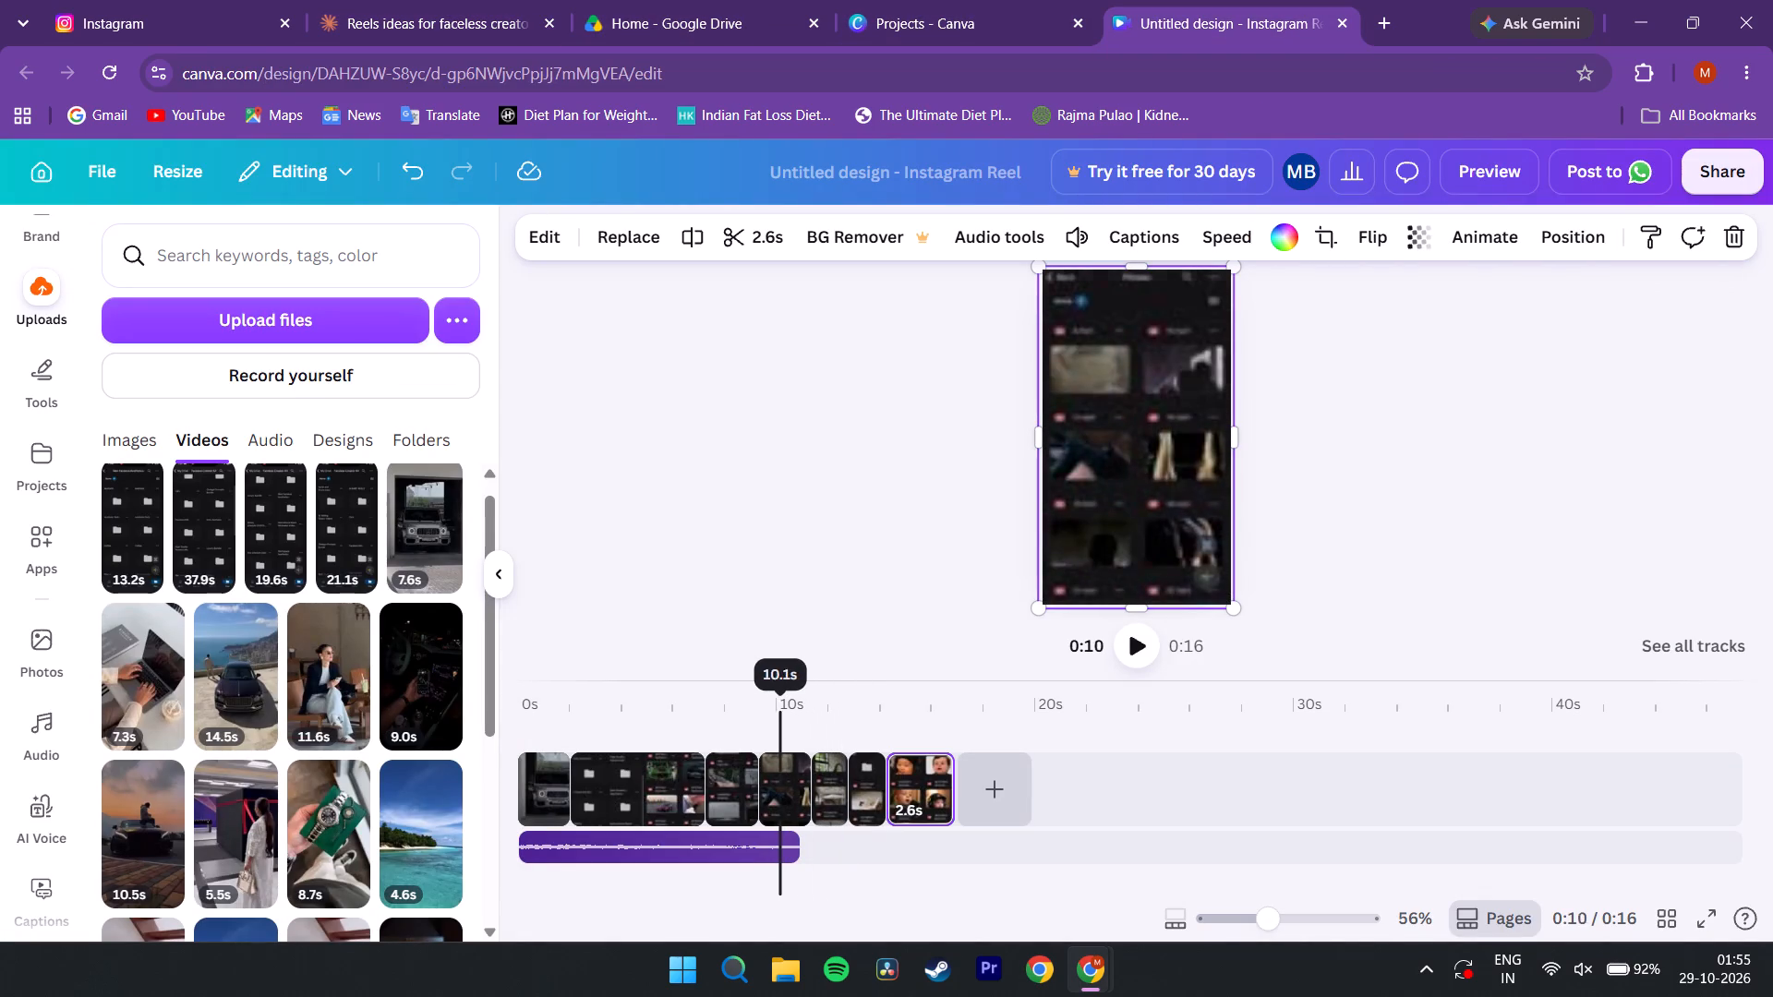
left_click_drag(778, 703, 771, 704)
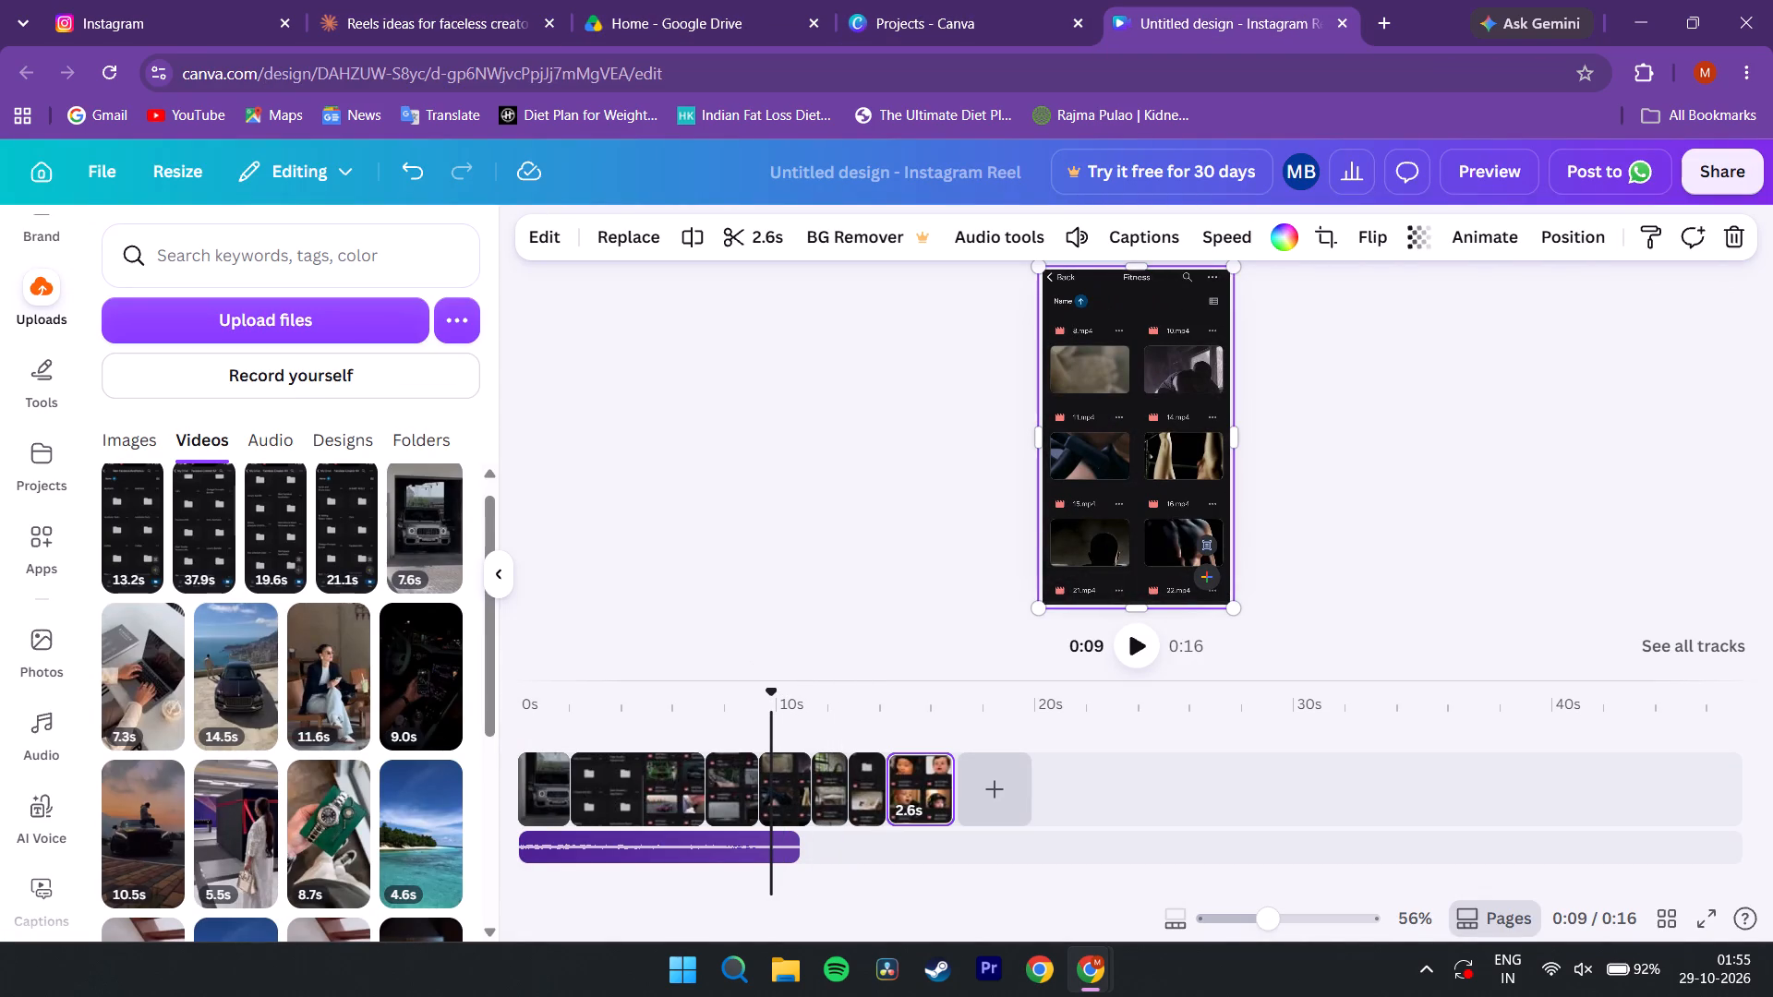
left_click_drag(771, 704, 518, 718)
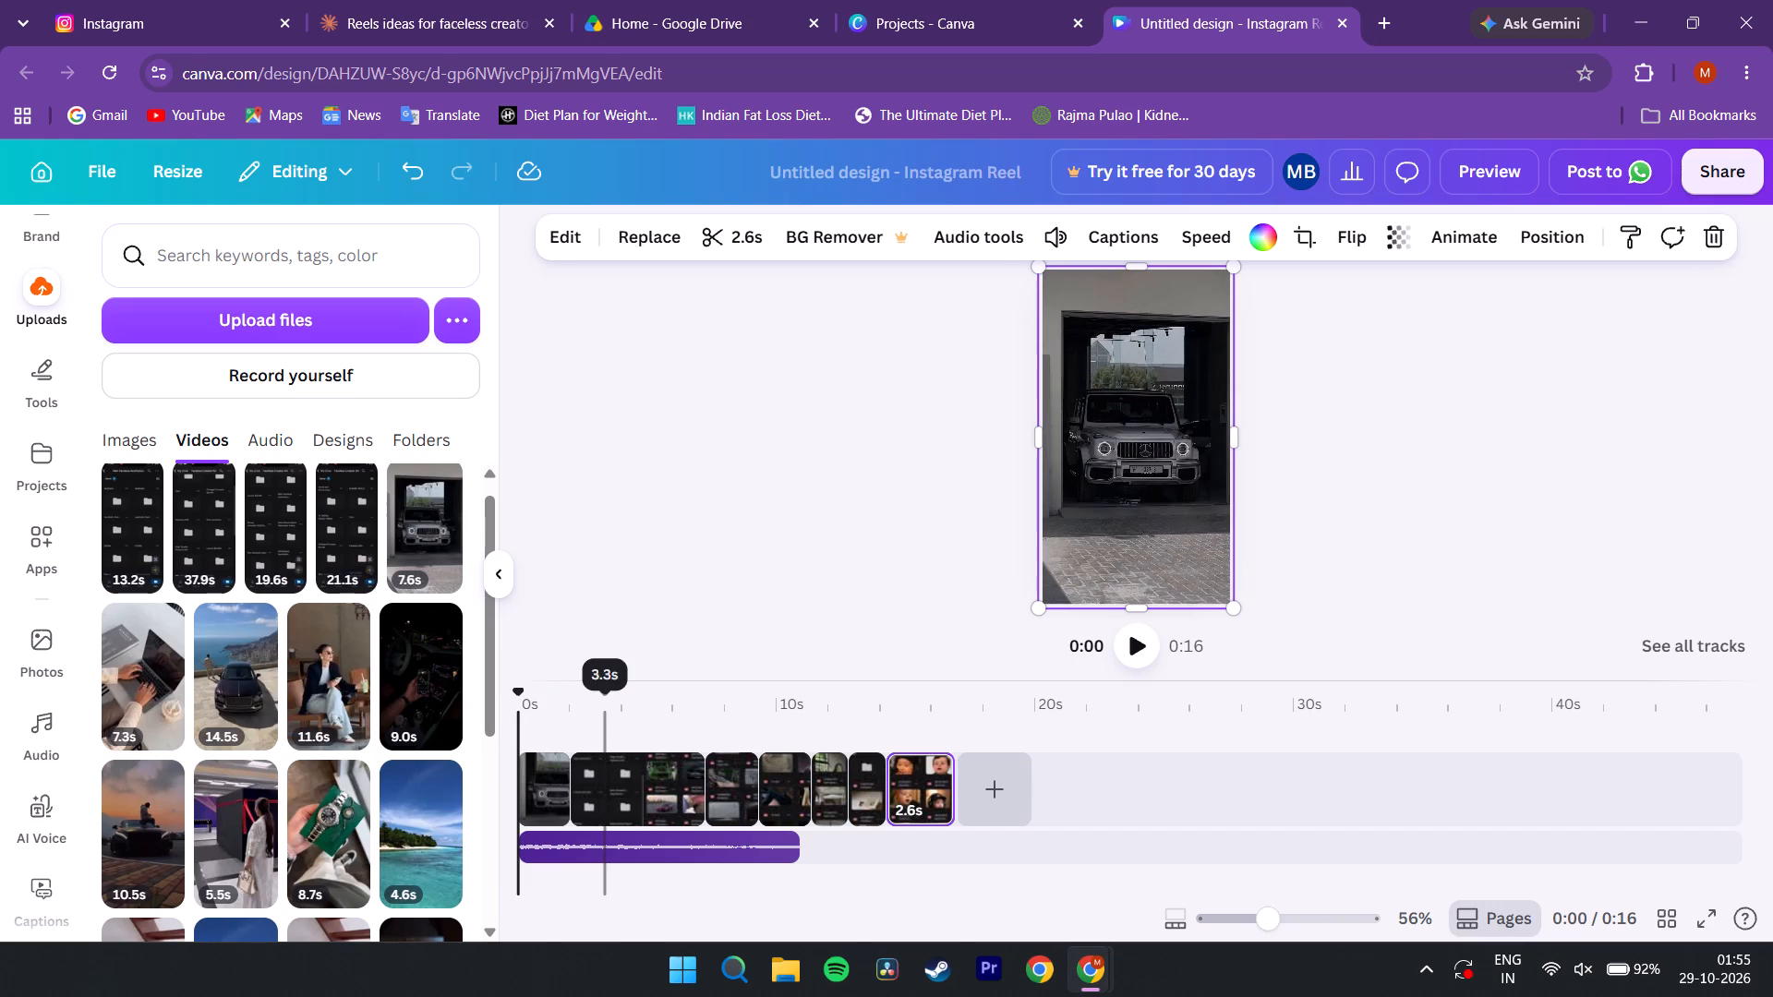
left_click(438, 0)
left_click(718, 0)
left_click(994, 0)
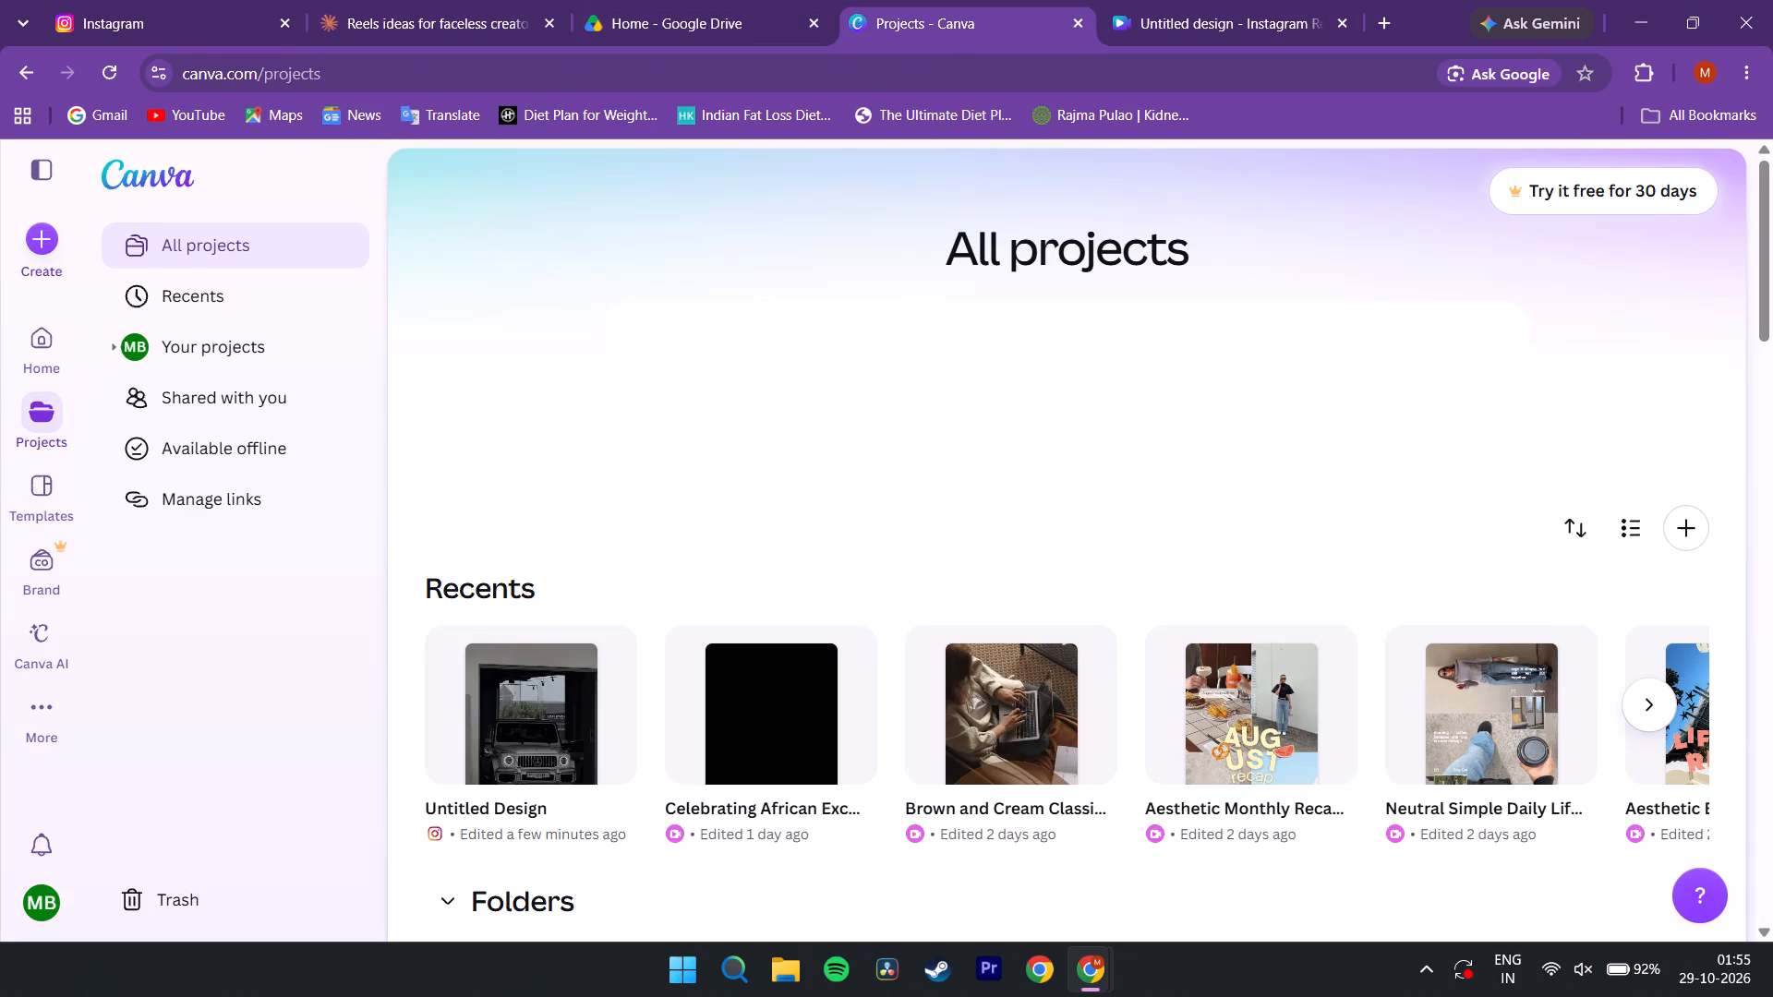
left_click(1165, 0)
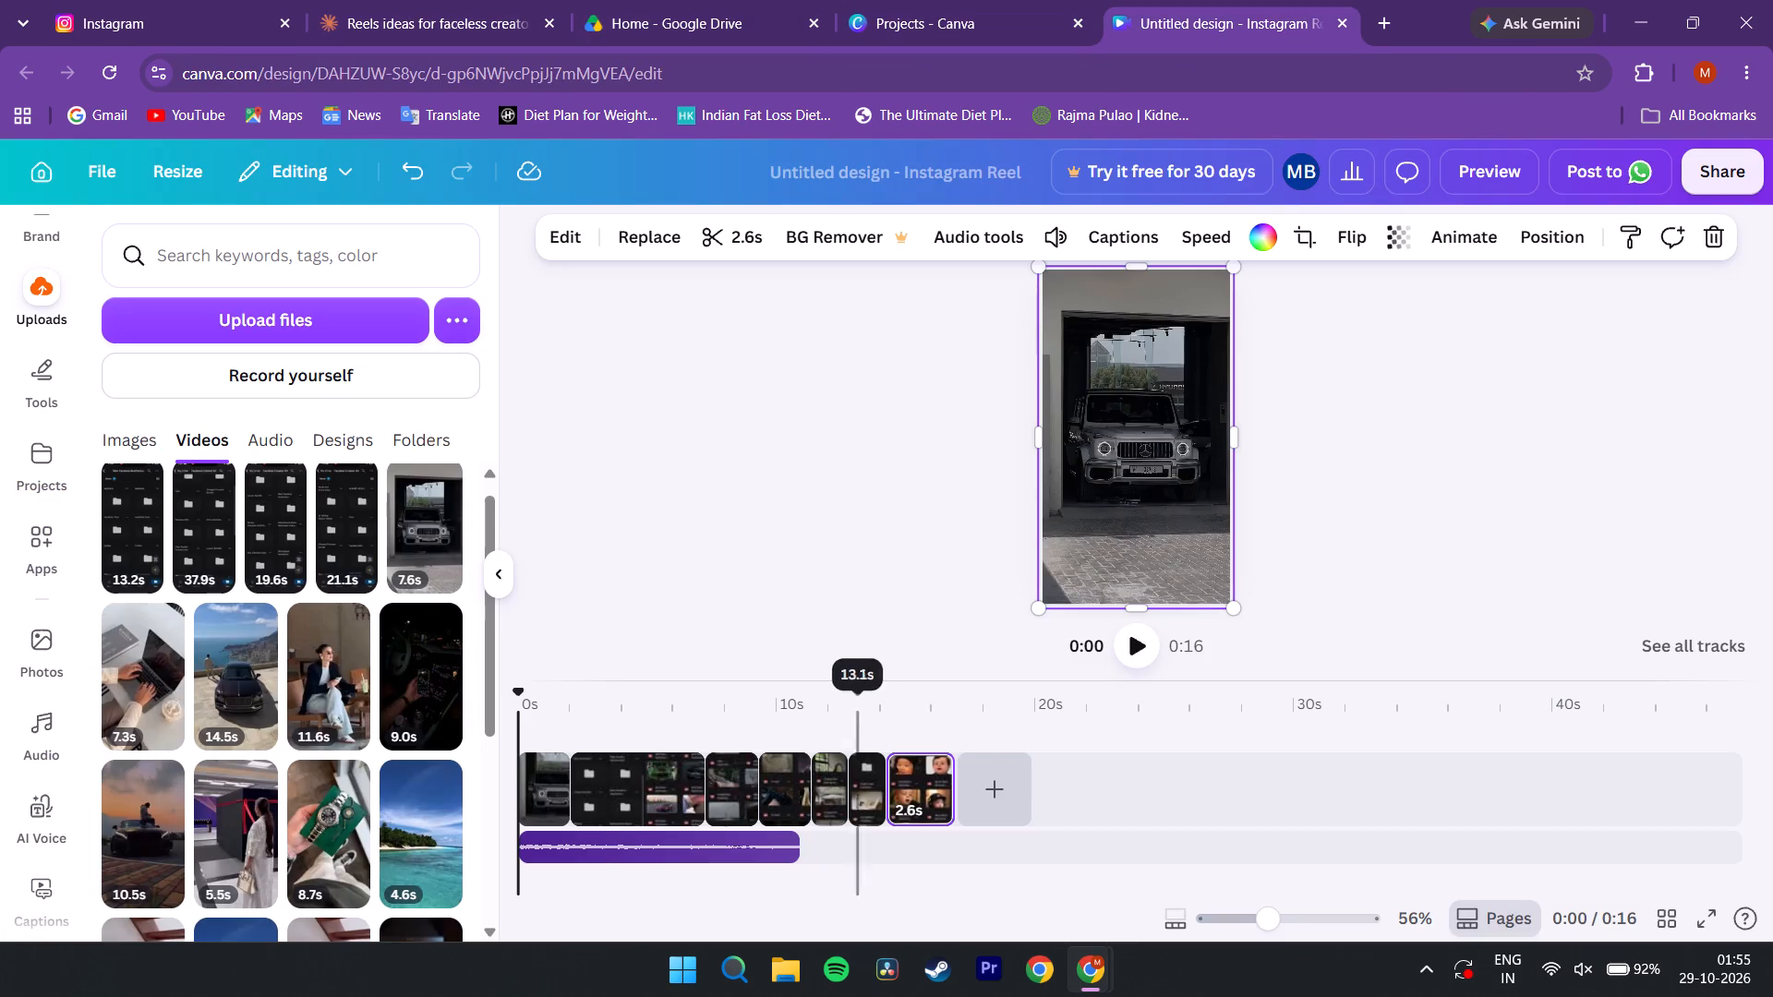
Add the 'Your month of posts, sorted' calendar image from the uploaded images as a new page at the end of the reel.
left_click(147, 448)
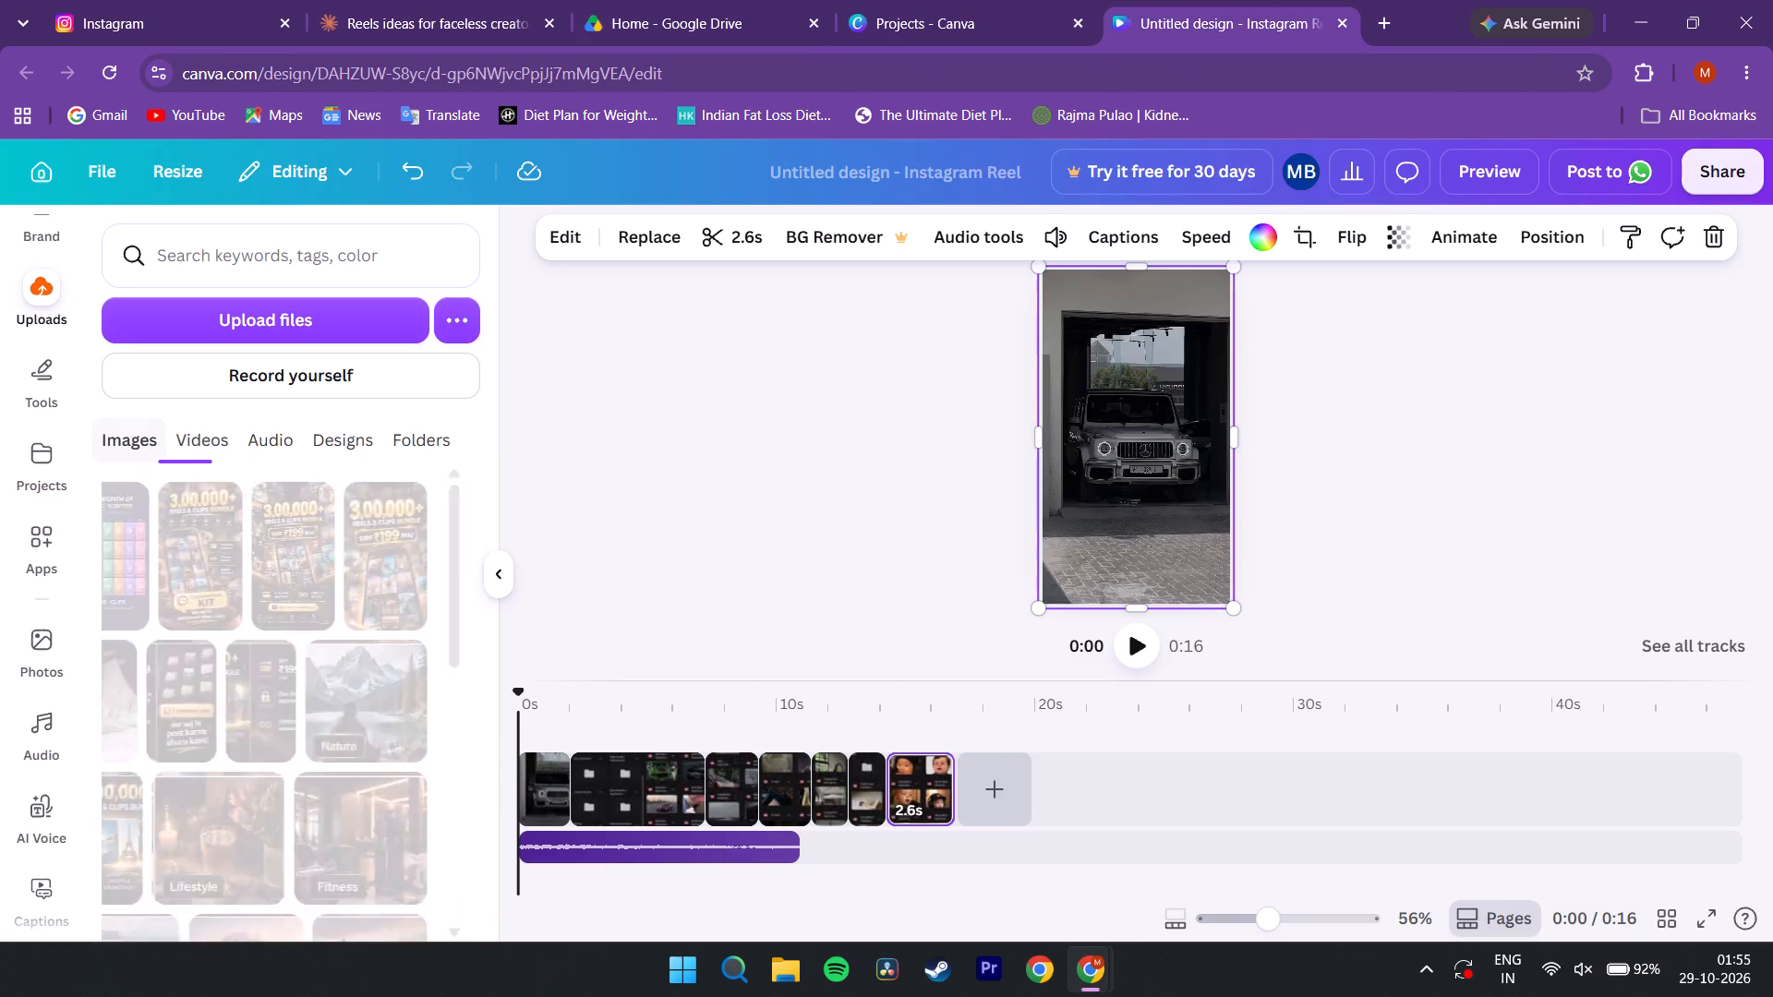
left_click_drag(138, 570, 997, 780)
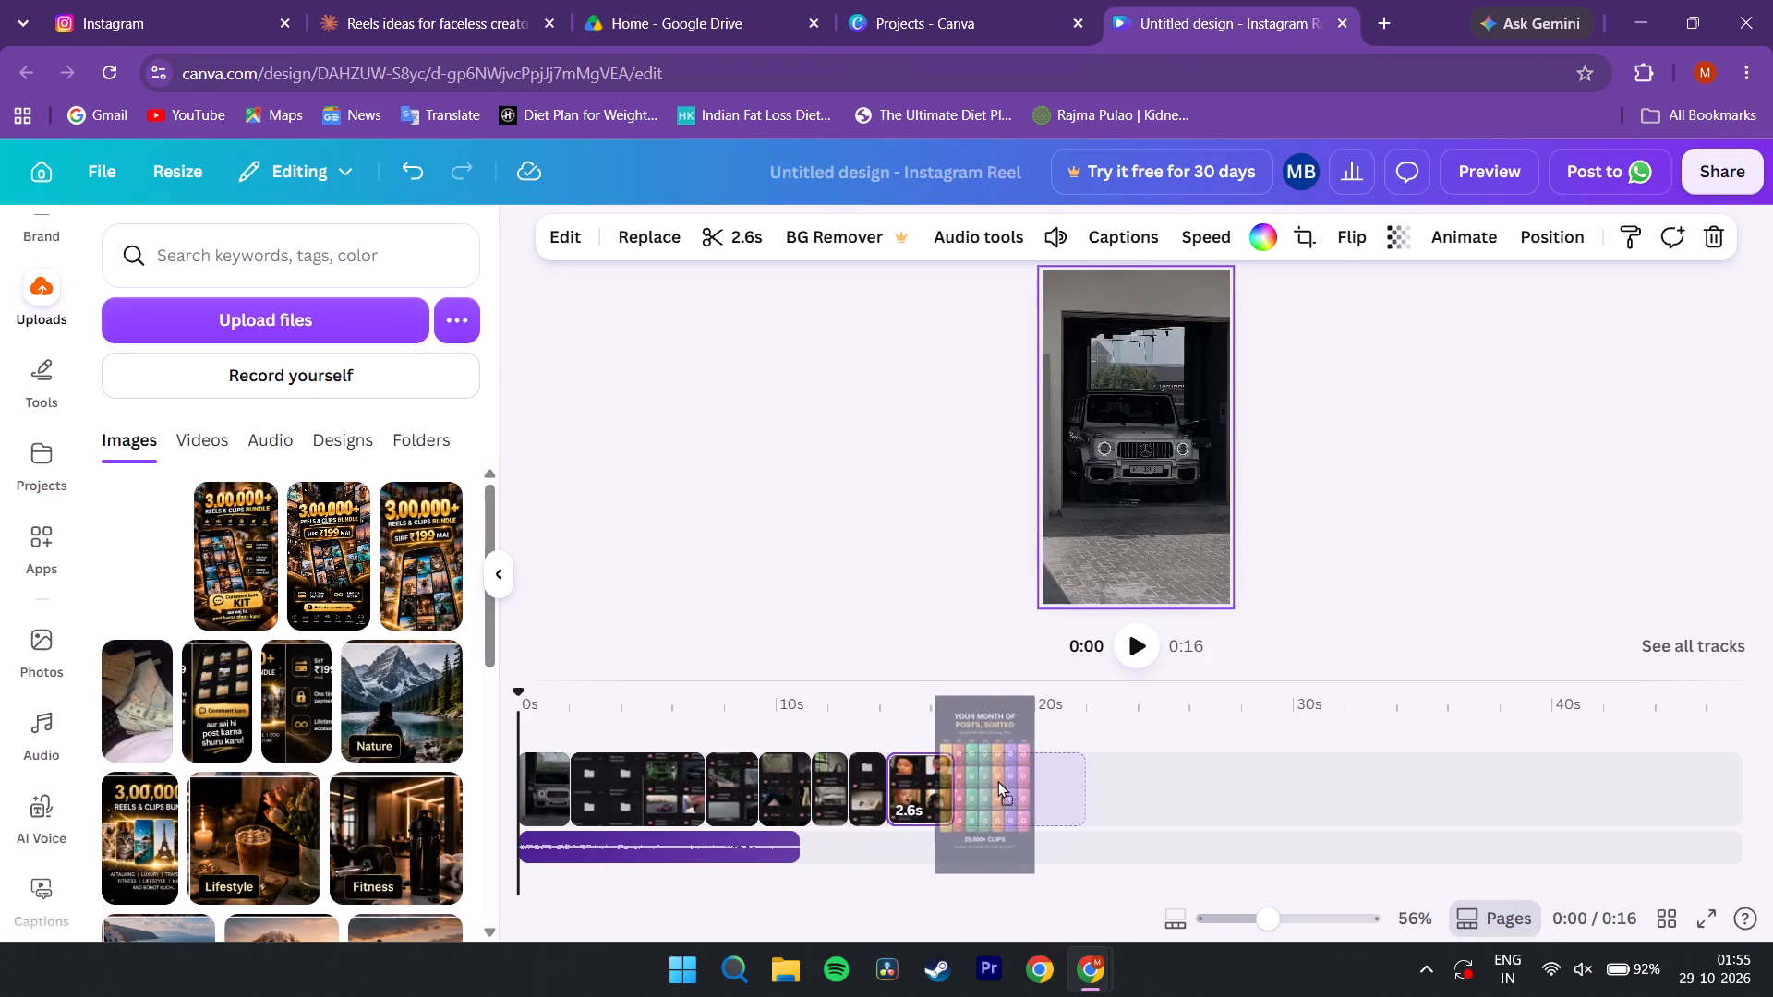
left_click_drag(997, 780, 1052, 780)
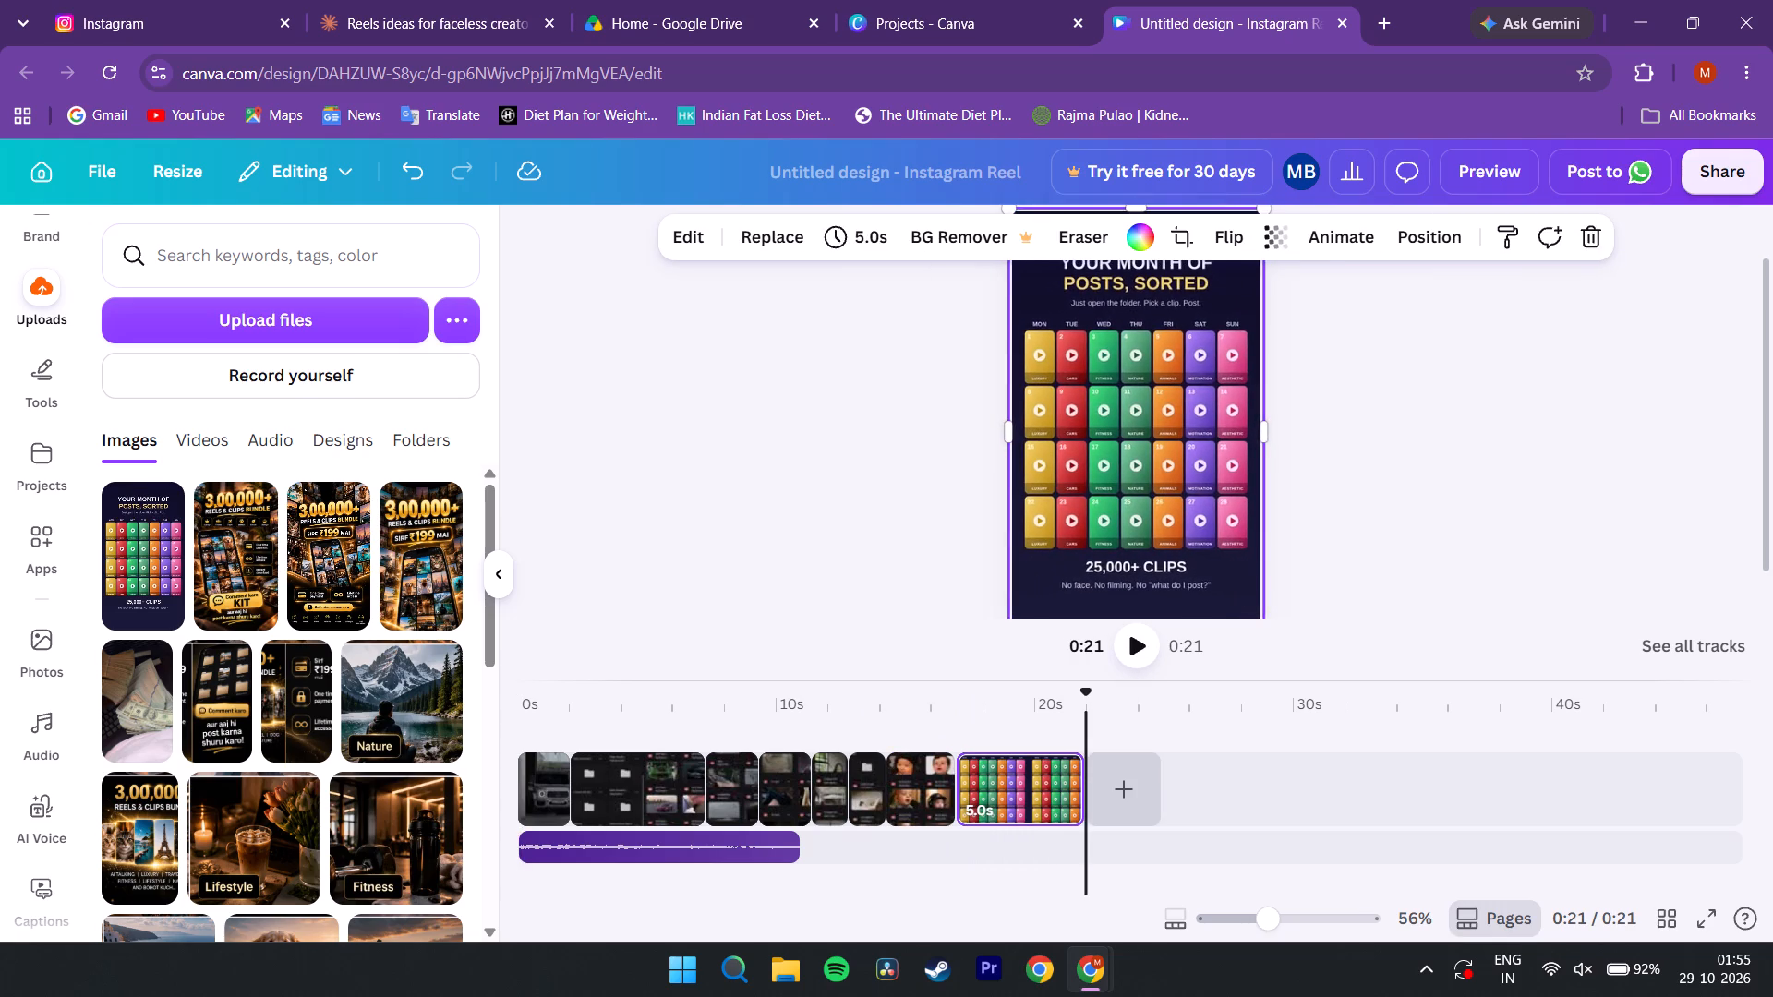
scroll(1079, 438, "down", 1)
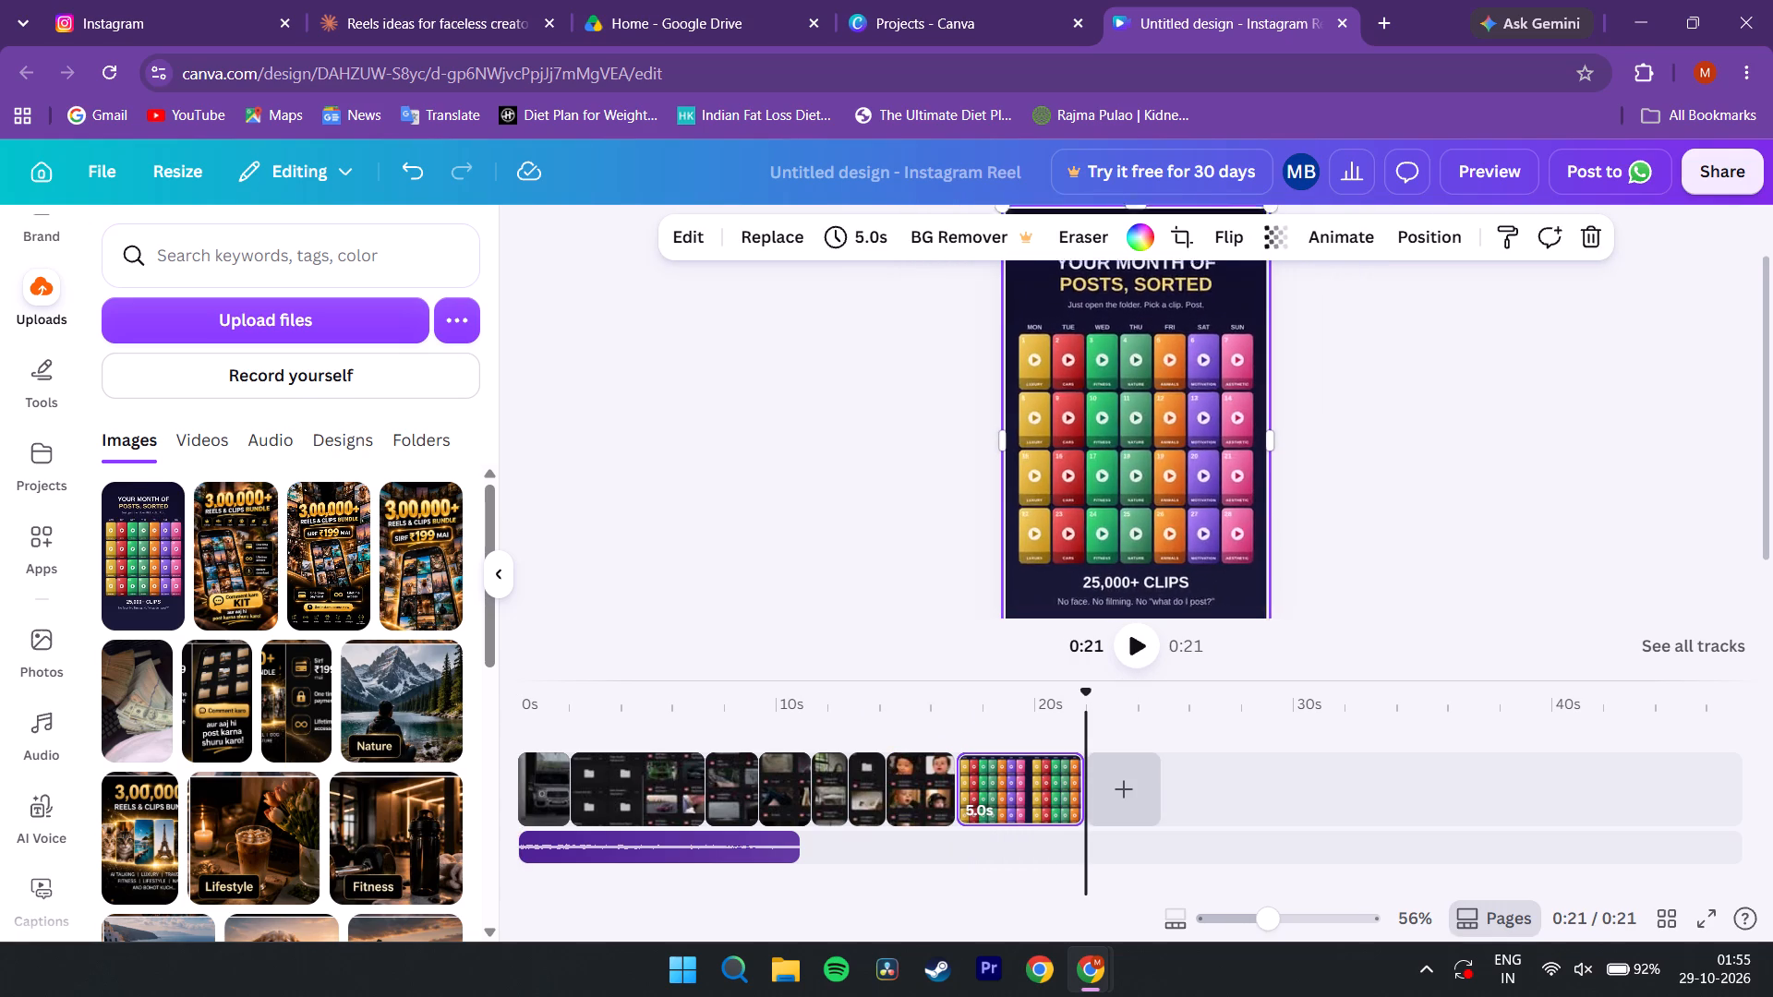
scroll(1079, 438, "up", 1)
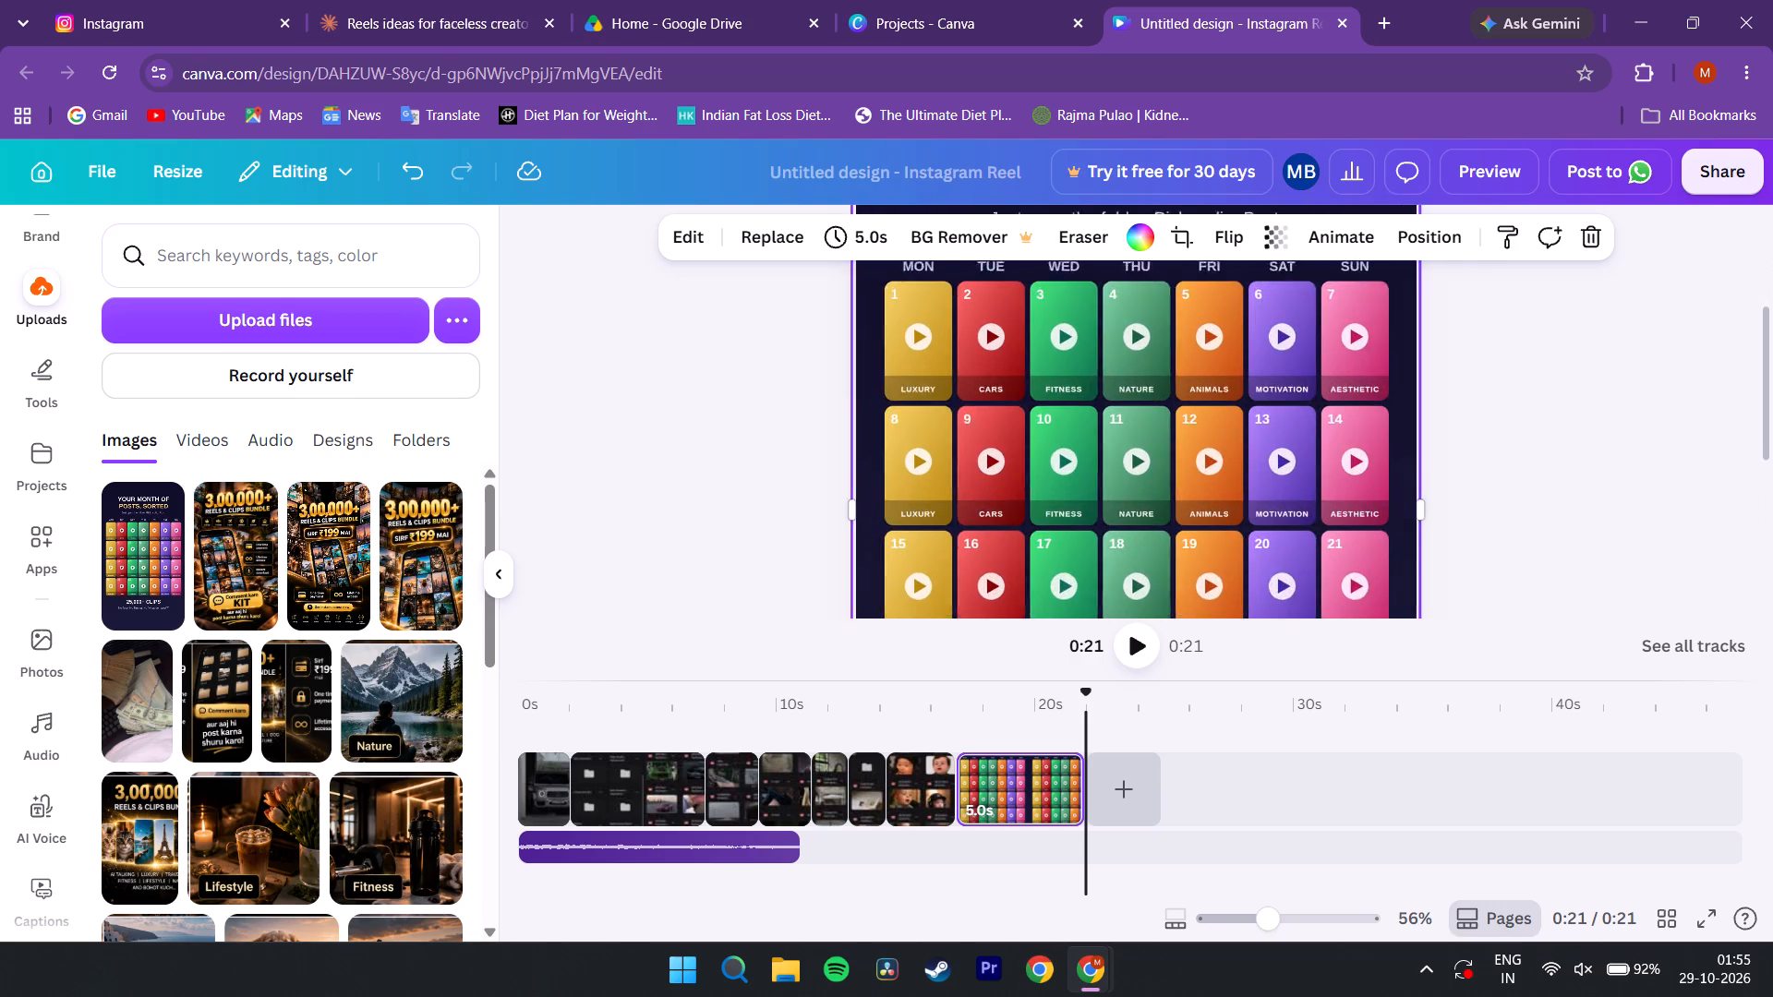
scroll(1079, 438, "up", 1)
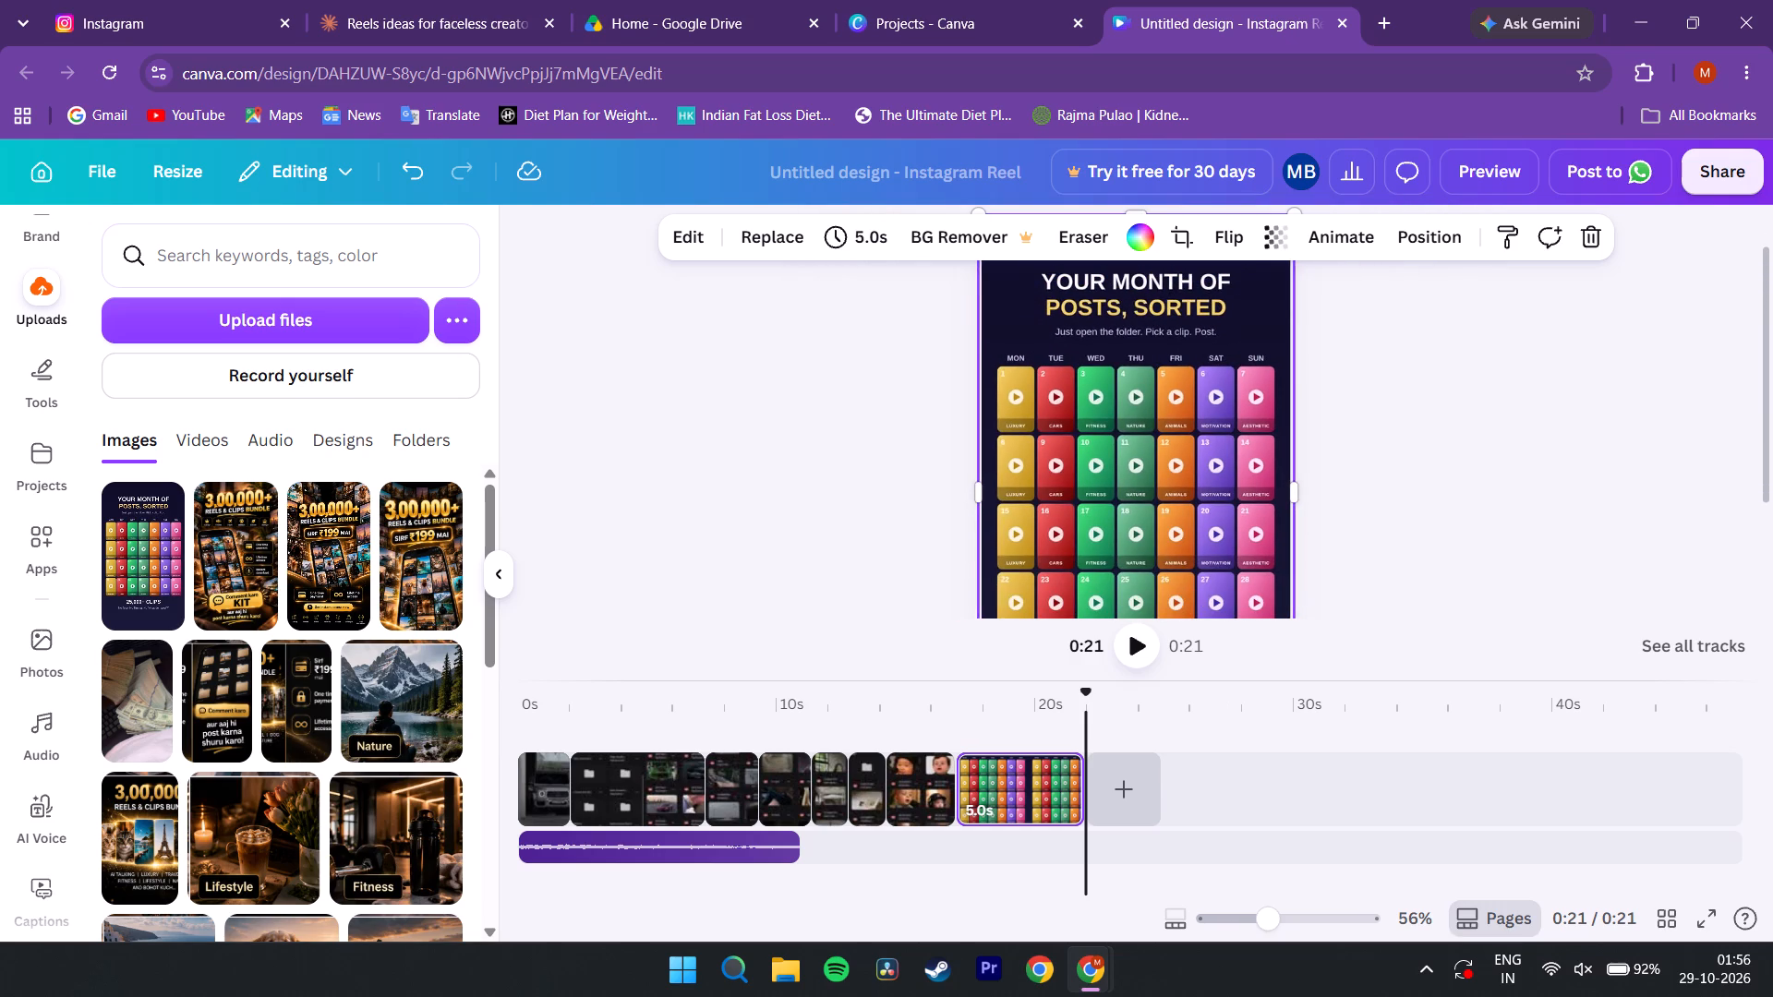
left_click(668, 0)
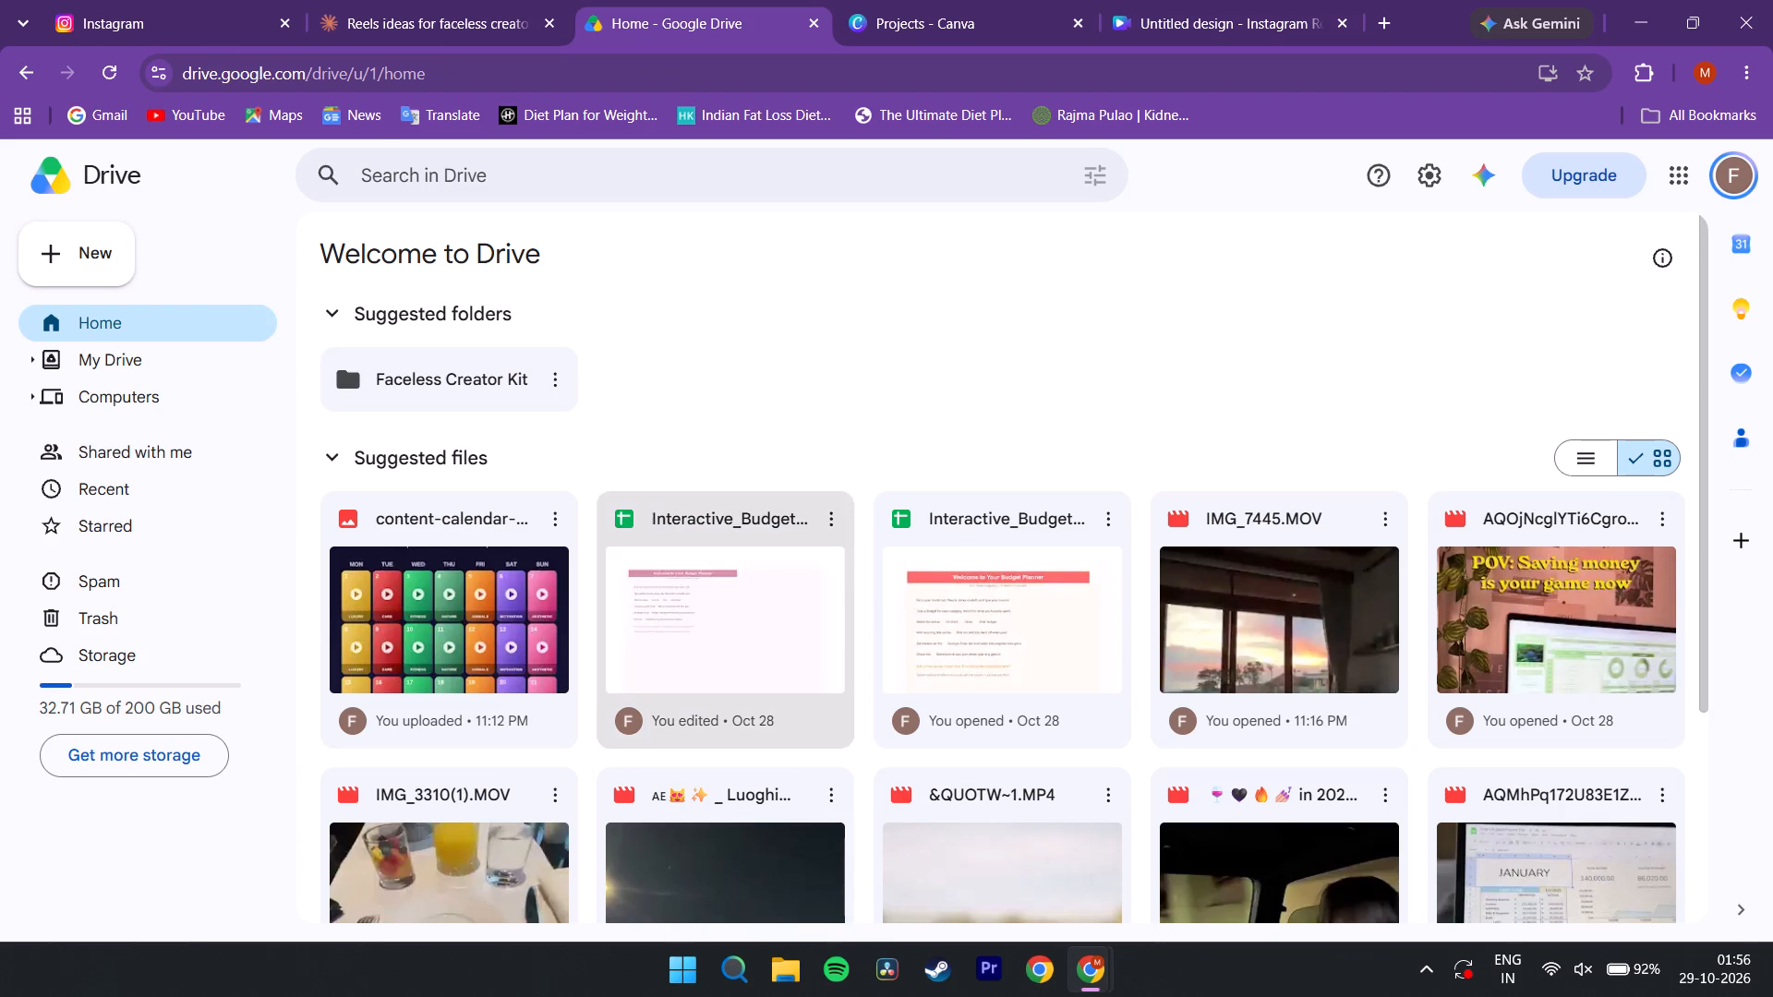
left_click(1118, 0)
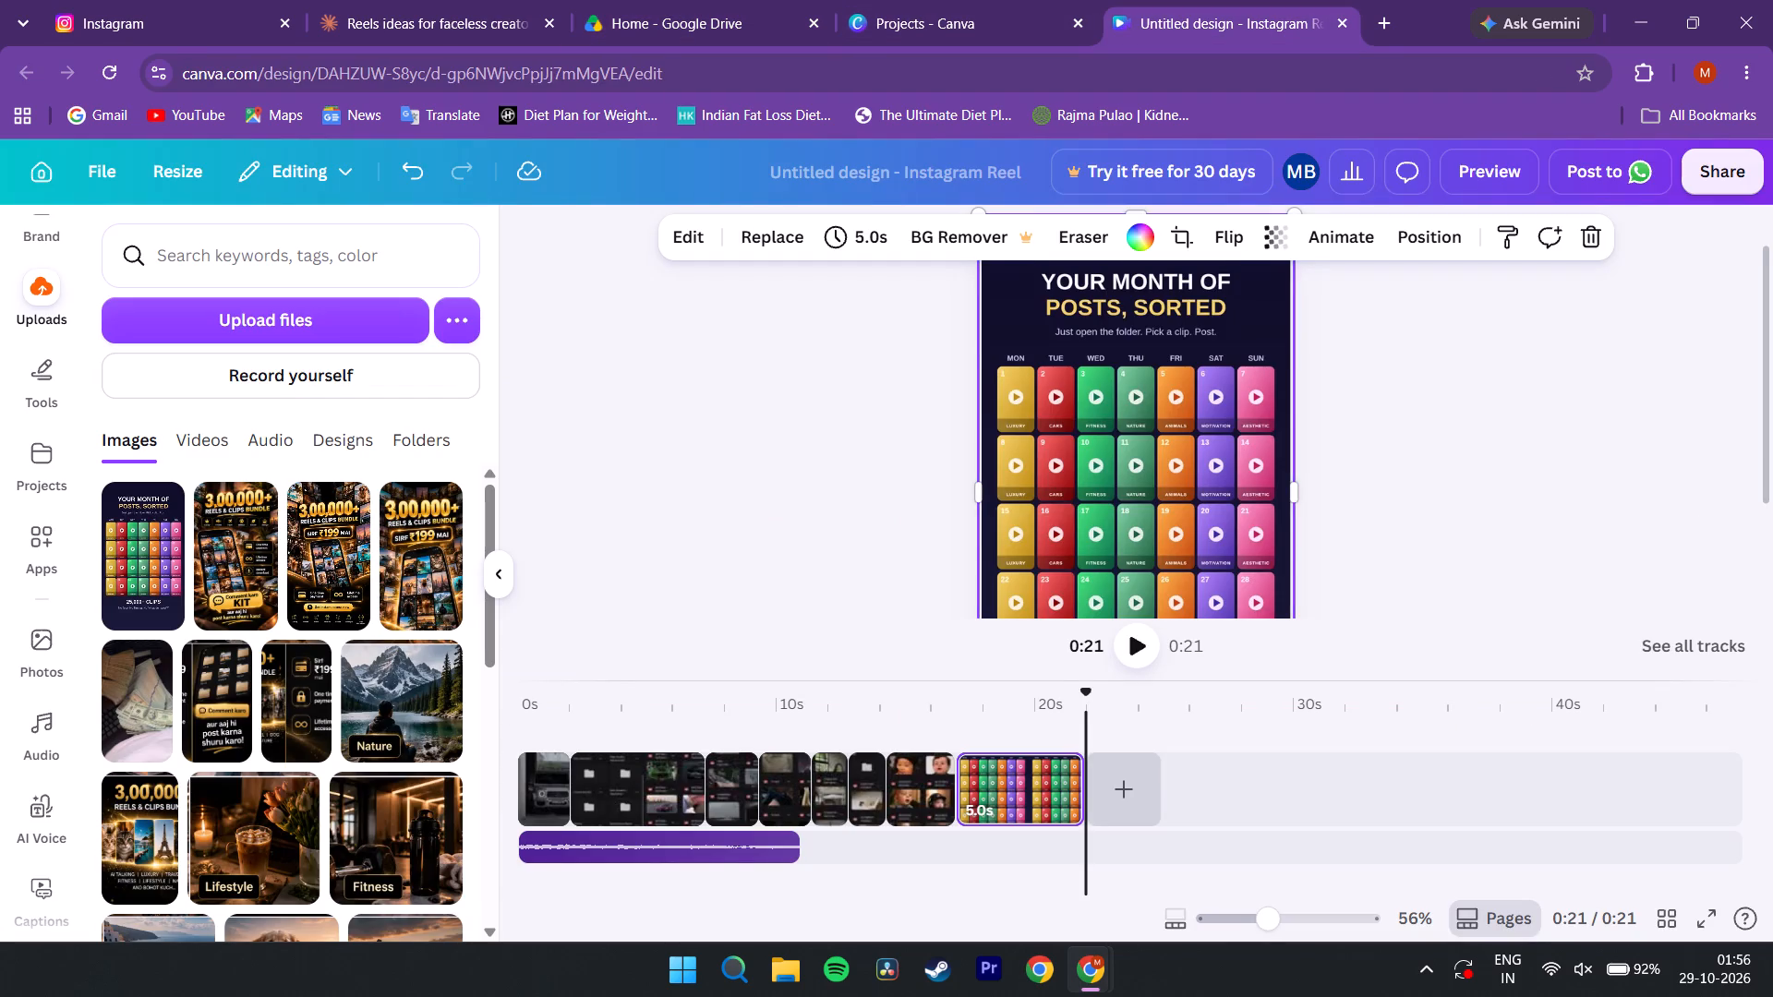
Play the reel from its start through to the calendar page to check the sequence and timing.
left_click_drag(1083, 690, 666, 692)
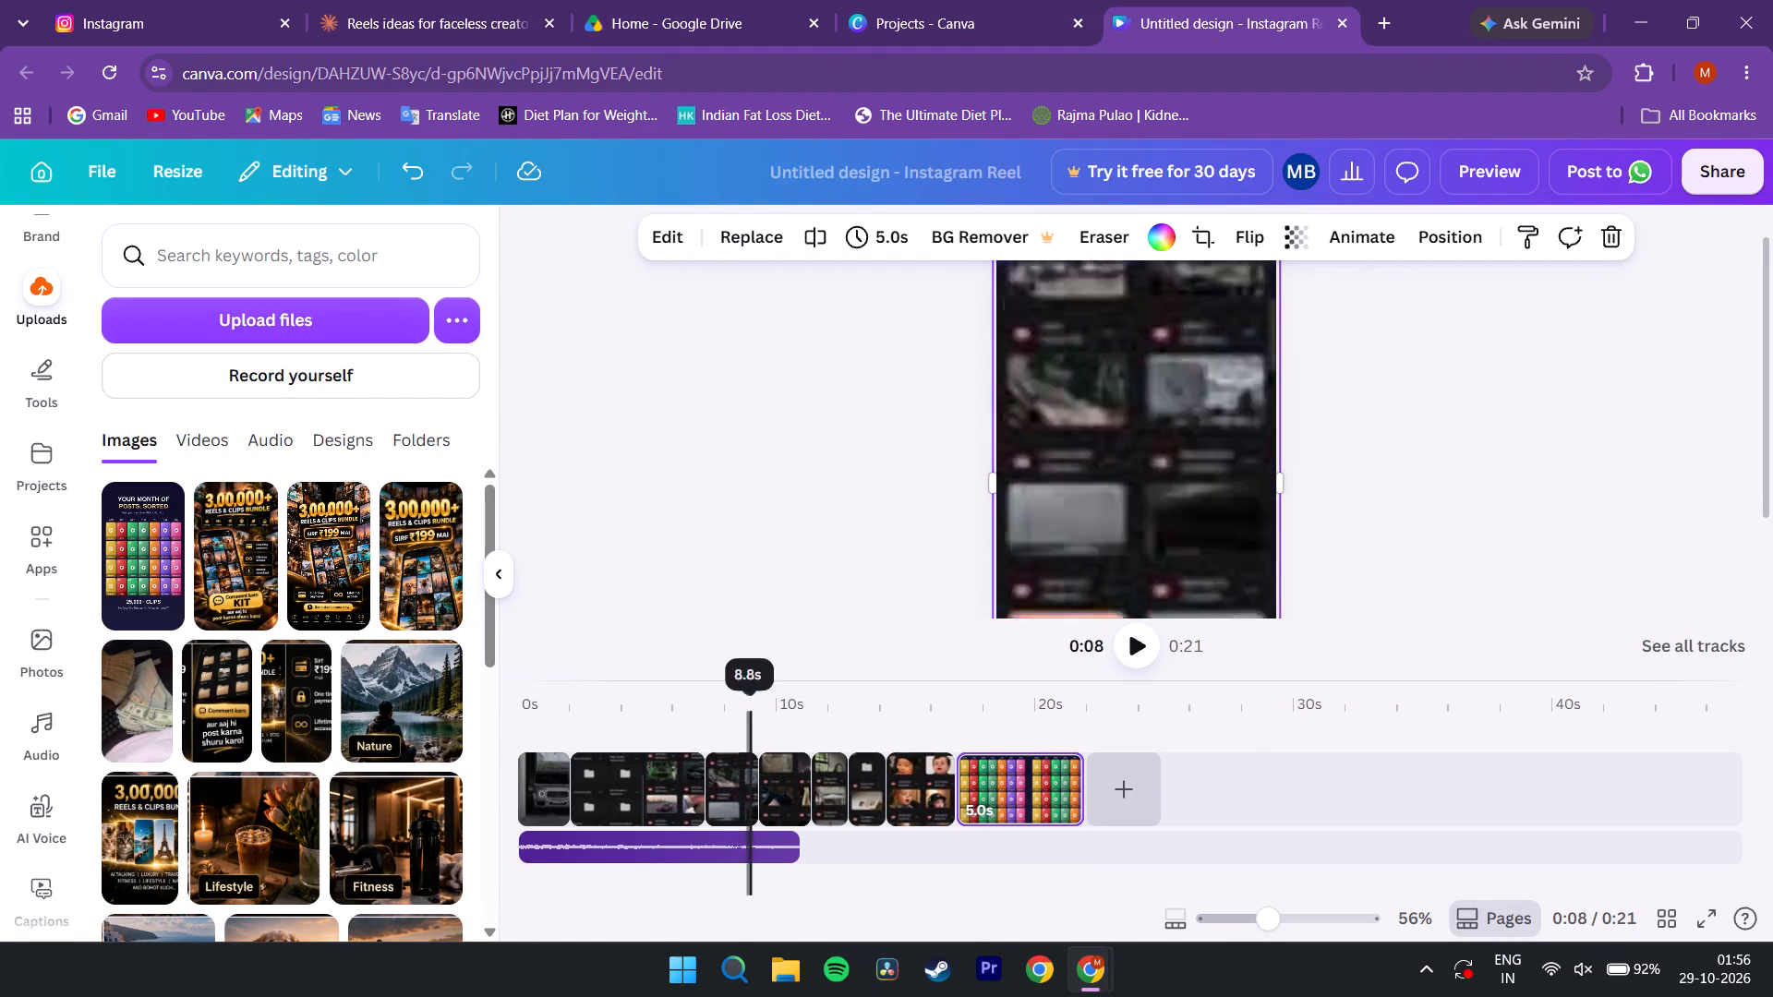
left_click_drag(666, 692, 504, 703)
key("space")
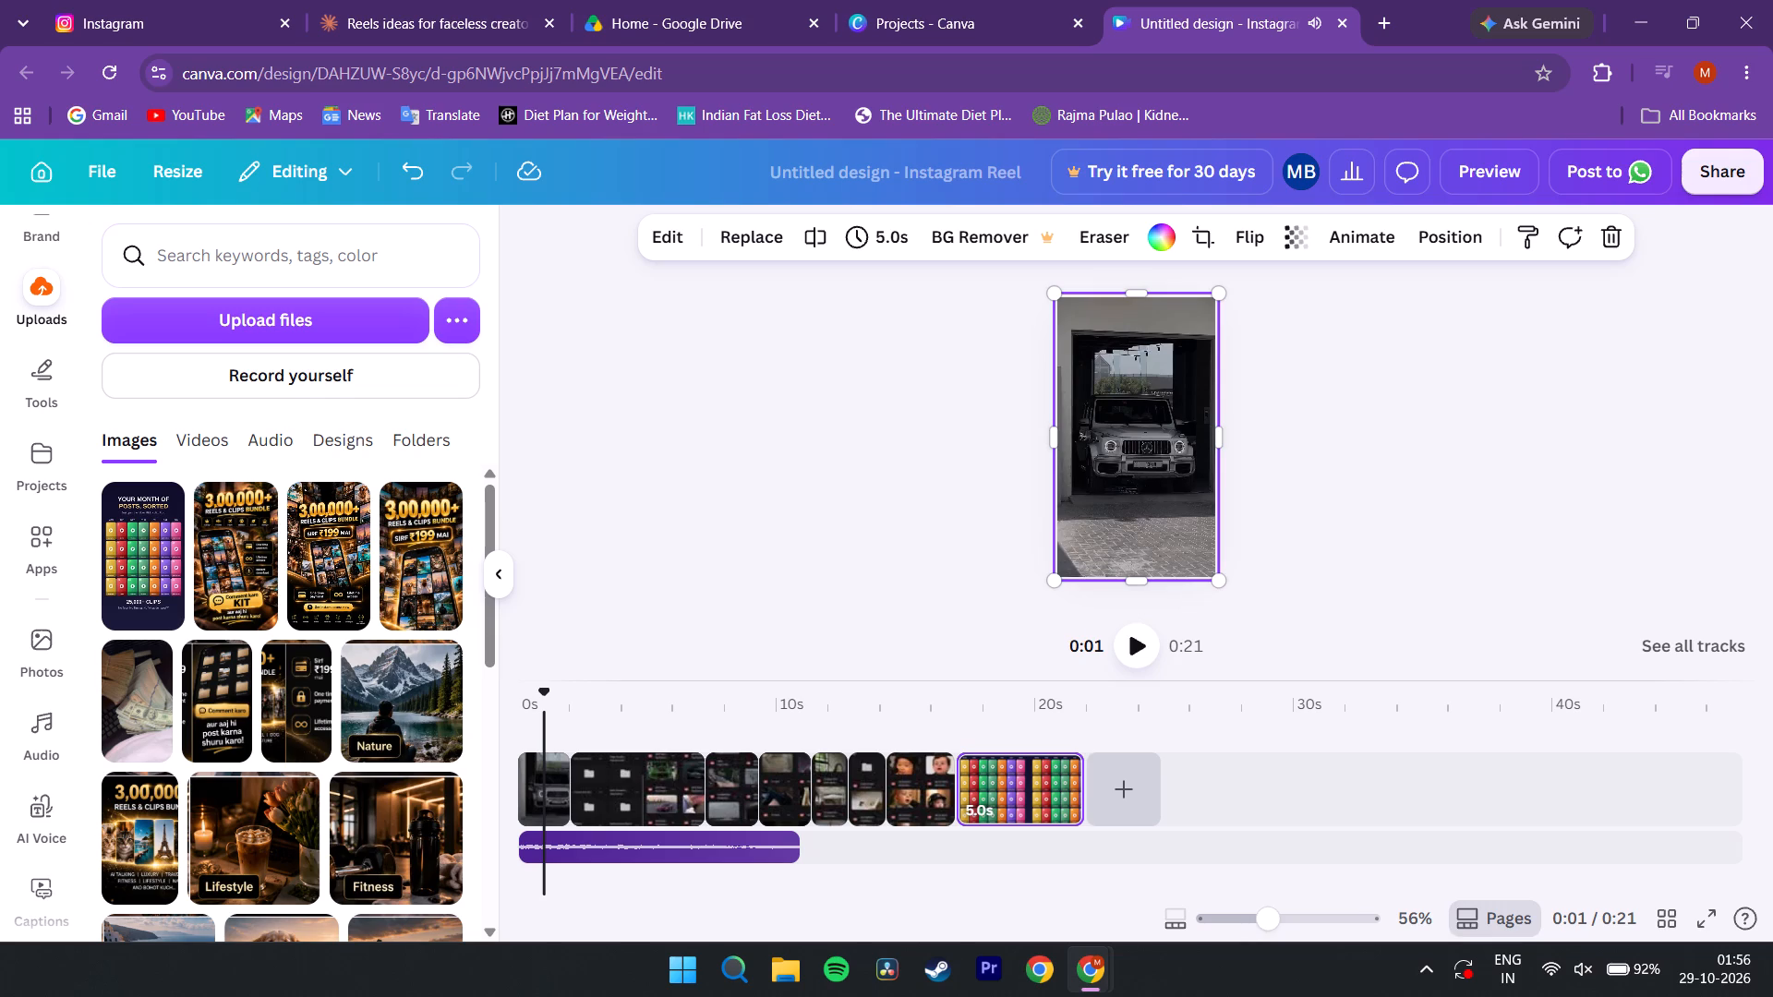
left_click(878, 534)
key("space")
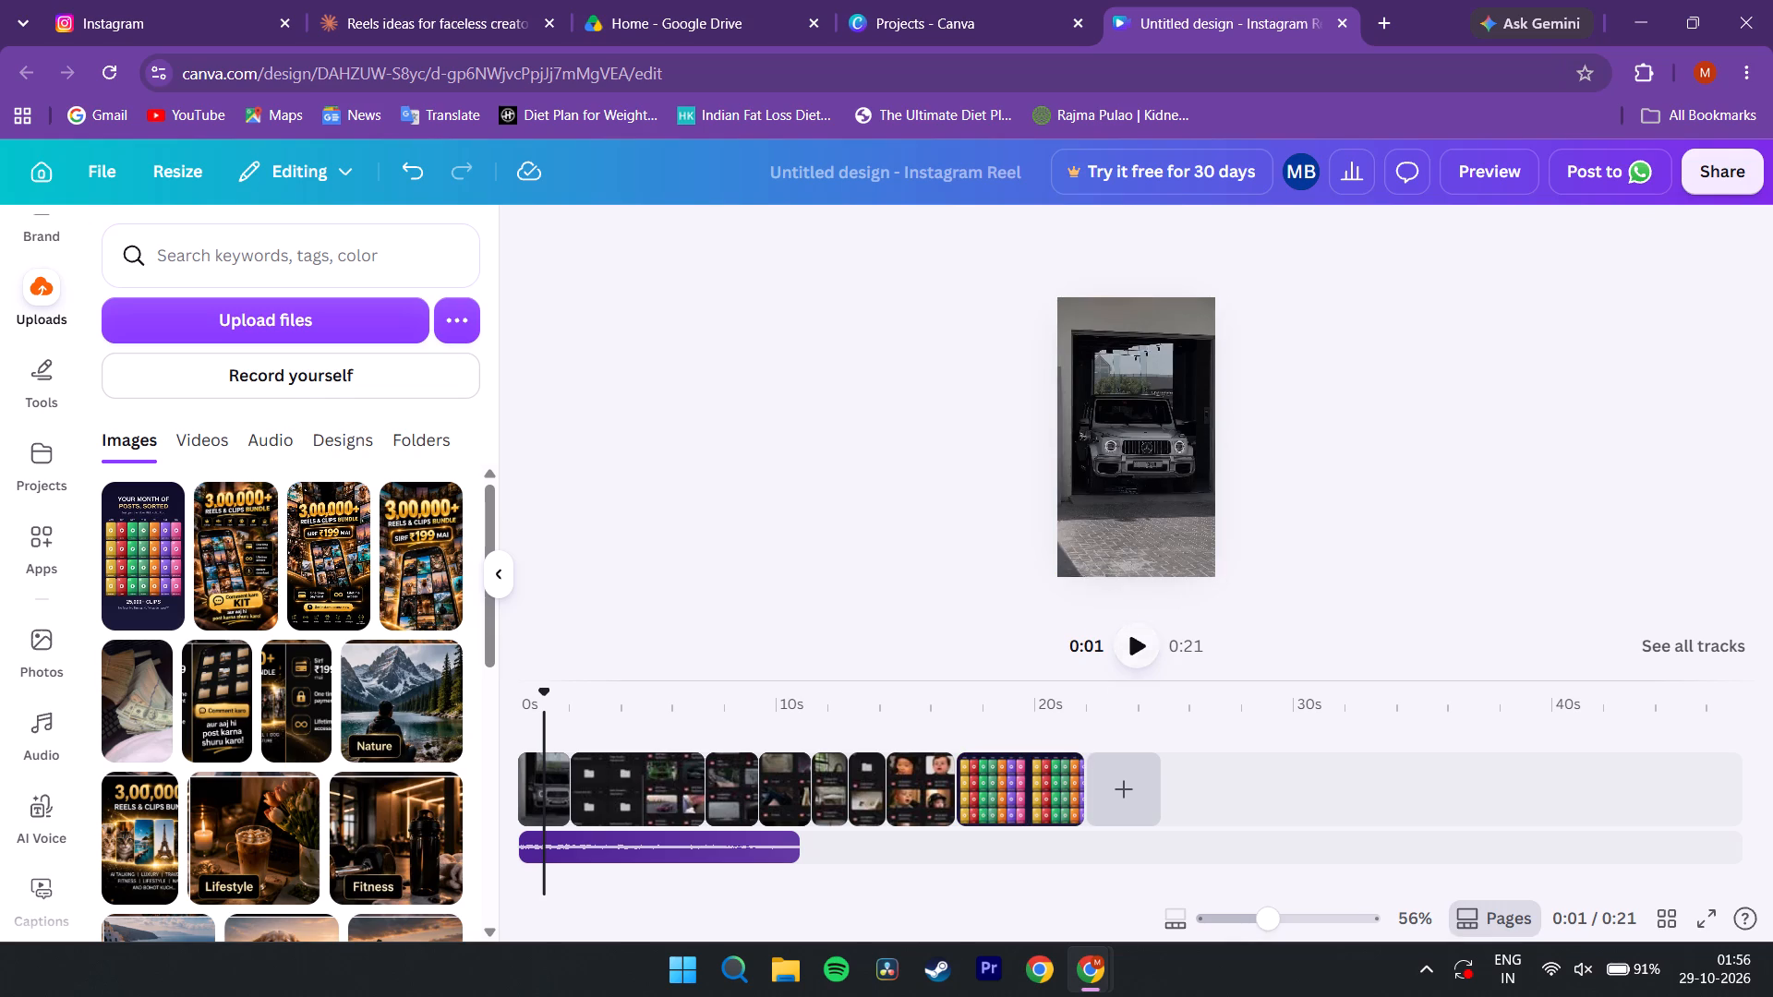
left_click(1141, 641)
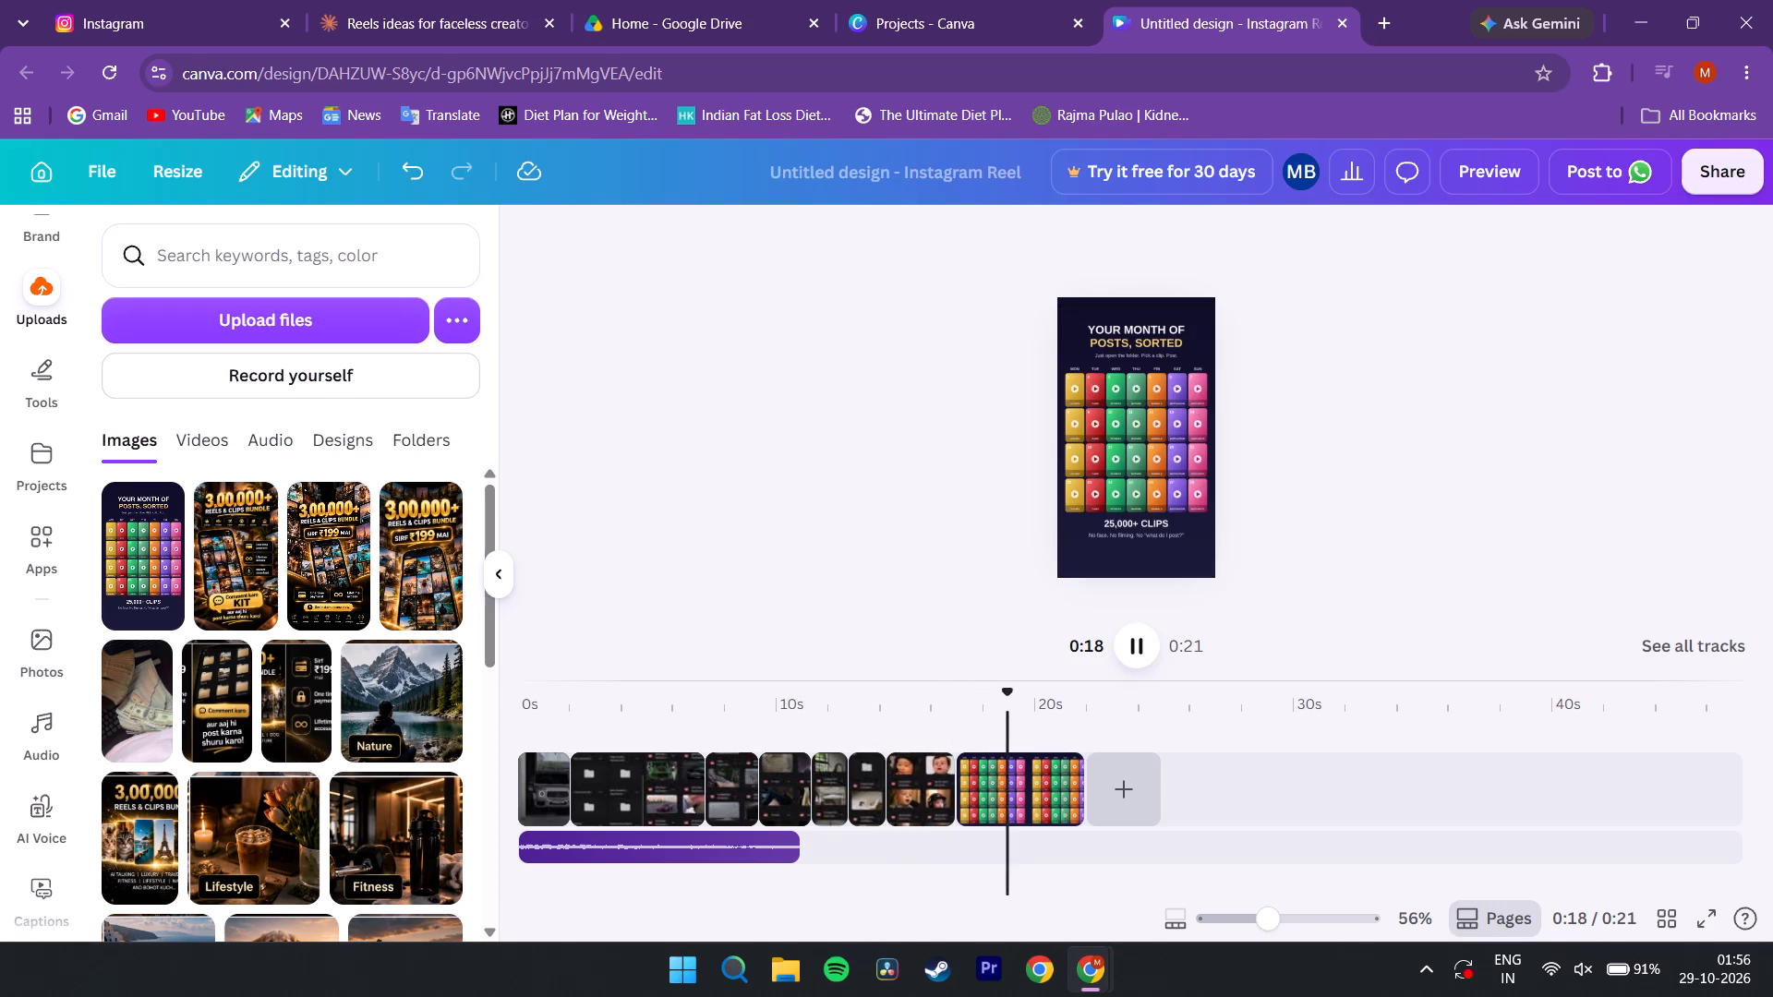
key("space")
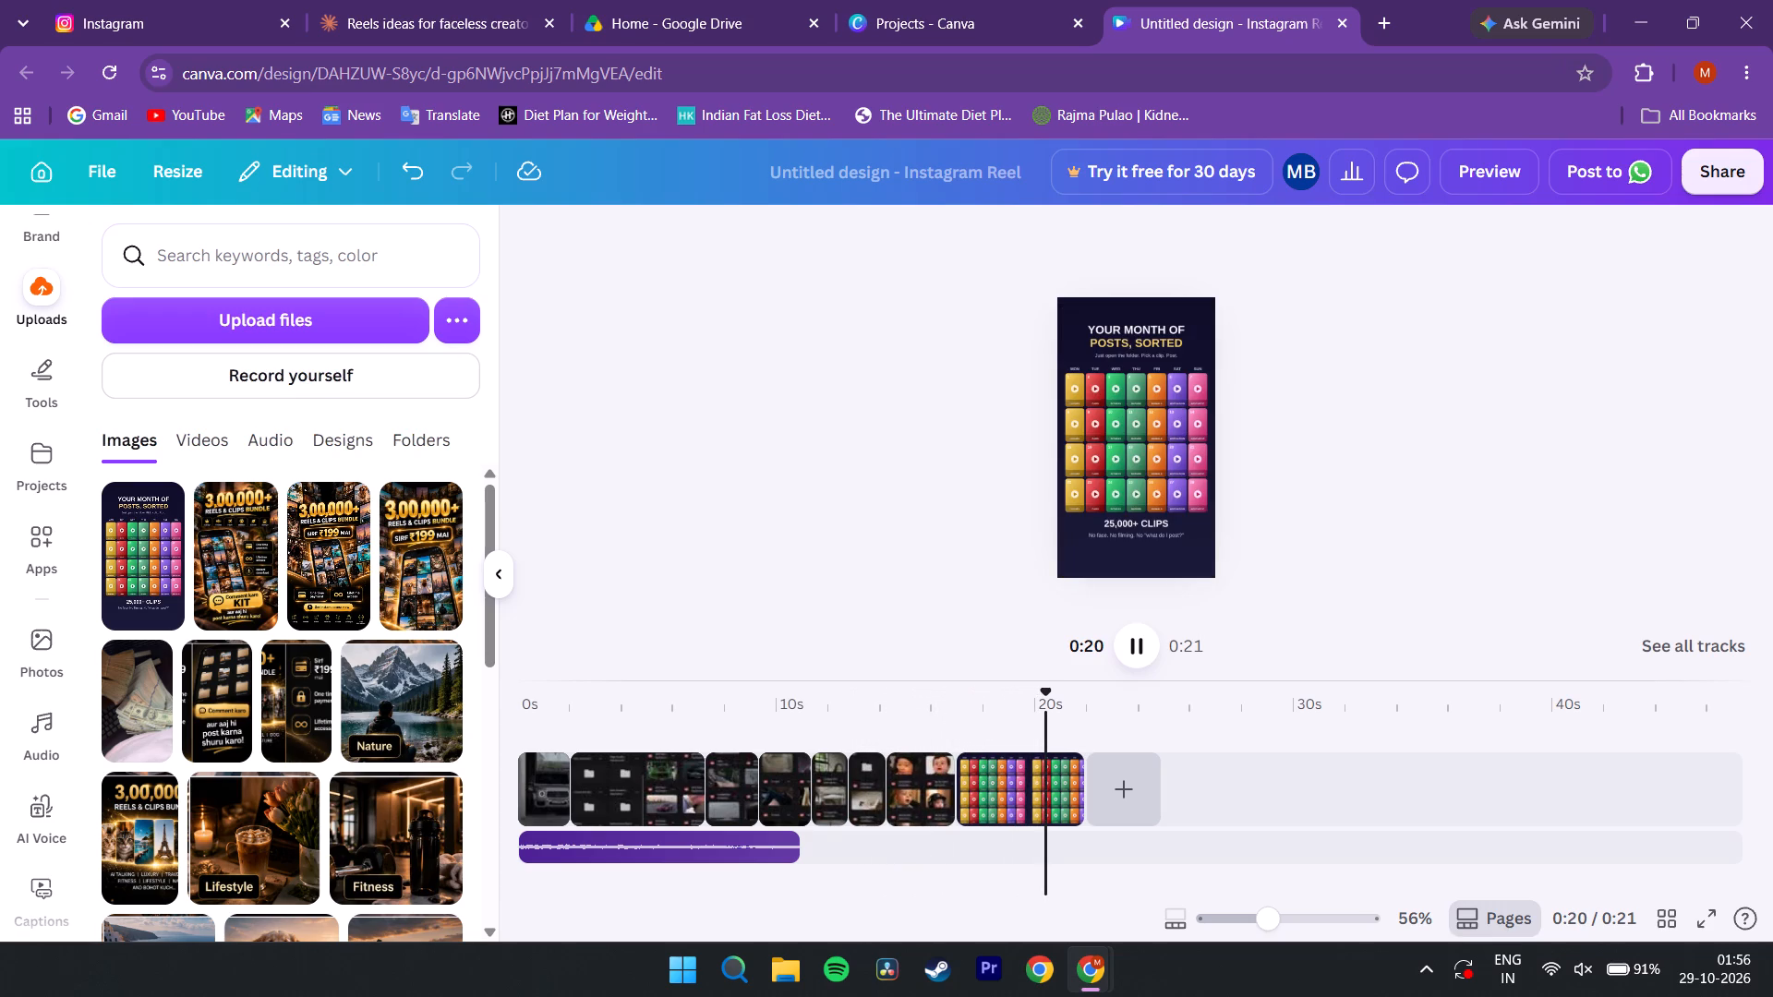
Trim the end of the calendar page to a length of 2.3 s.
left_click(1009, 762)
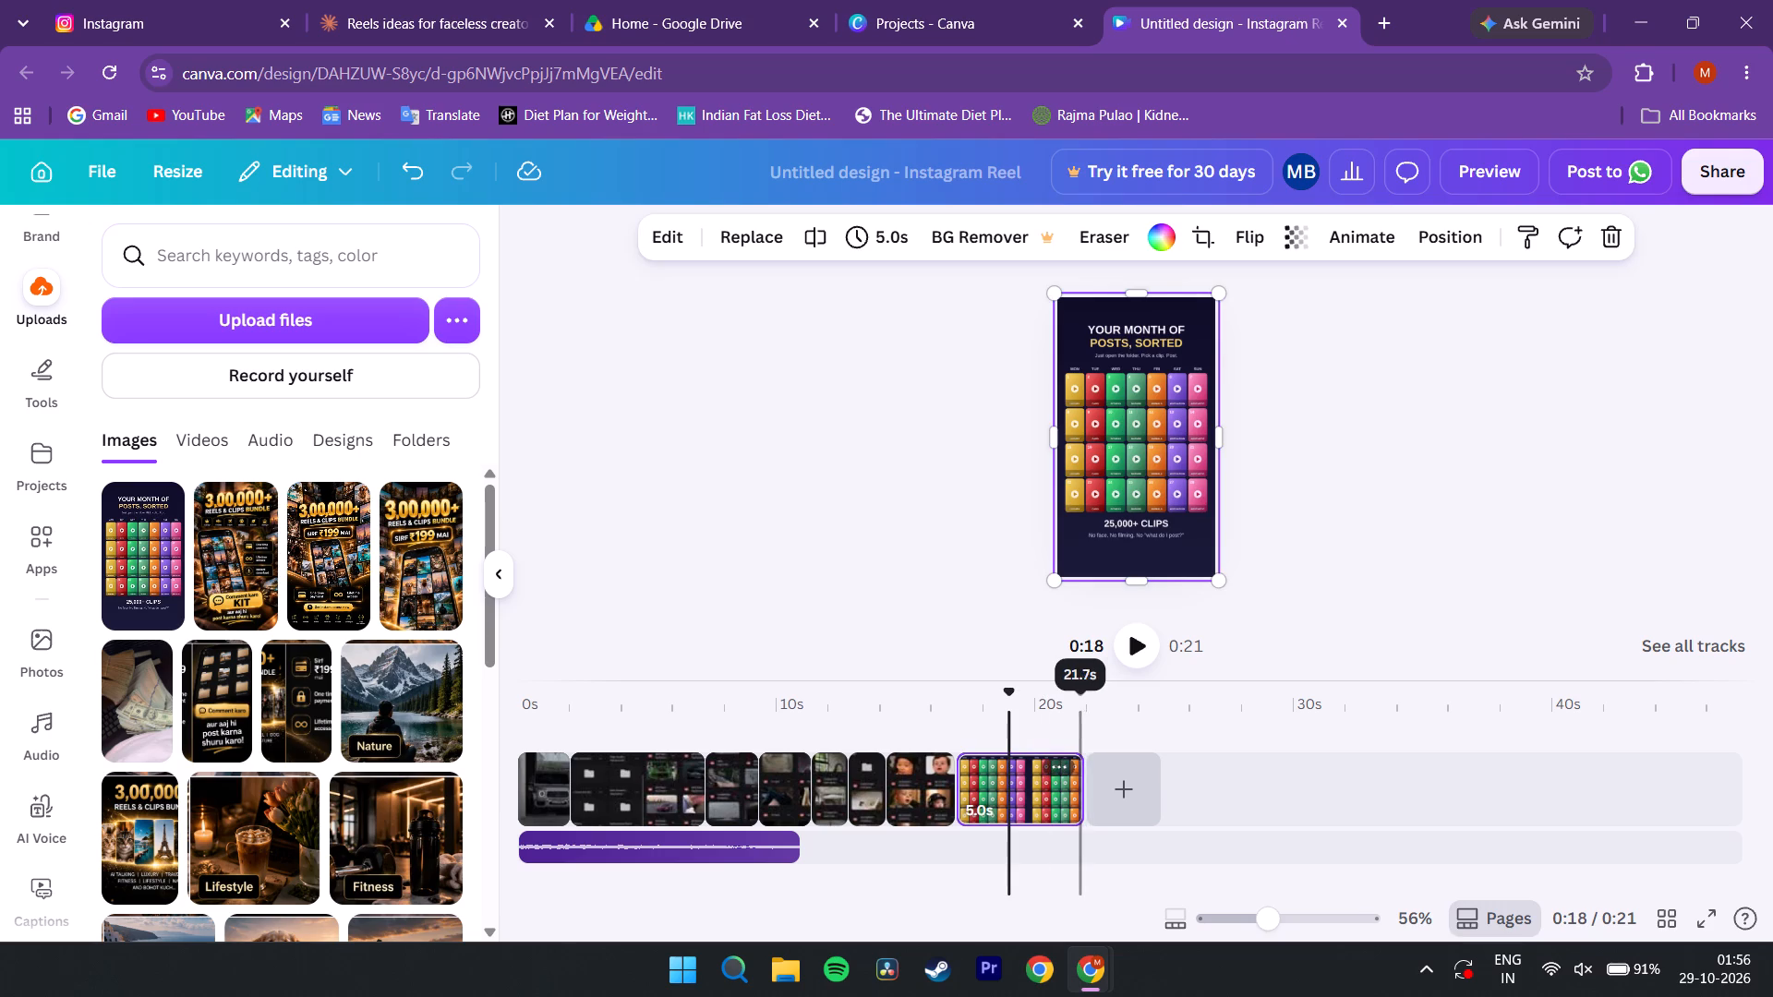
left_click_drag(1076, 791, 1020, 798)
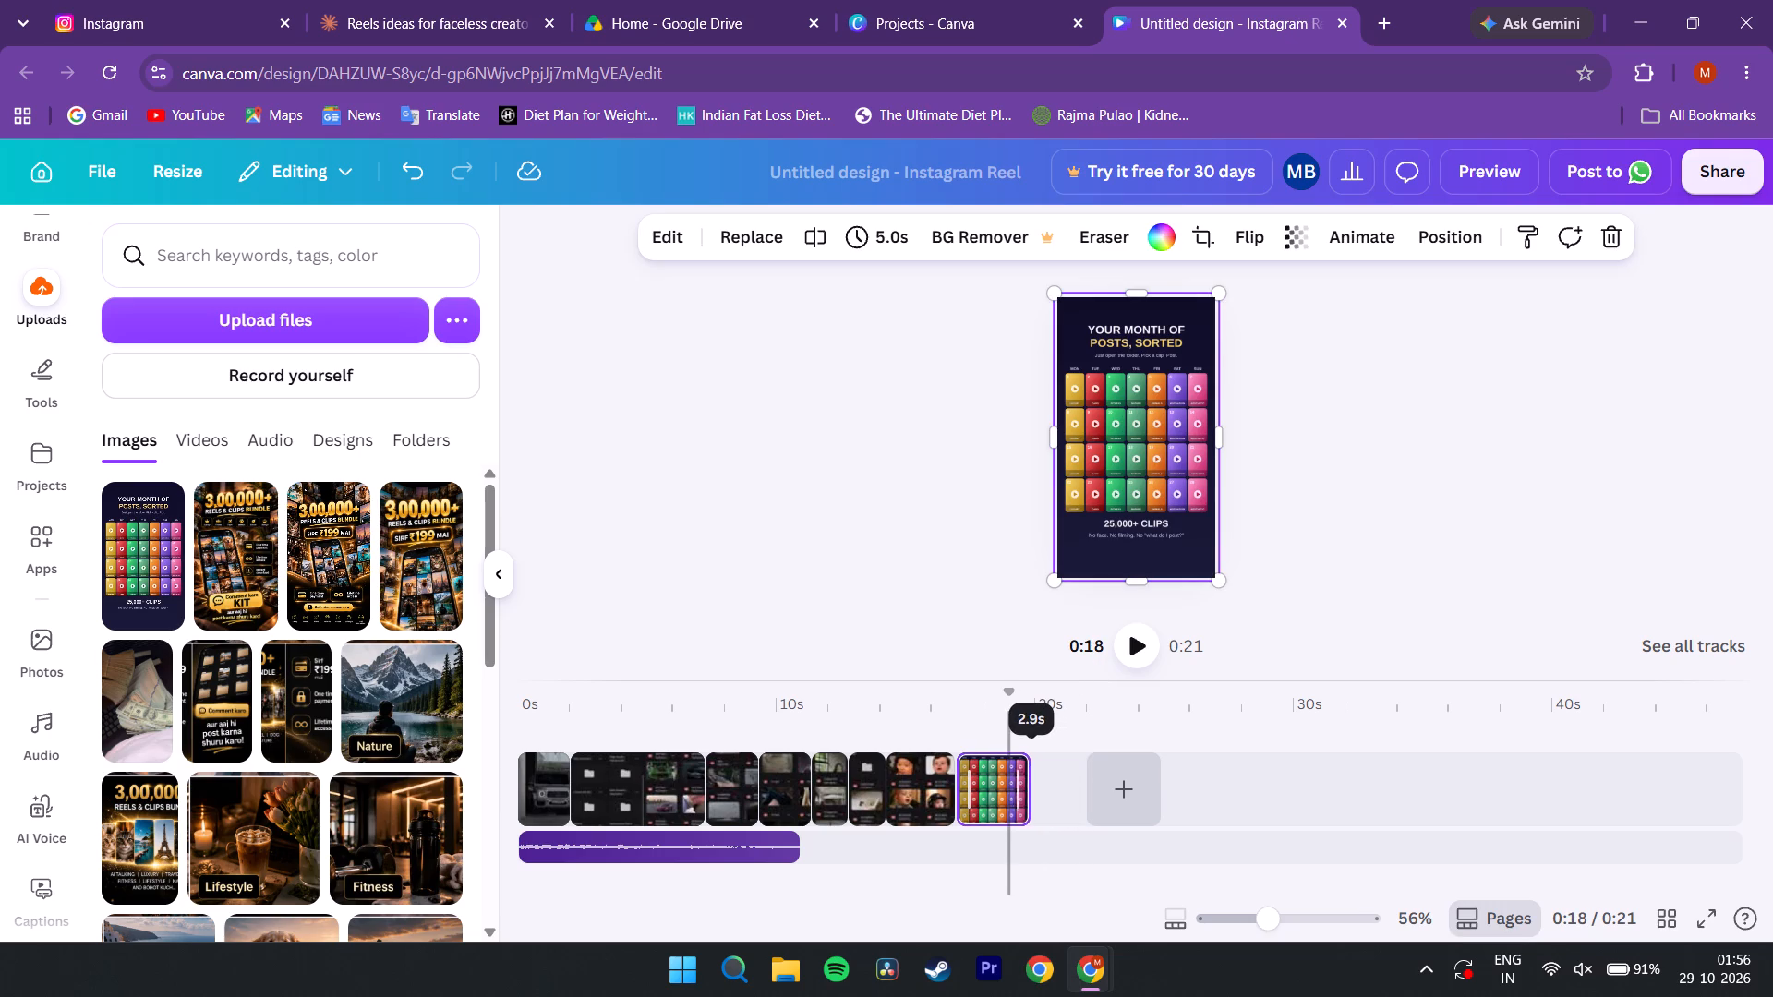
left_click_drag(1020, 798, 1007, 799)
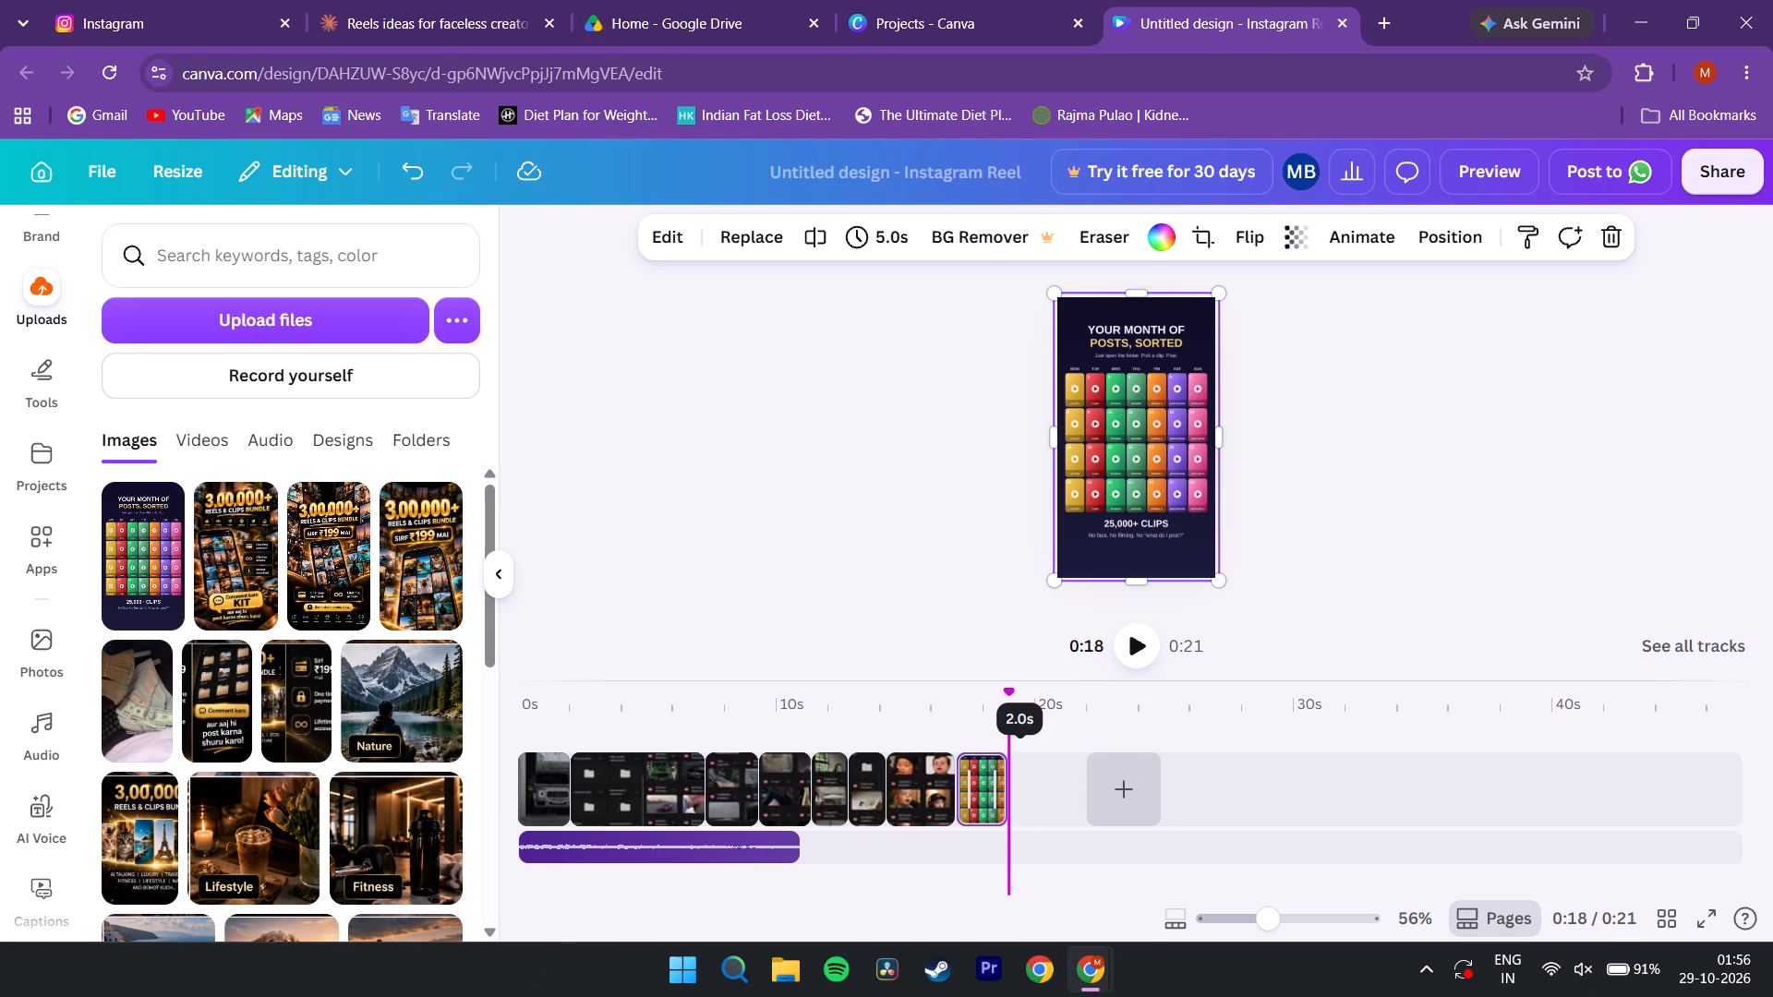
left_click_drag(1007, 799, 1008, 799)
left_click(934, 585)
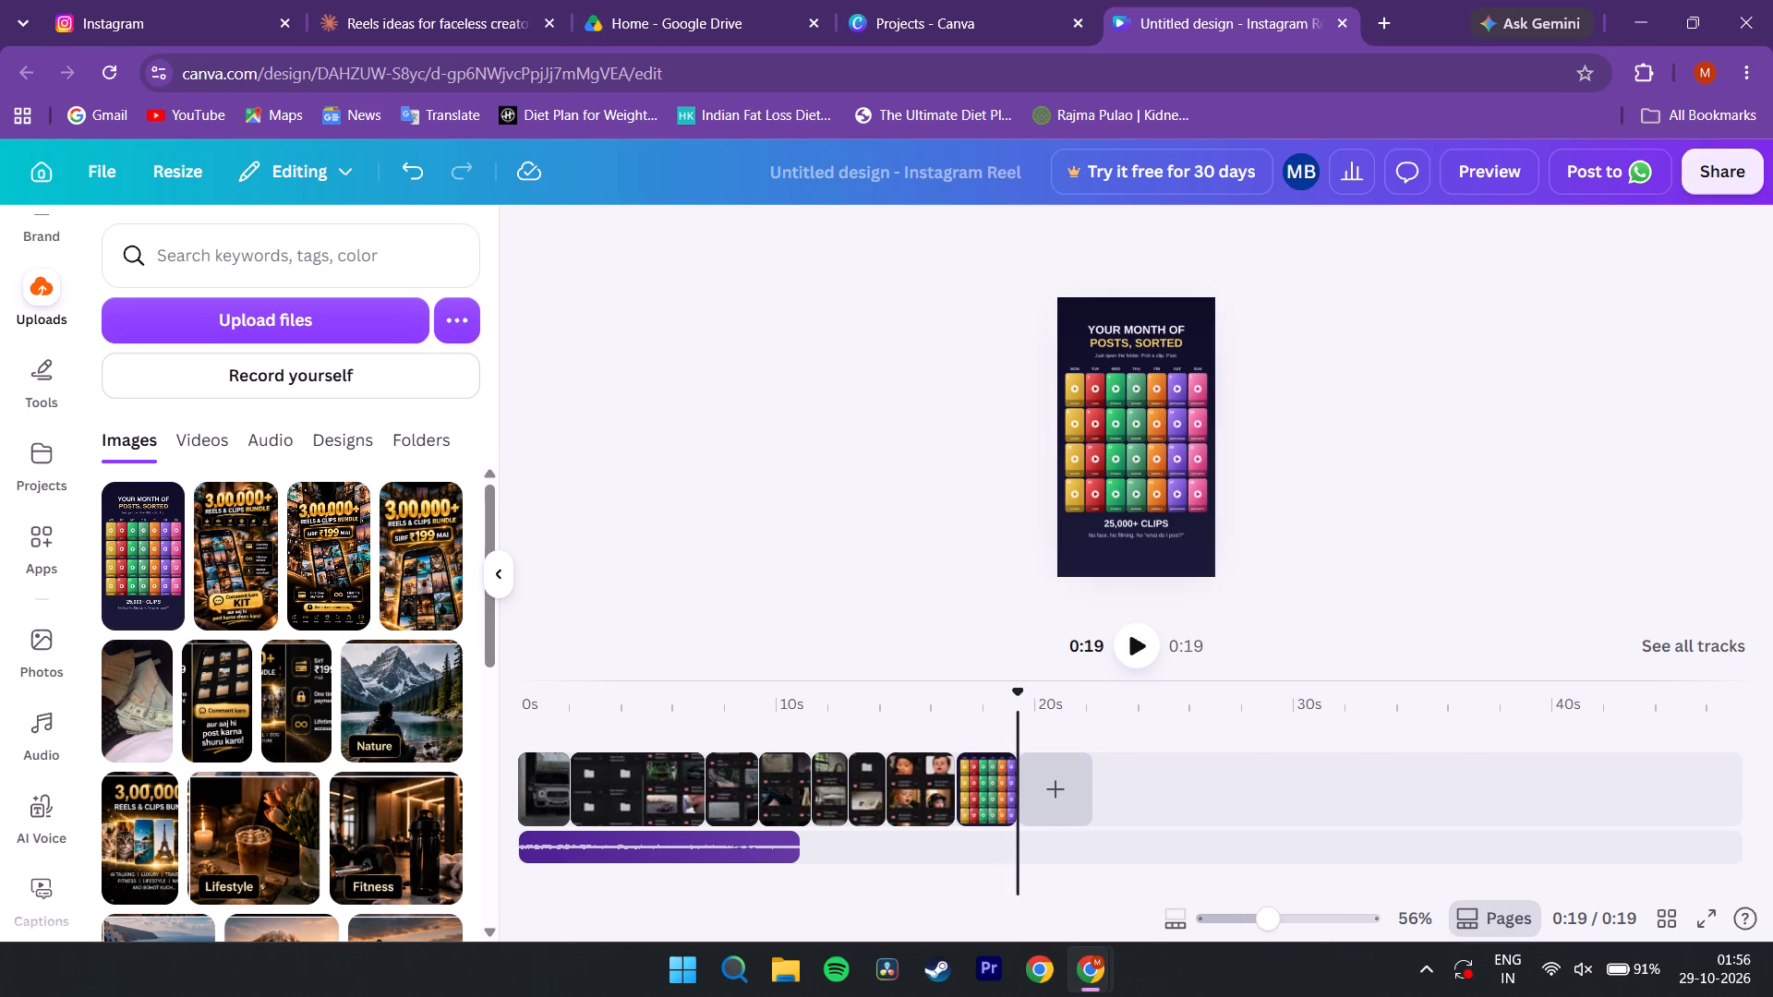
Try the Brush, Ink and Pan animations on the calendar image and settle on Fade, on enter at medium speed.
left_click(1093, 395)
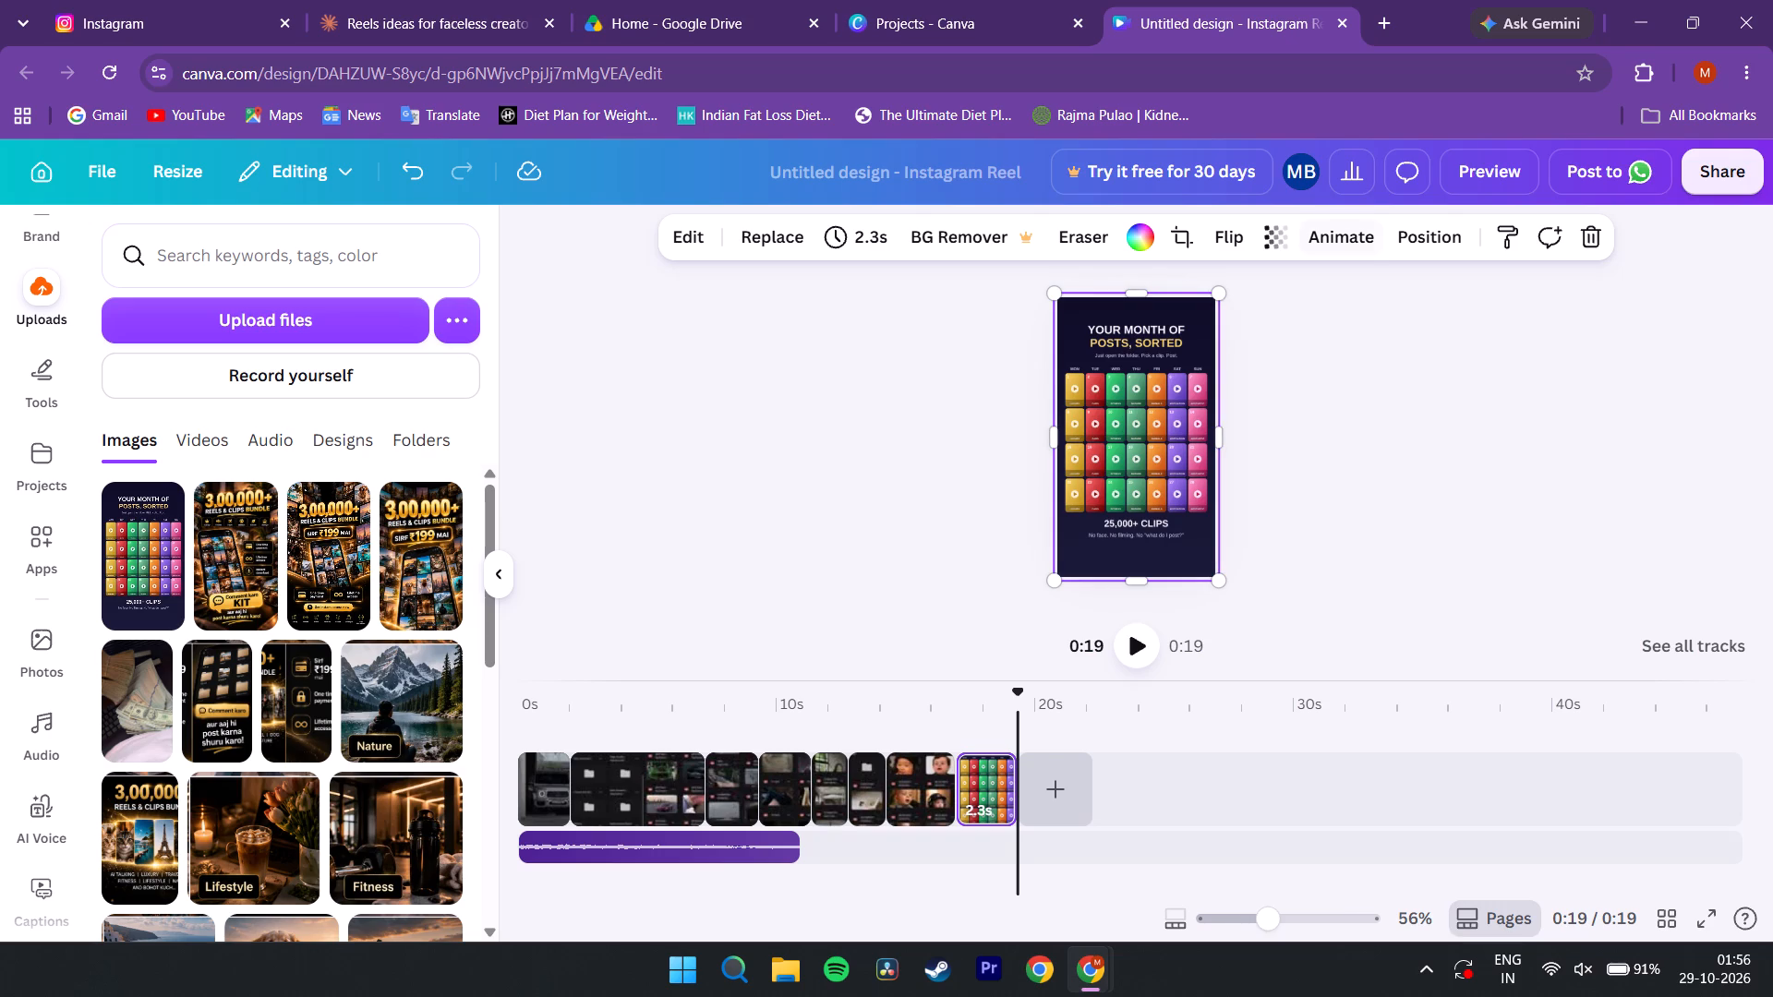
left_click(1341, 227)
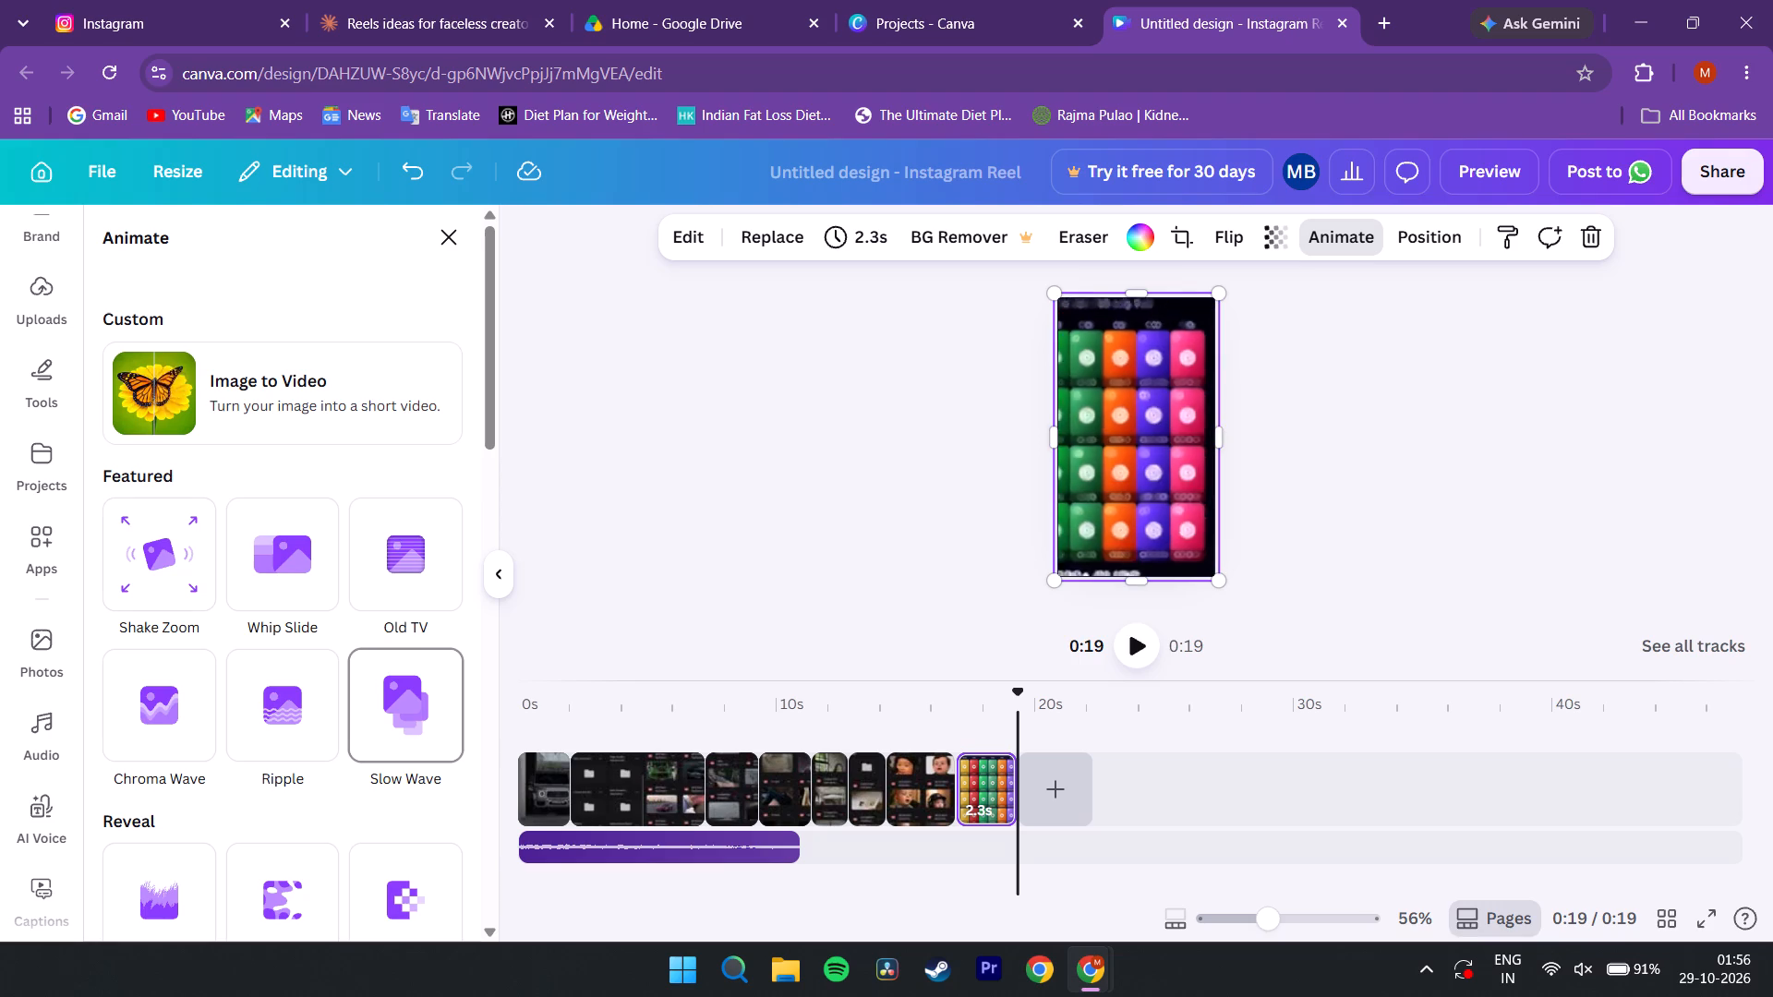
scroll(380, 705, "down", 1)
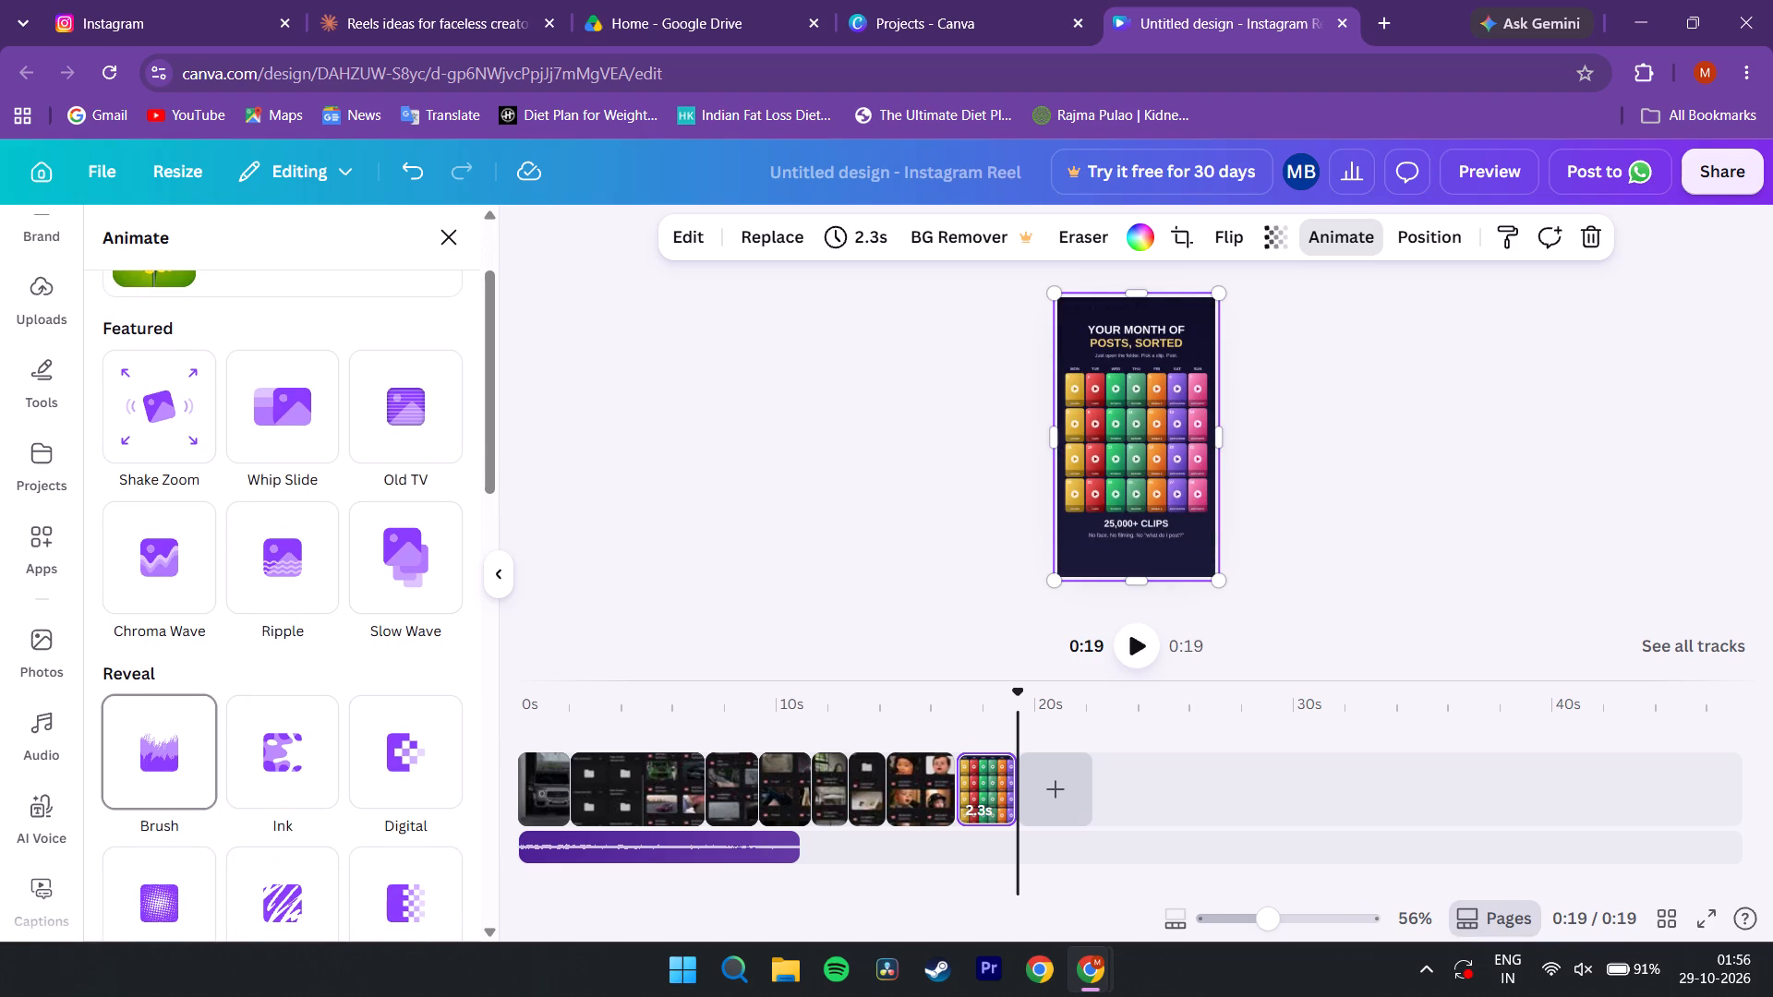
left_click(145, 782)
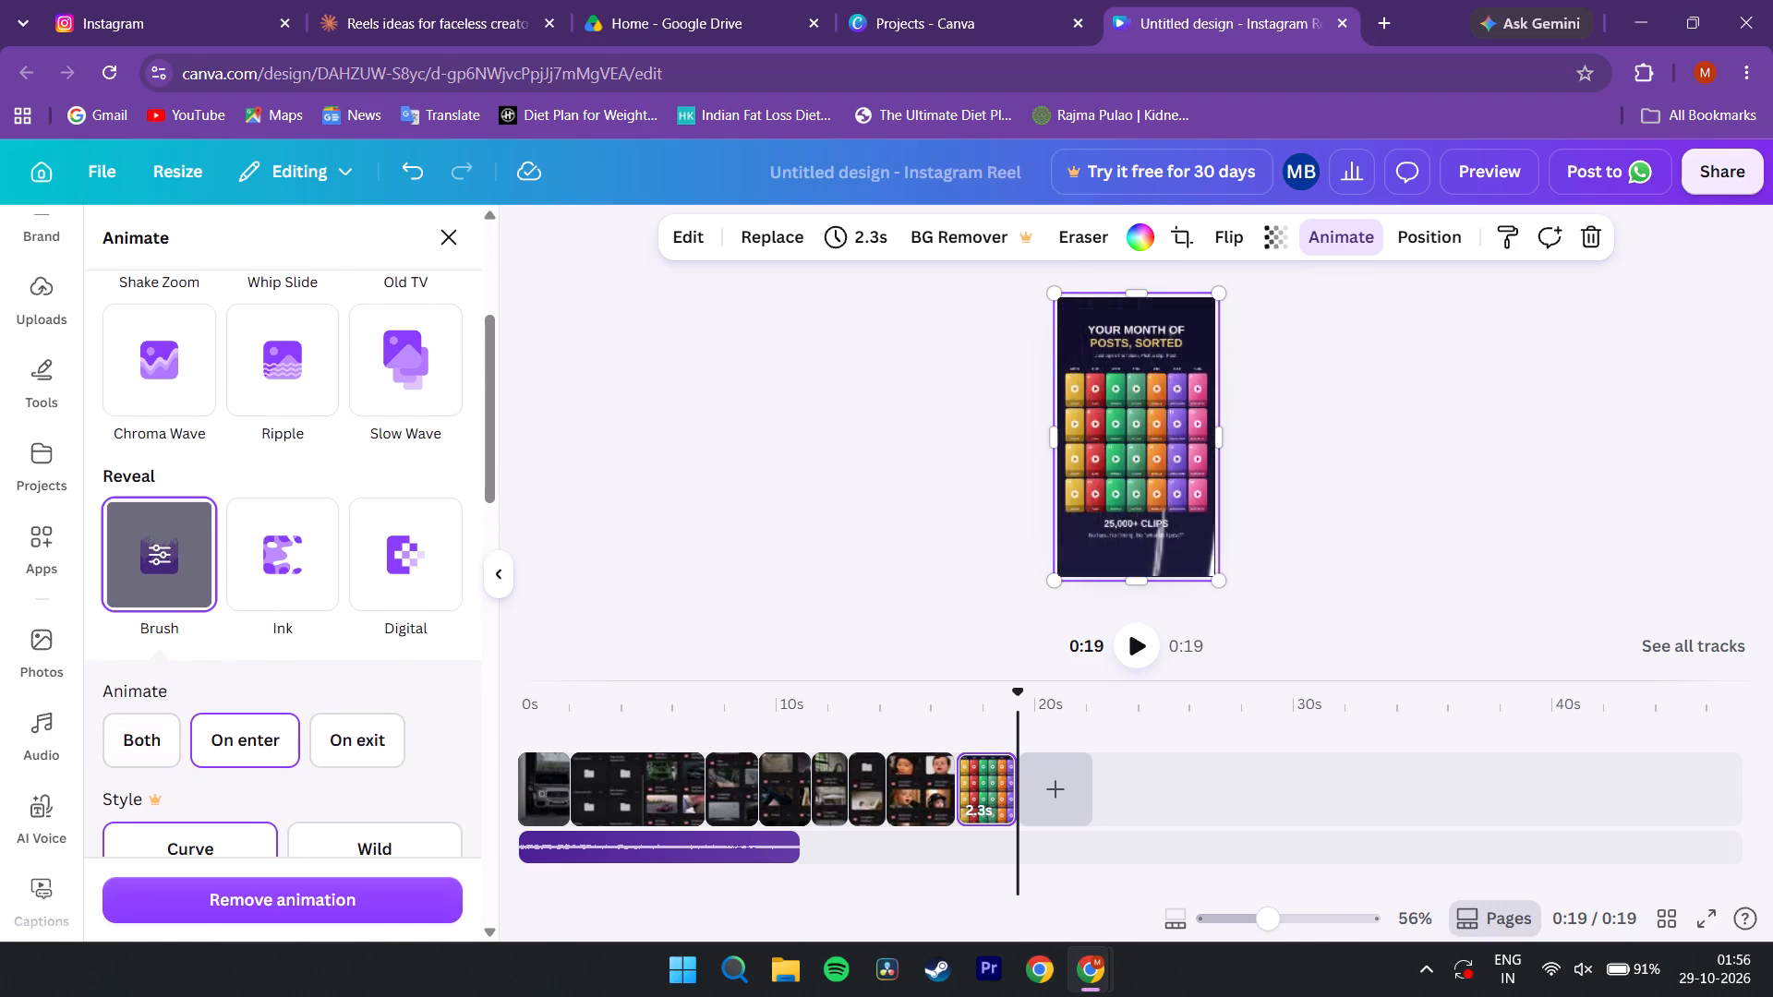
left_click(297, 542)
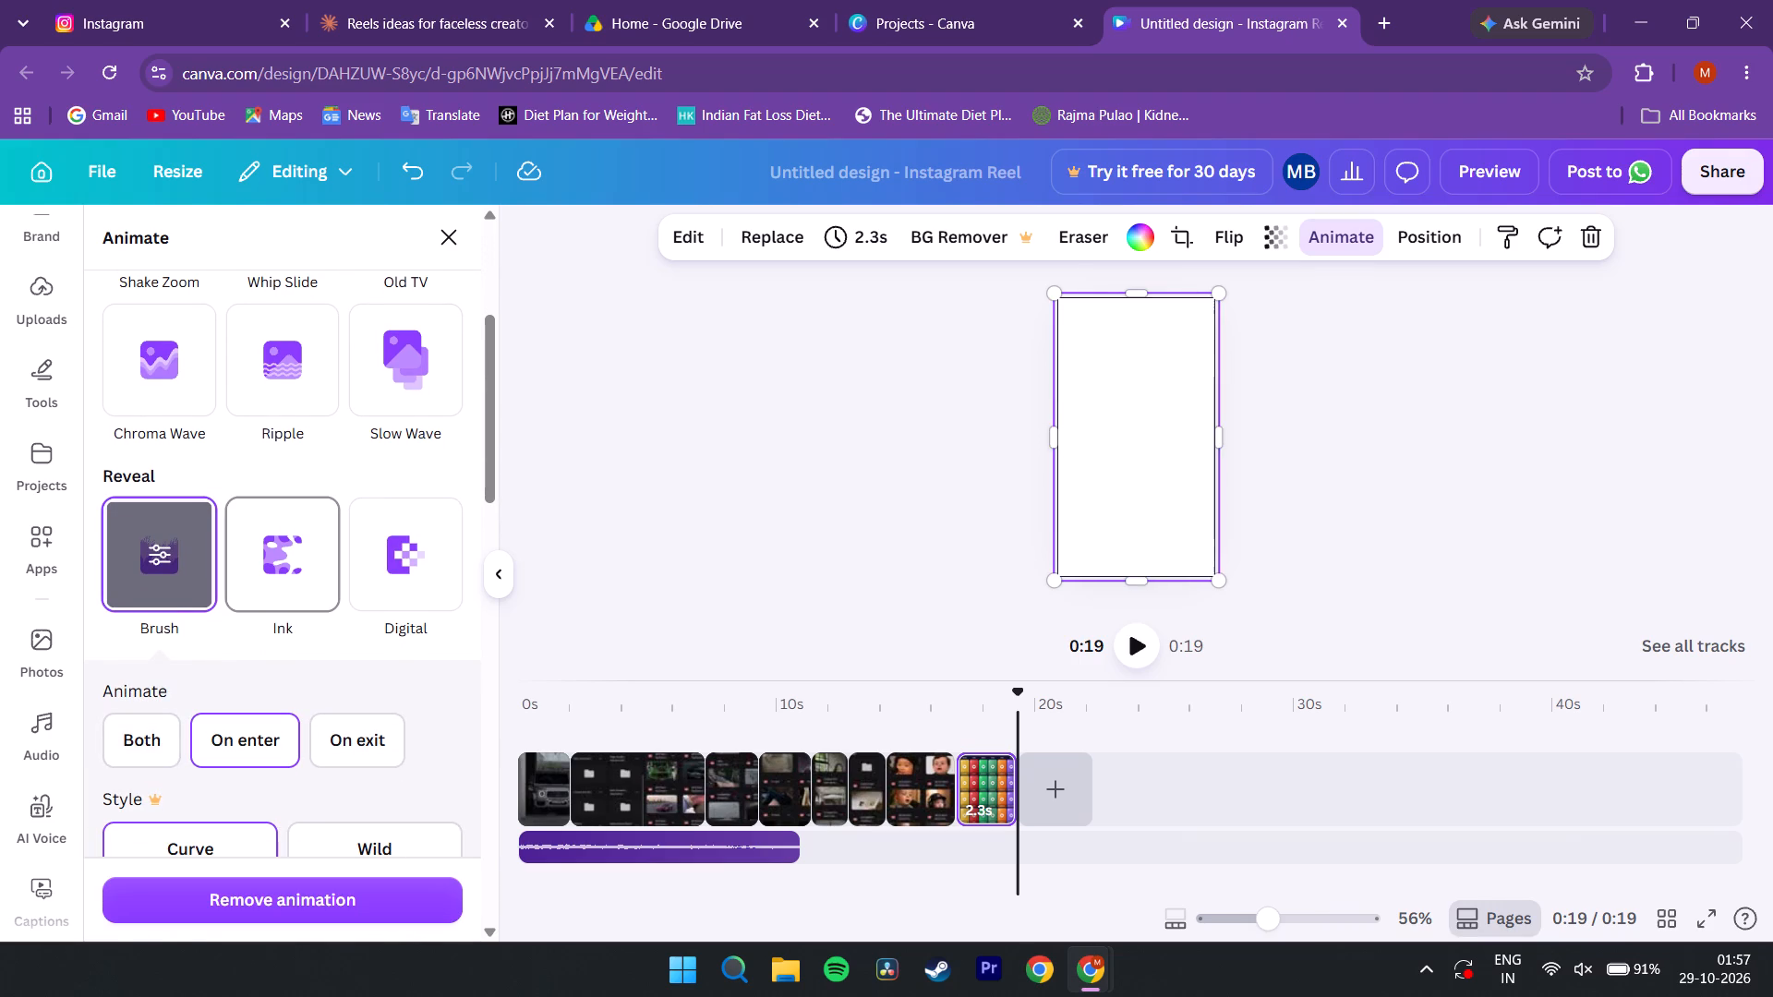
scroll(380, 576, "down", 2)
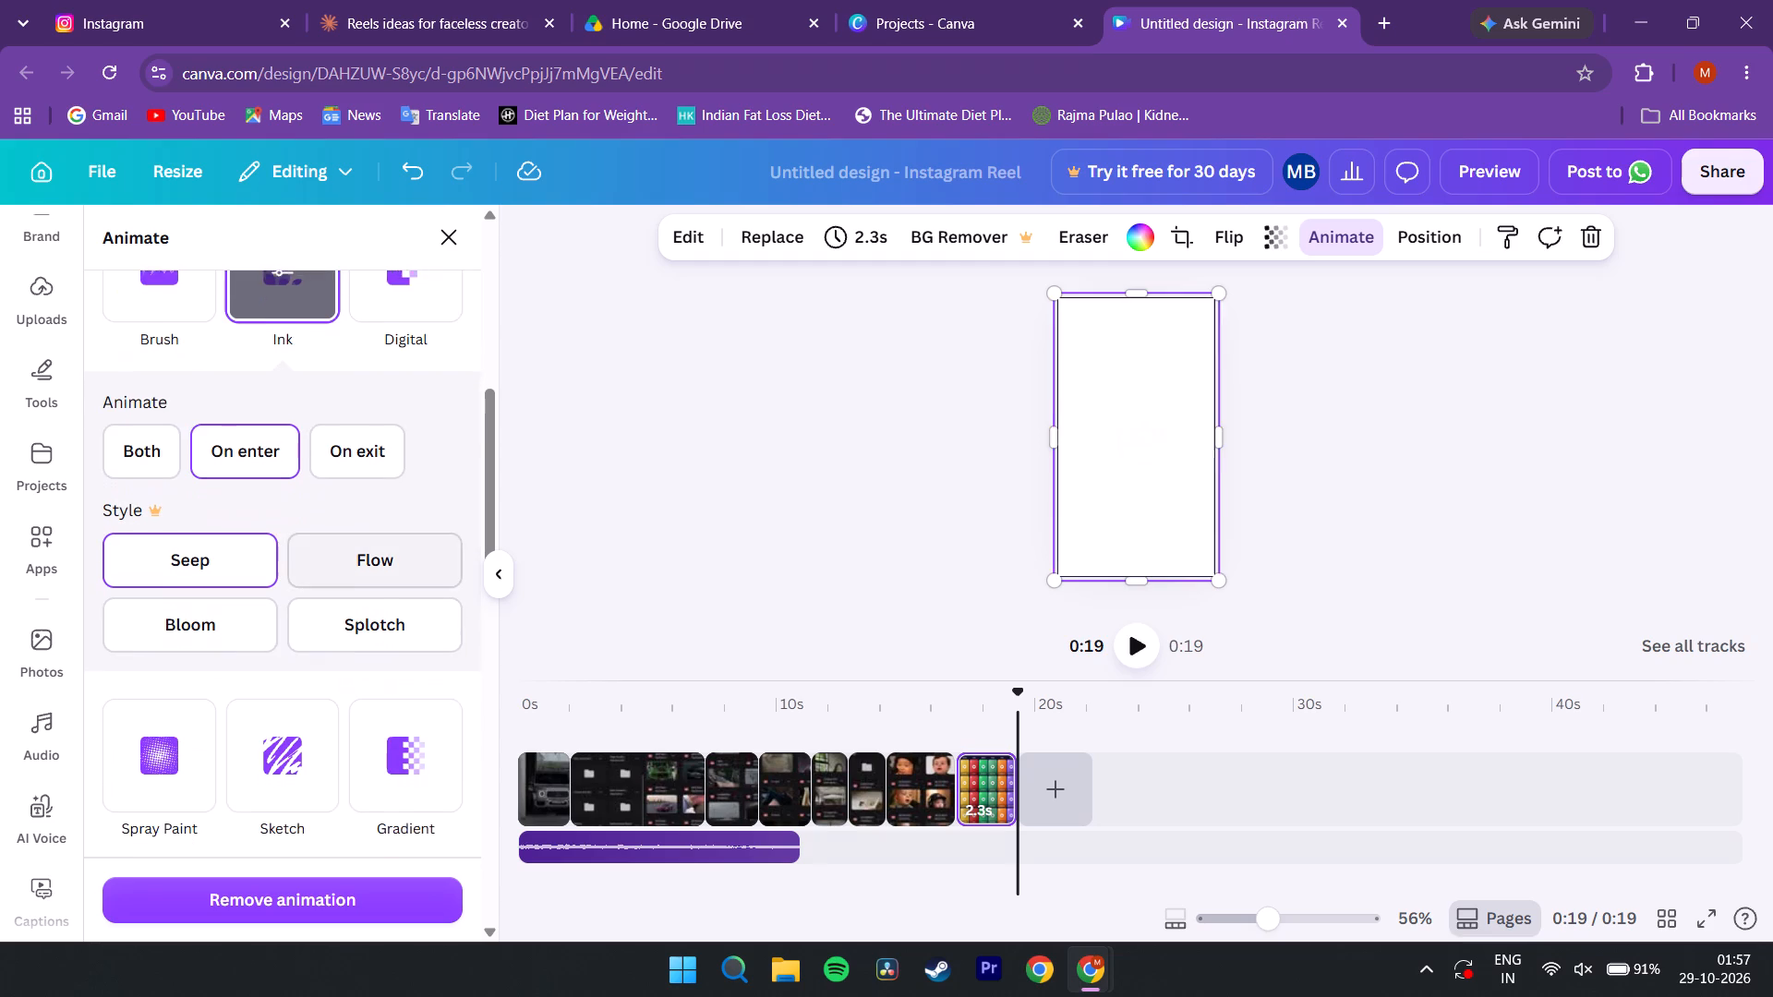
scroll(380, 576, "down", 1)
scroll(313, 615, "down", 1)
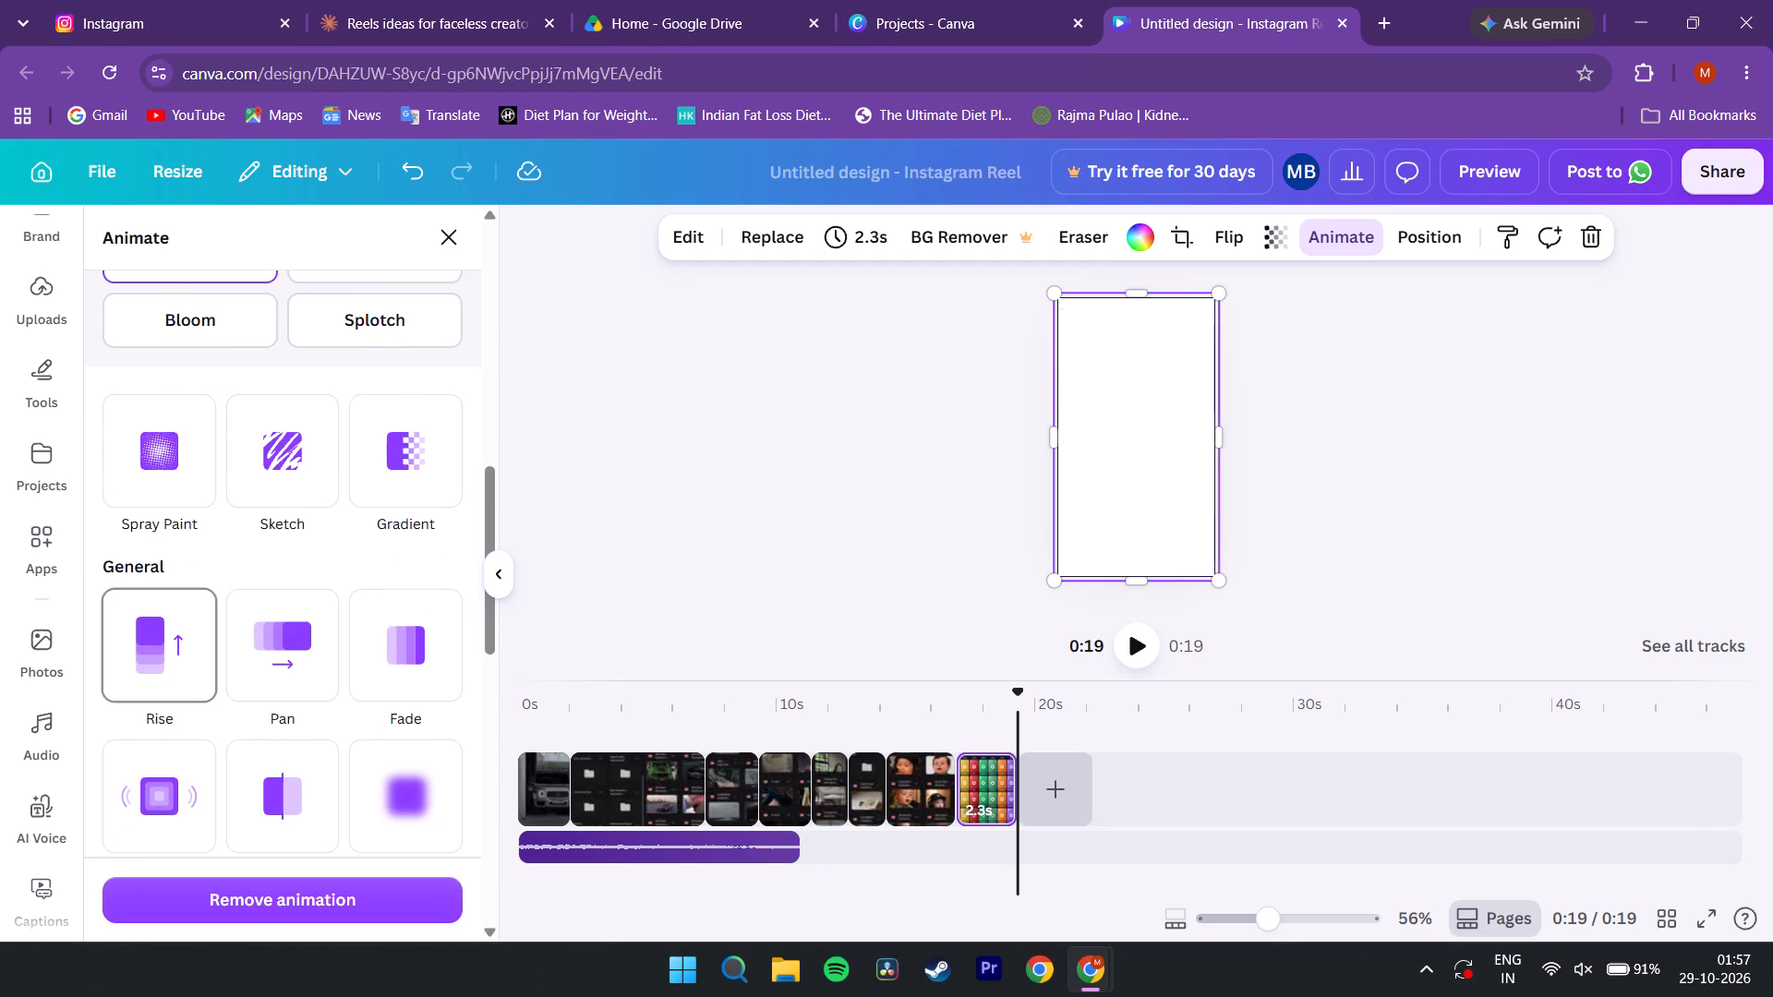
left_click(274, 667)
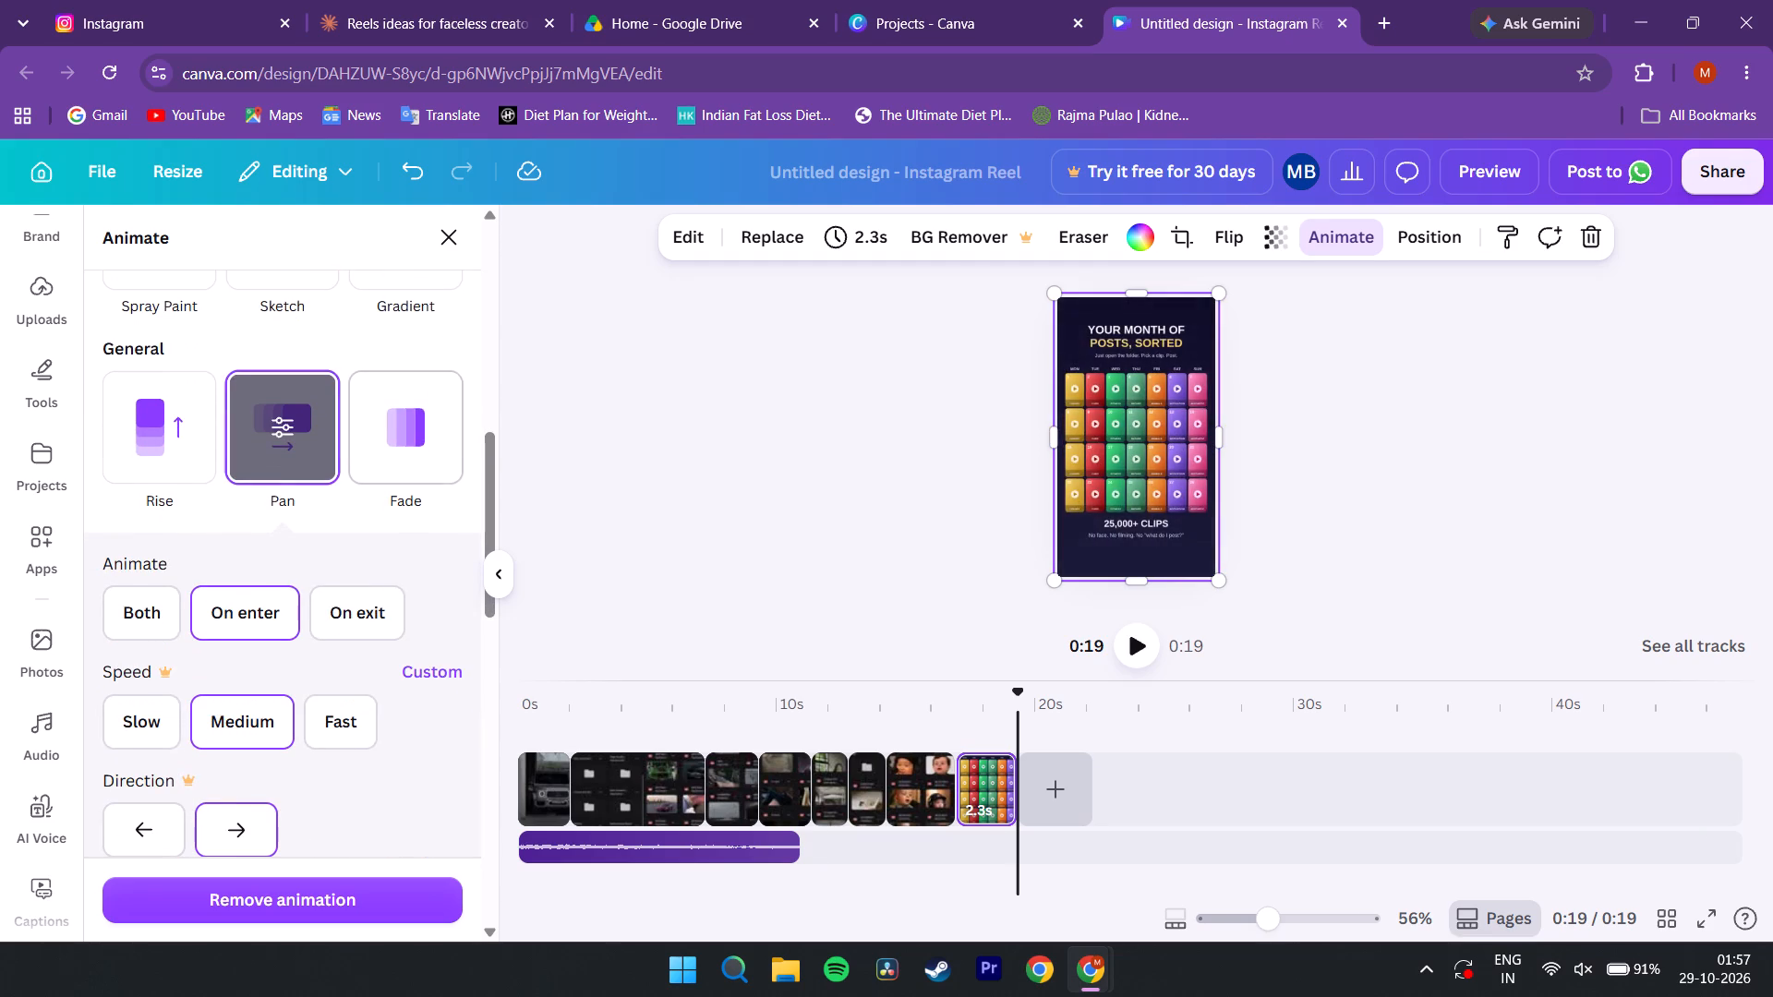
left_click(389, 455)
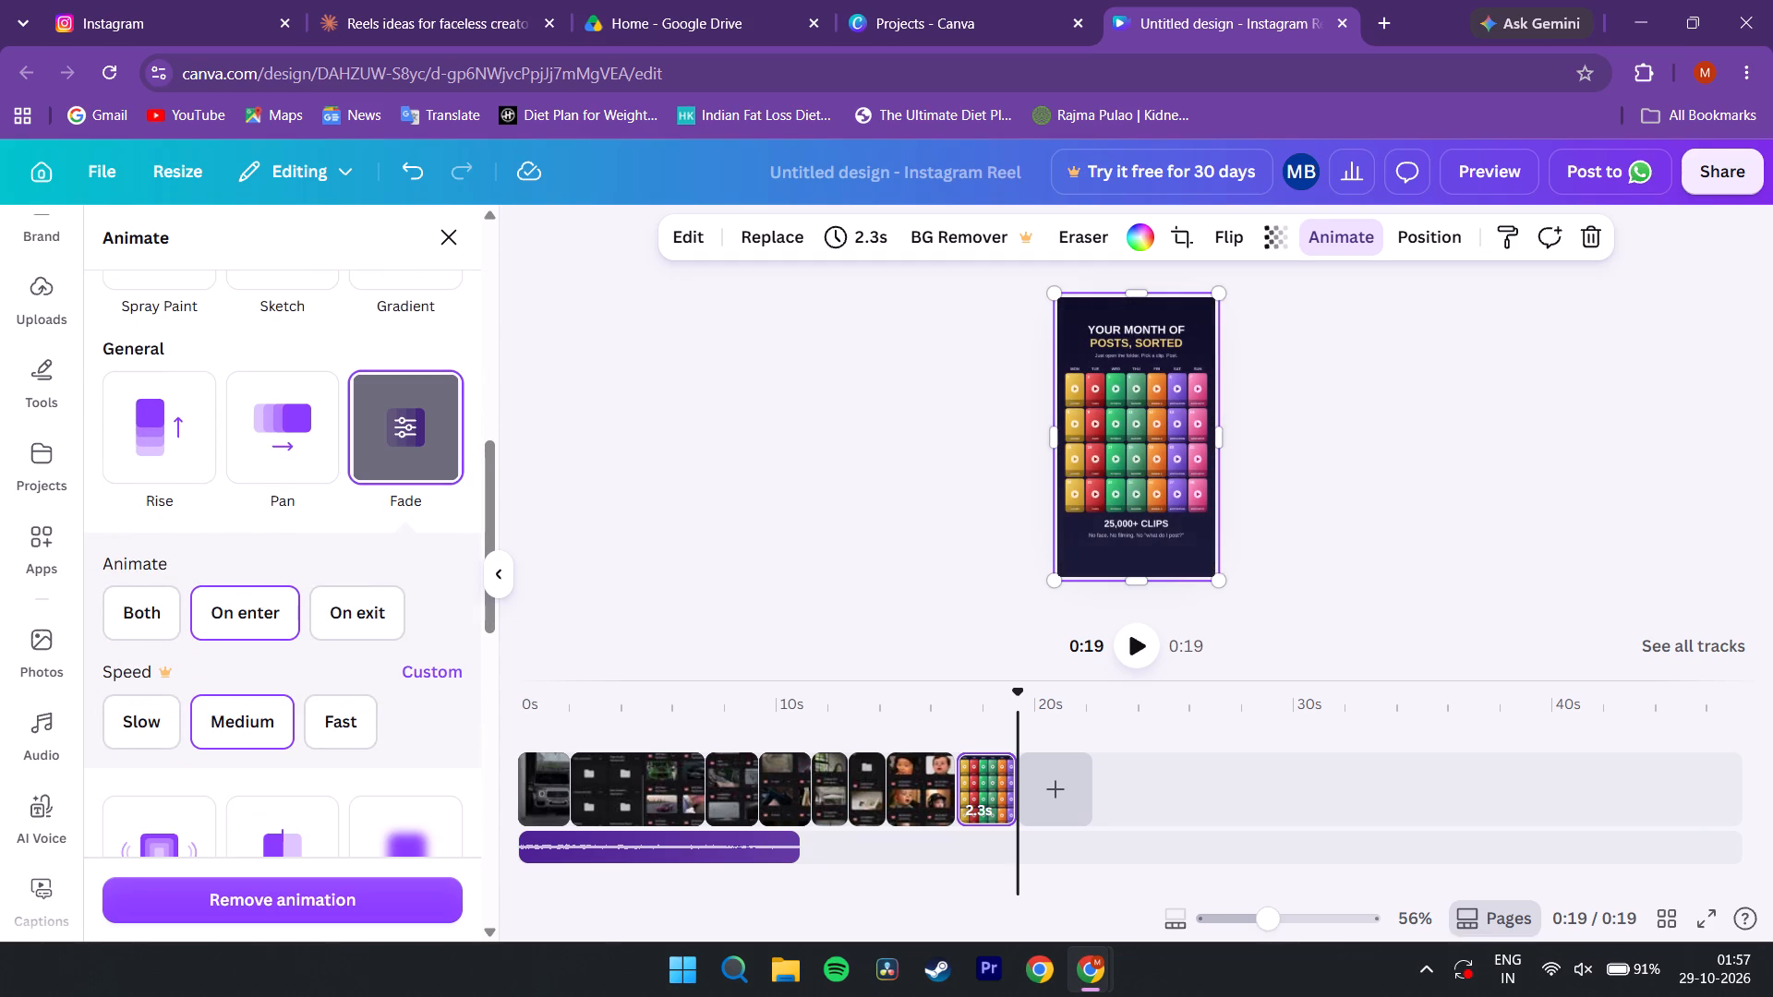
Play the reel from about 13 s to the end to check the calendar's entrance animation.
left_click_drag(1015, 694, 873, 689)
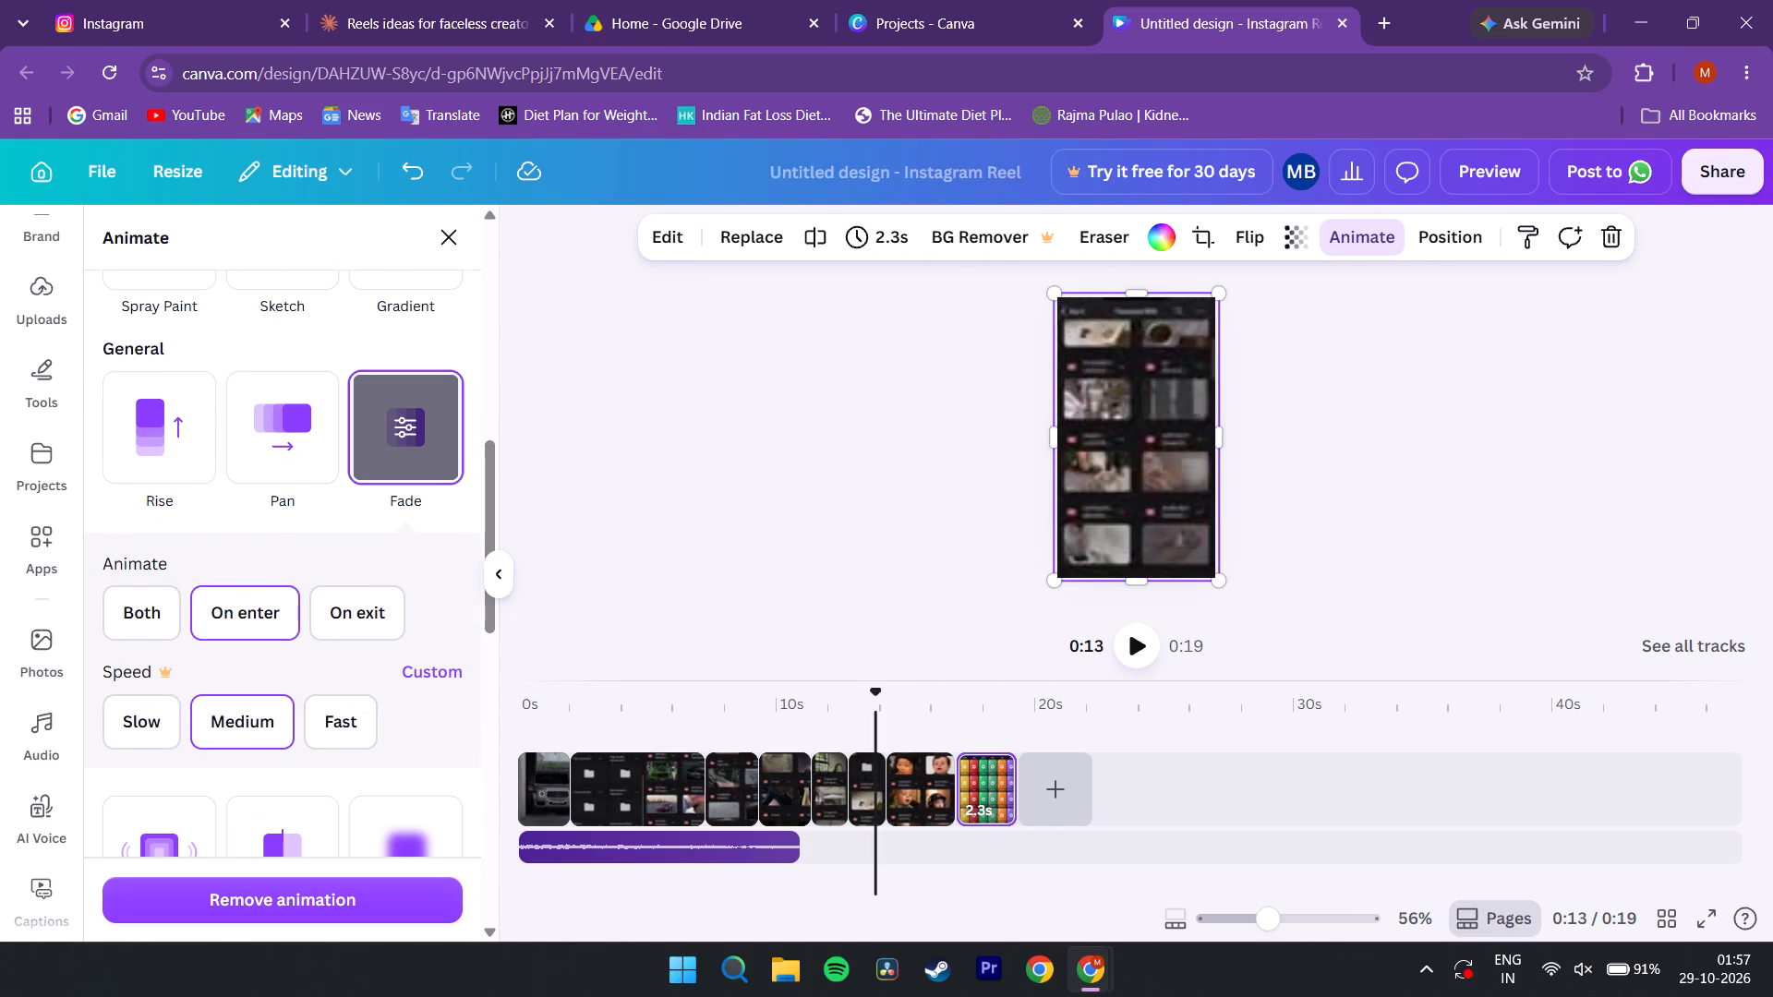
key("space")
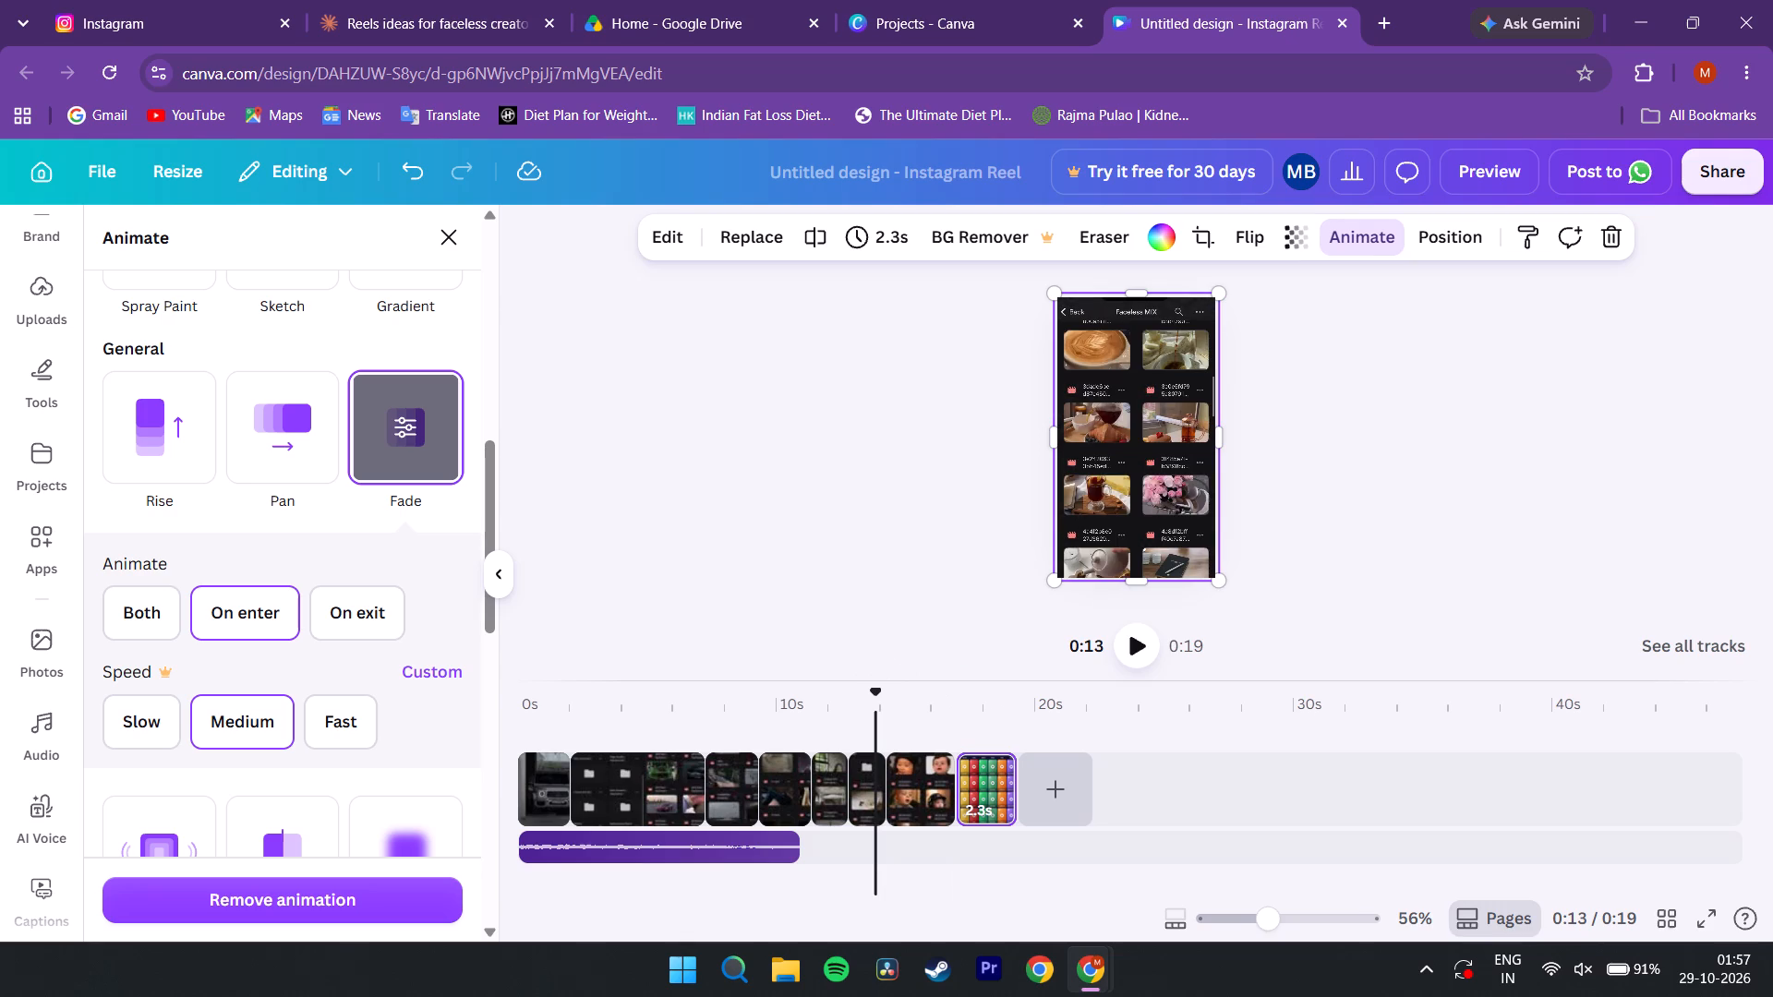
left_click(1145, 643)
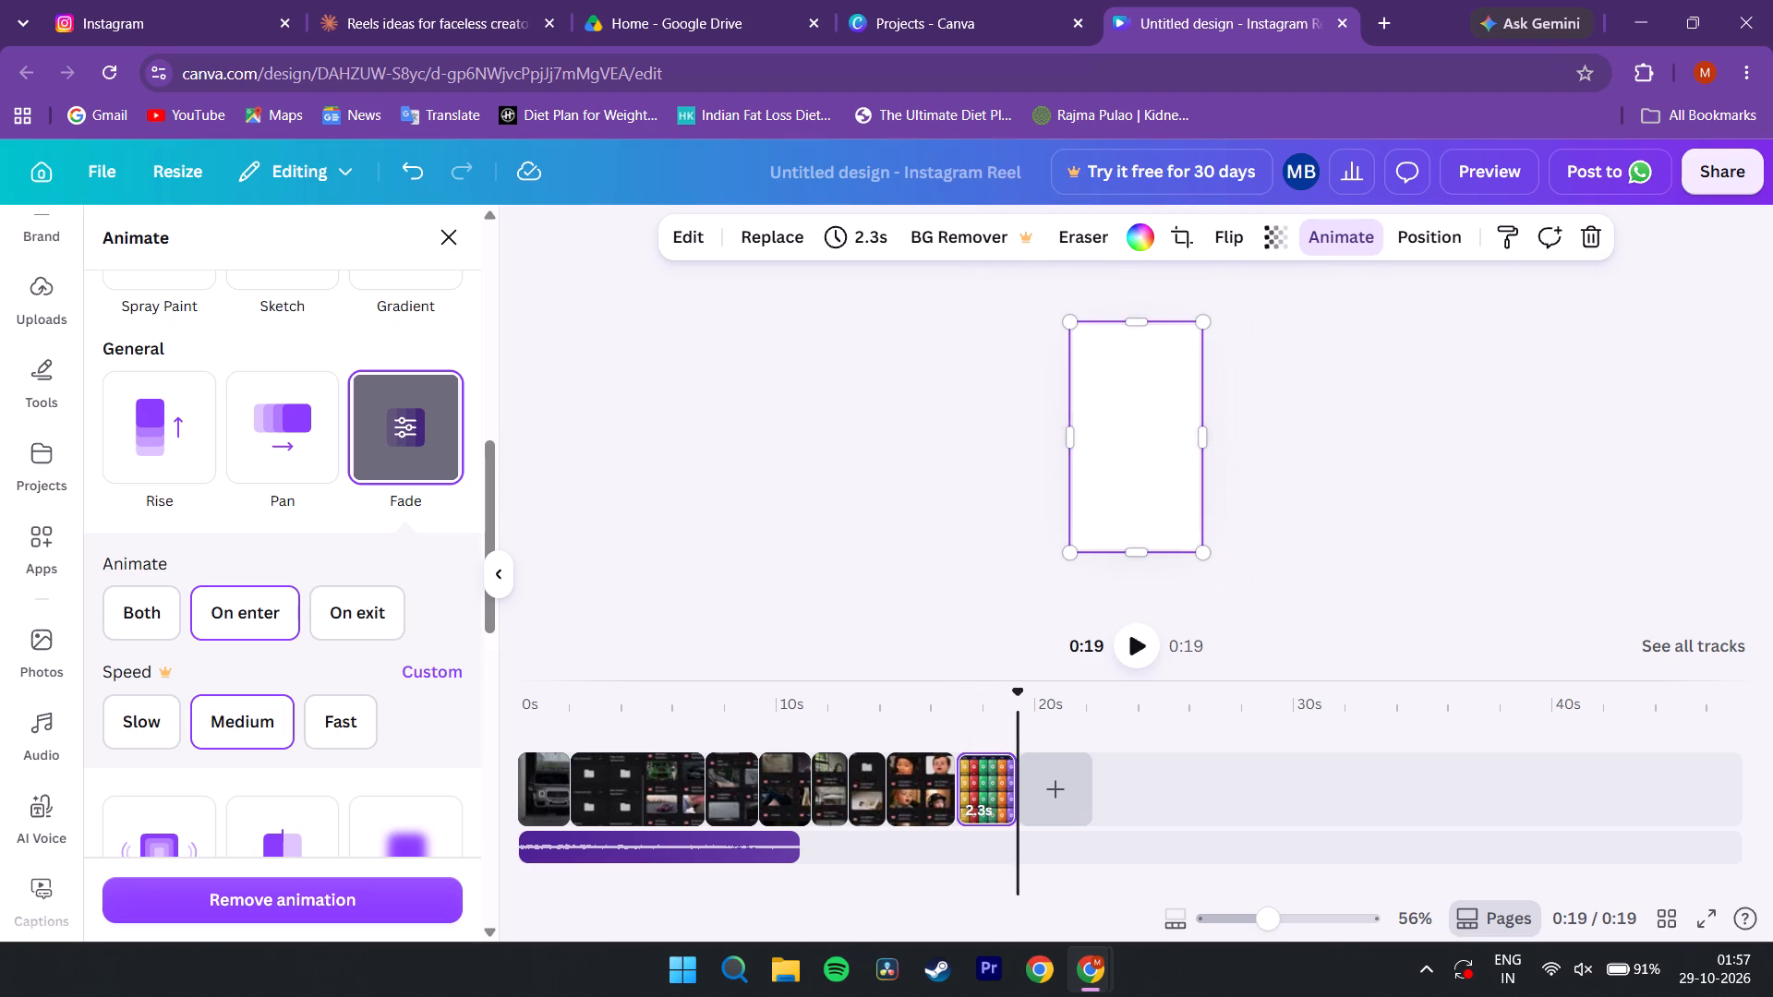
left_click(963, 544)
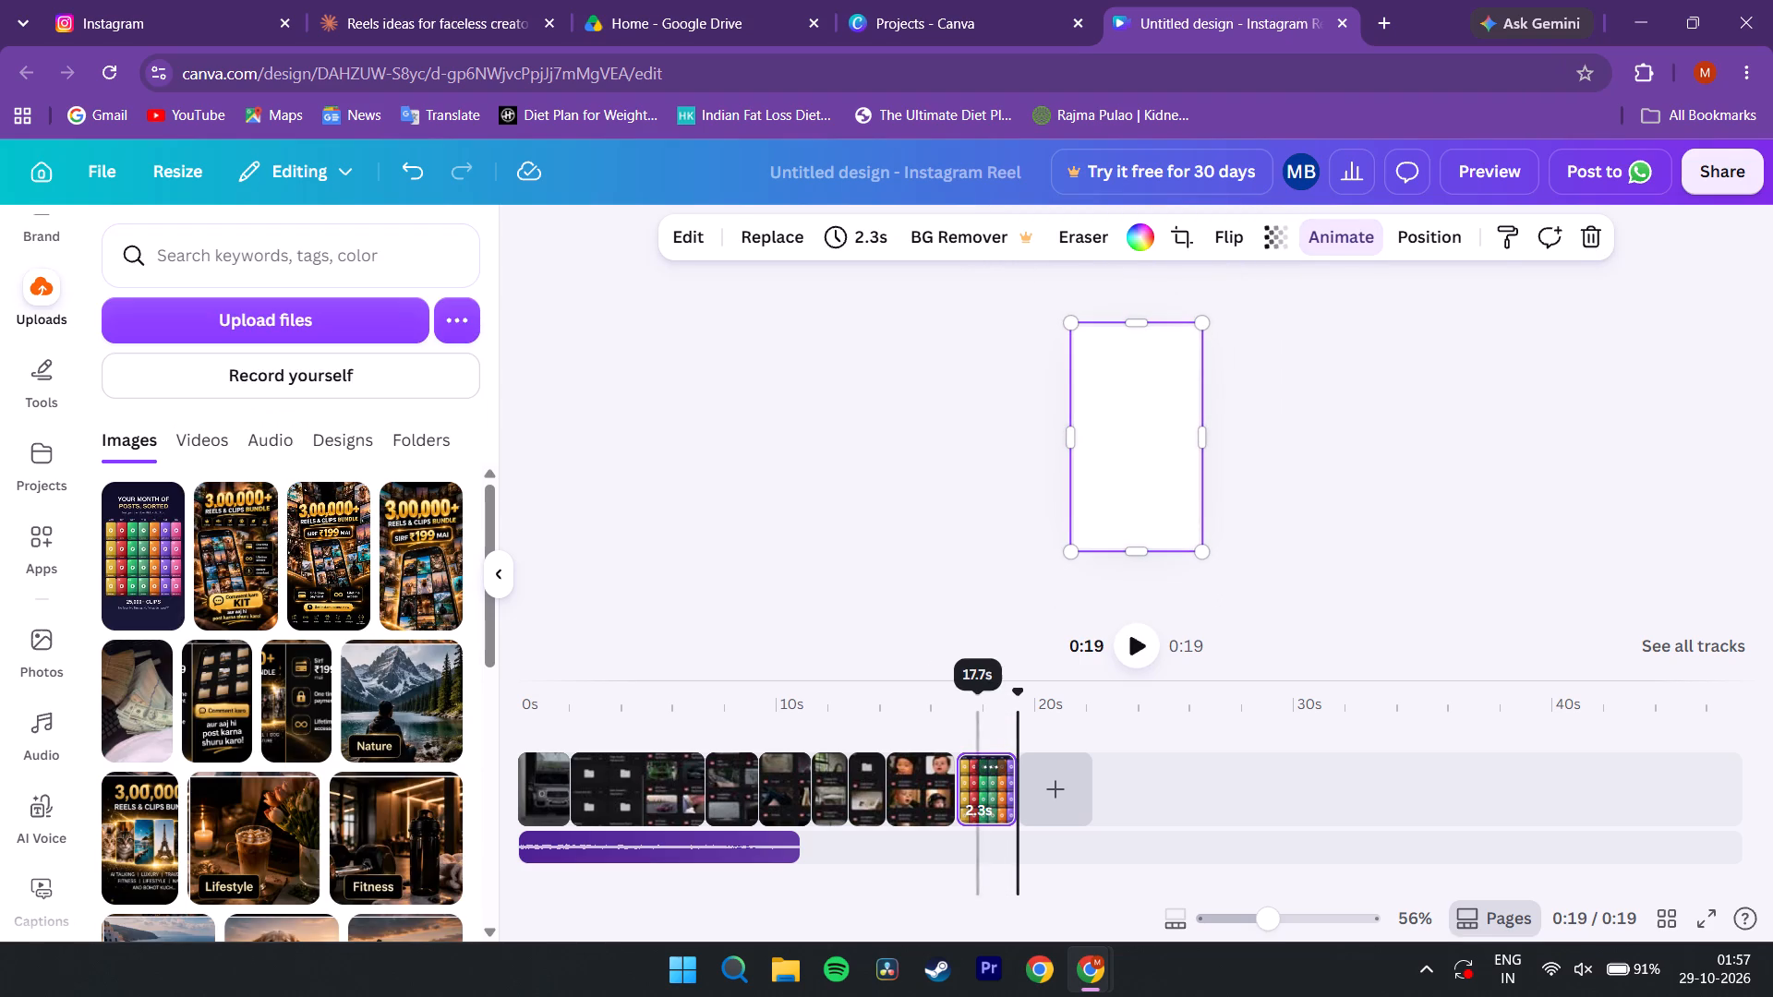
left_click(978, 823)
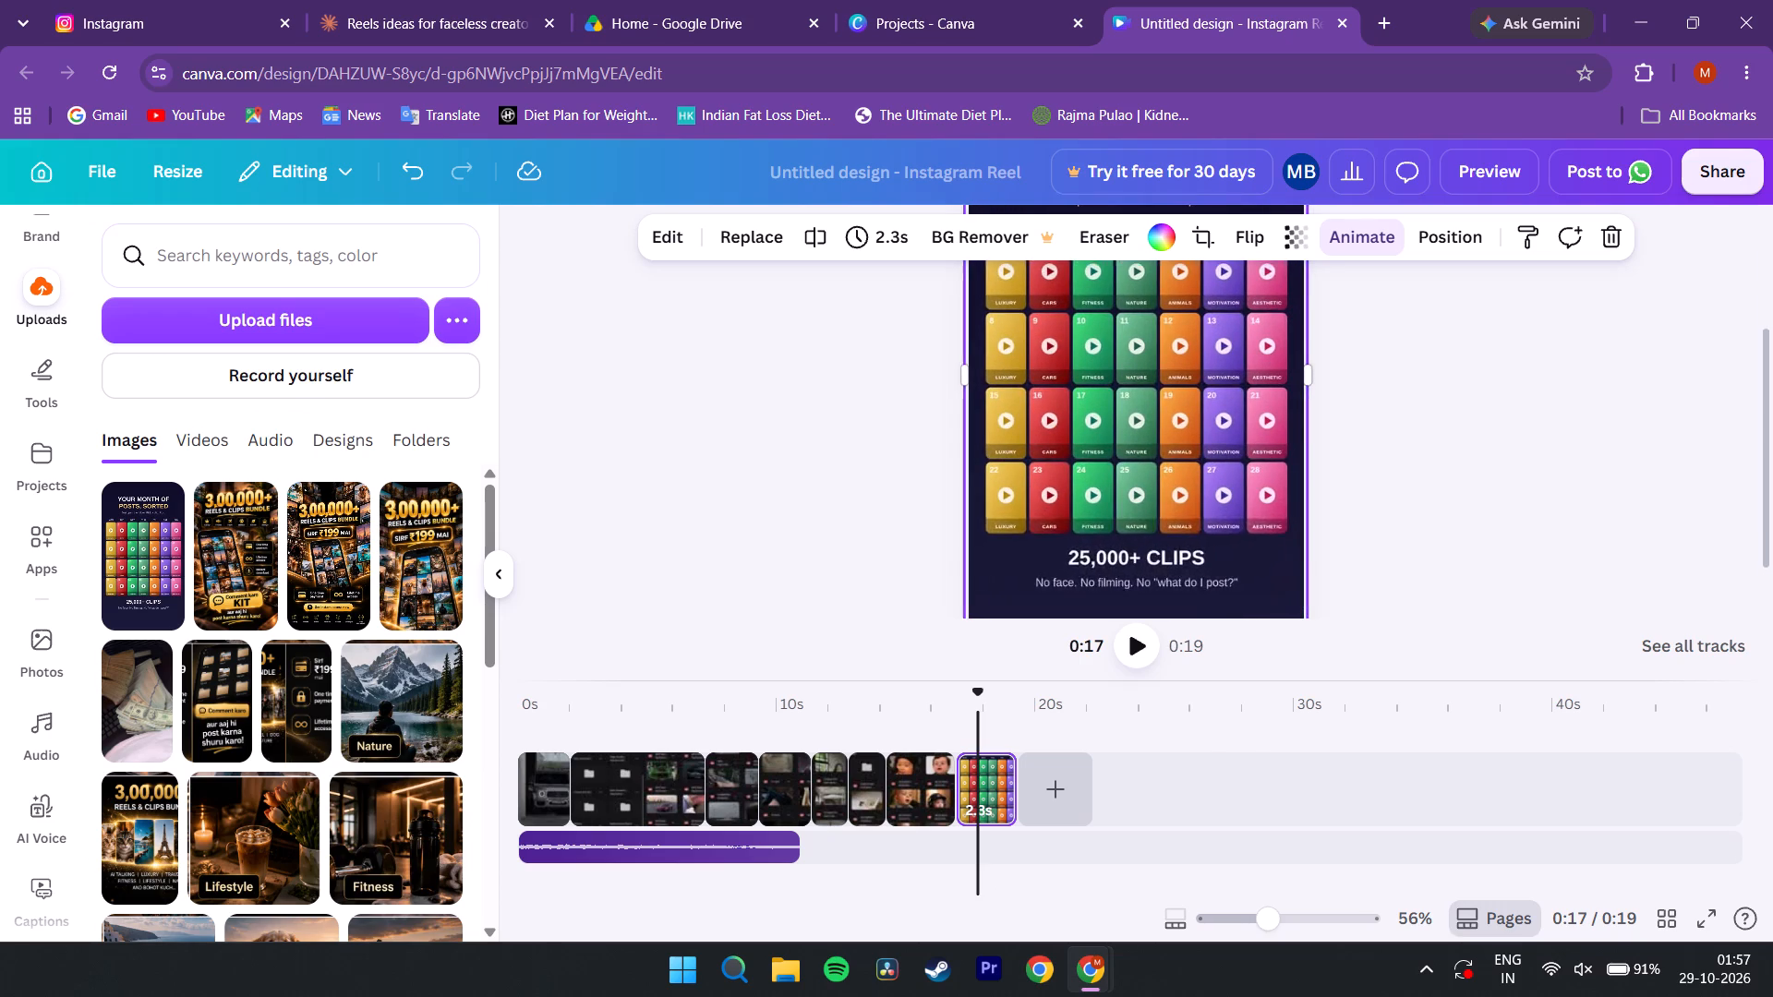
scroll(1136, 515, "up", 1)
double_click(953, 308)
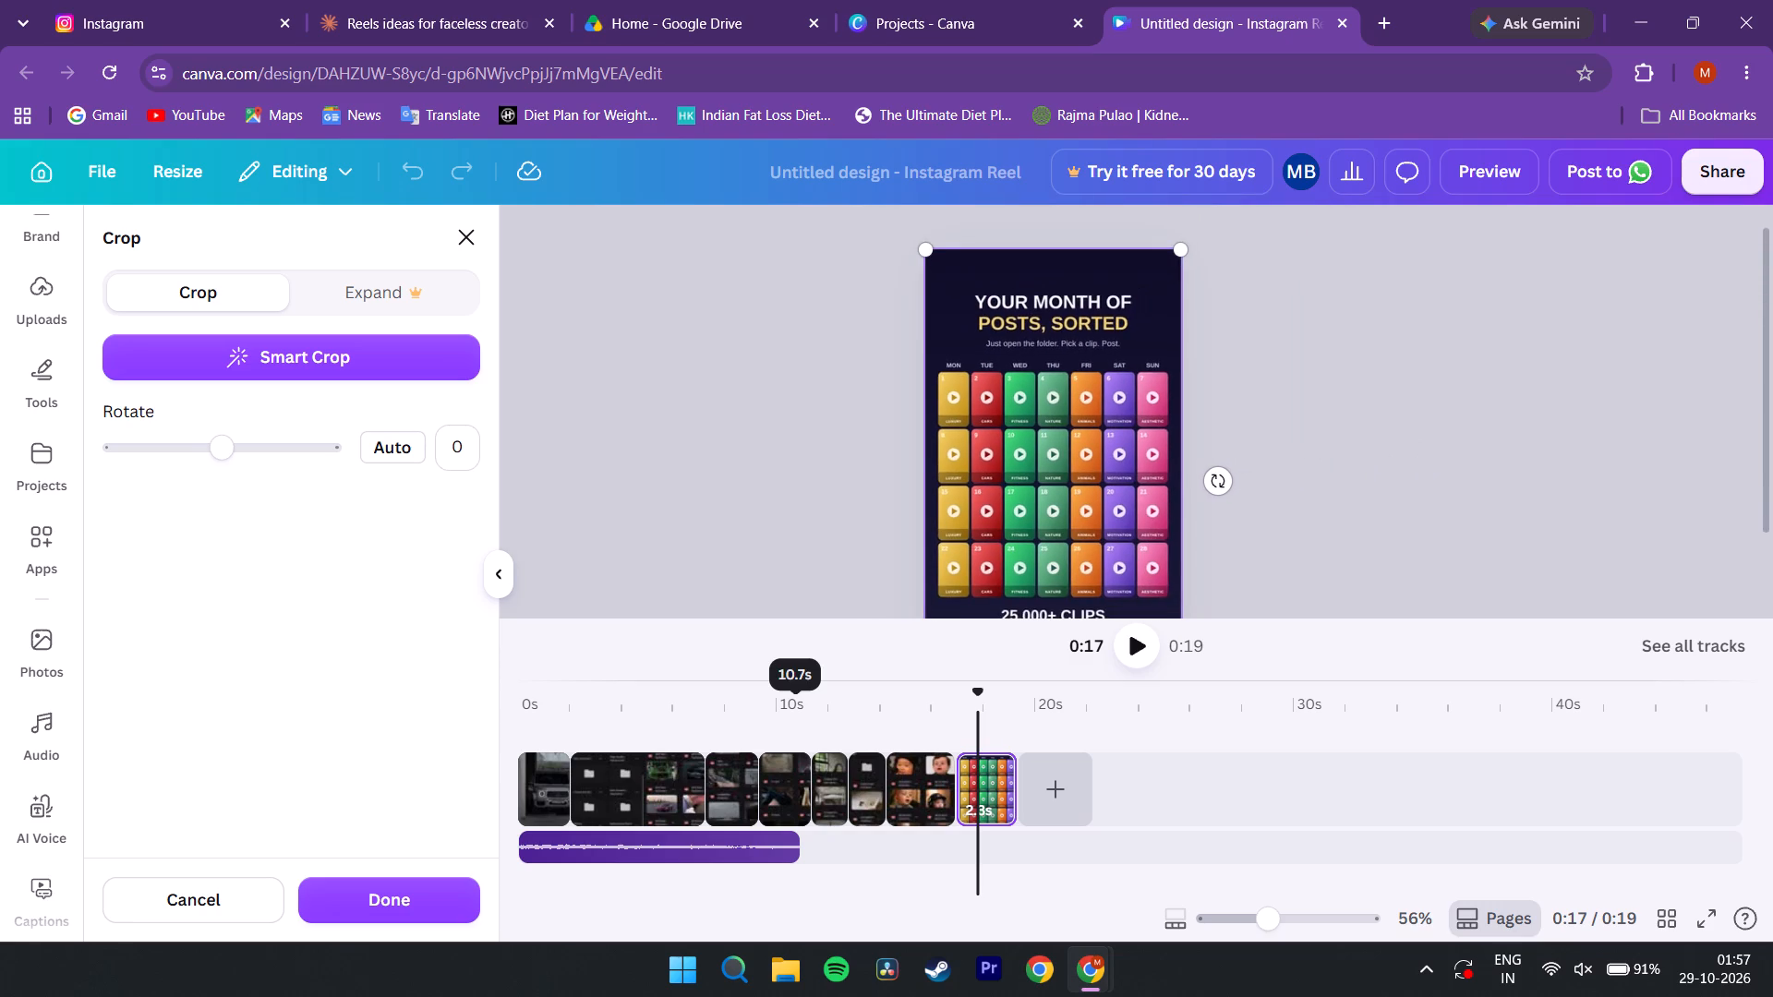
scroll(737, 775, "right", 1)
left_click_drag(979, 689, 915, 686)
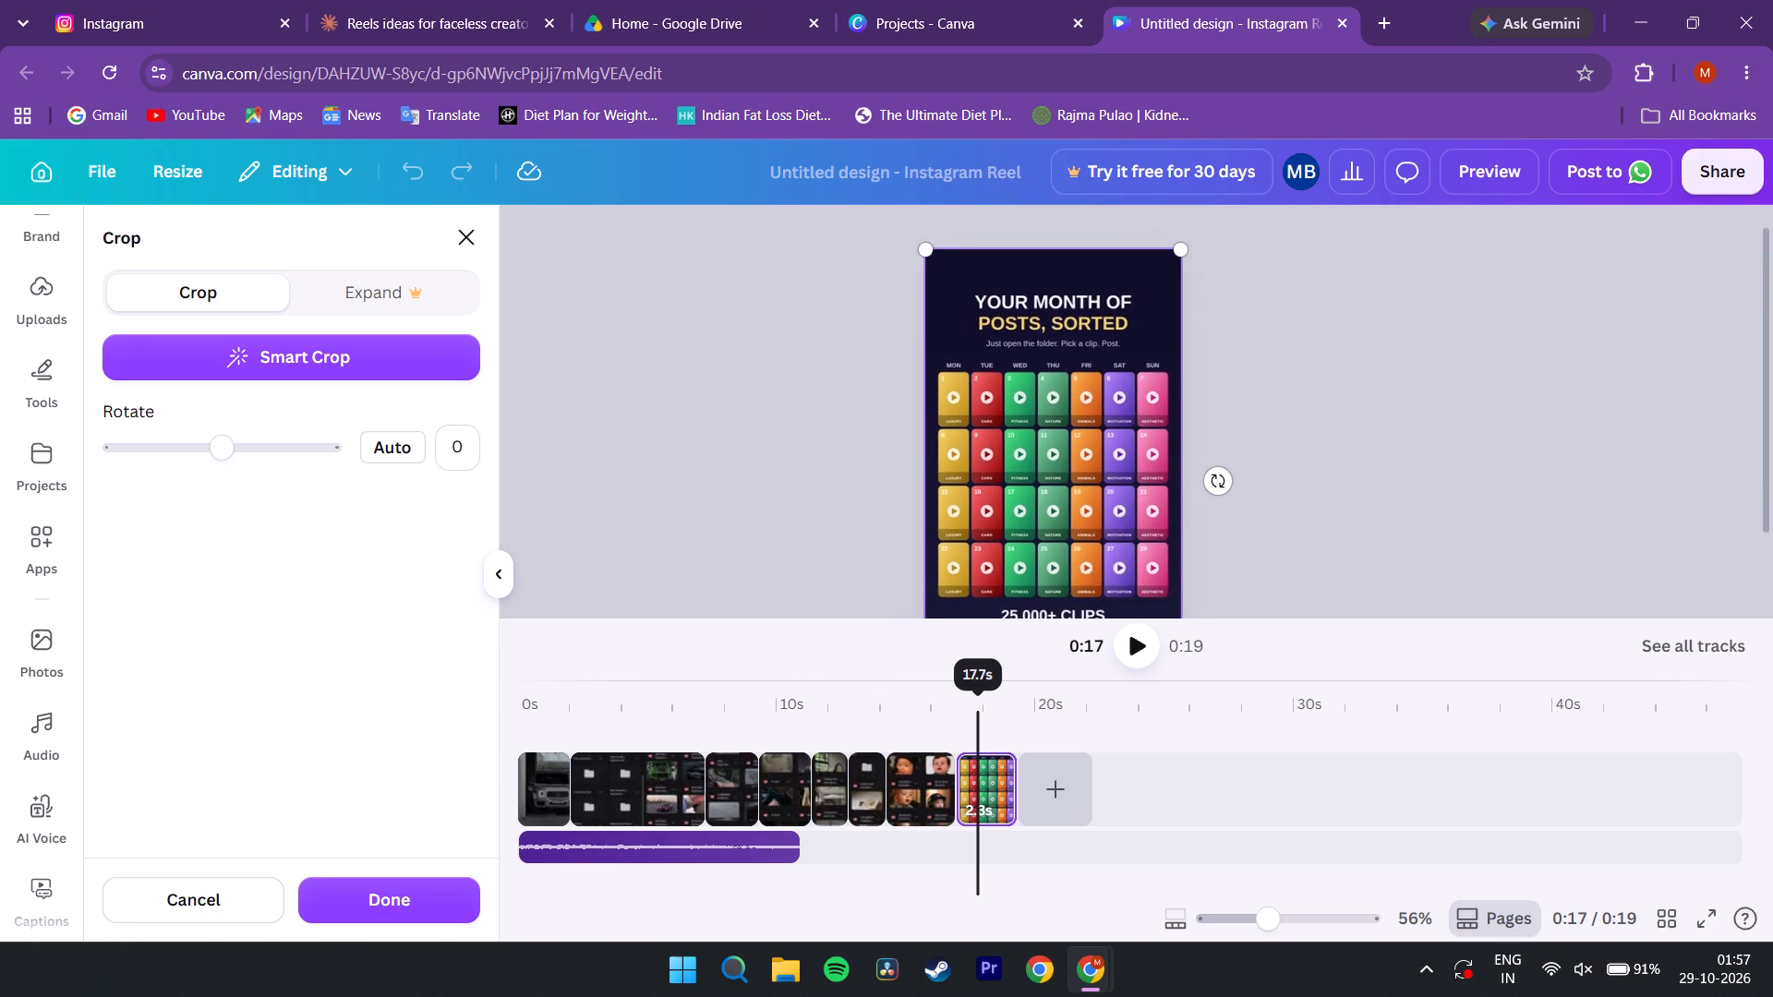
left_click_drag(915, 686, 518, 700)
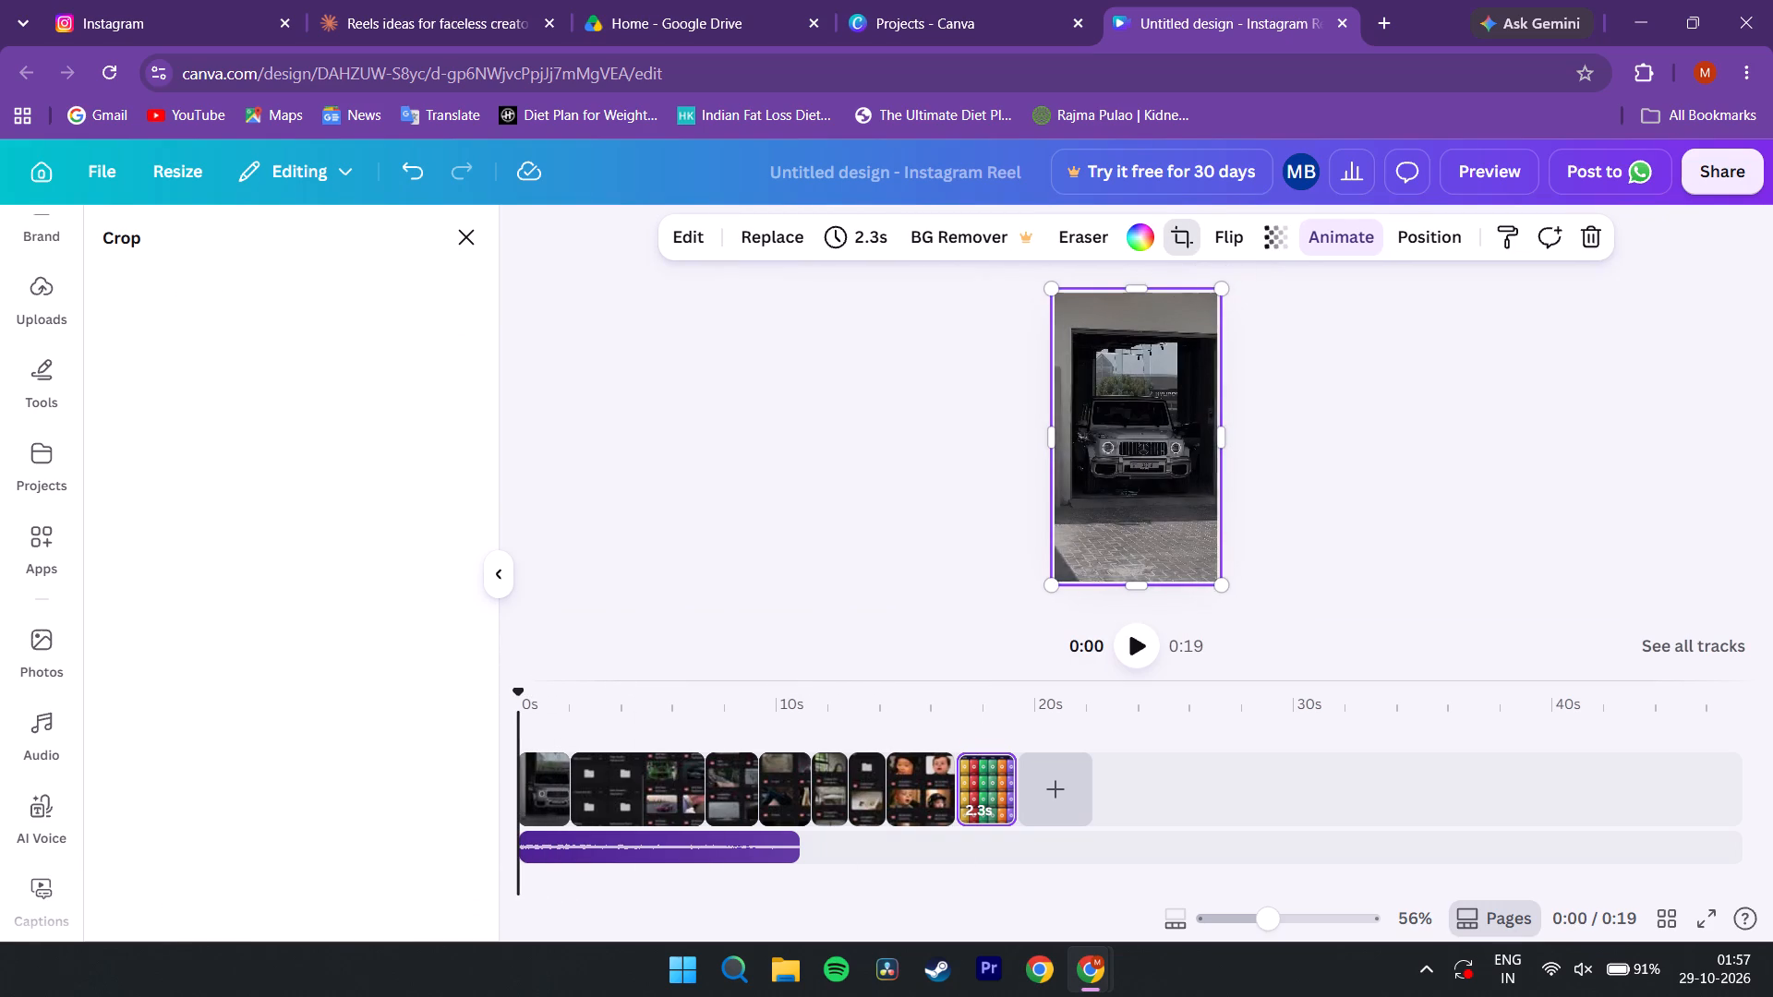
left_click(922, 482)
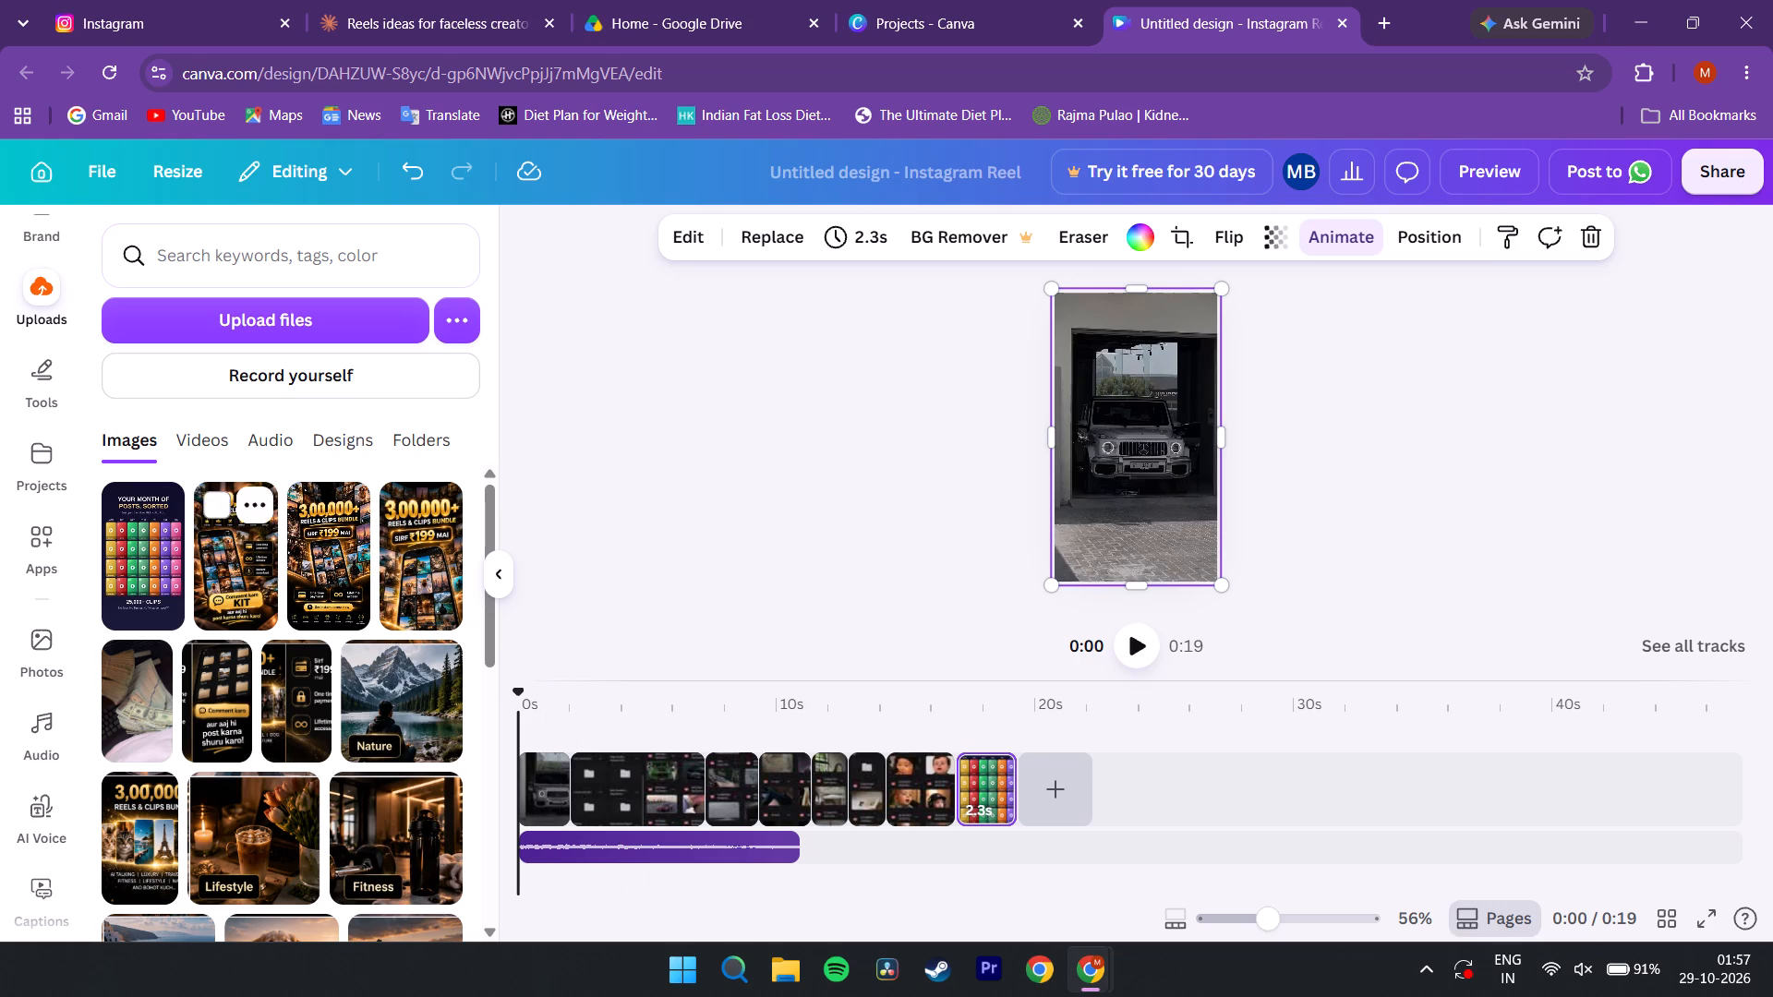
scroll(40, 486, "down", 2)
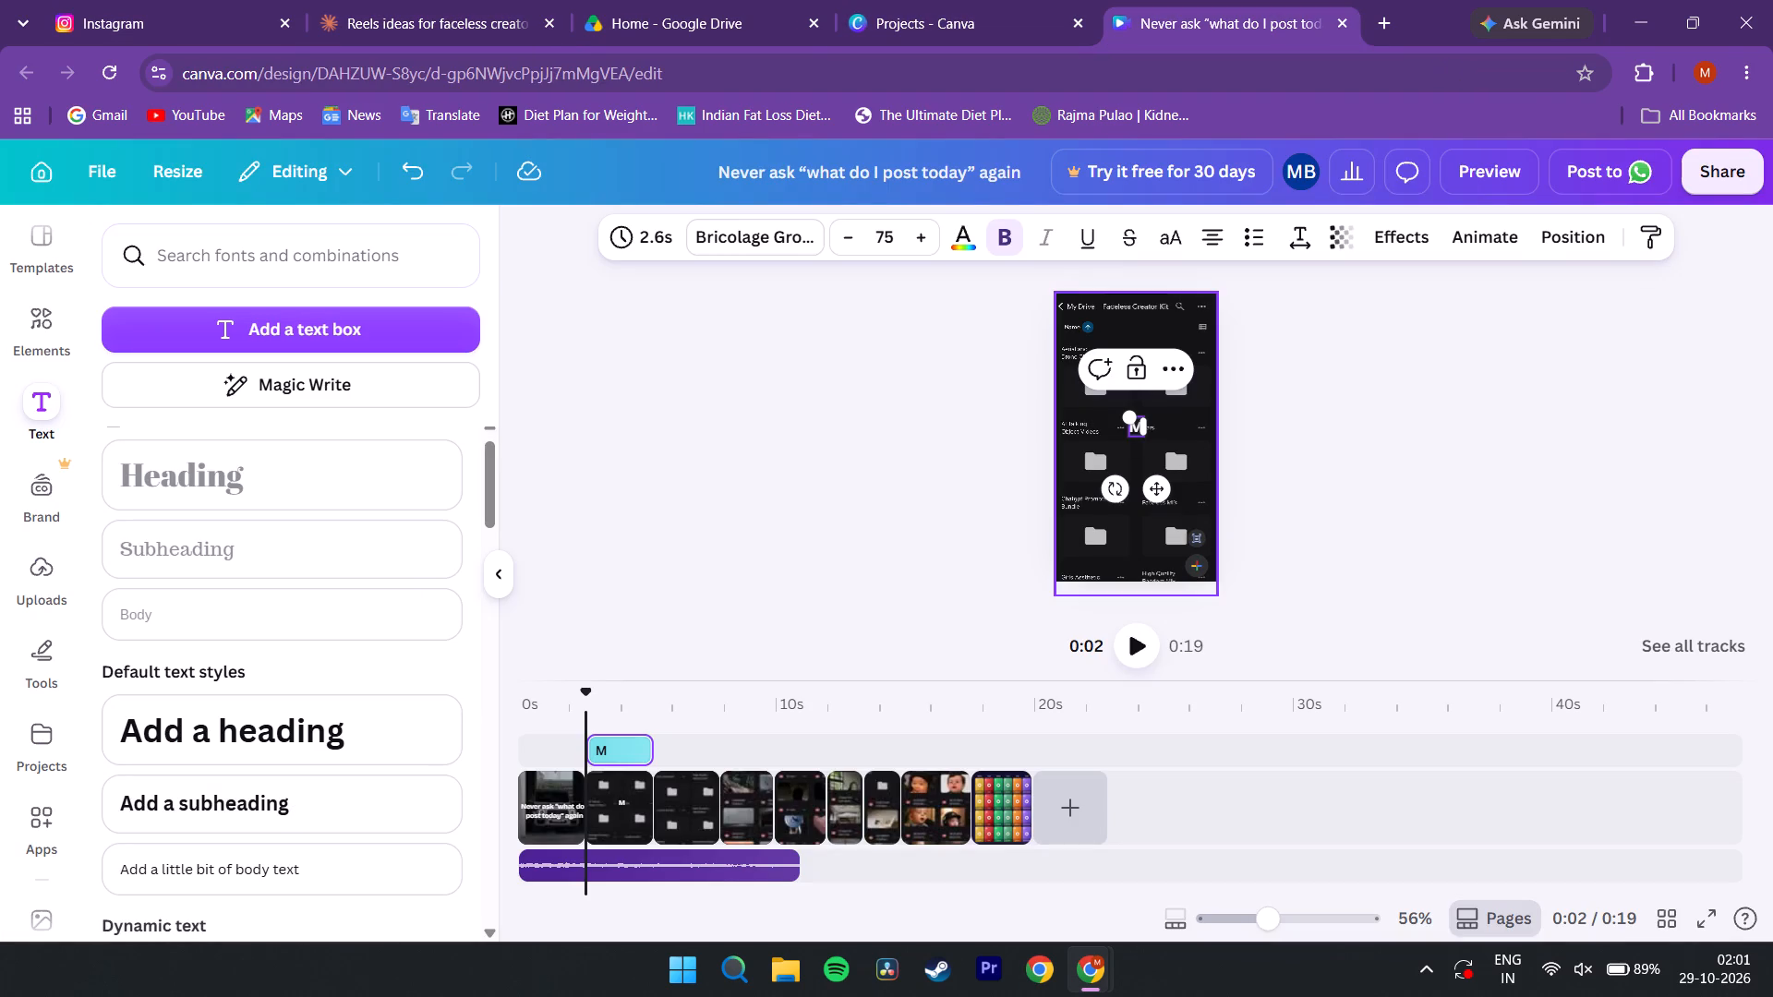
double_click(622, 751)
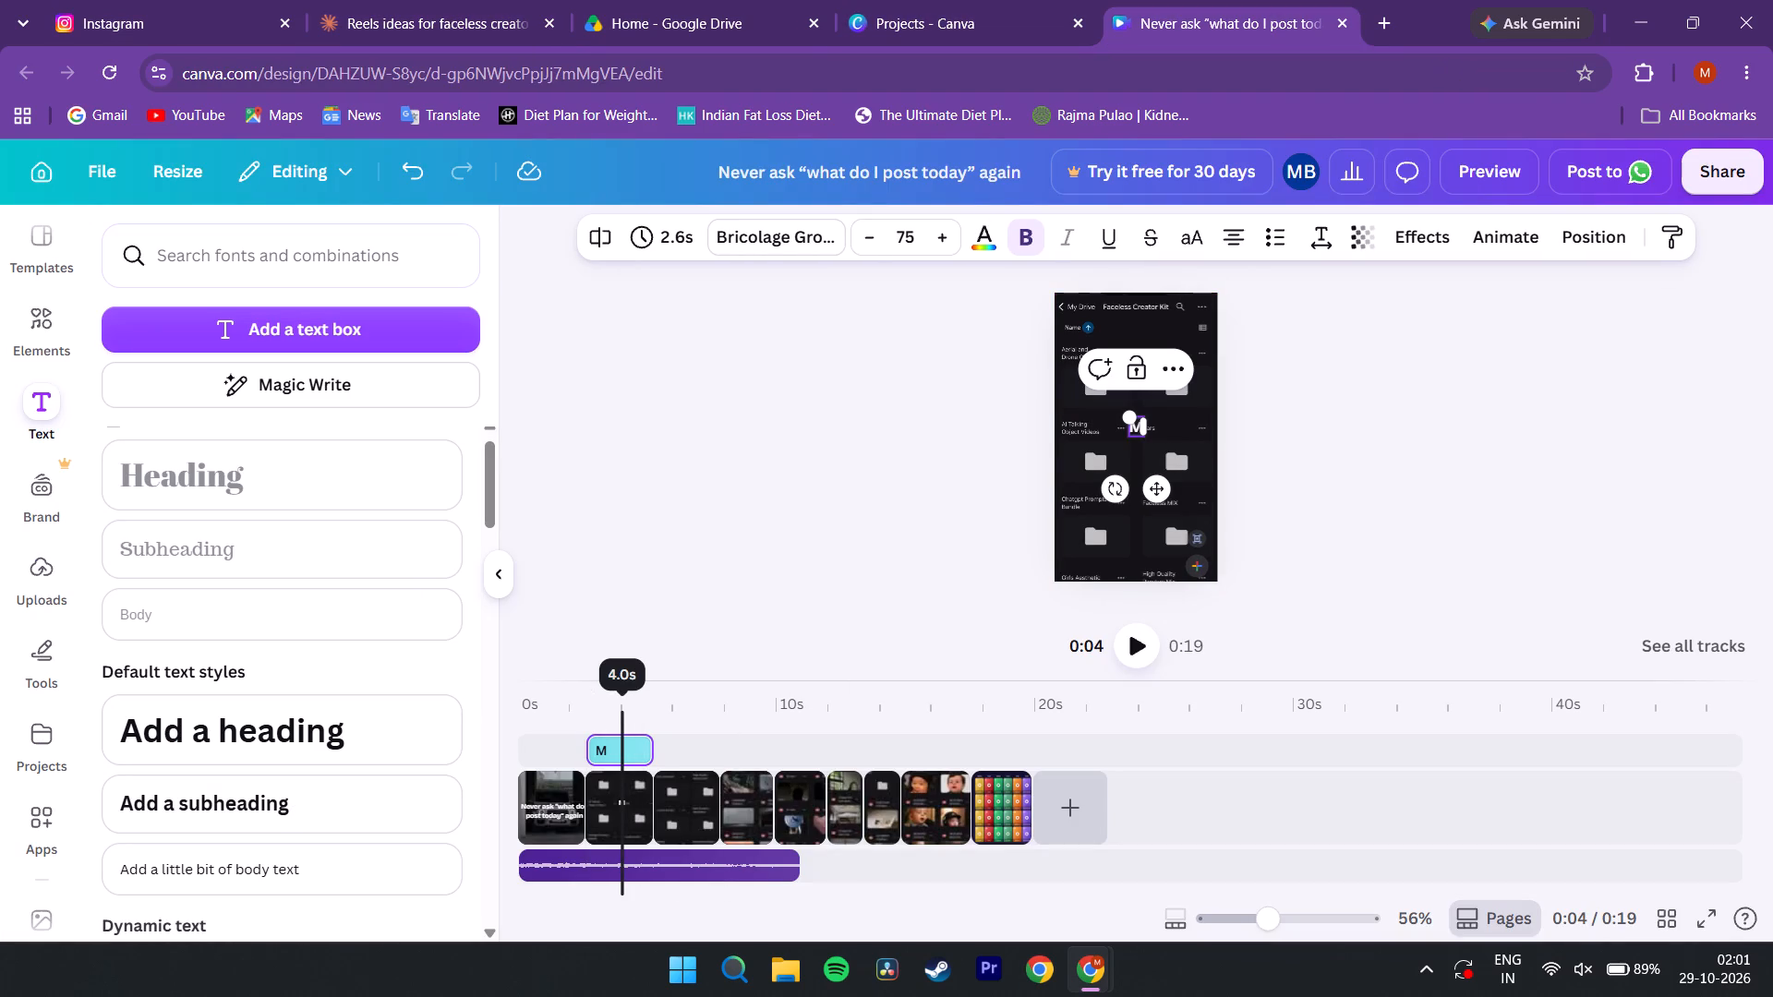
double_click(622, 751)
double_click(1139, 434)
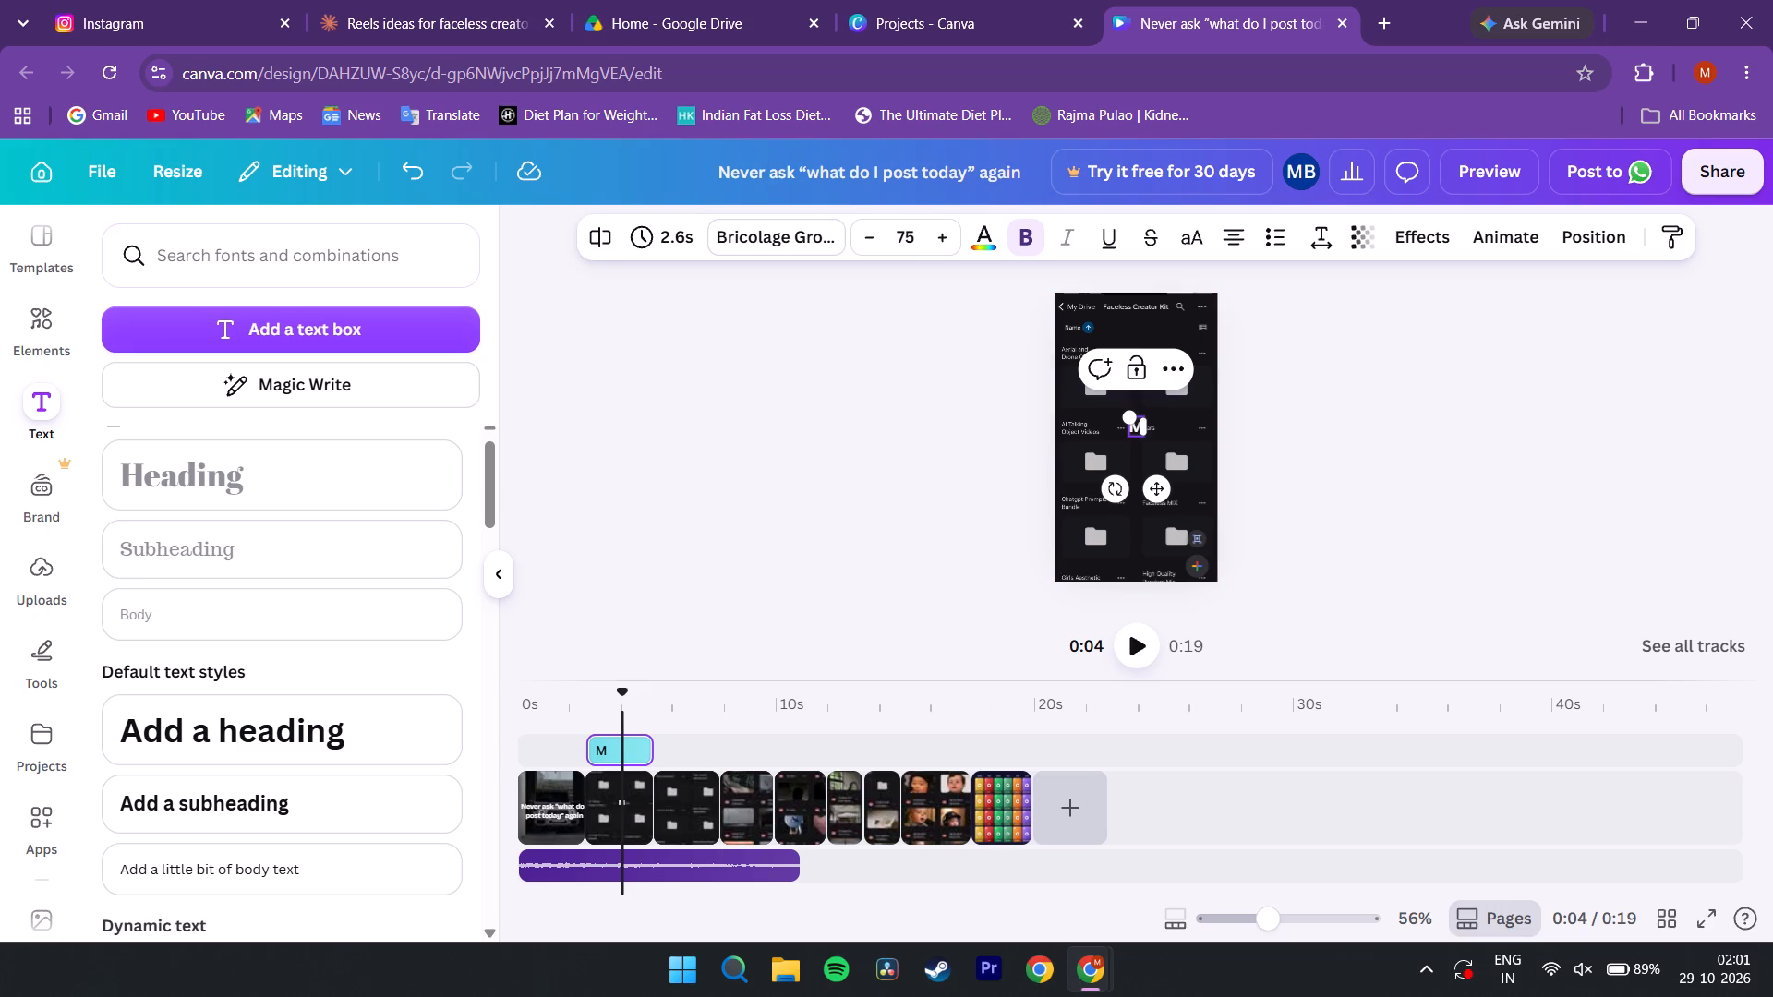
key("ctrl+a")
key("ctrl+v")
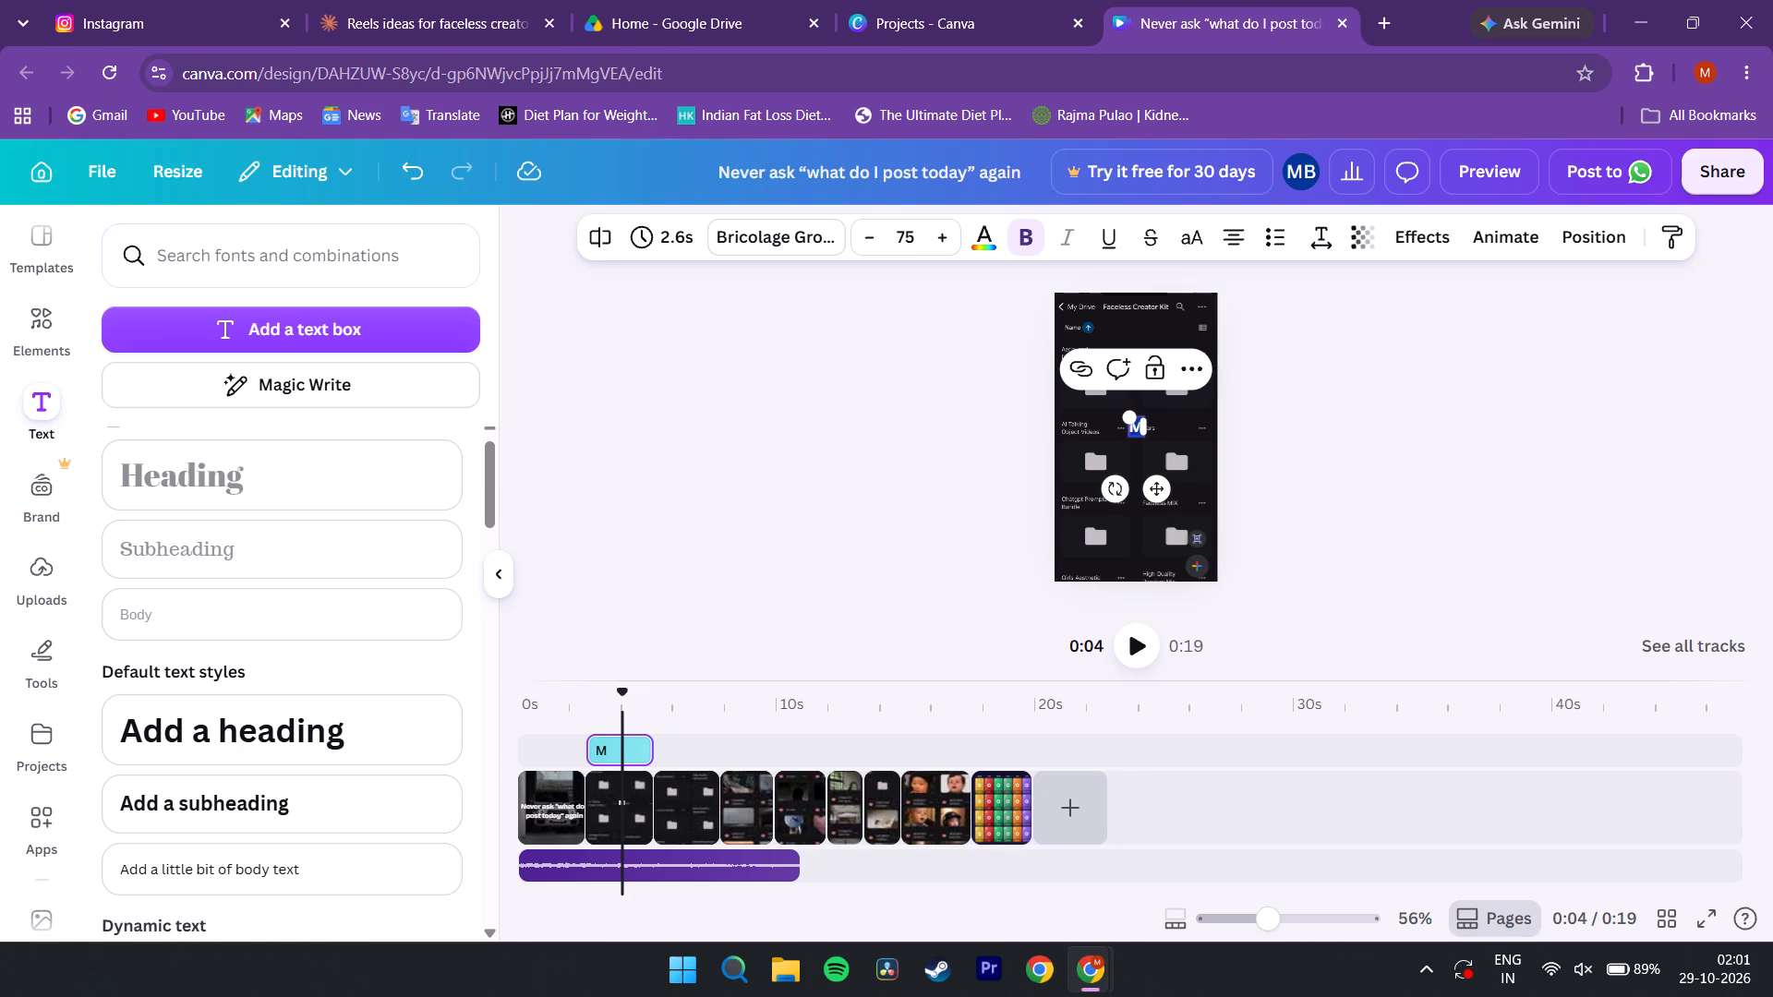
Reposition the "Monday: Luxury 💎" text on the first Drive folder page, horizontally centred just above the page's middle.
left_click(1162, 494)
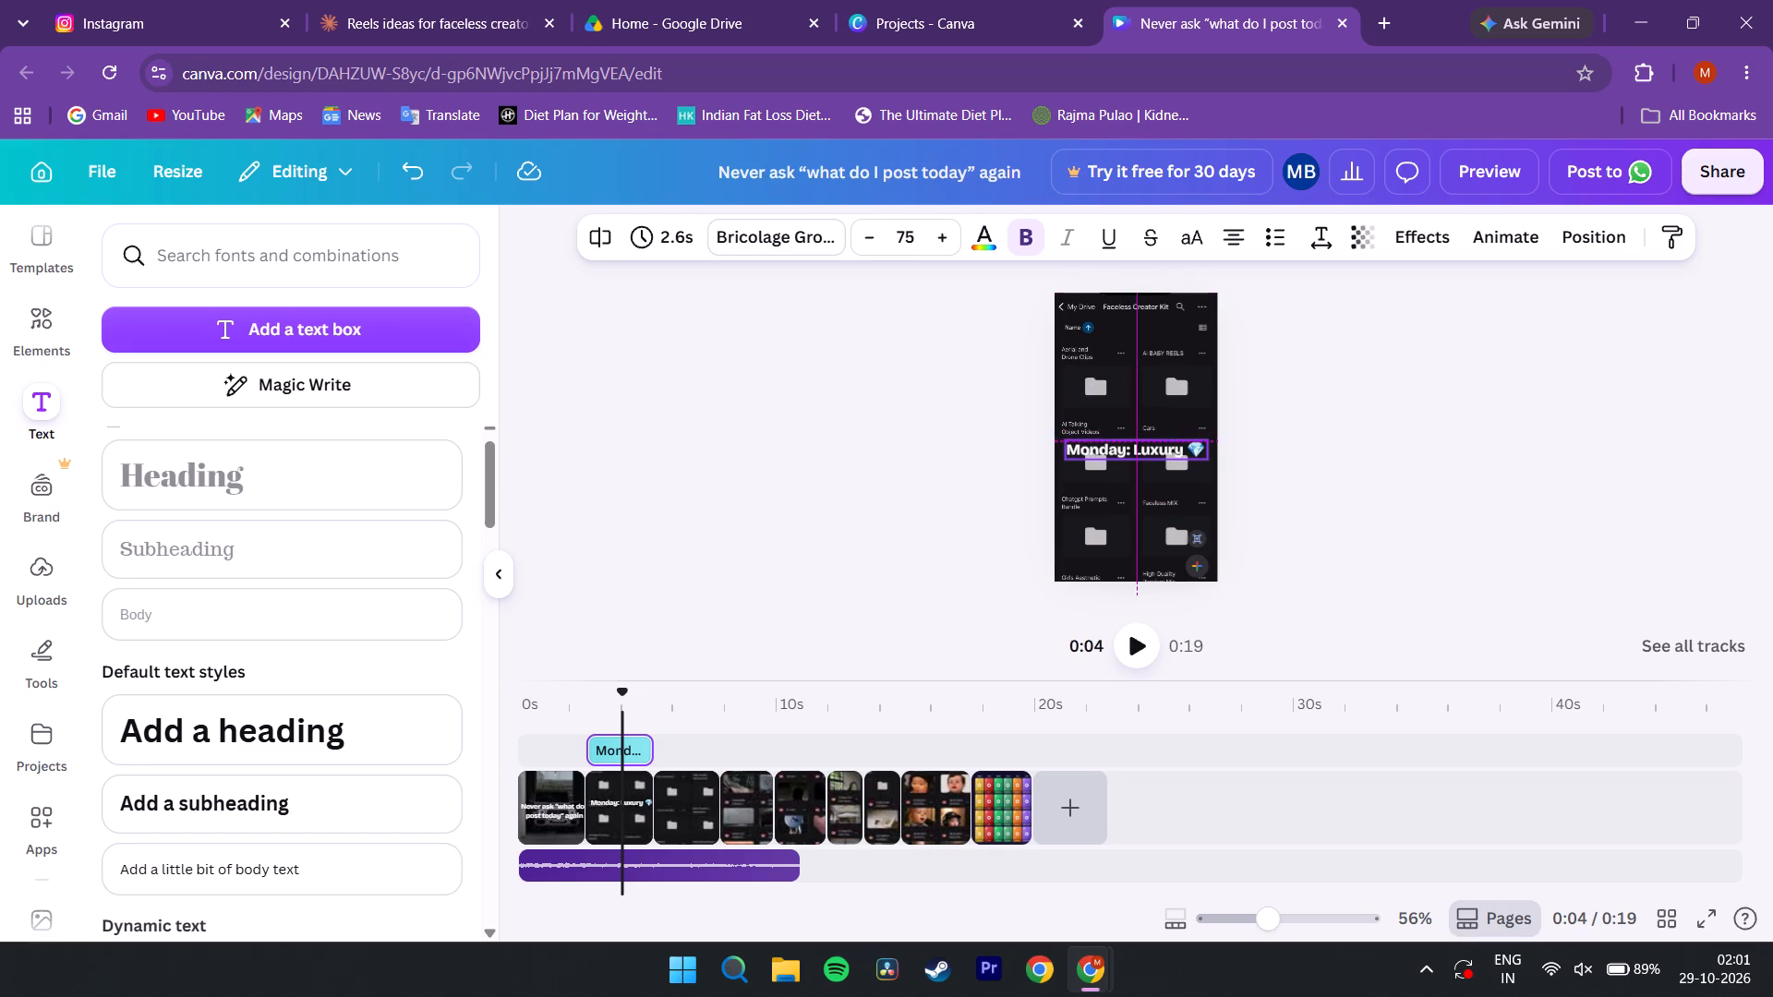
left_click(817, 577)
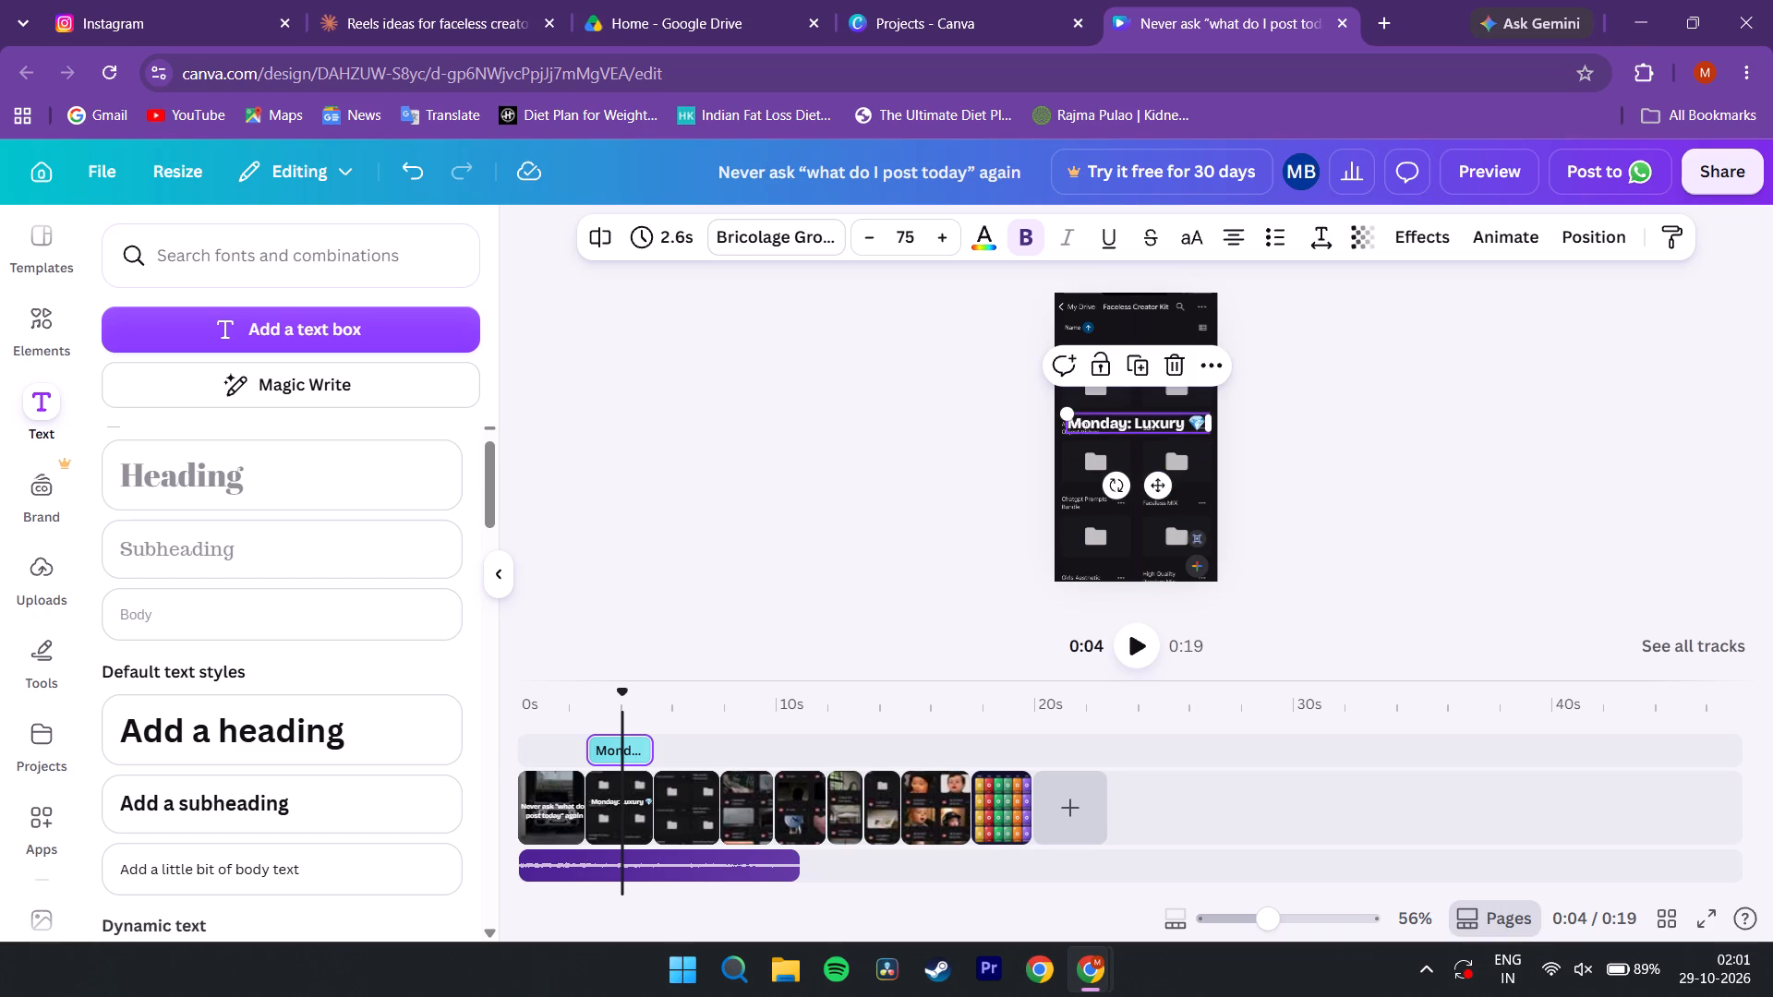
Play the reel from the "Monday: Luxury 💎" page into the following page to check the text timing.
key("space")
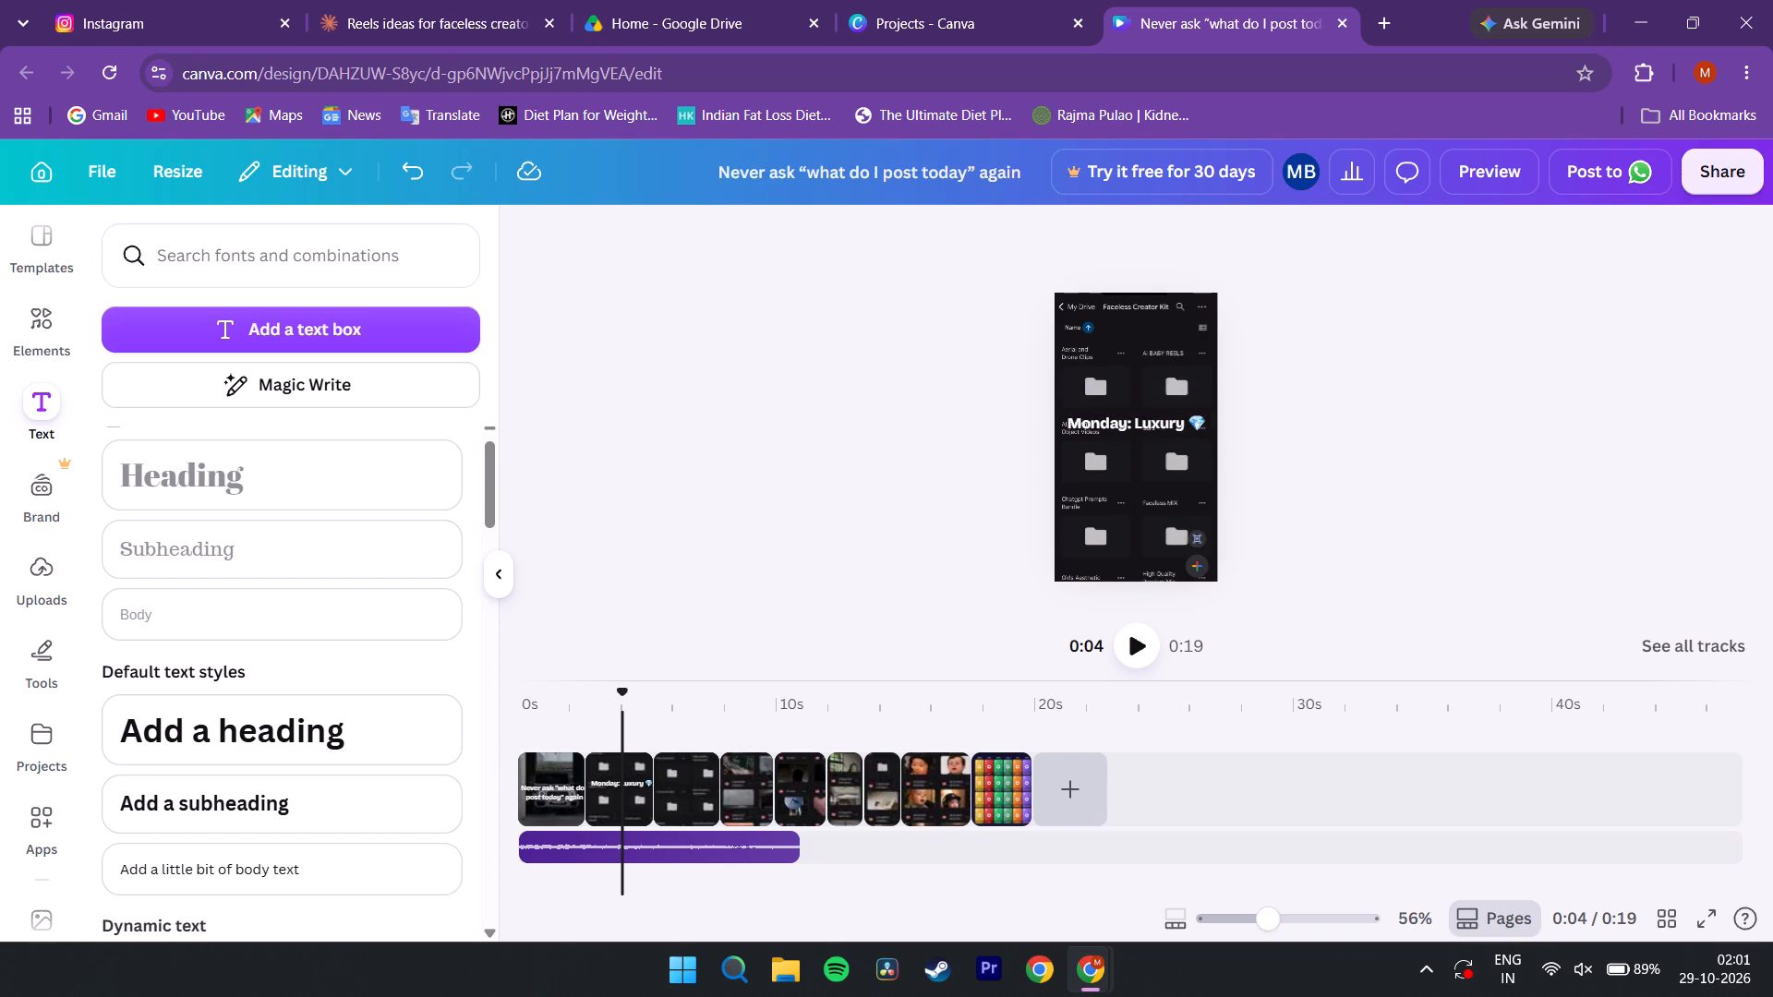
key("space")
left_click(1136, 648)
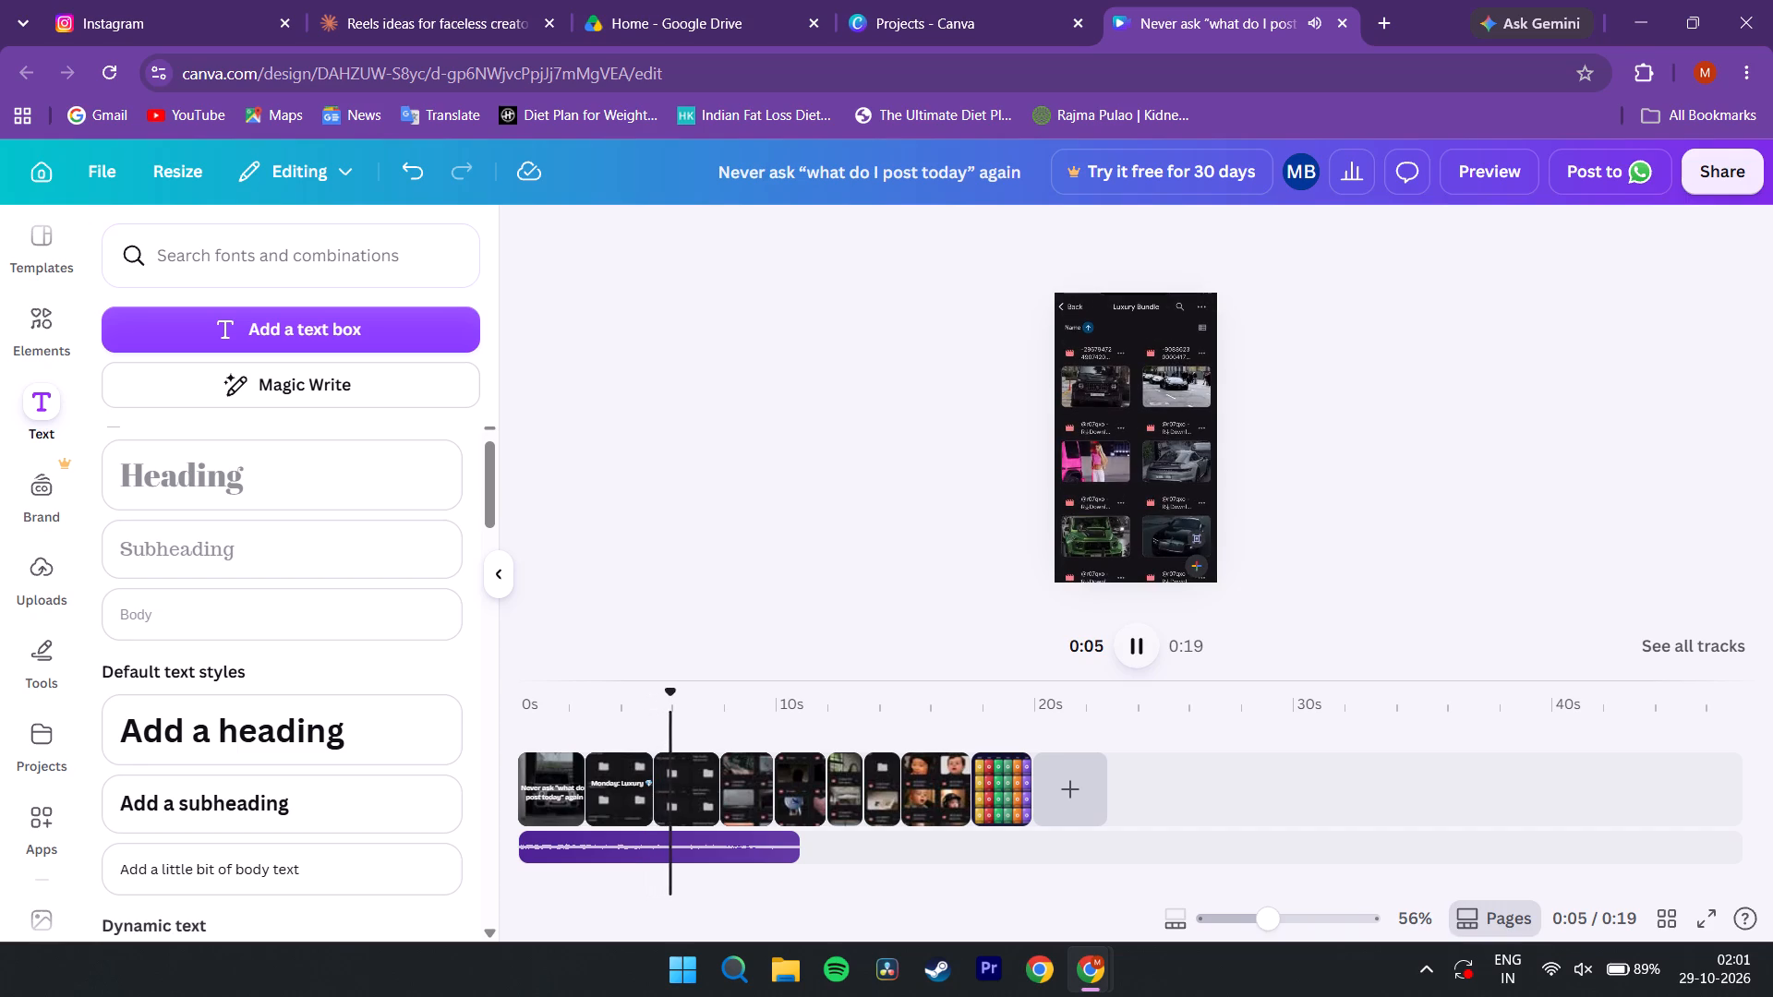
key("space")
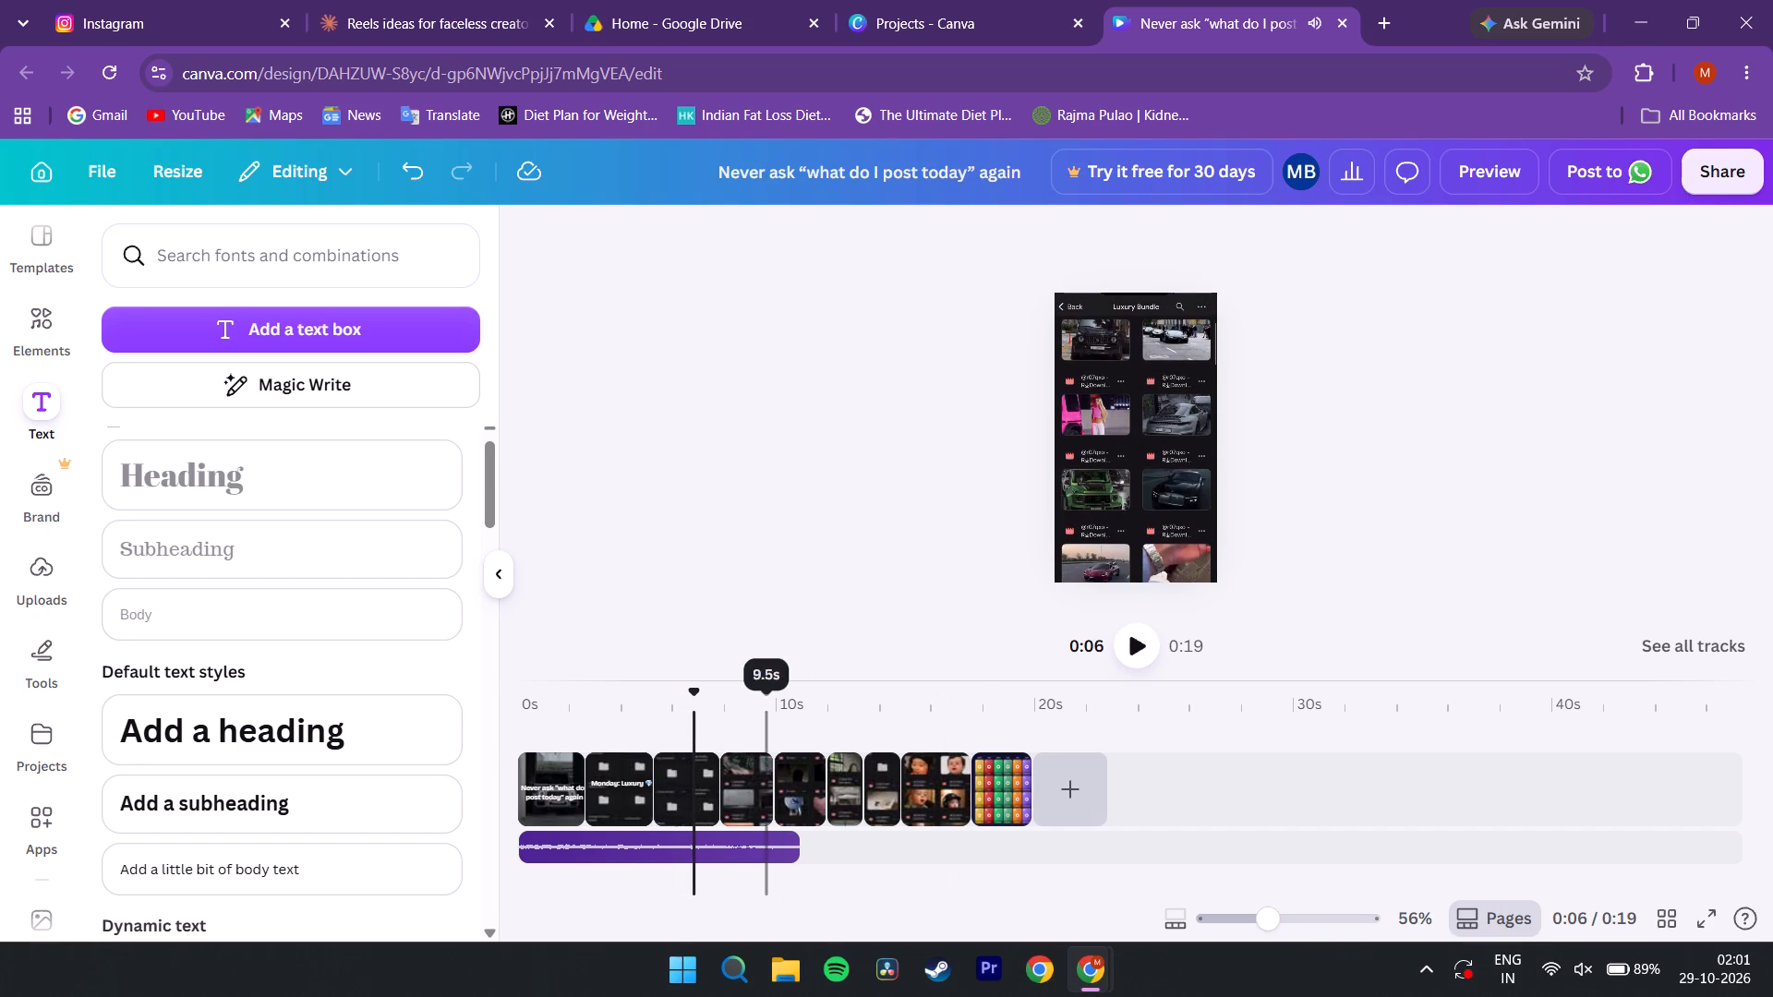
Copy the "Monday: Luxury 💎" text onto the following folder page and add "Tuesday: Cars 🚗" to the Cars page.
left_click(621, 805)
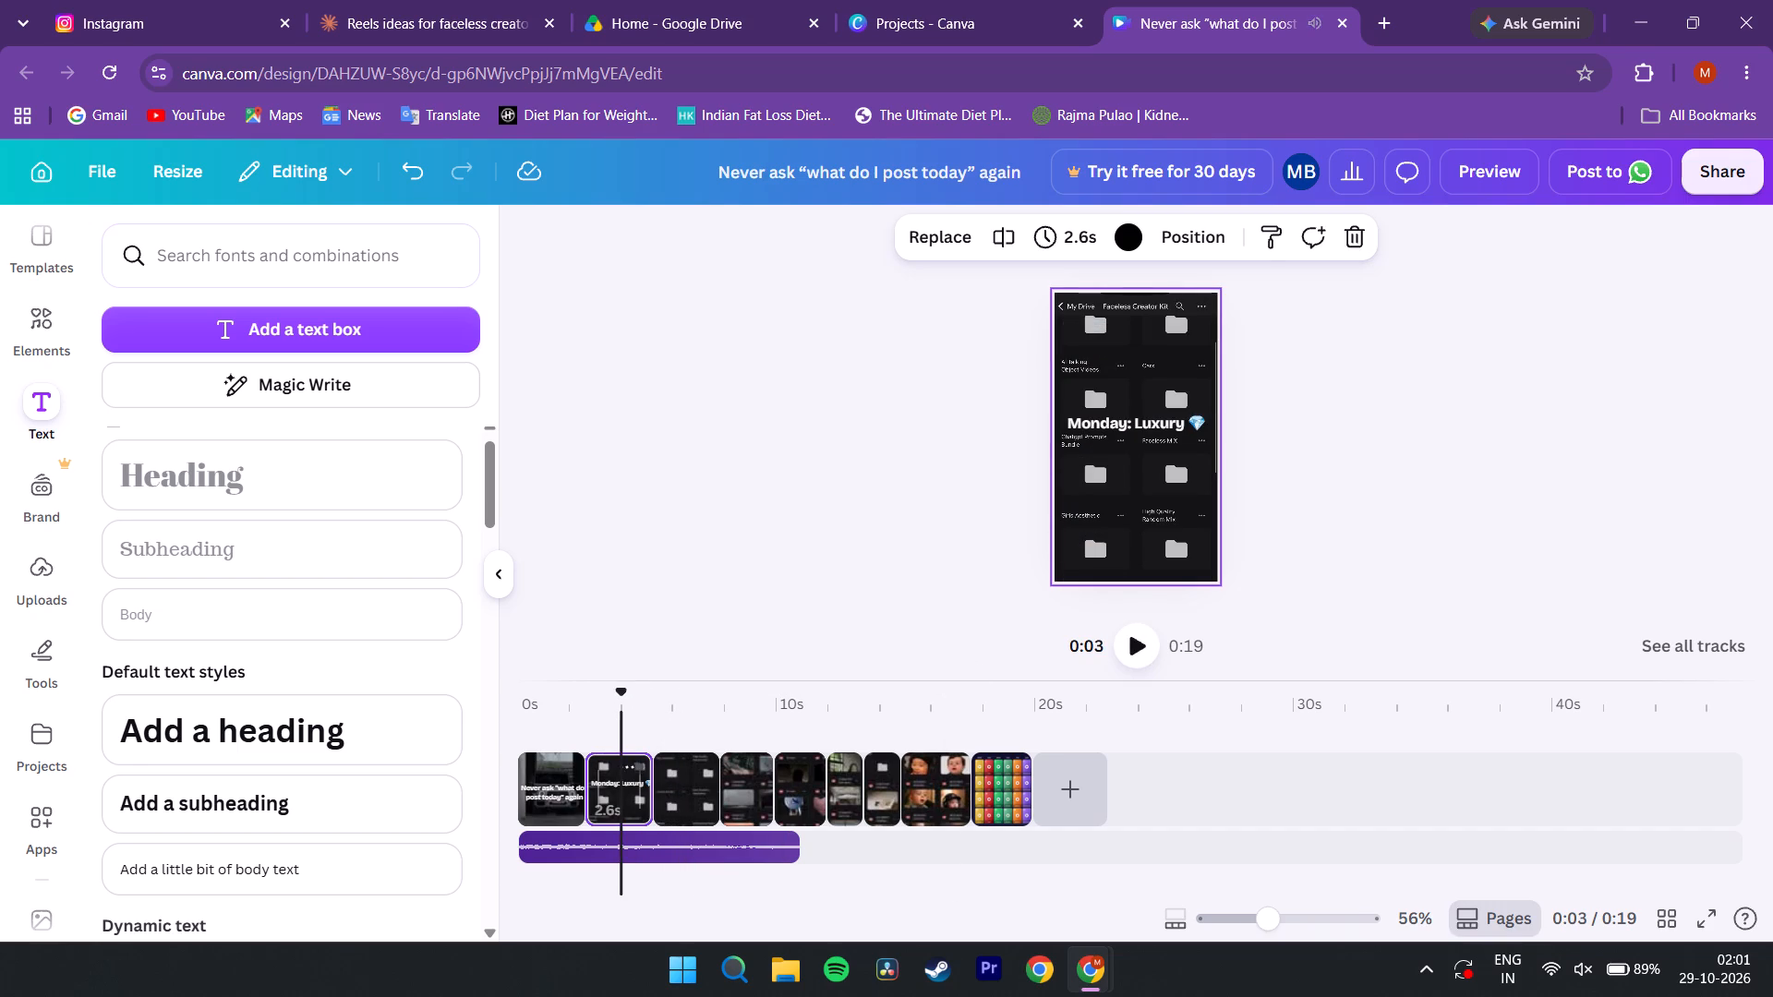
left_click(1116, 431)
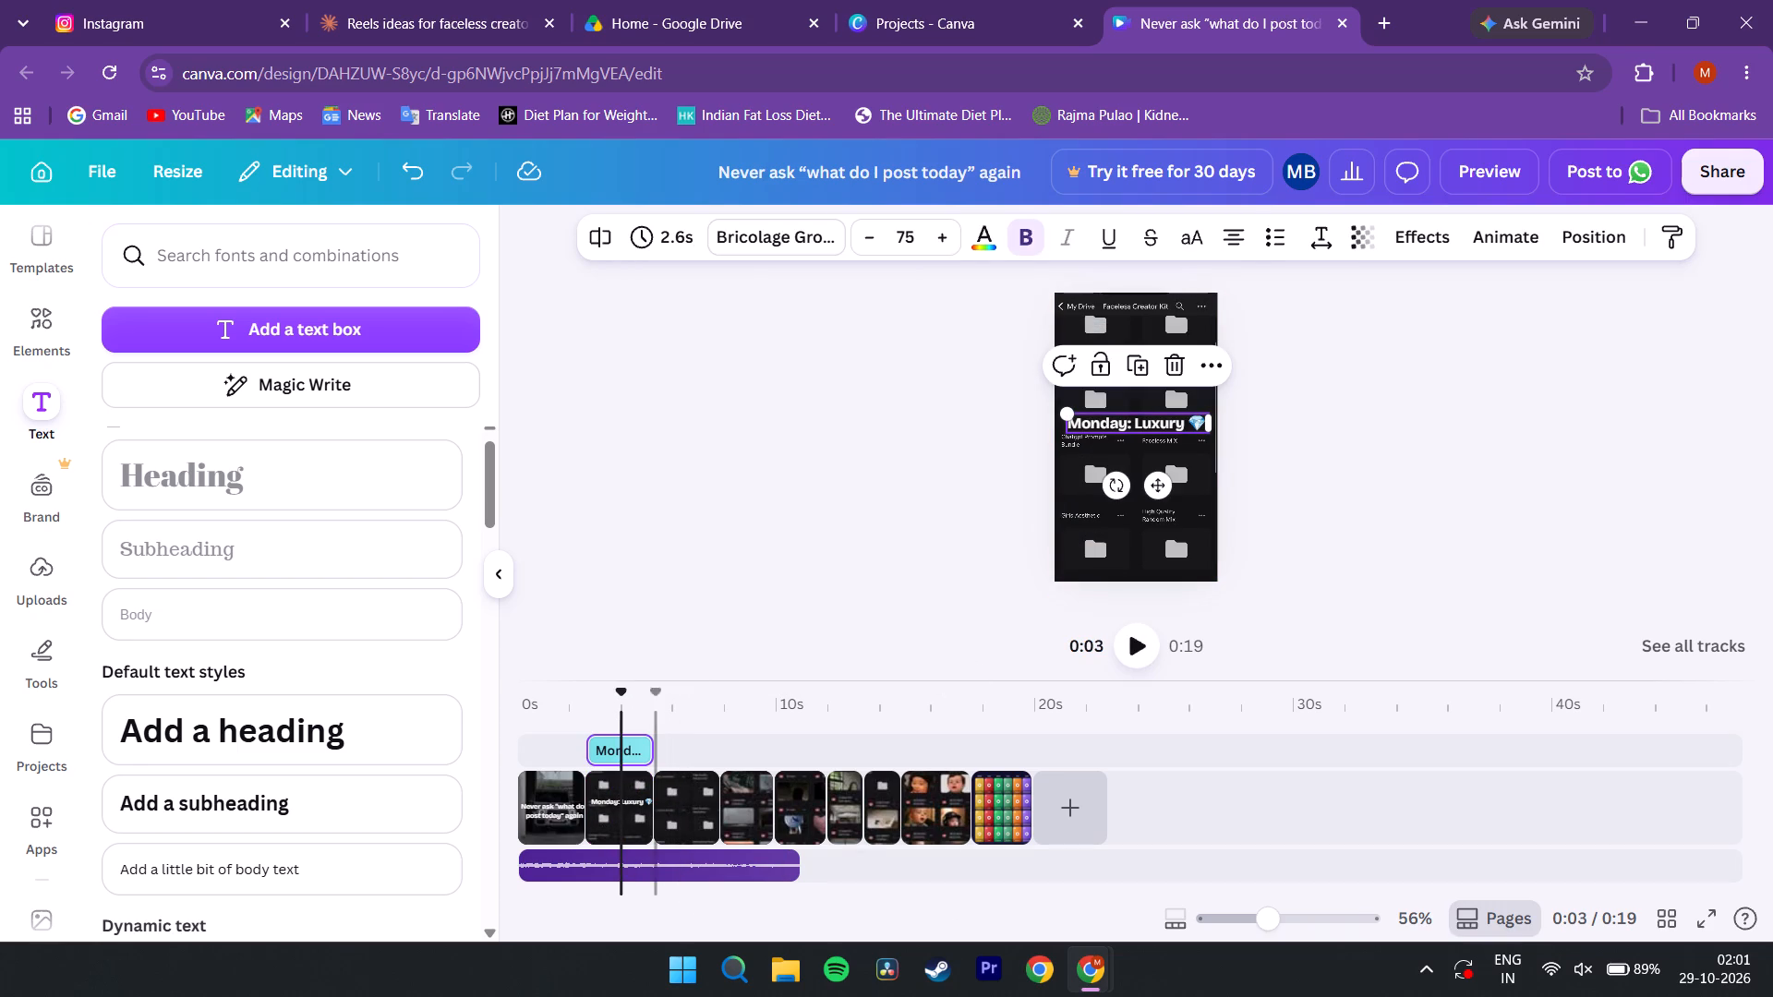
Extend the "Monday: Luxury 💎" text's duration to 5.2 s, across both Drive folder pages, and play the reel into the Cars page.
left_click_drag(652, 751, 721, 747)
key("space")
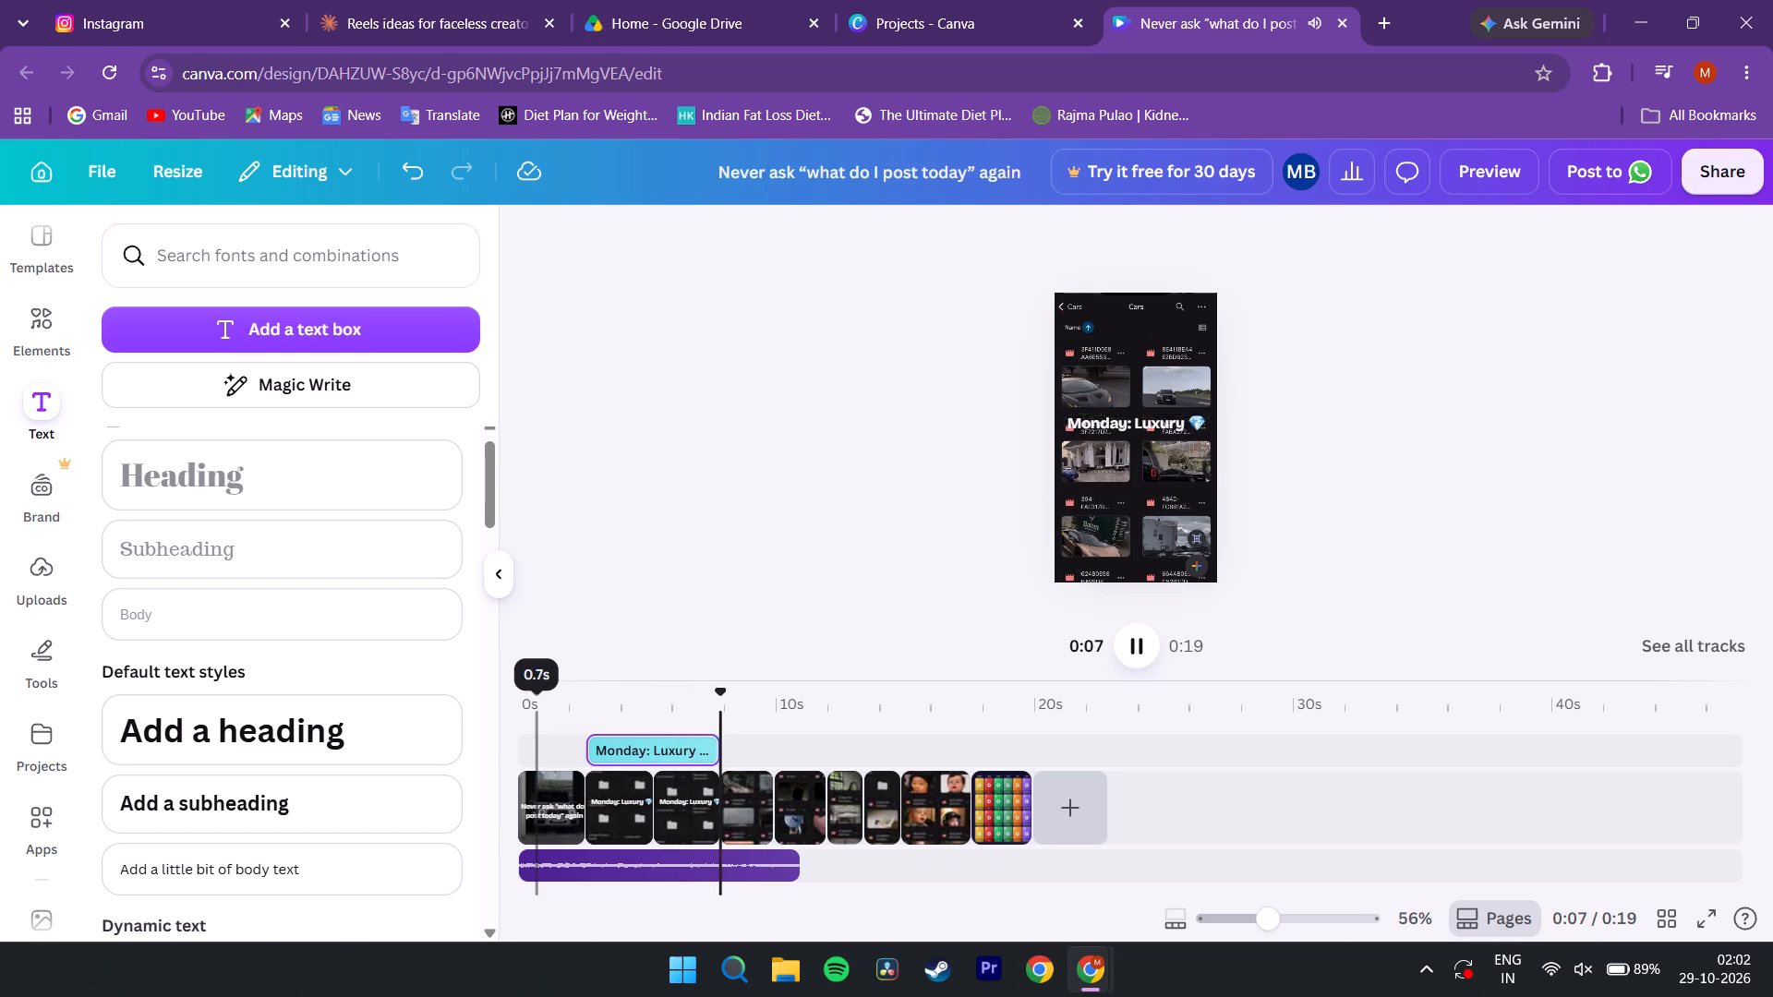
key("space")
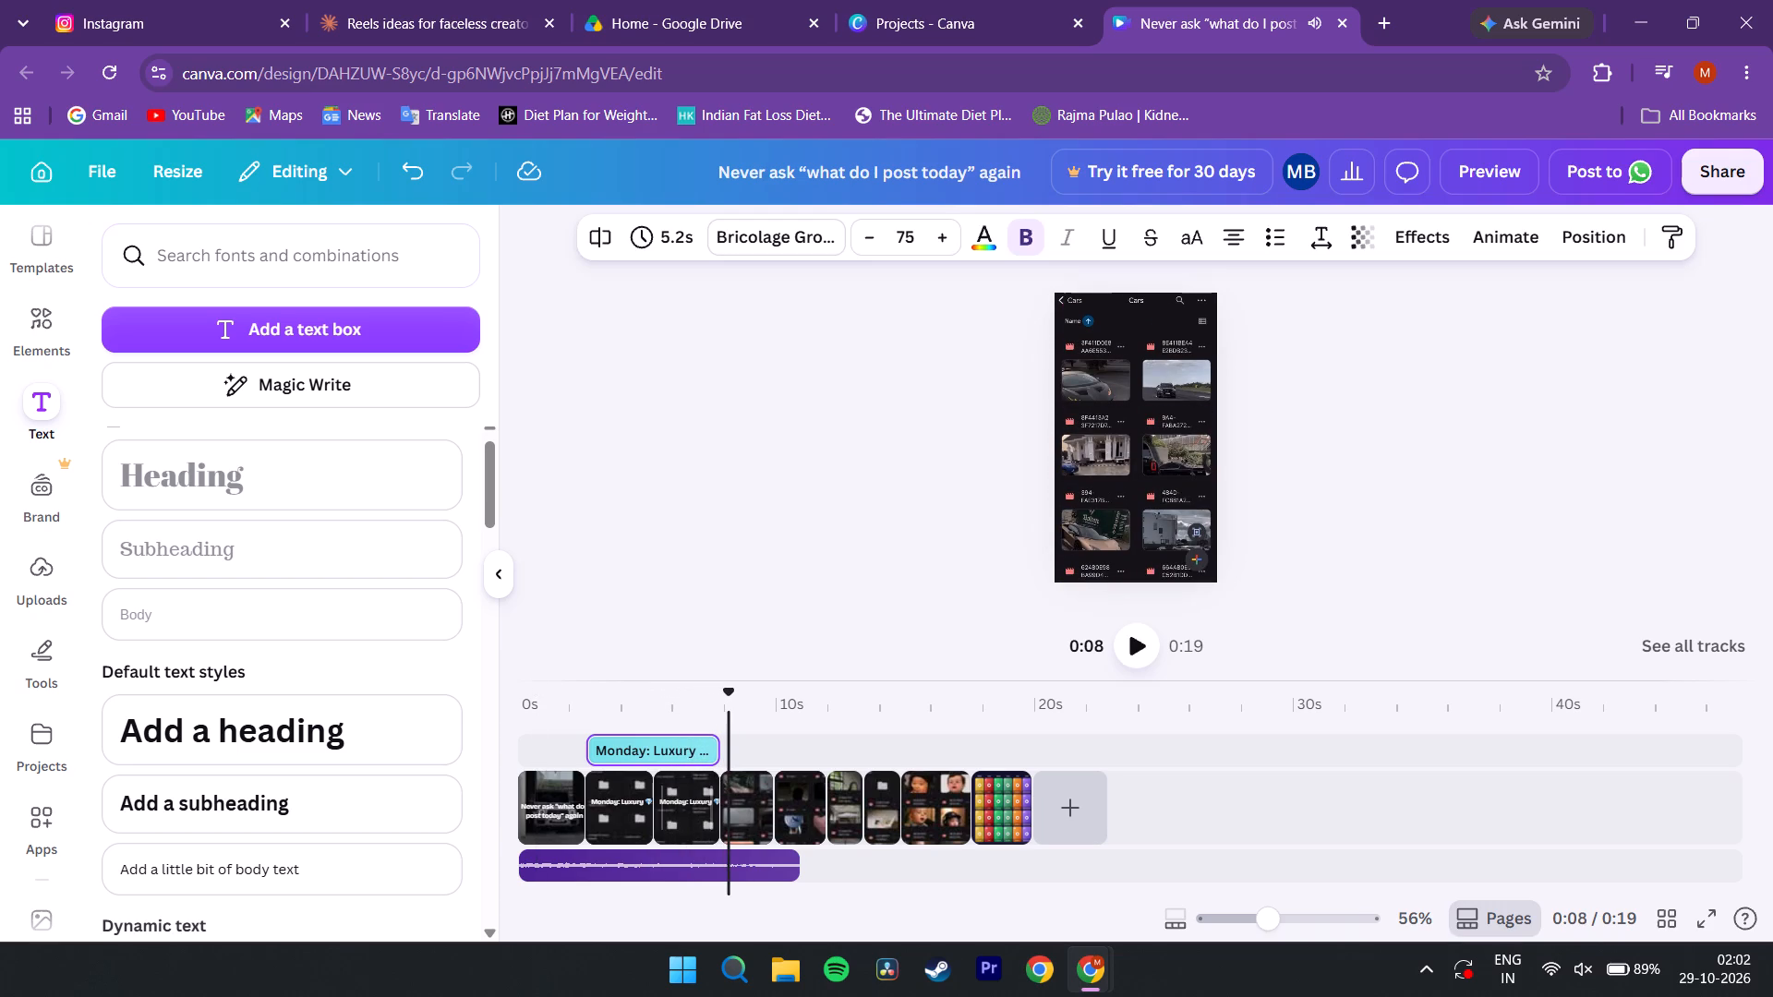
Add a text box to the Cars page containing the script's line "Tuesday: Cars 🚗", copied from the reel ideas chat.
left_click(739, 810)
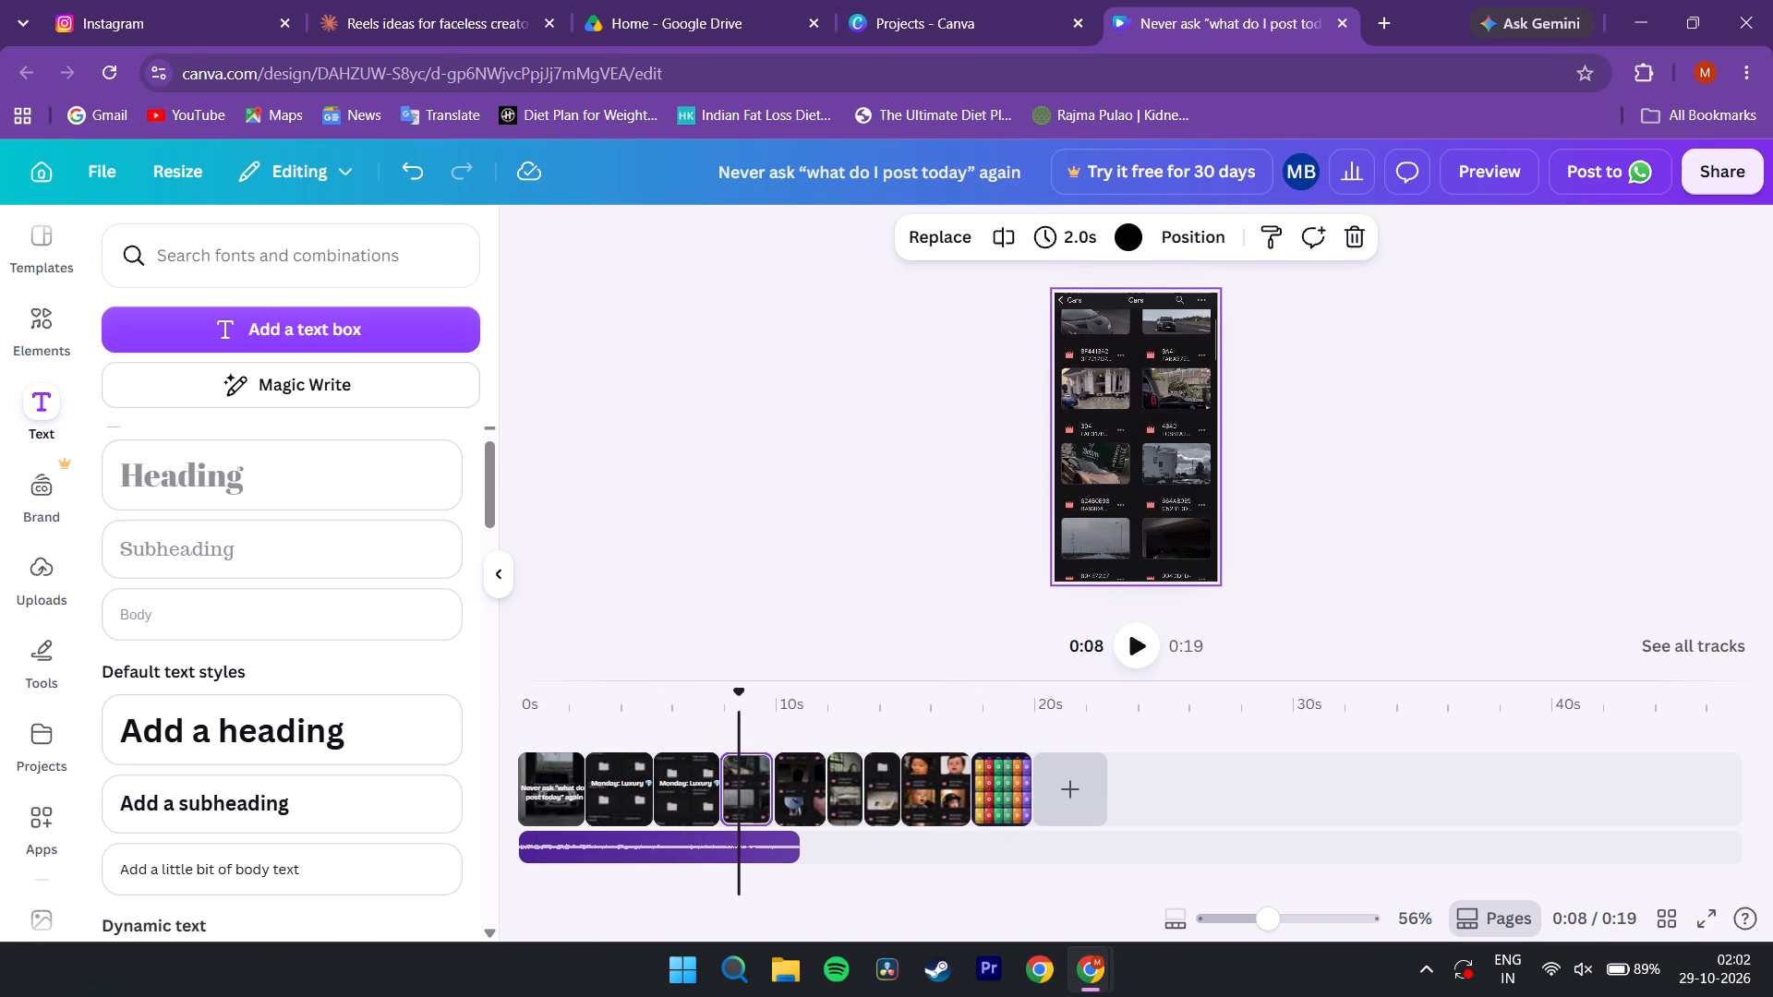
left_click_drag(351, 305, 348, 324)
left_click(348, 324)
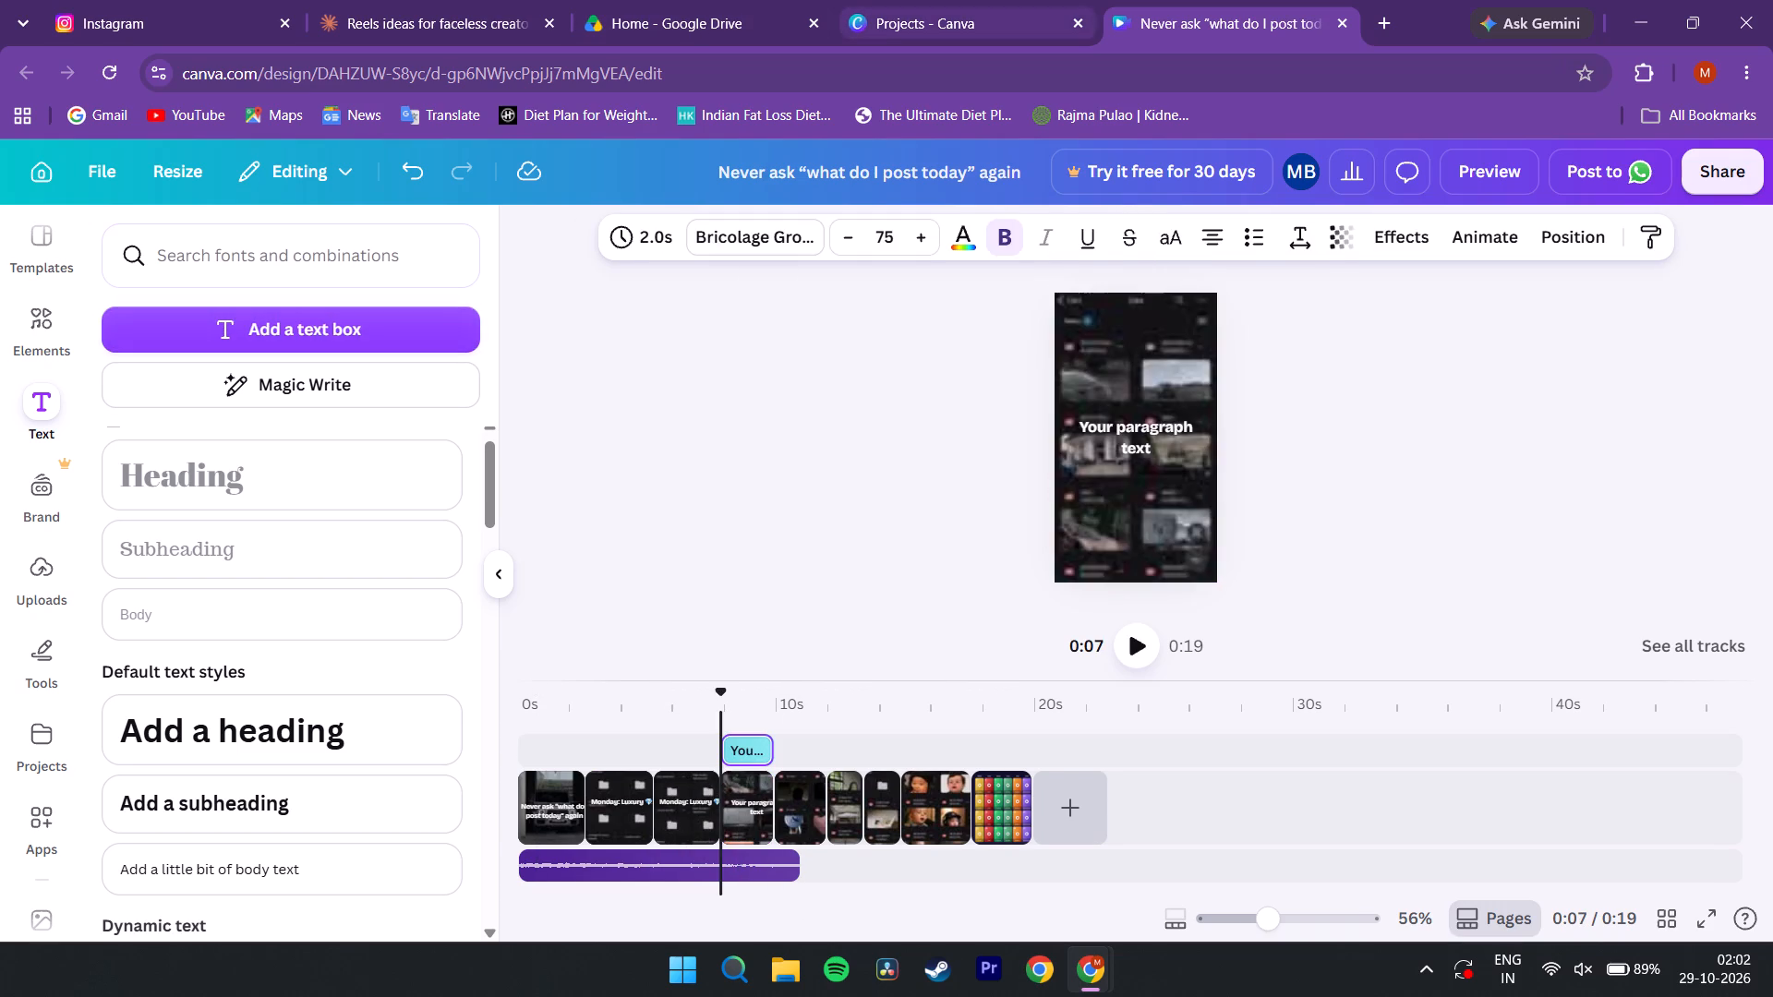
left_click(446, 0)
left_click_drag(1180, 687, 1351, 691)
key("ctrl+c")
left_click(1162, 0)
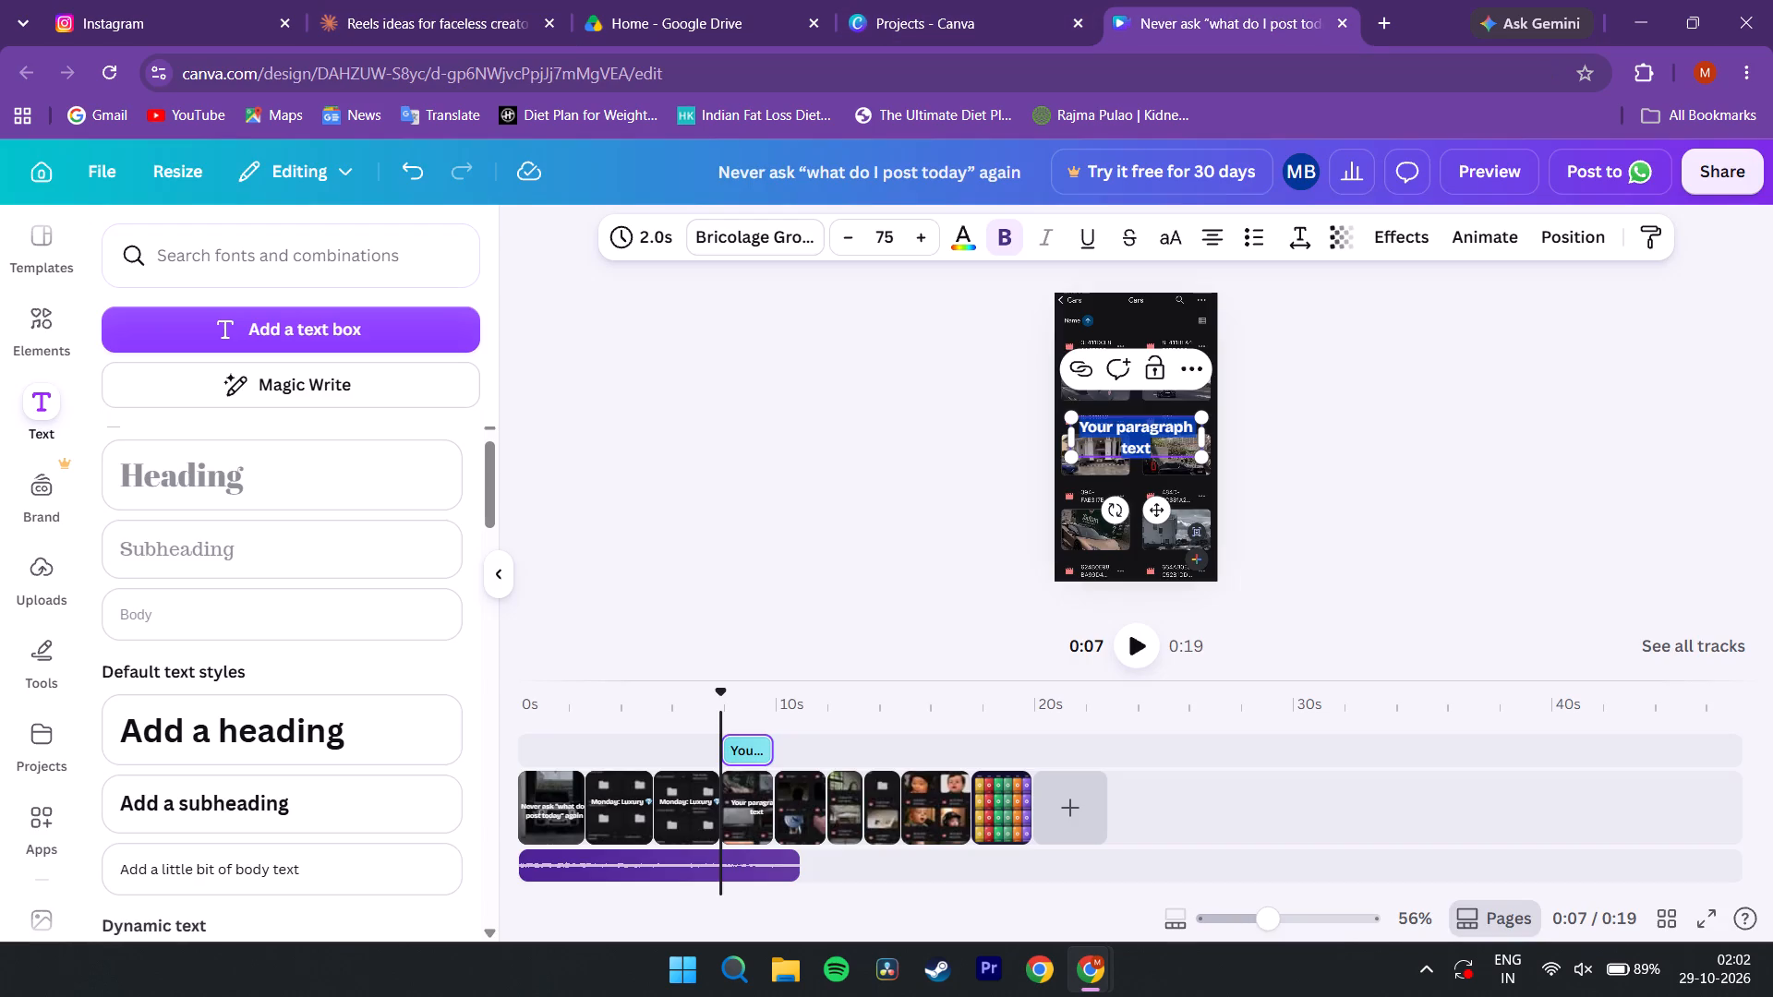
key("ctrl+v")
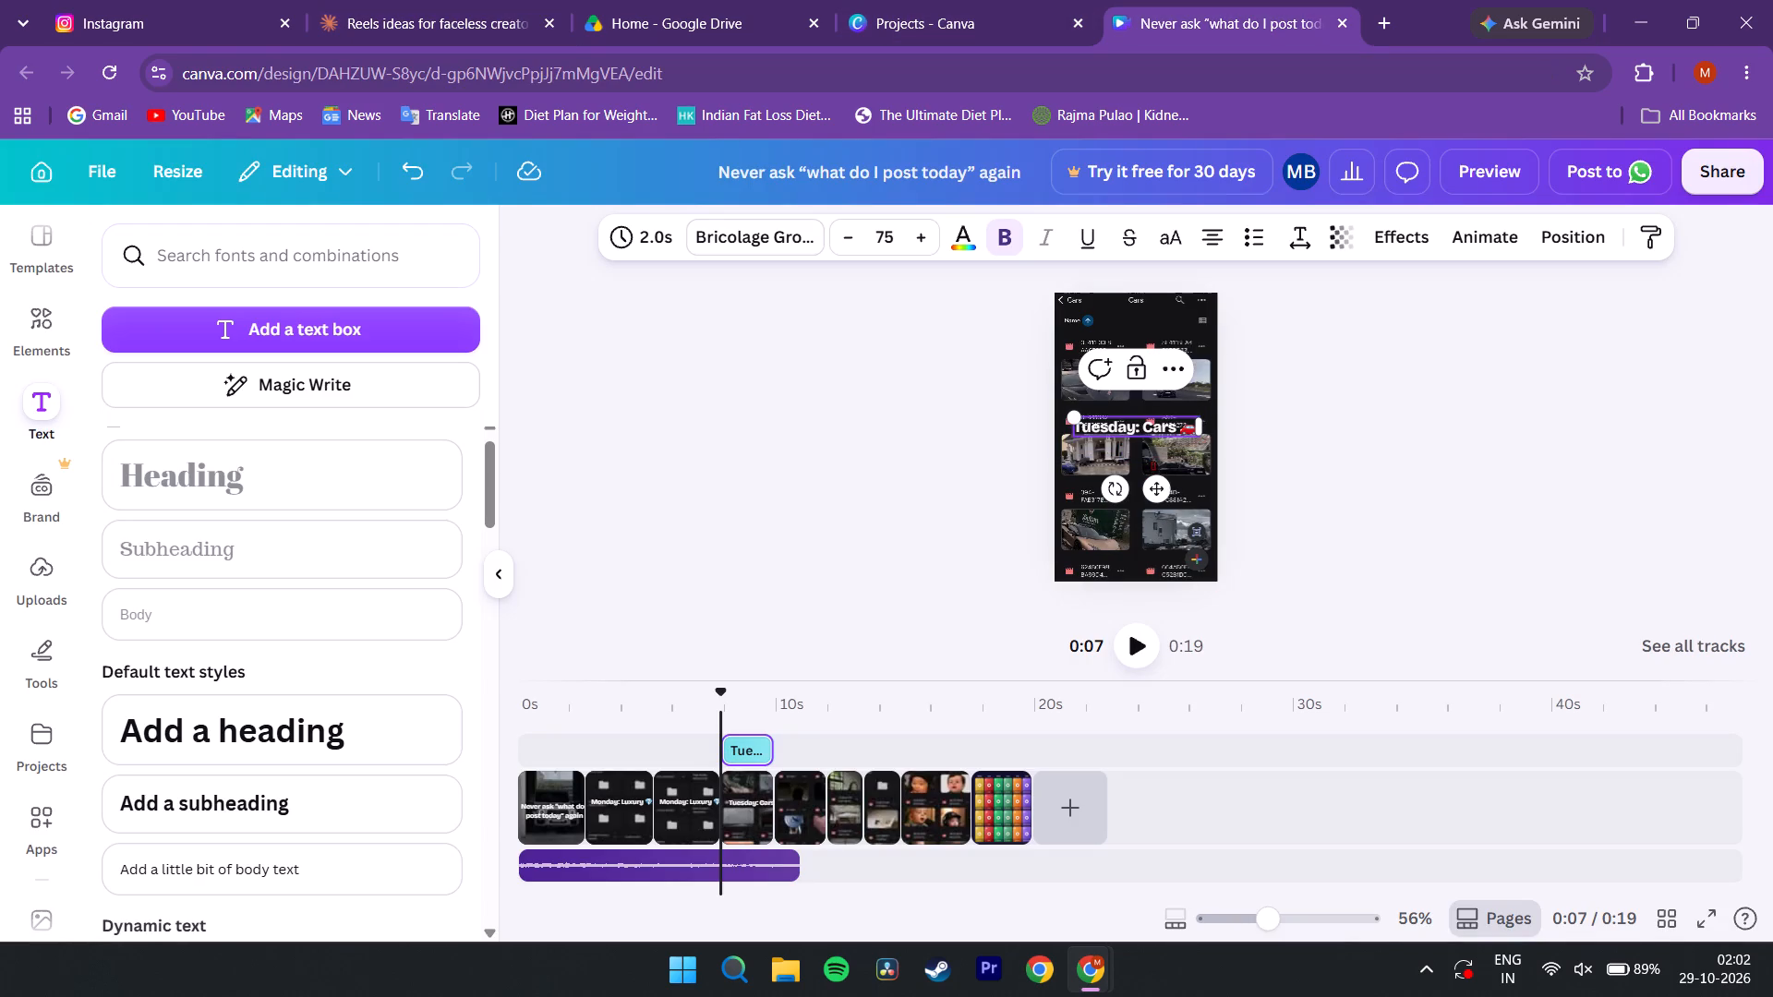
left_click(1319, 514)
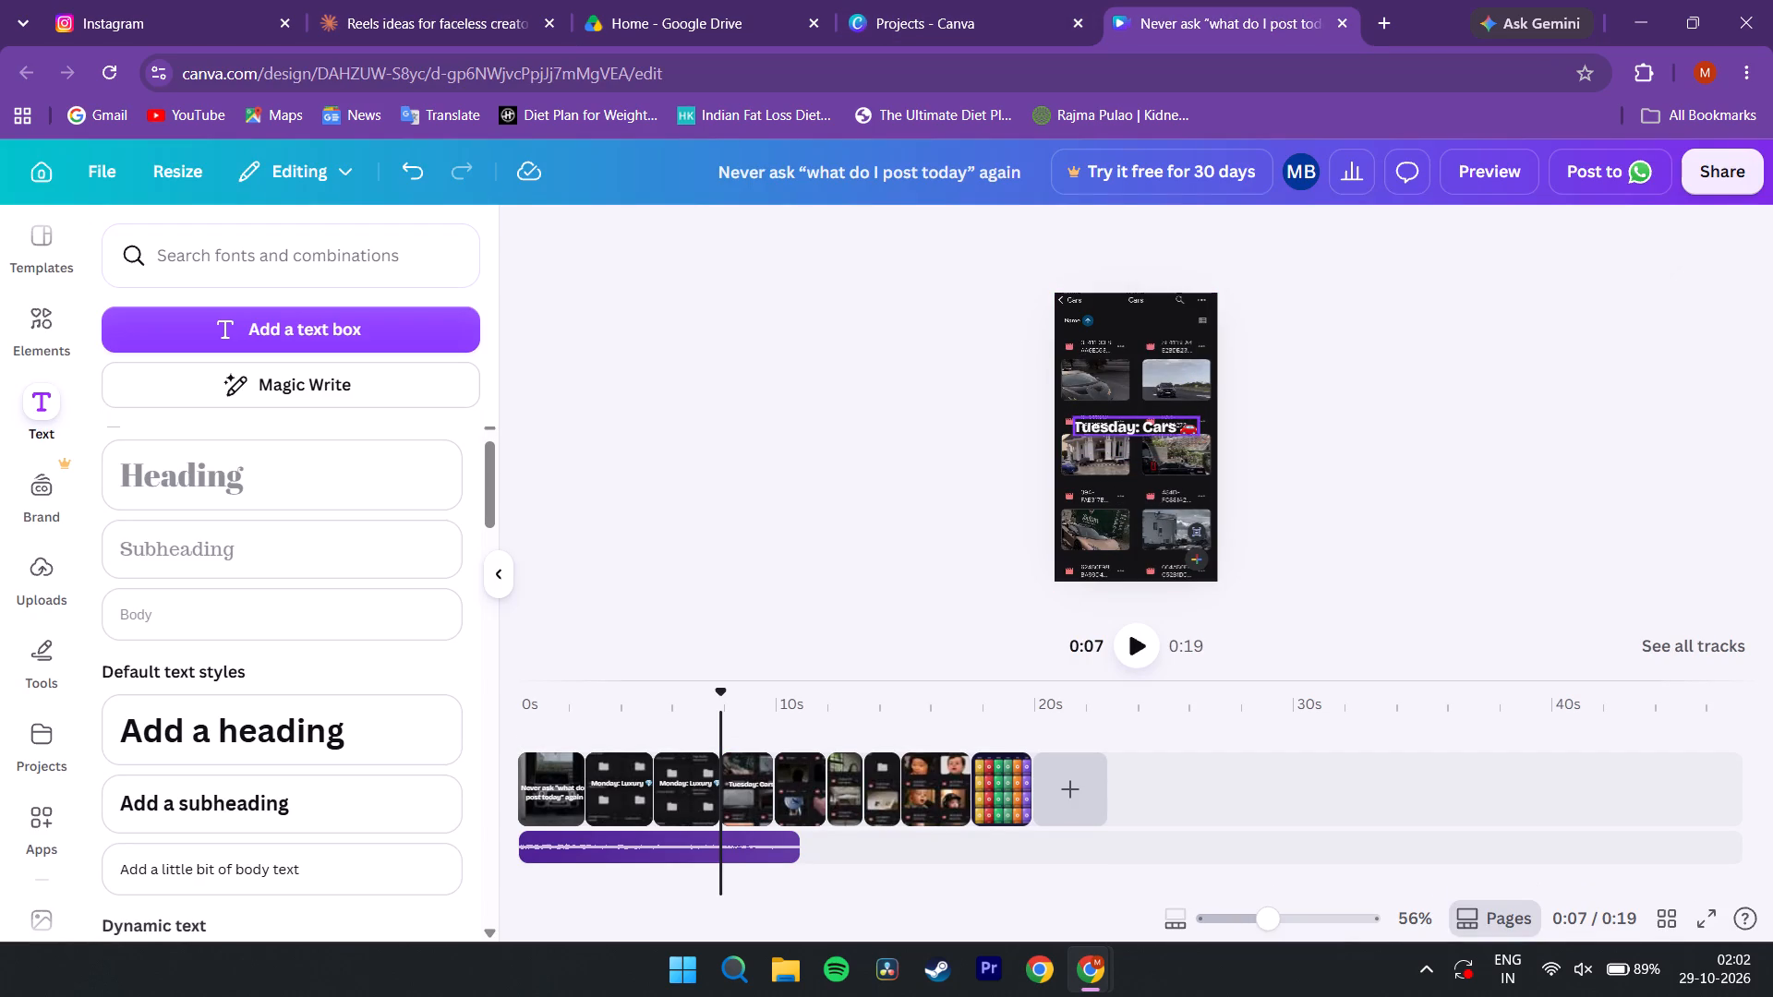
Enlarge the "Tuesday: Cars 🚗" text to size 79.2 and position it horizontally centred near the page's middle.
left_click(1120, 431)
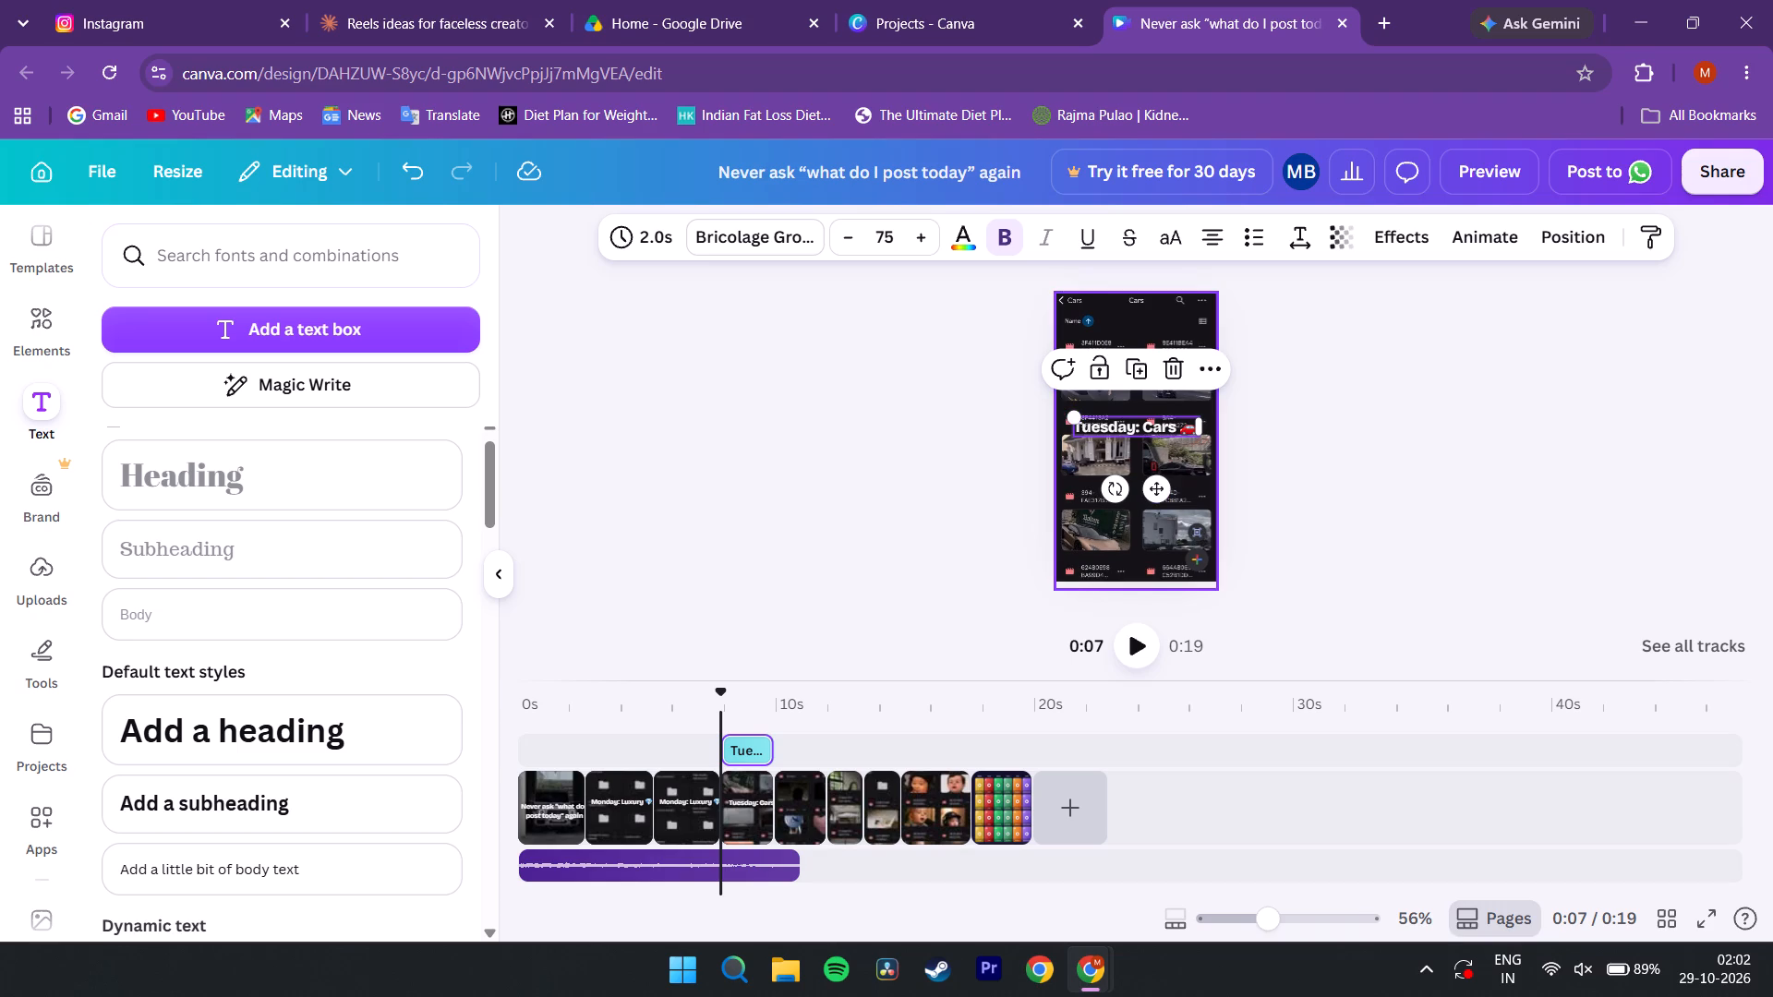
left_click_drag(1069, 417, 1060, 409)
left_click_drag(1159, 494, 1164, 502)
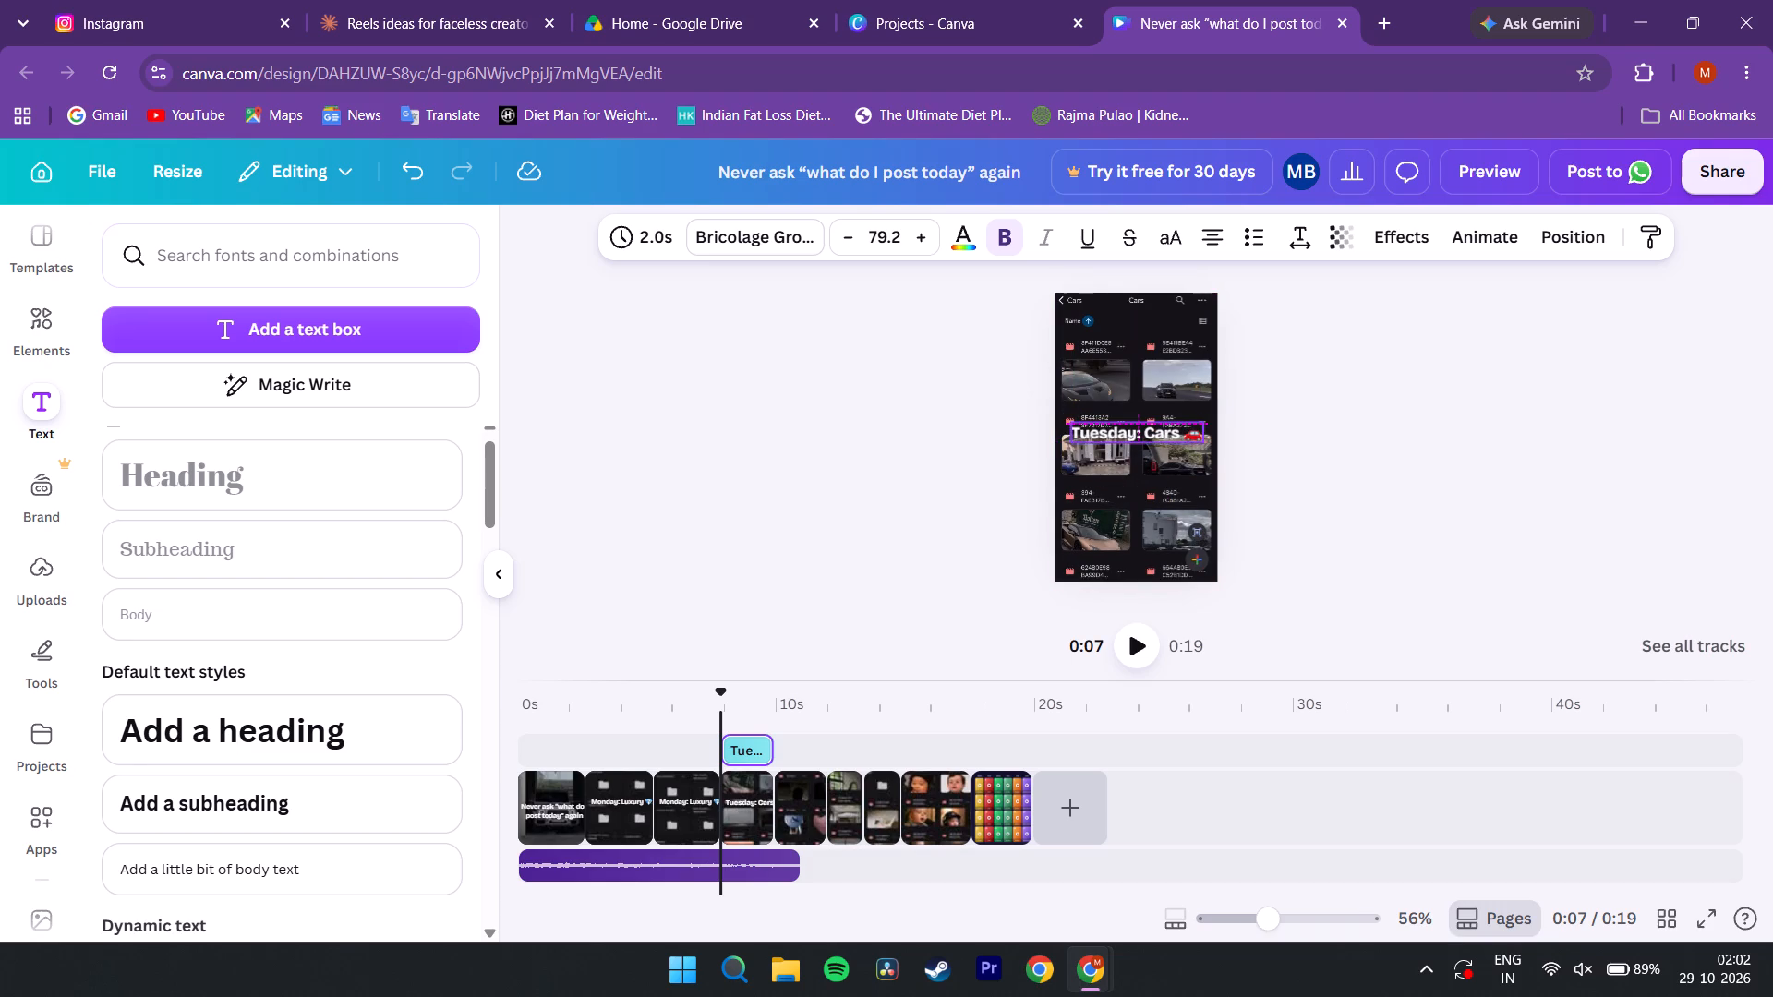
Shift the "Tuesday: Cars 🚗" text slightly lower on the Cars page and set its font size to 83.2.
left_click_drag(1164, 502, 1164, 518)
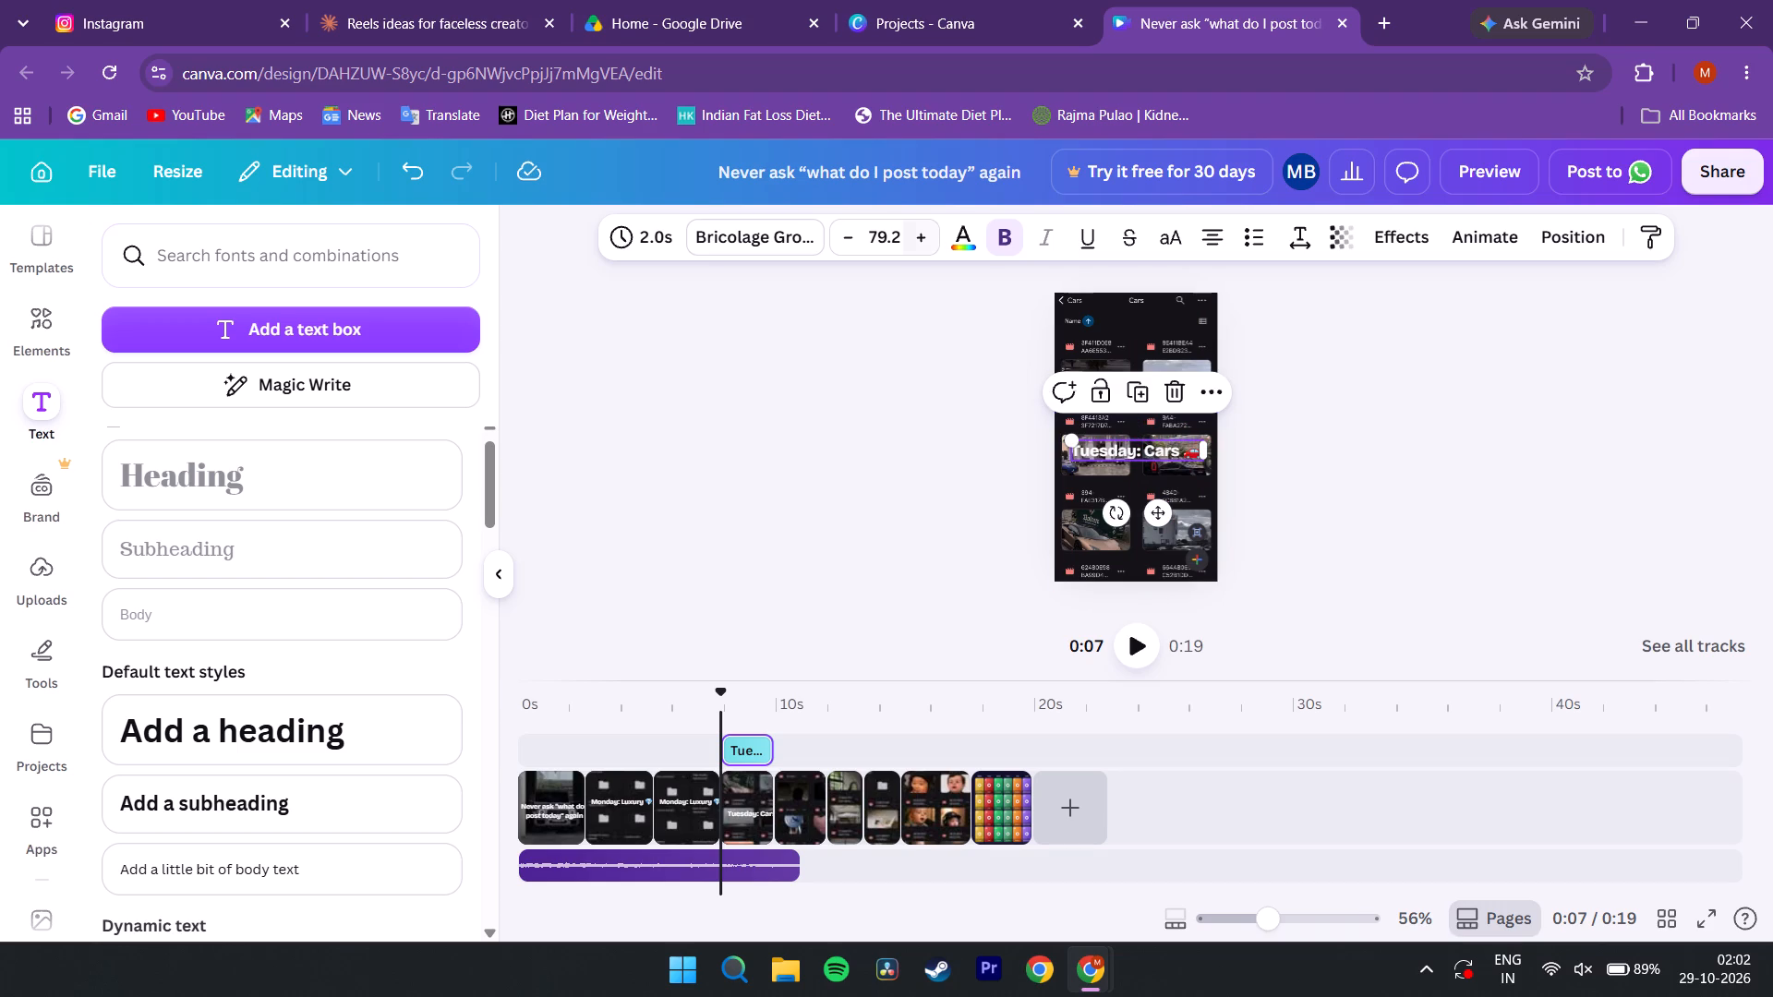
triple_click(919, 242)
left_click(919, 242)
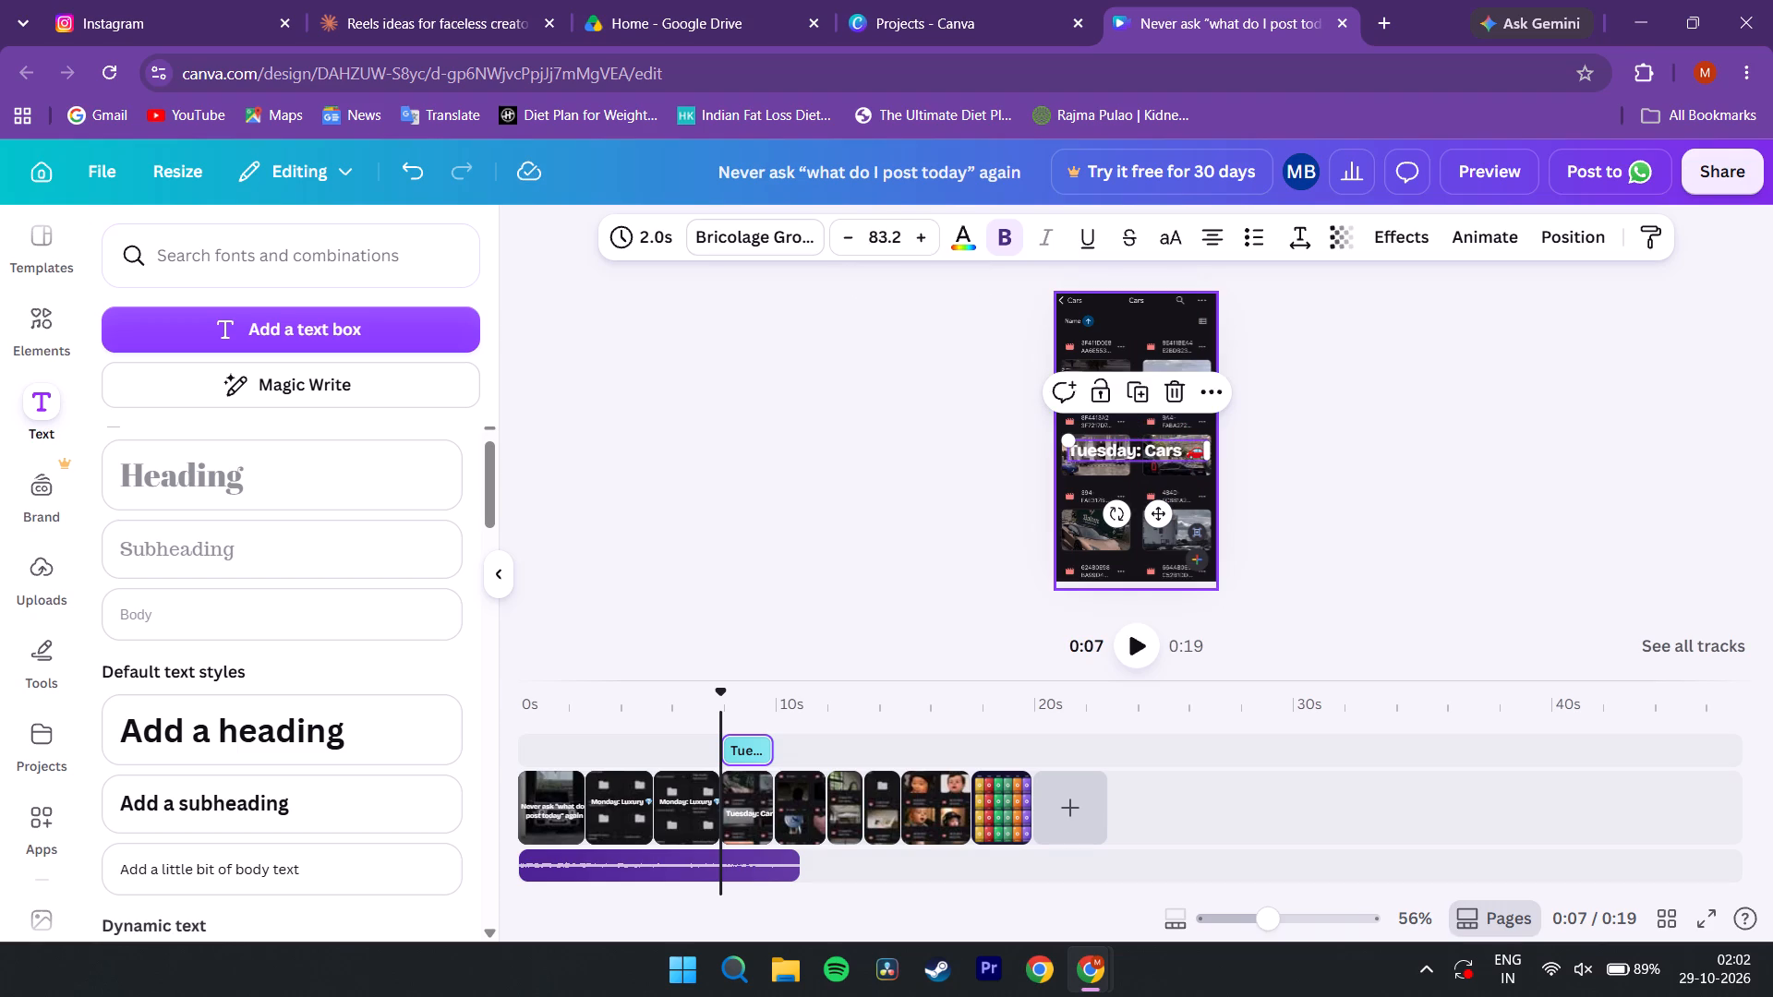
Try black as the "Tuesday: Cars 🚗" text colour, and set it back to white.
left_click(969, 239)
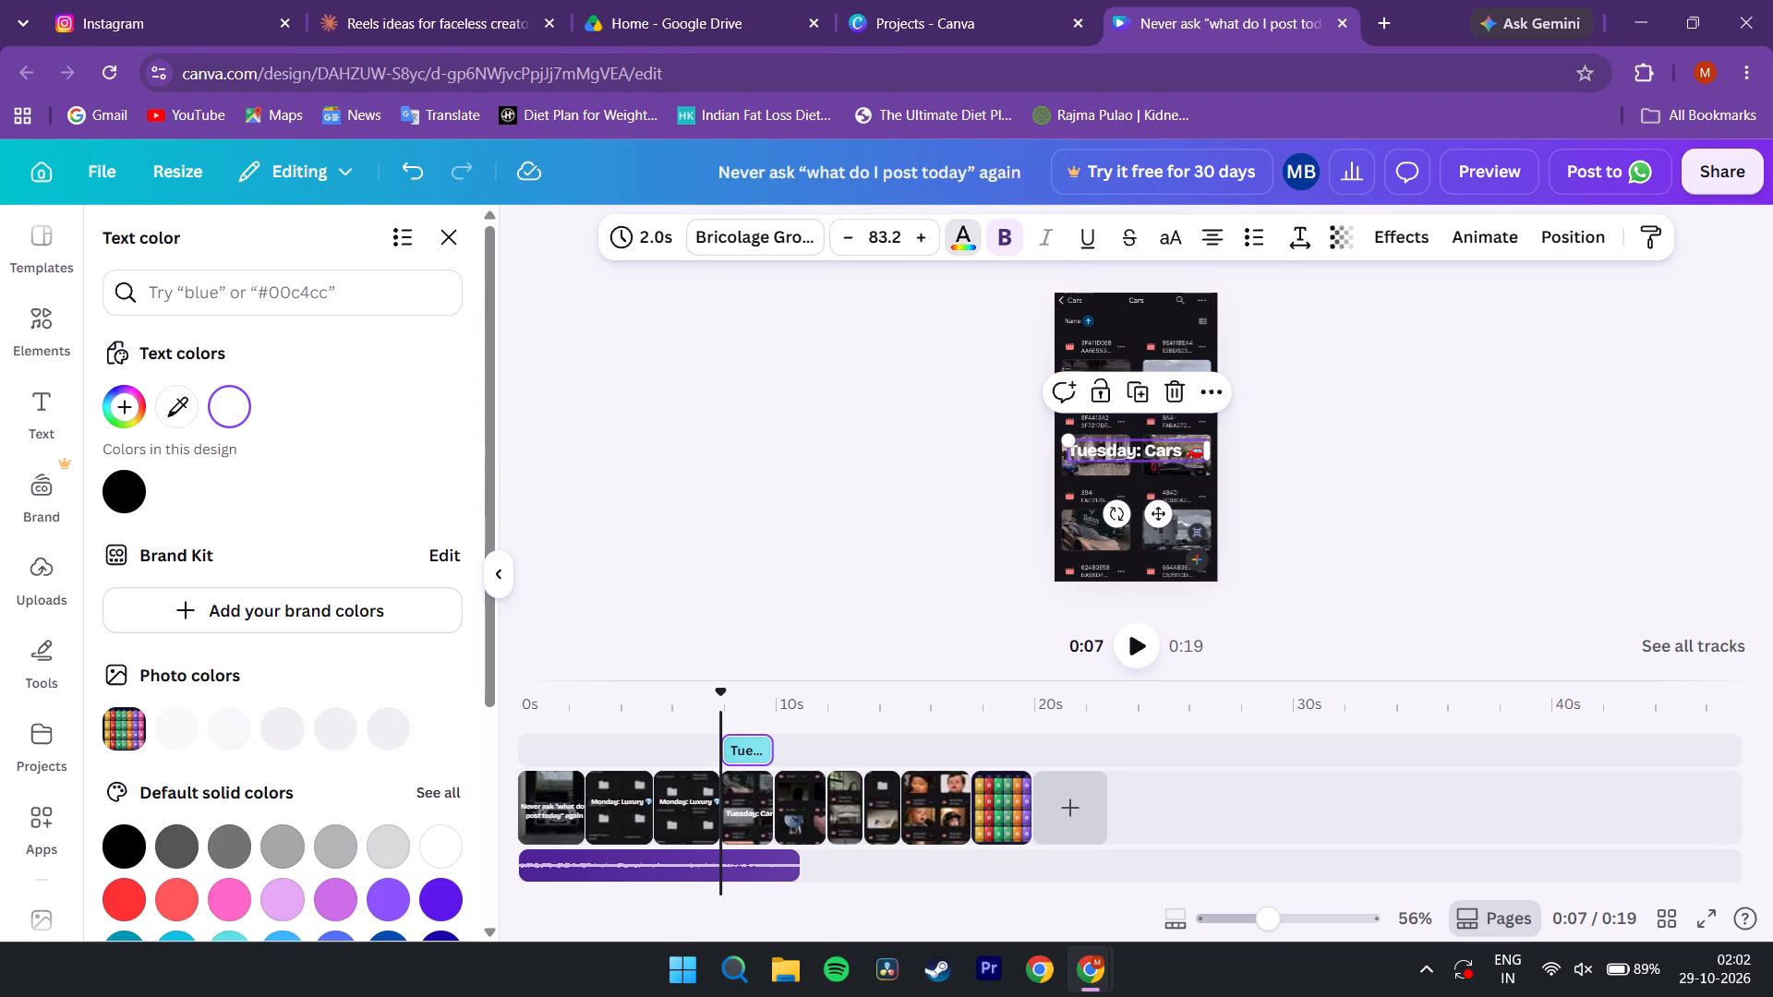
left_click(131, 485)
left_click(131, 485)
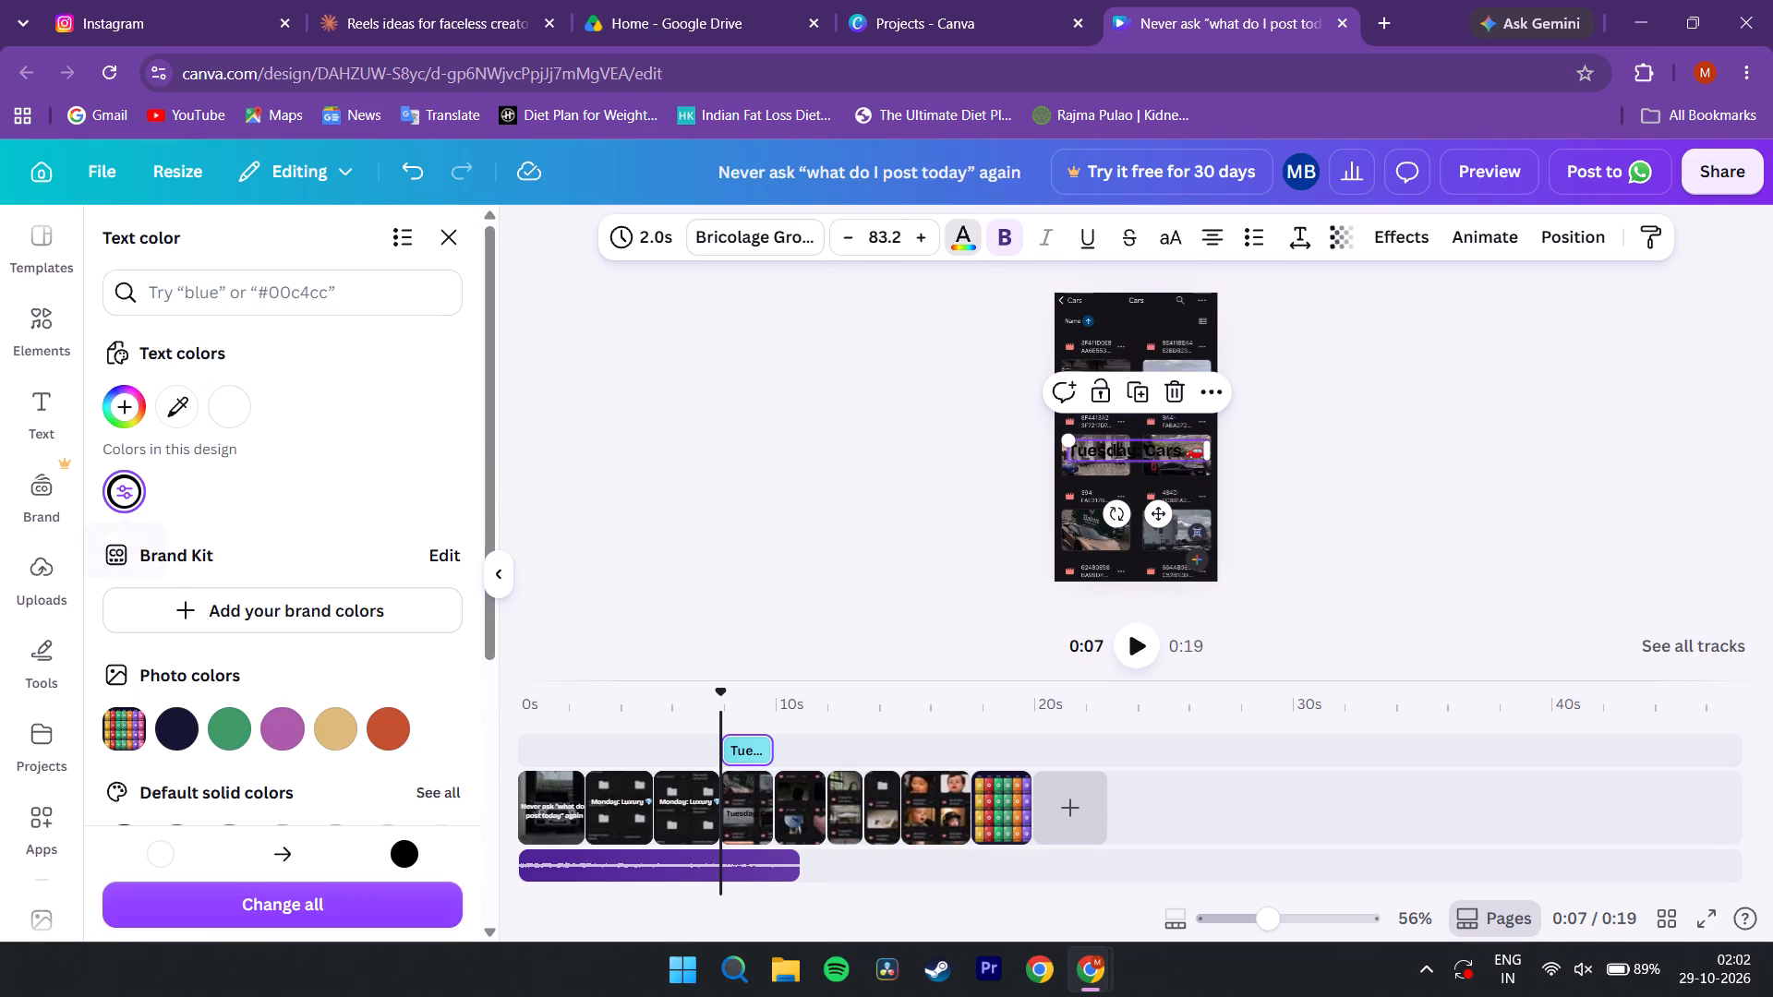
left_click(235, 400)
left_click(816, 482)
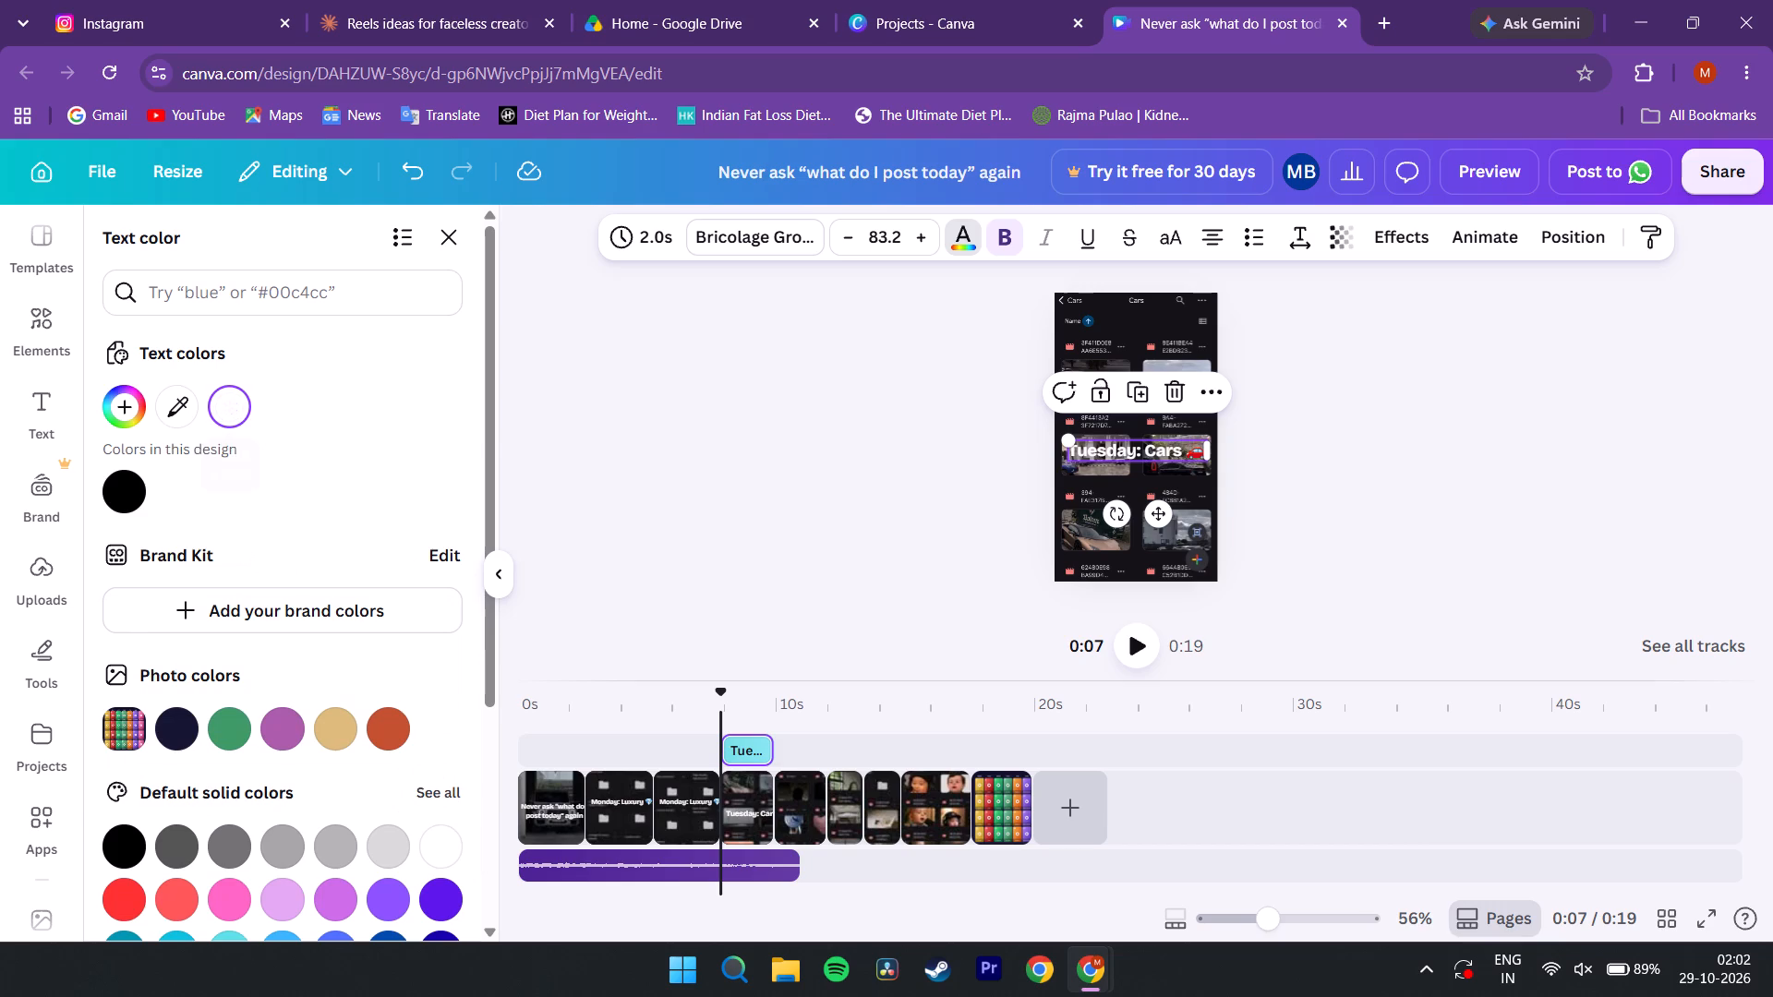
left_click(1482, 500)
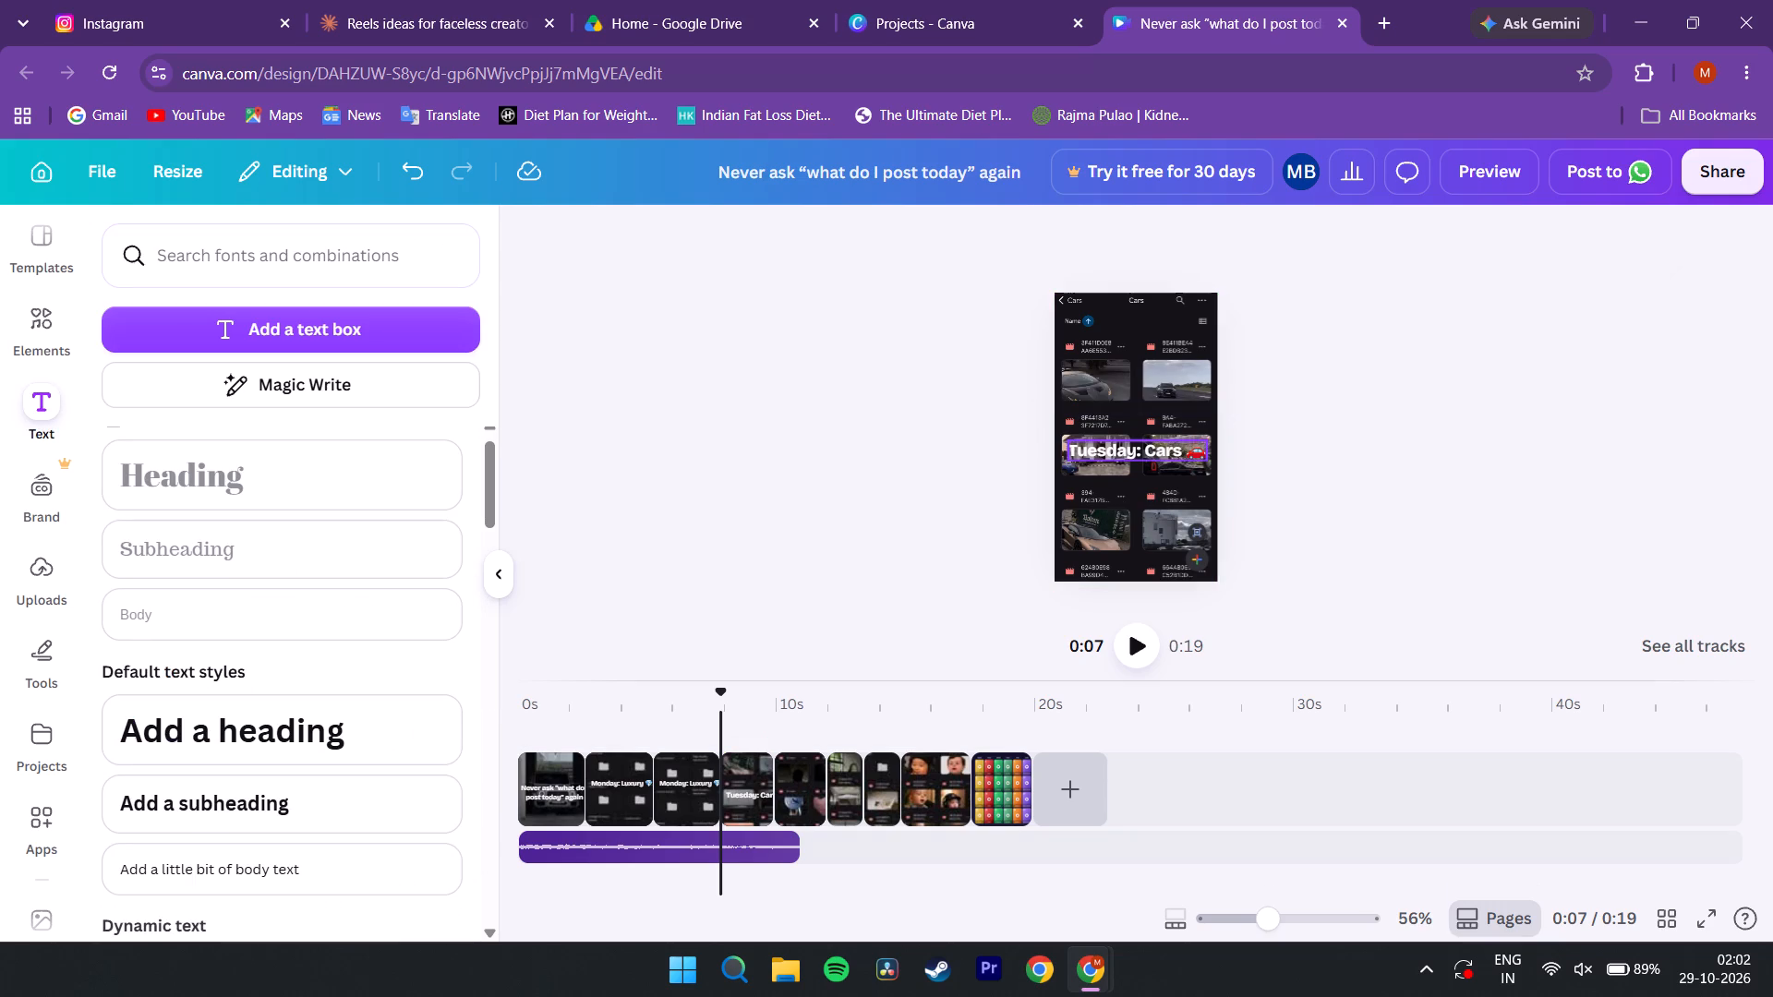
Move the "Tuesday: Cars 🚗" text up on the Cars page, horizontally centred just above the page's middle.
left_click(1140, 444)
left_click(1161, 520)
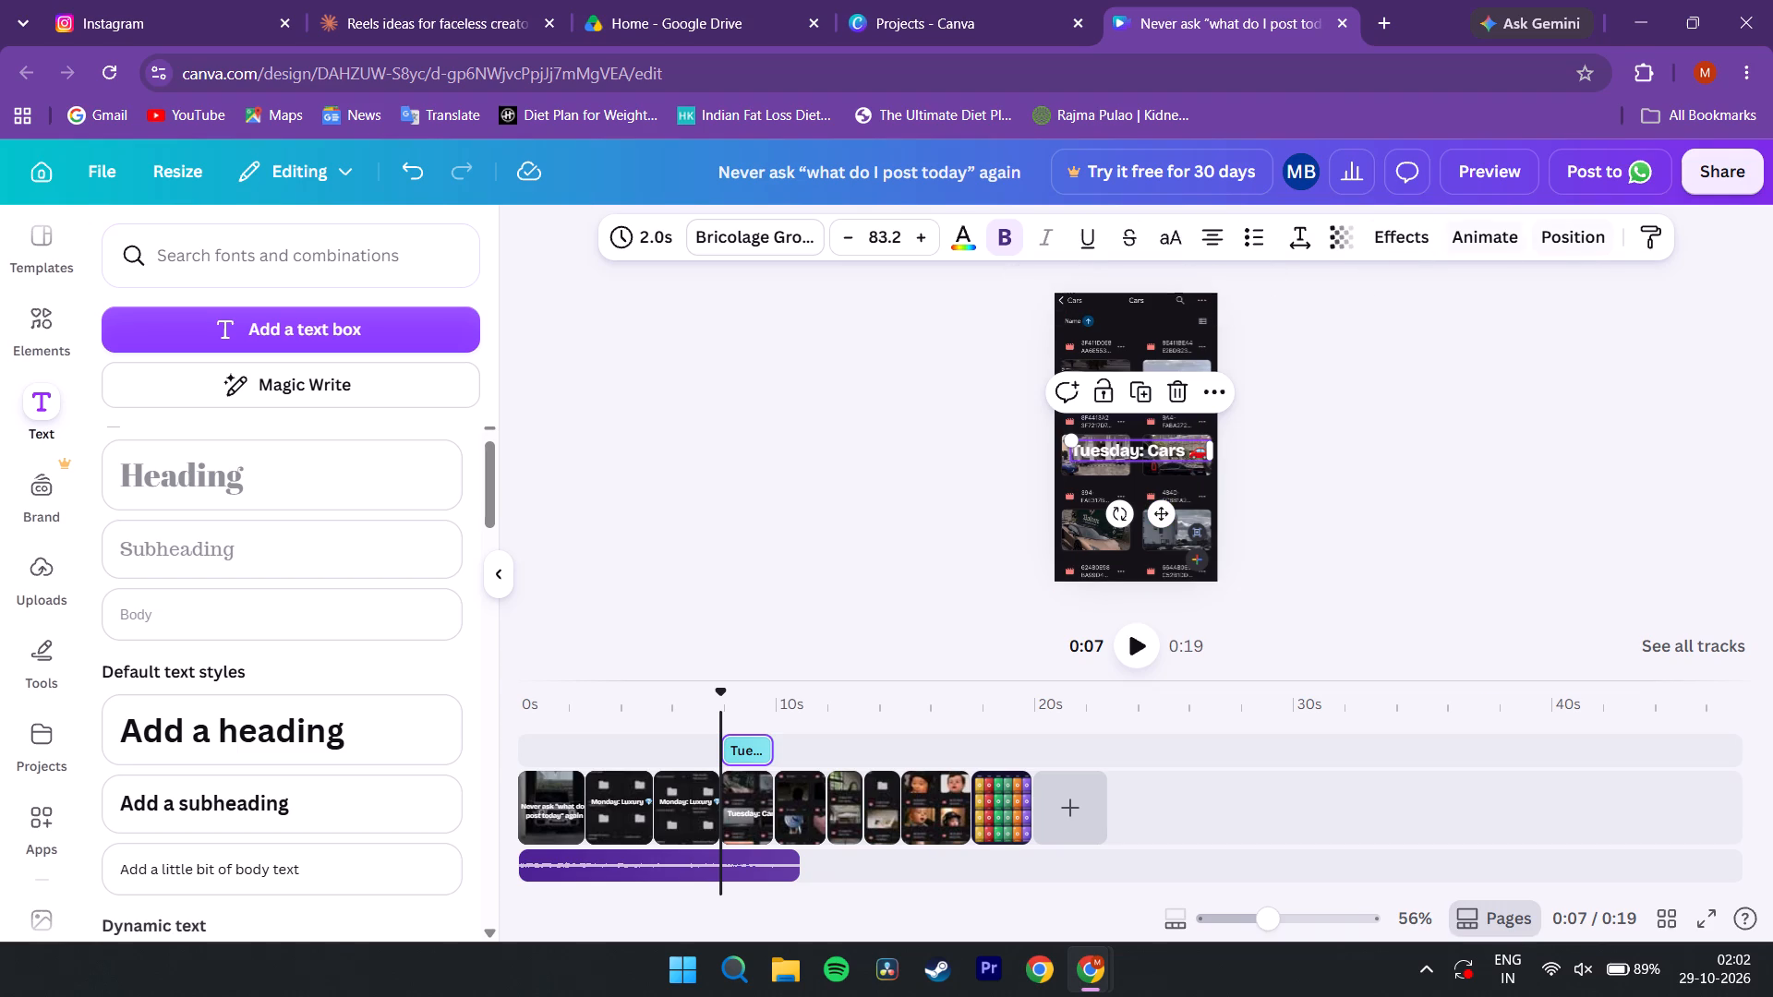
left_click(1450, 433)
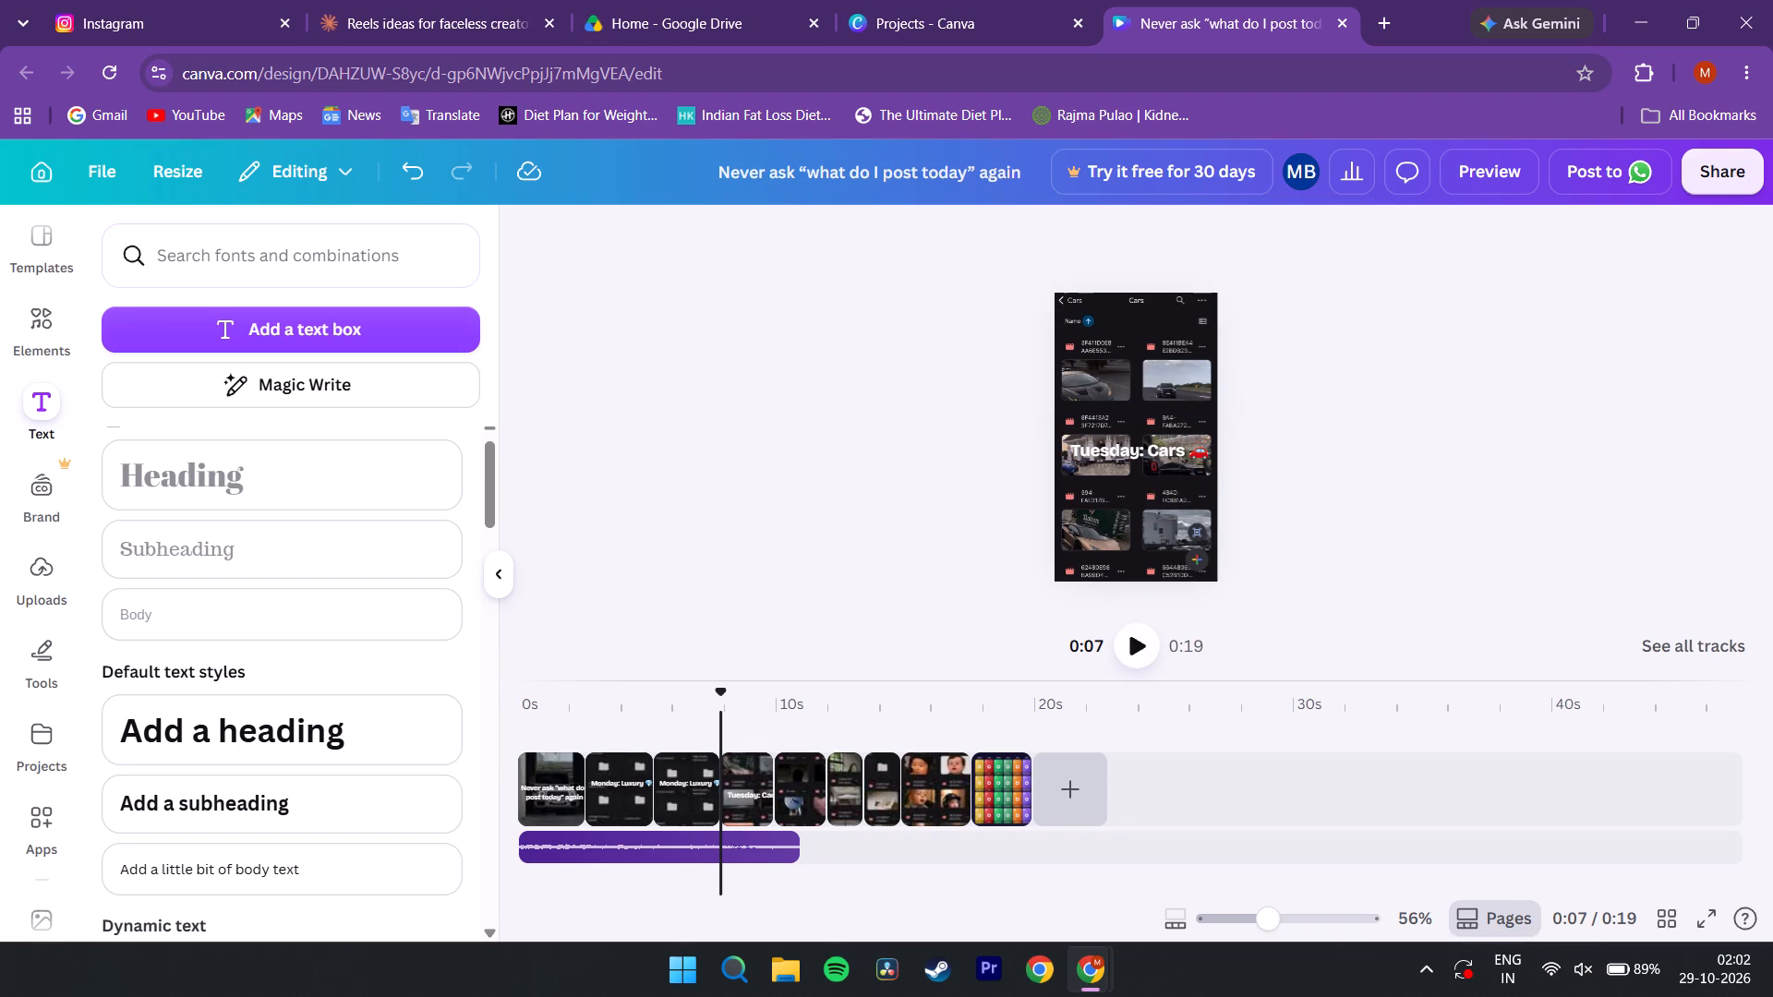
left_click_drag(1152, 446, 1153, 429)
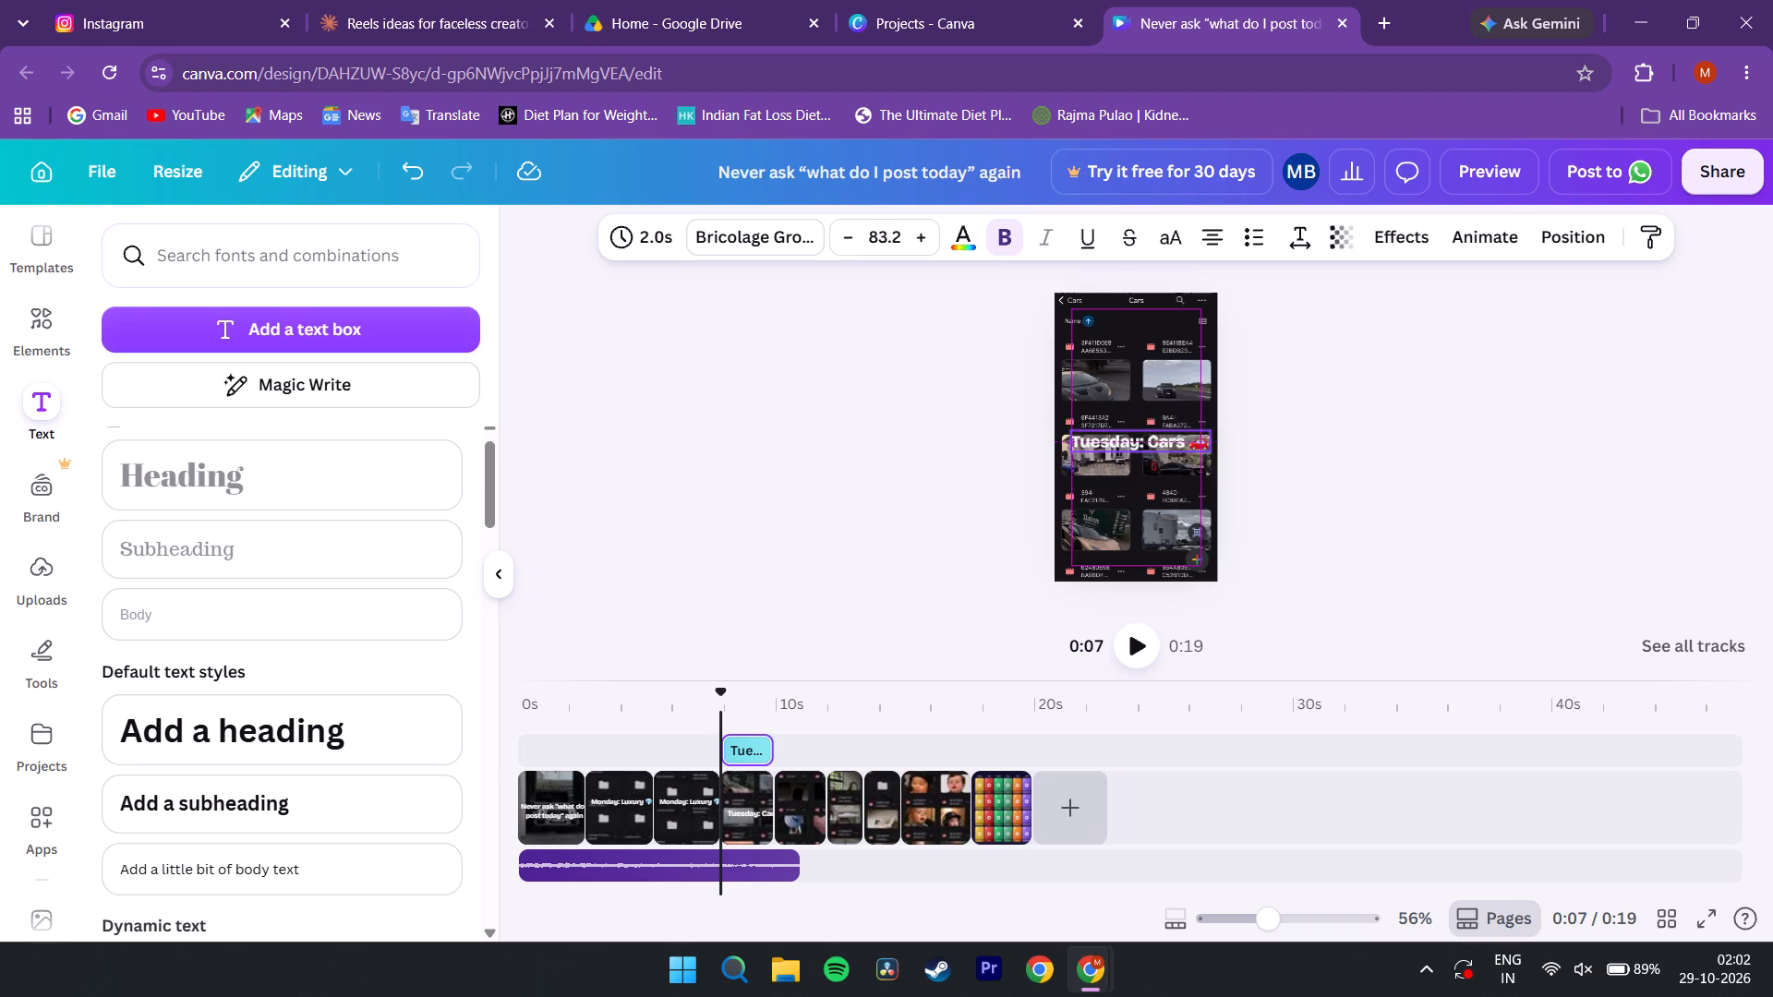
left_click_drag(1153, 429, 1150, 413)
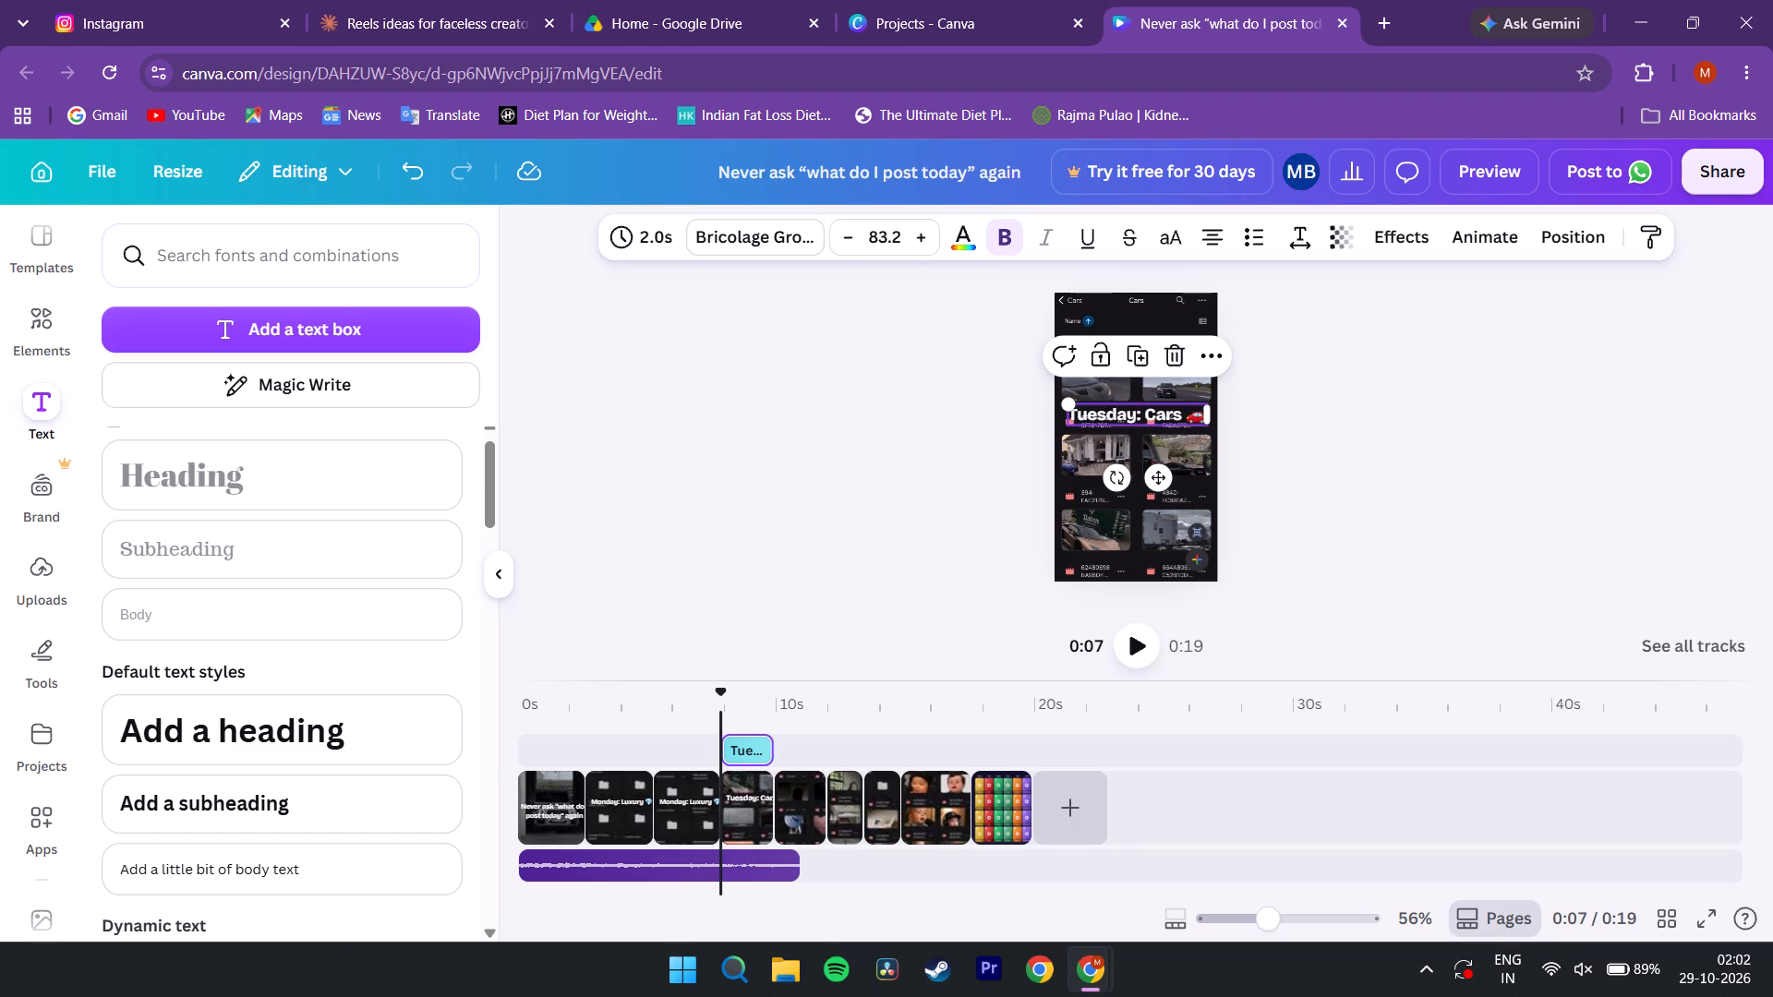
left_click_drag(723, 695, 726, 695)
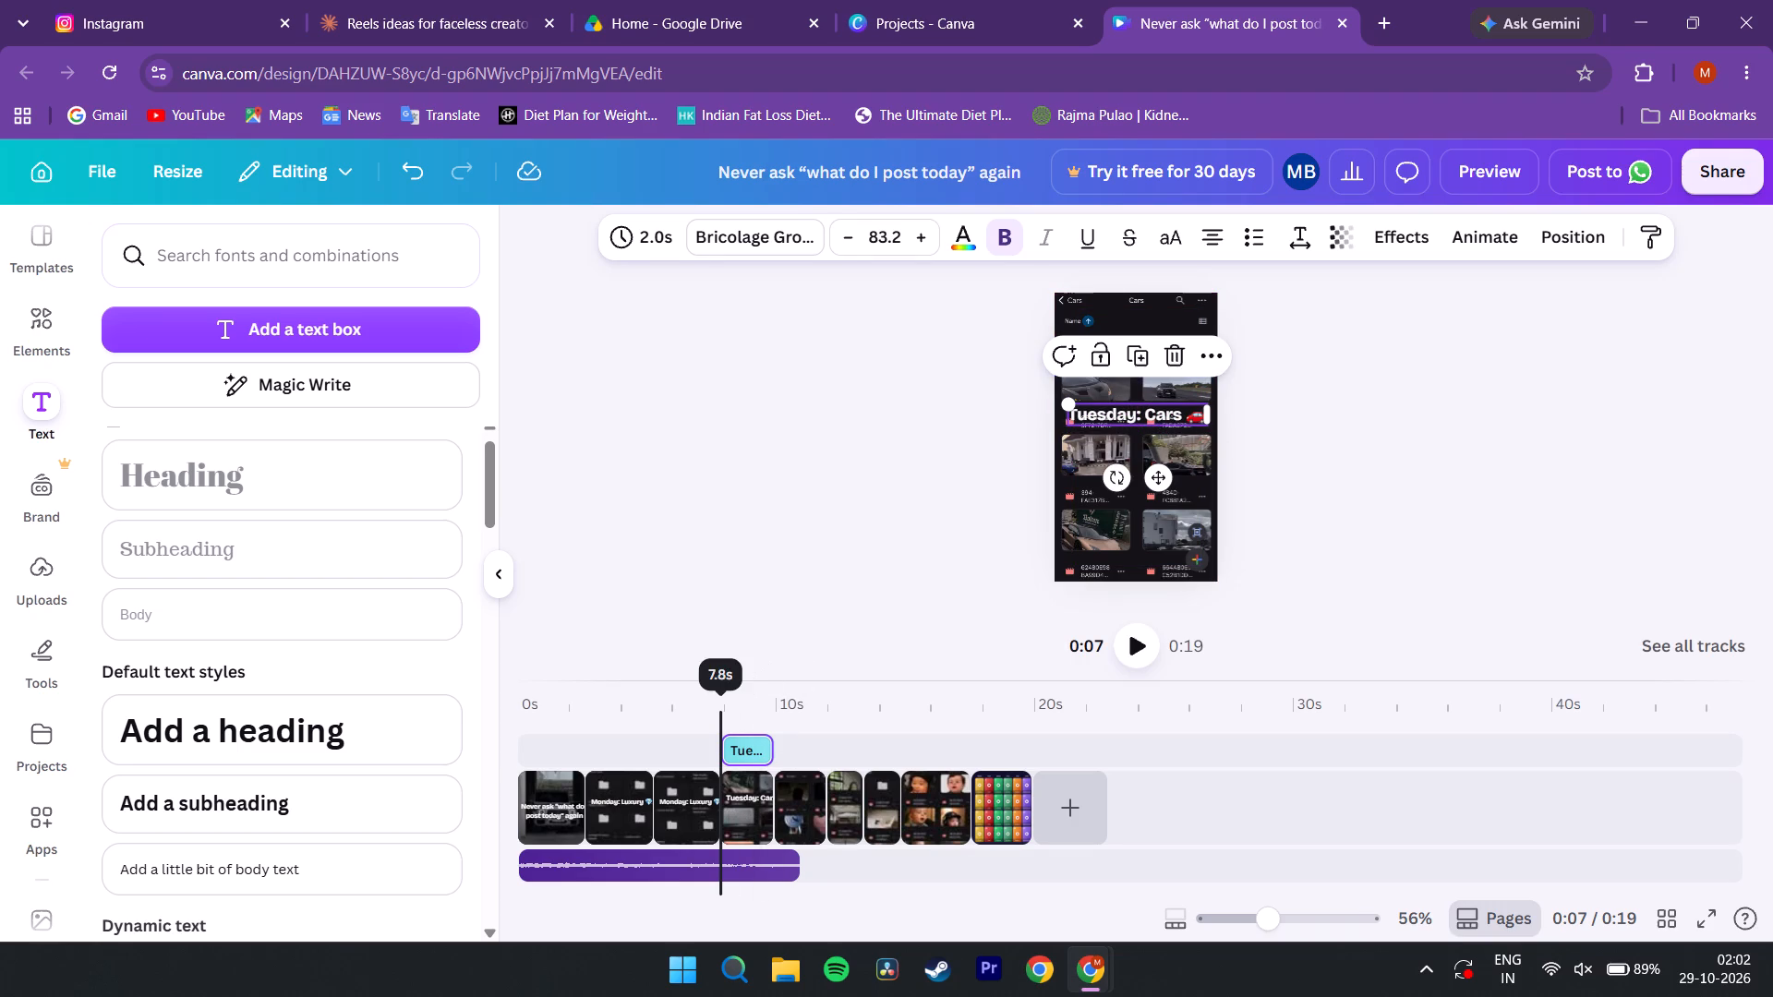
left_click_drag(726, 695, 779, 700)
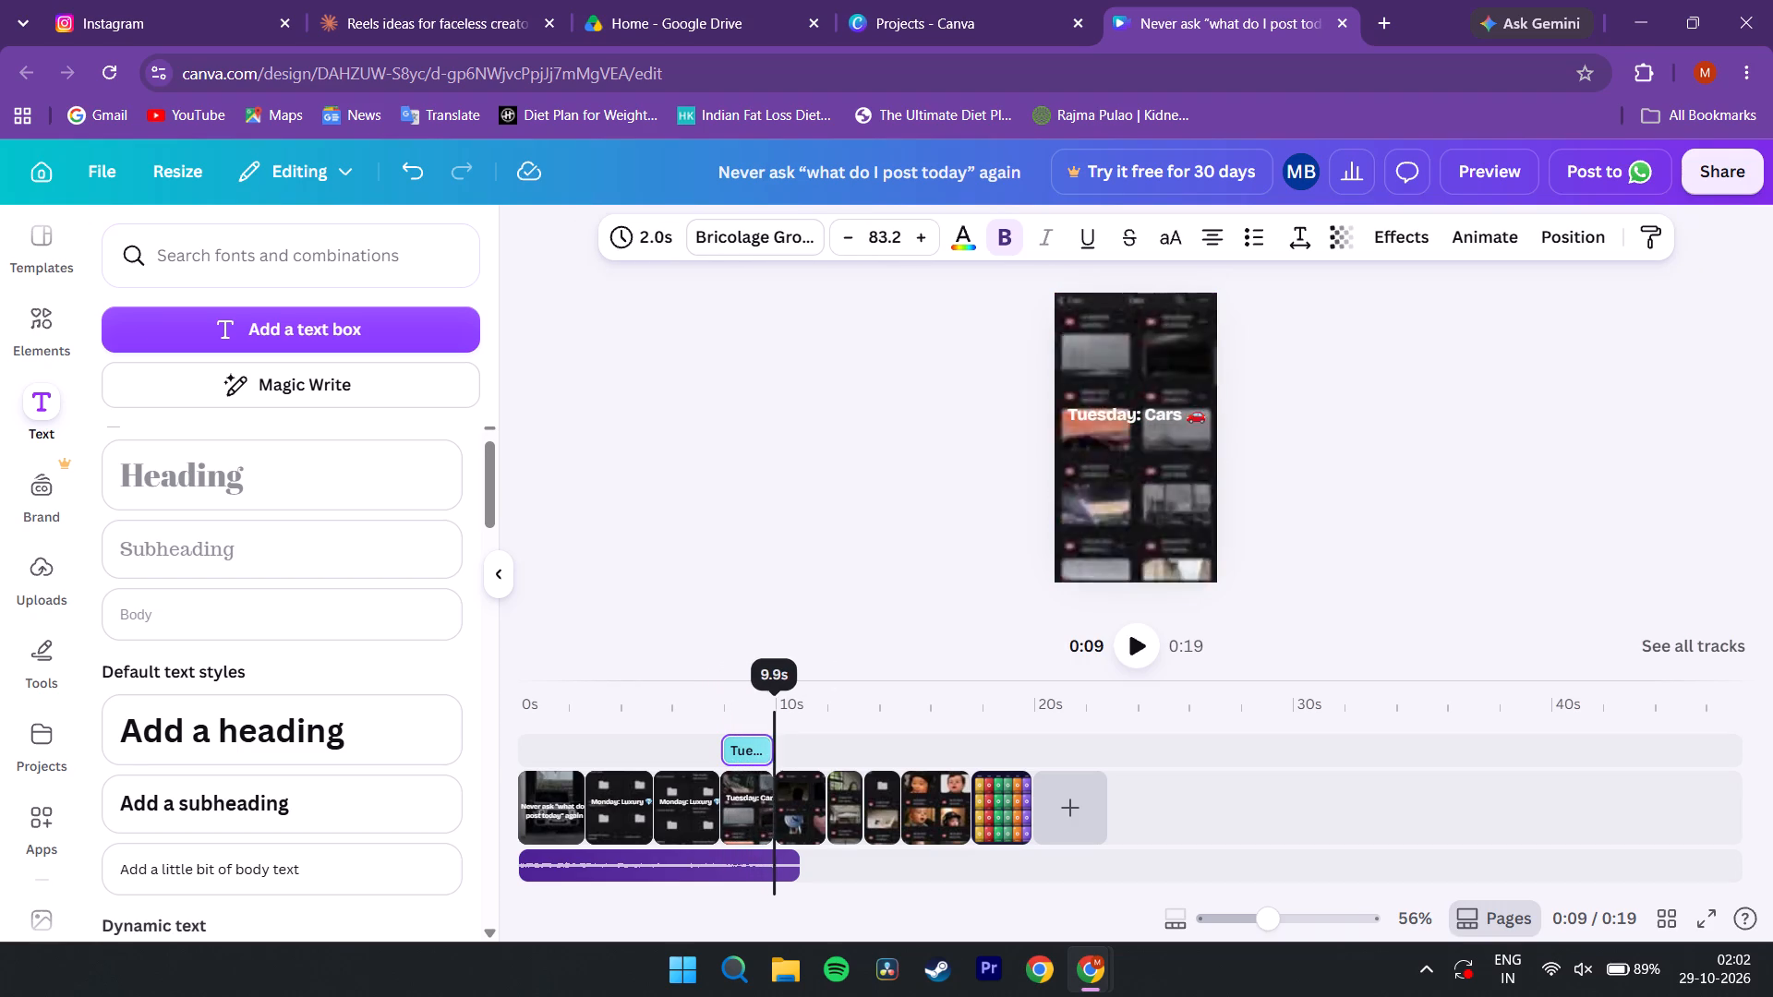
left_click_drag(779, 700, 780, 700)
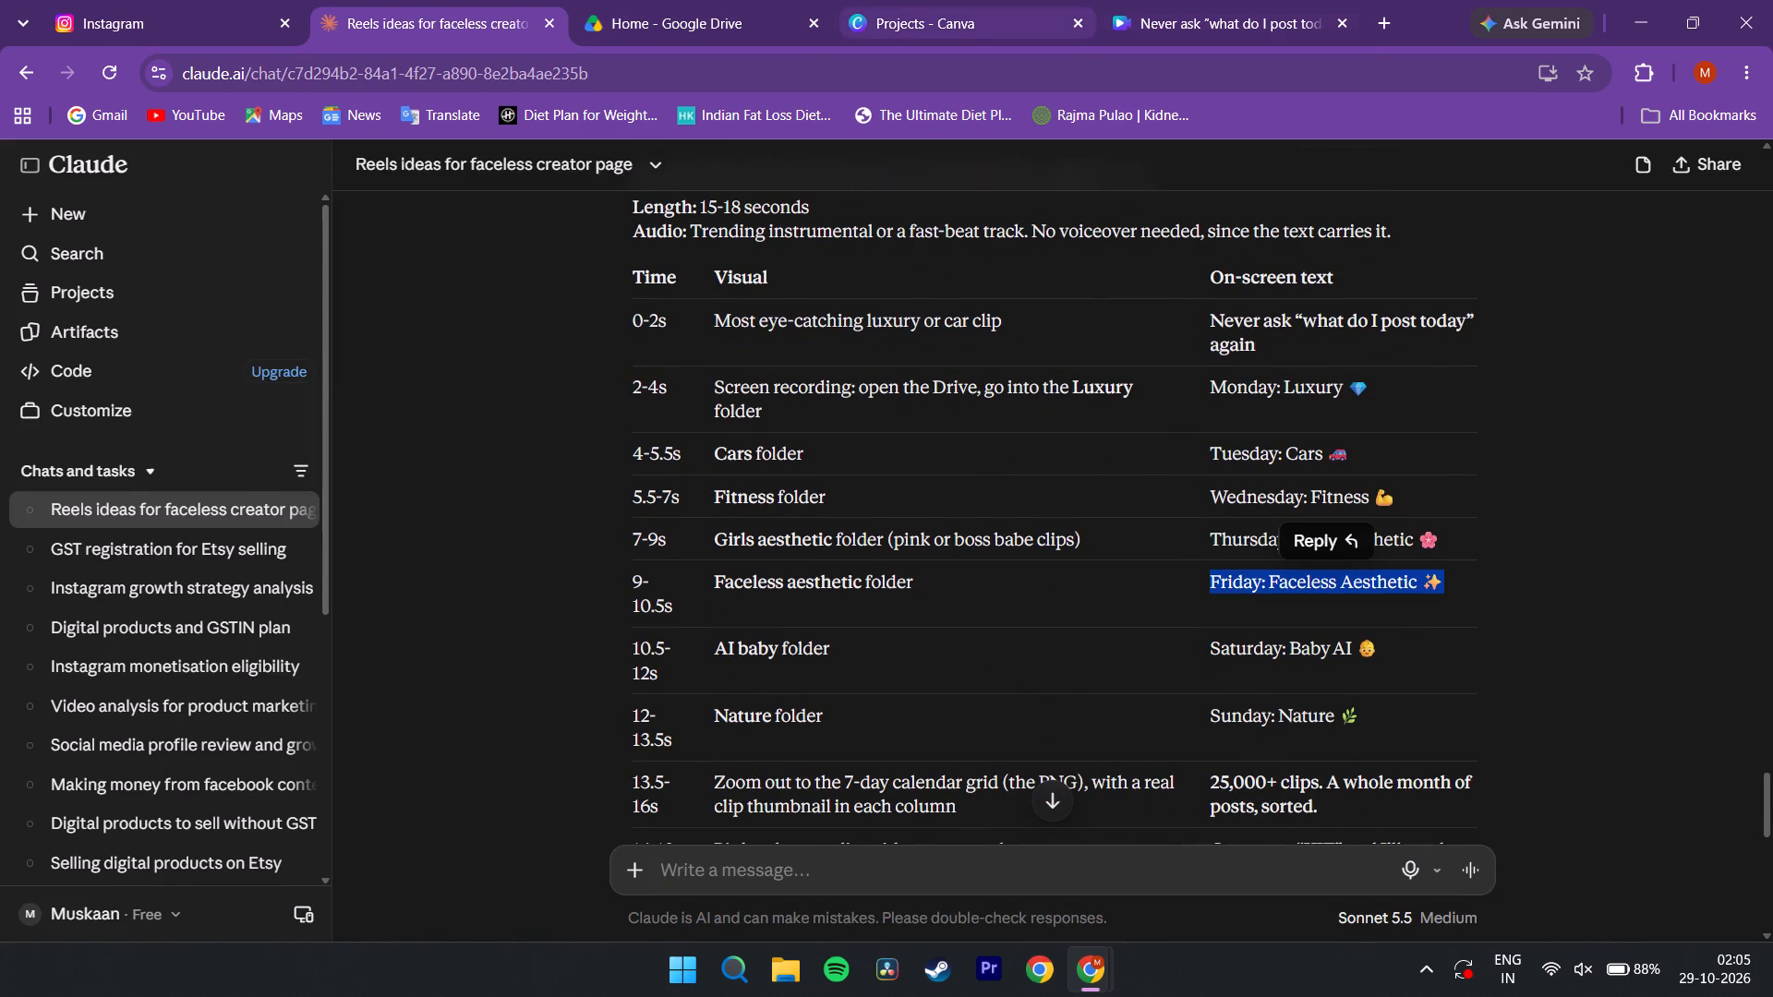
left_click(1134, 0)
left_click_drag(957, 679, 960, 696)
left_click_drag(960, 696, 868, 709)
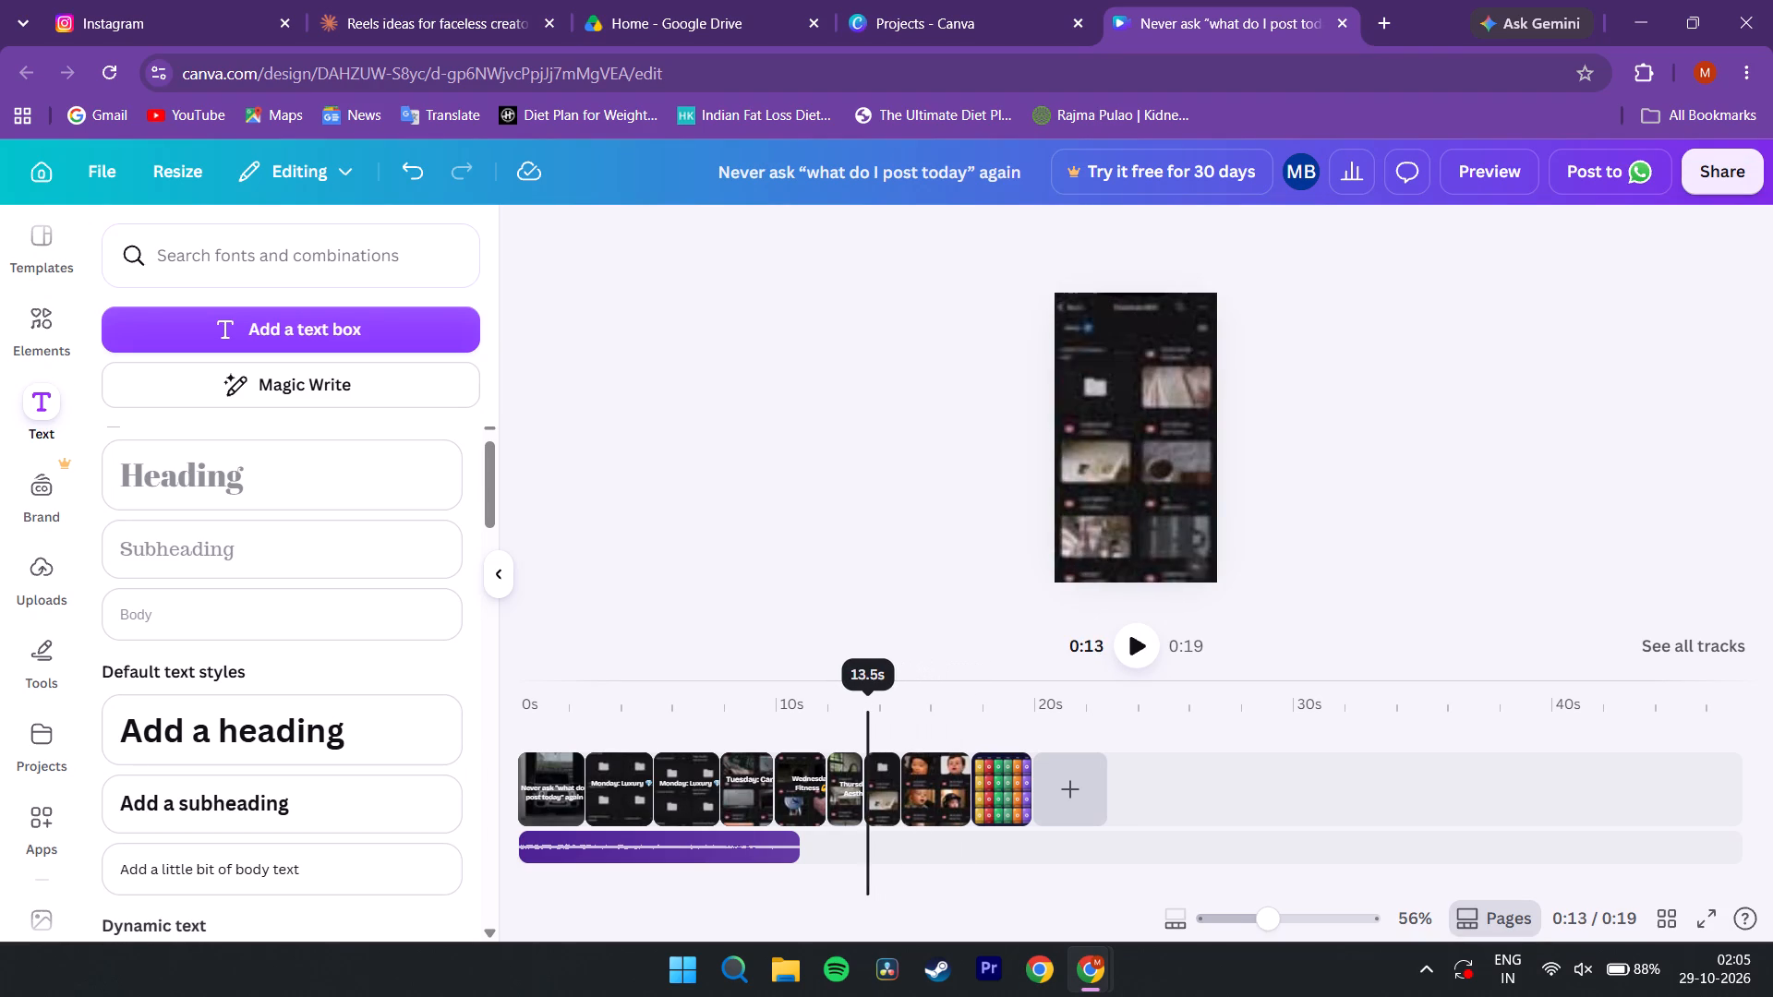
left_click_drag(868, 709, 877, 715)
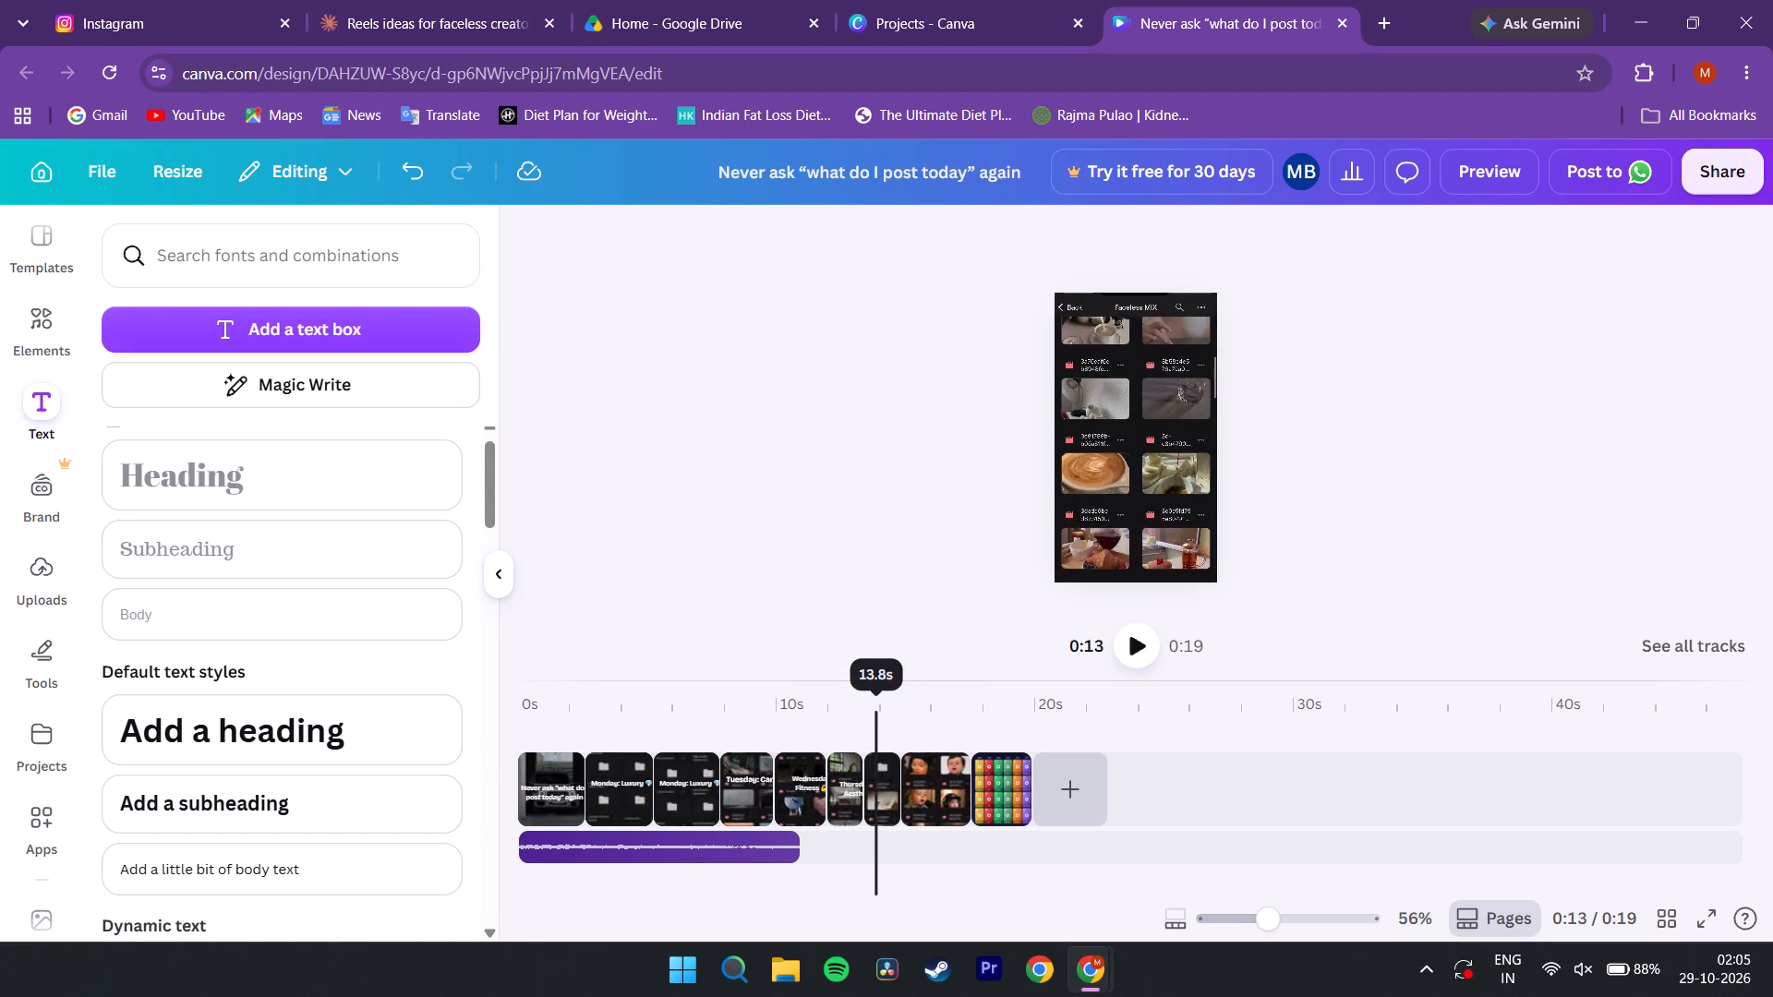
left_click(372, 342)
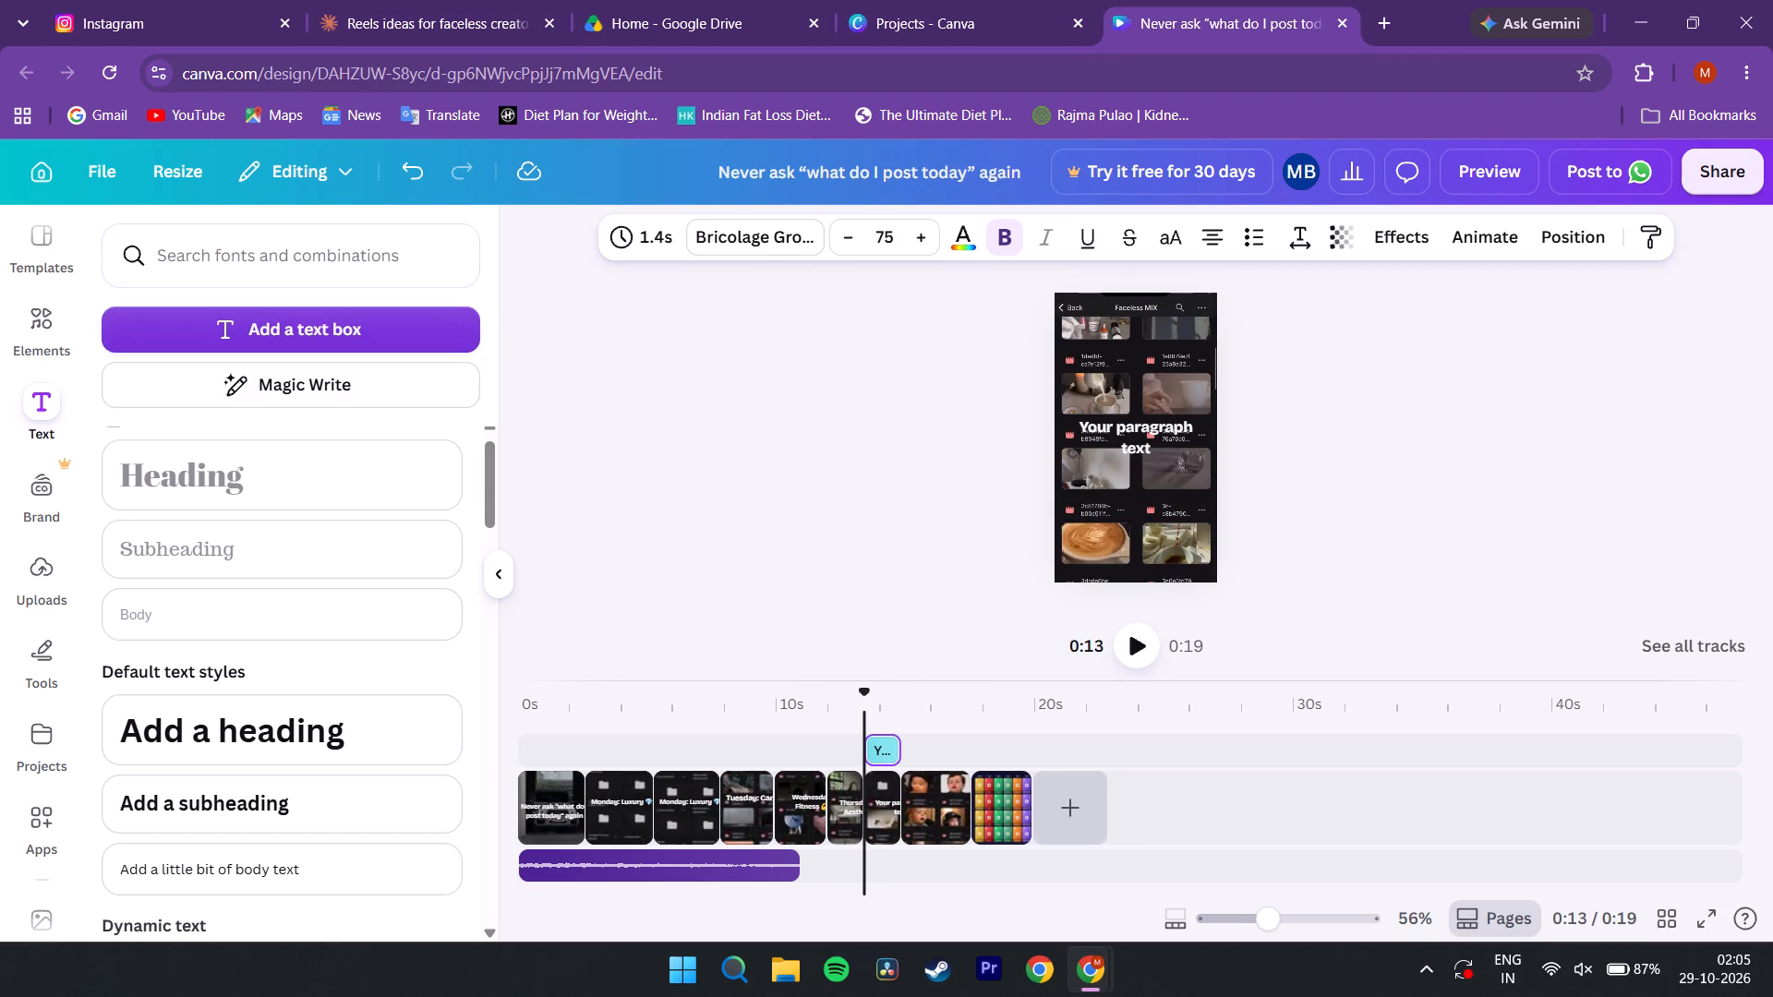
key("ctrl+v")
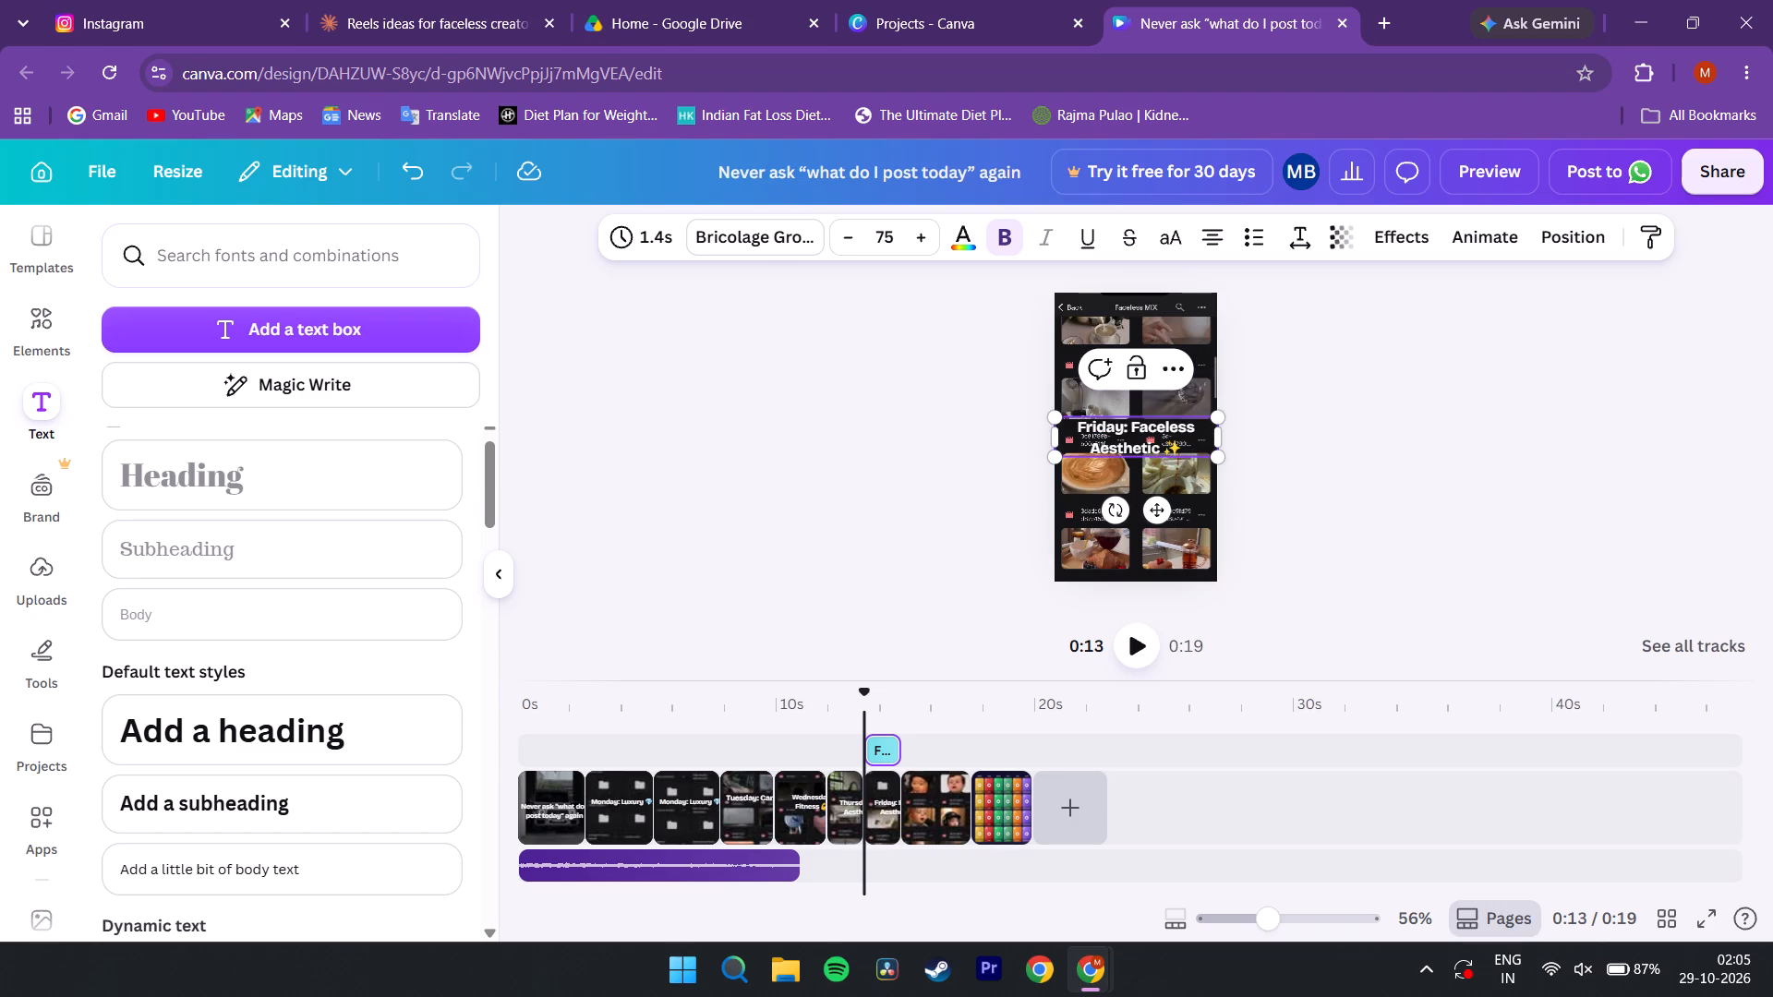
left_click(1374, 511)
Move the "Friday: Faceless Aesthetic ✨" text slightly higher, just above the middle of the page and centred horizontally.
left_click(1146, 435)
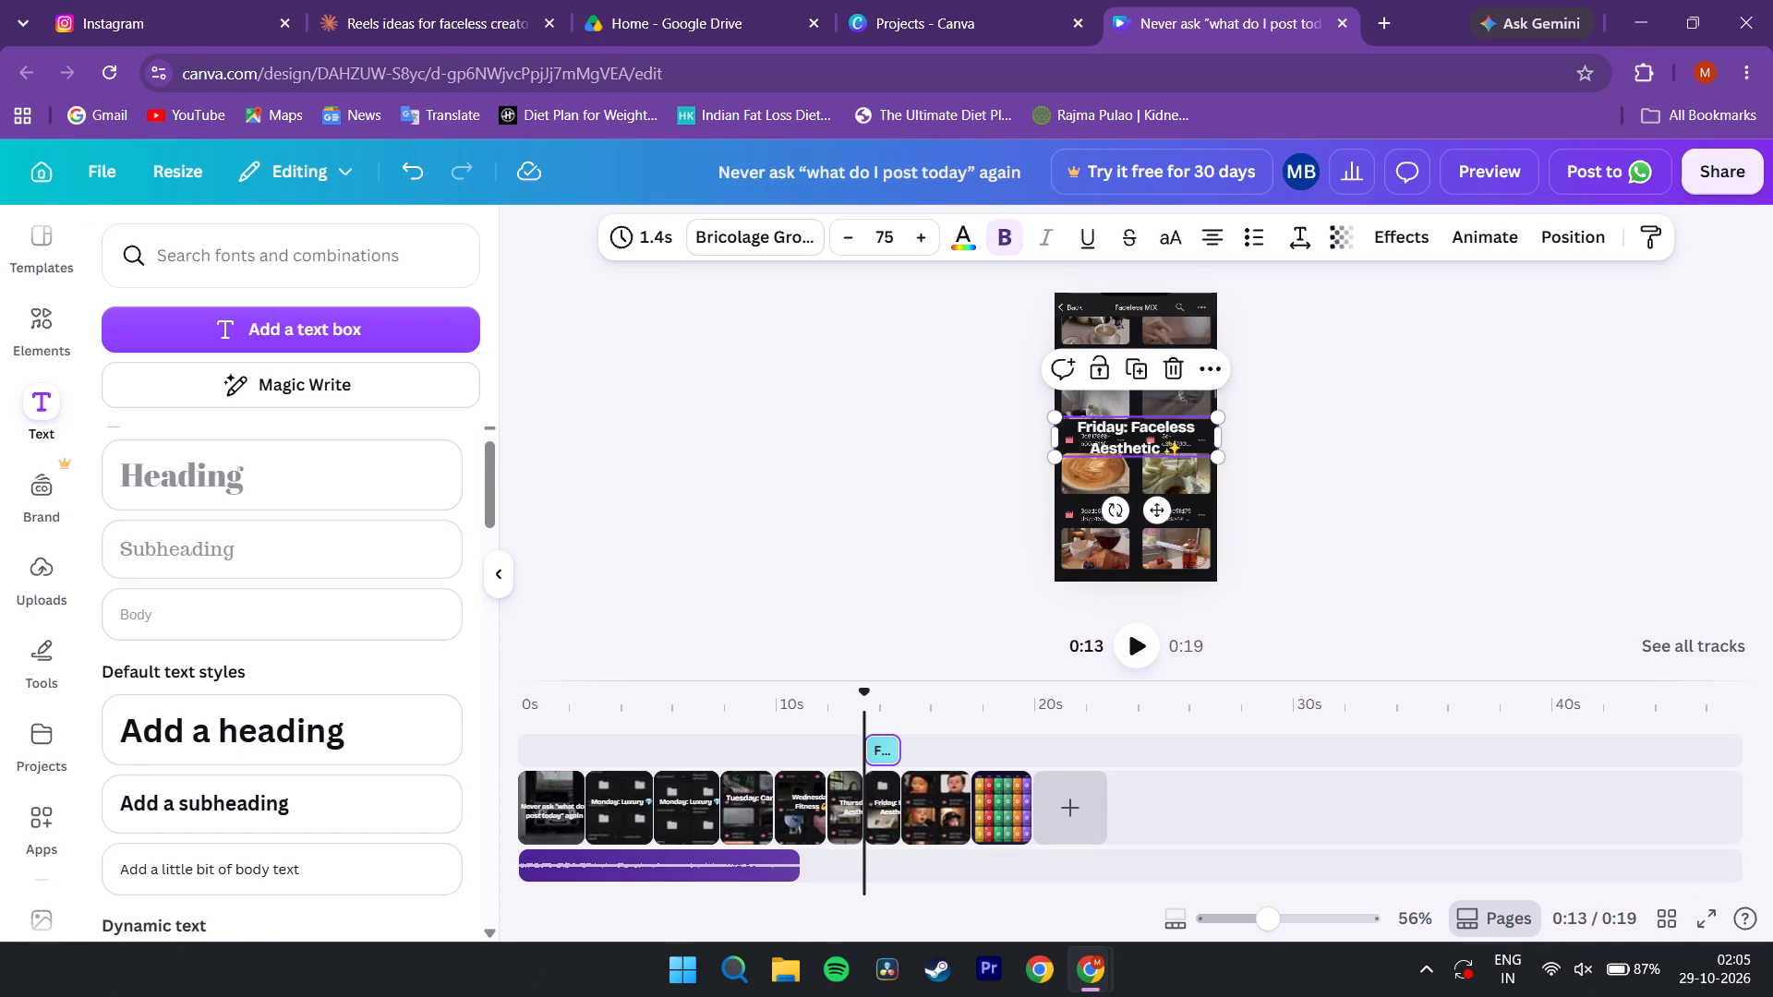
left_click_drag(1157, 513, 1156, 499)
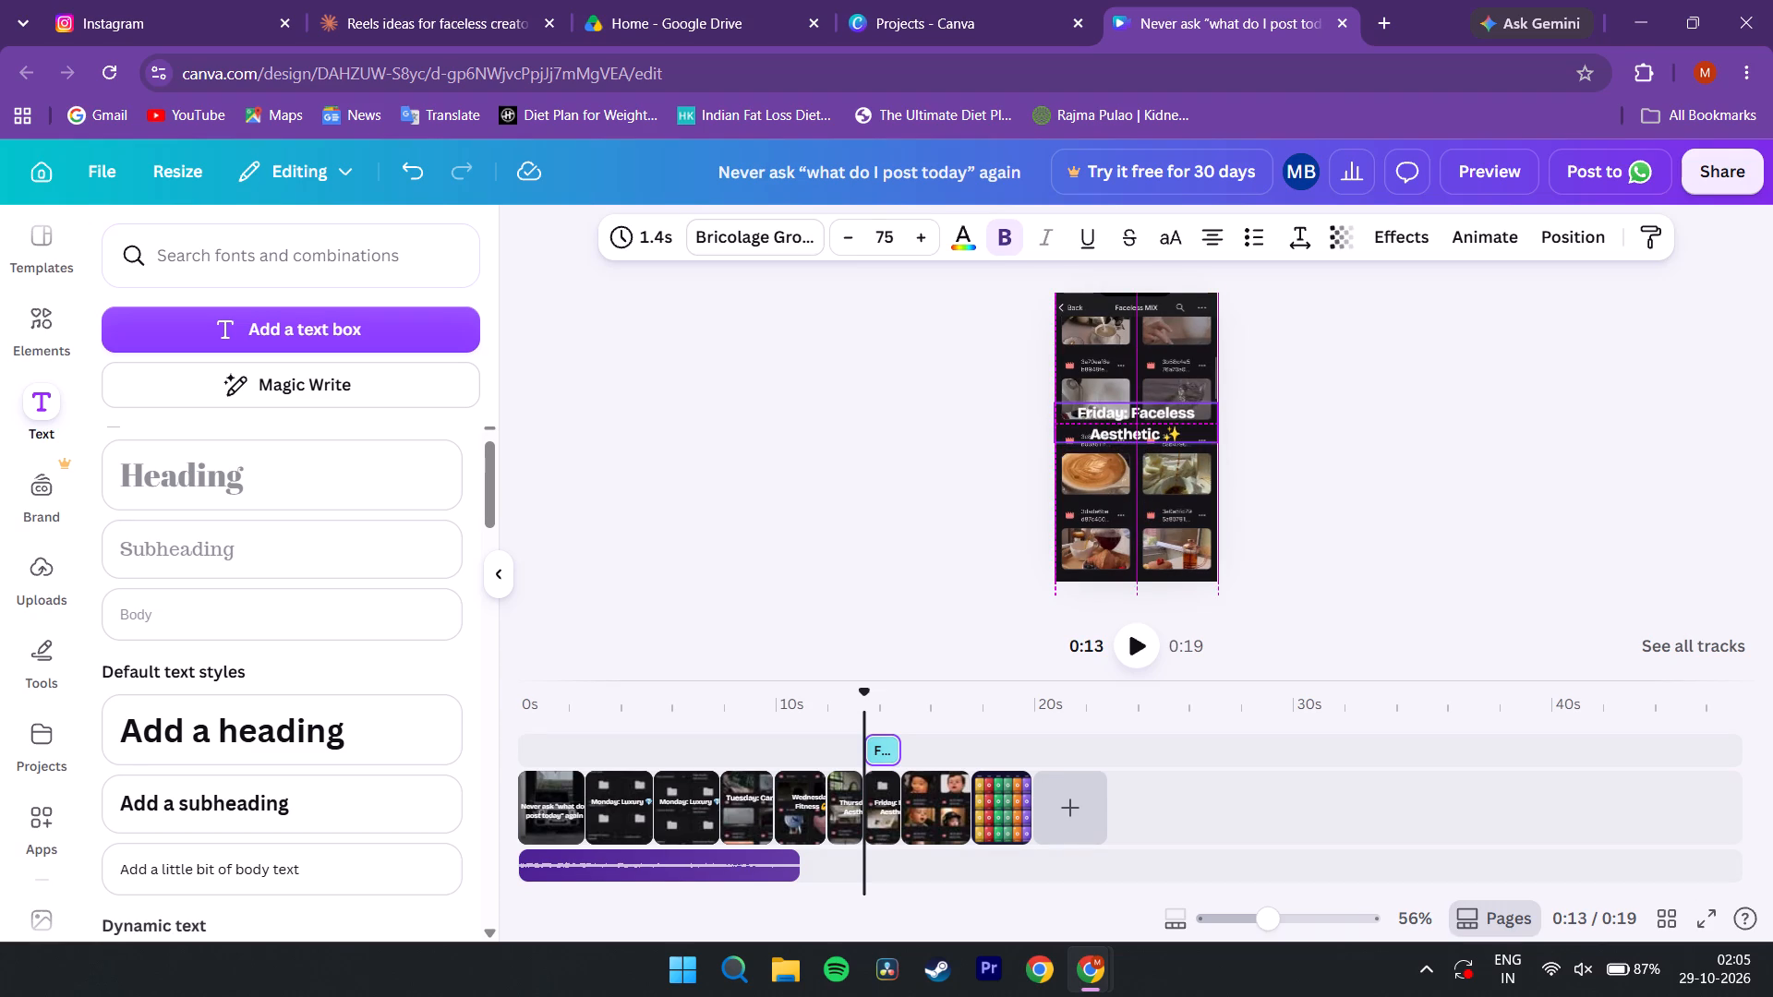
left_click_drag(1156, 499, 1156, 501)
left_click(1321, 482)
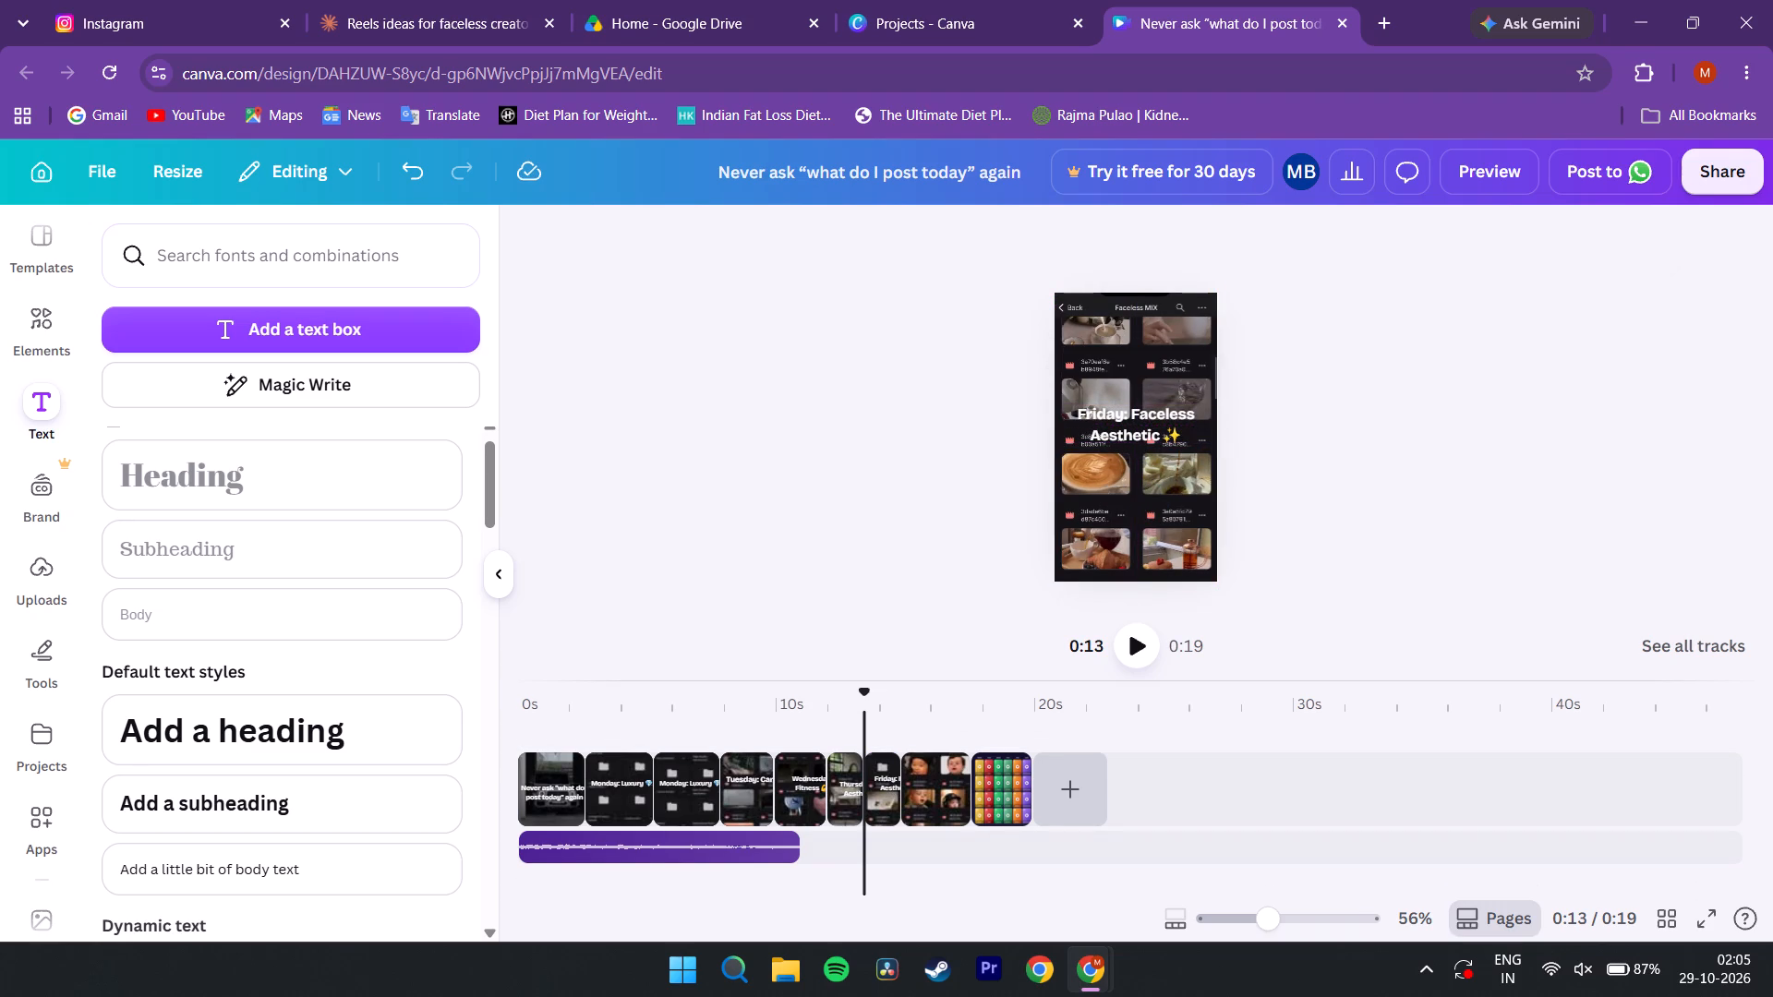
Add a text box on the AI Baby Reels page with the v3 script's line "Saturday: Baby AI 👶".
left_click_drag(865, 690, 895, 691)
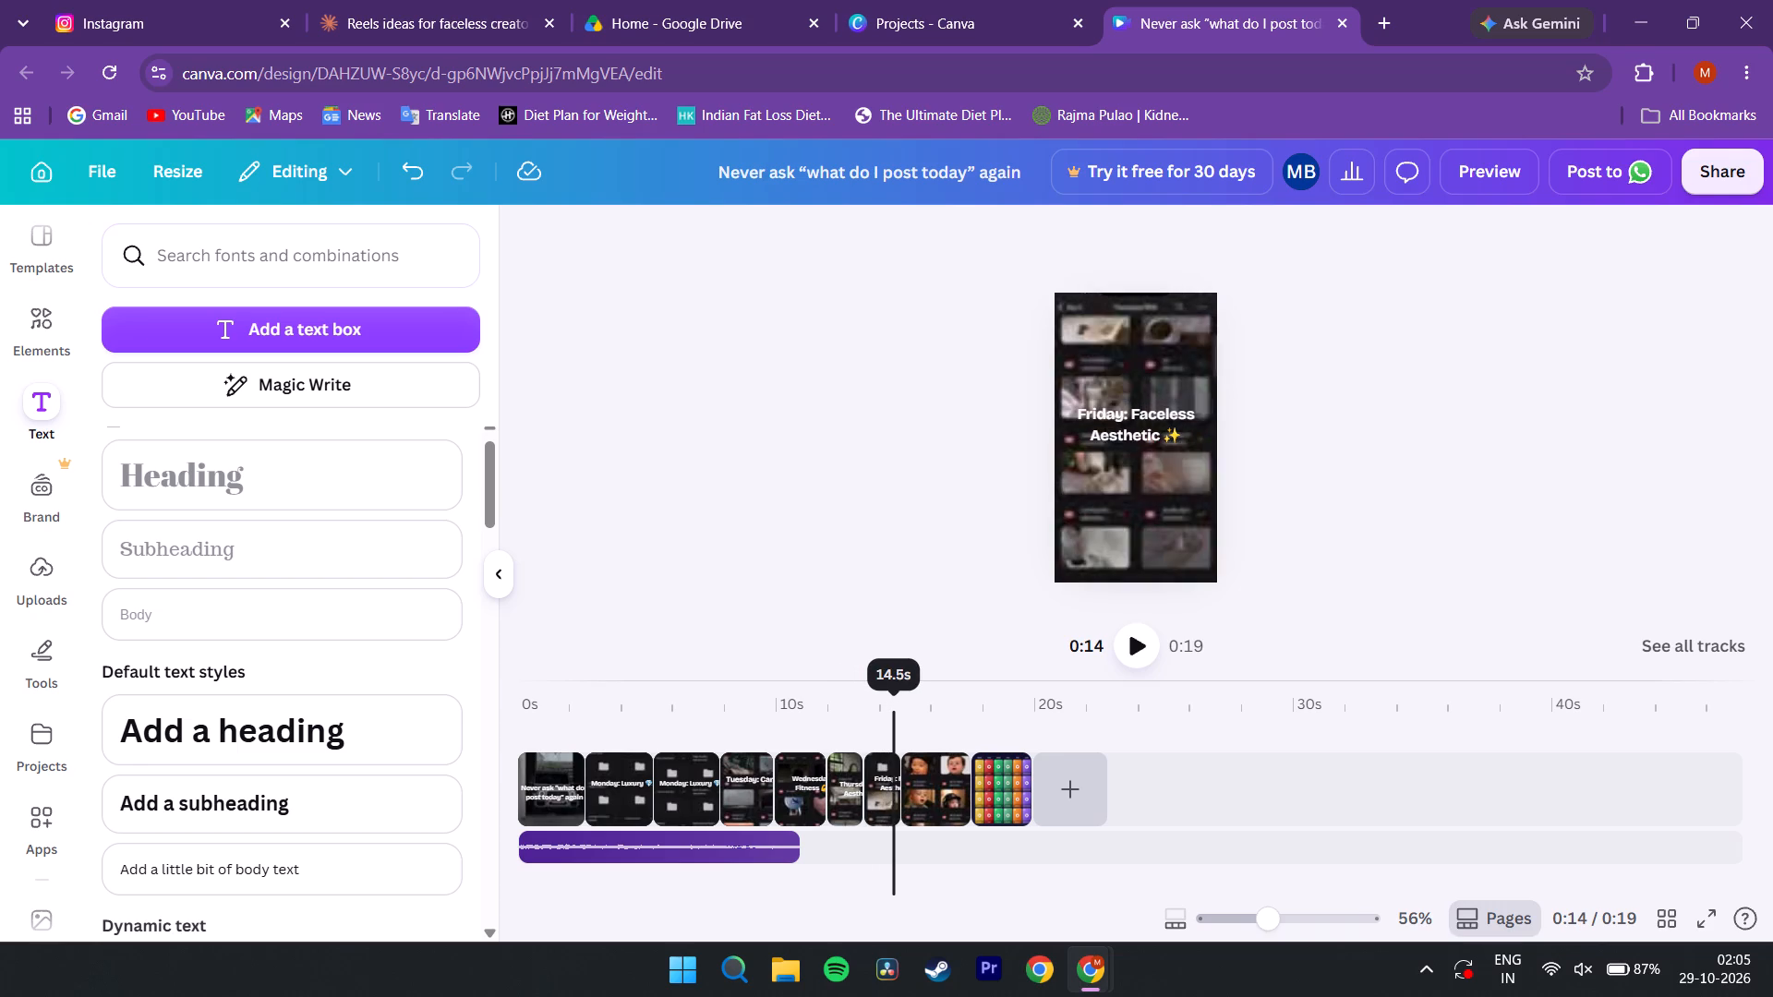
left_click_drag(895, 691, 910, 694)
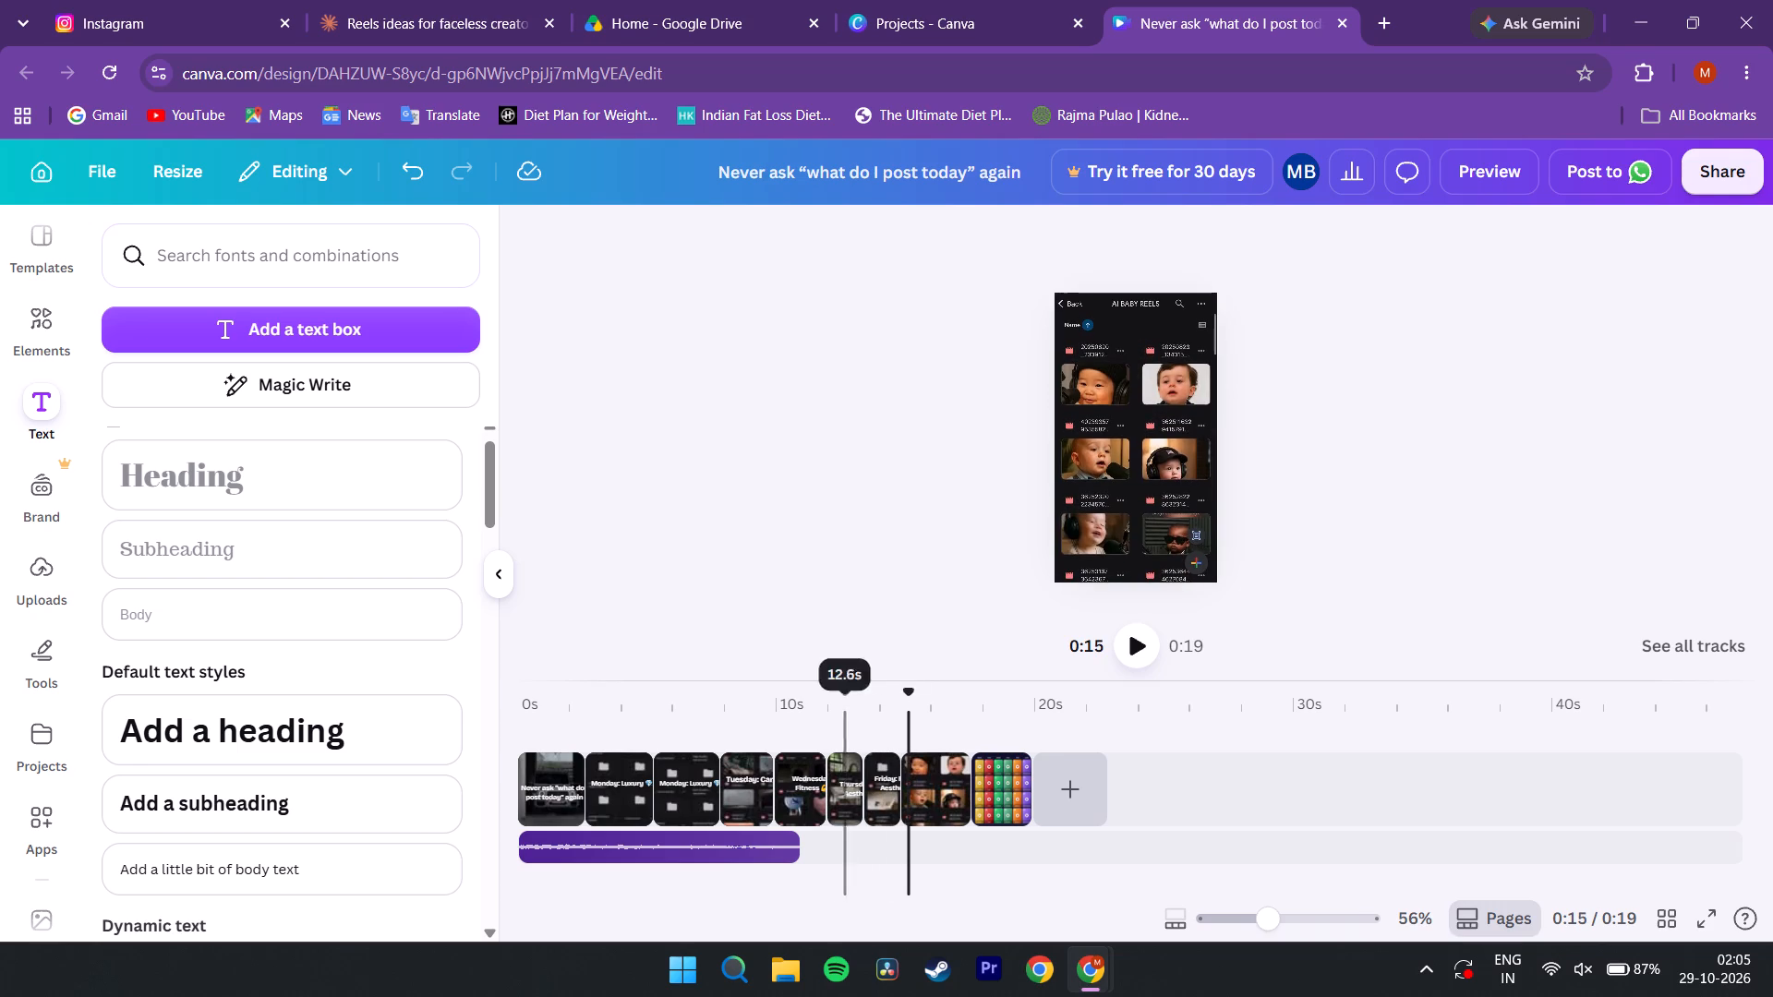
left_click(387, 339)
left_click(935, 0)
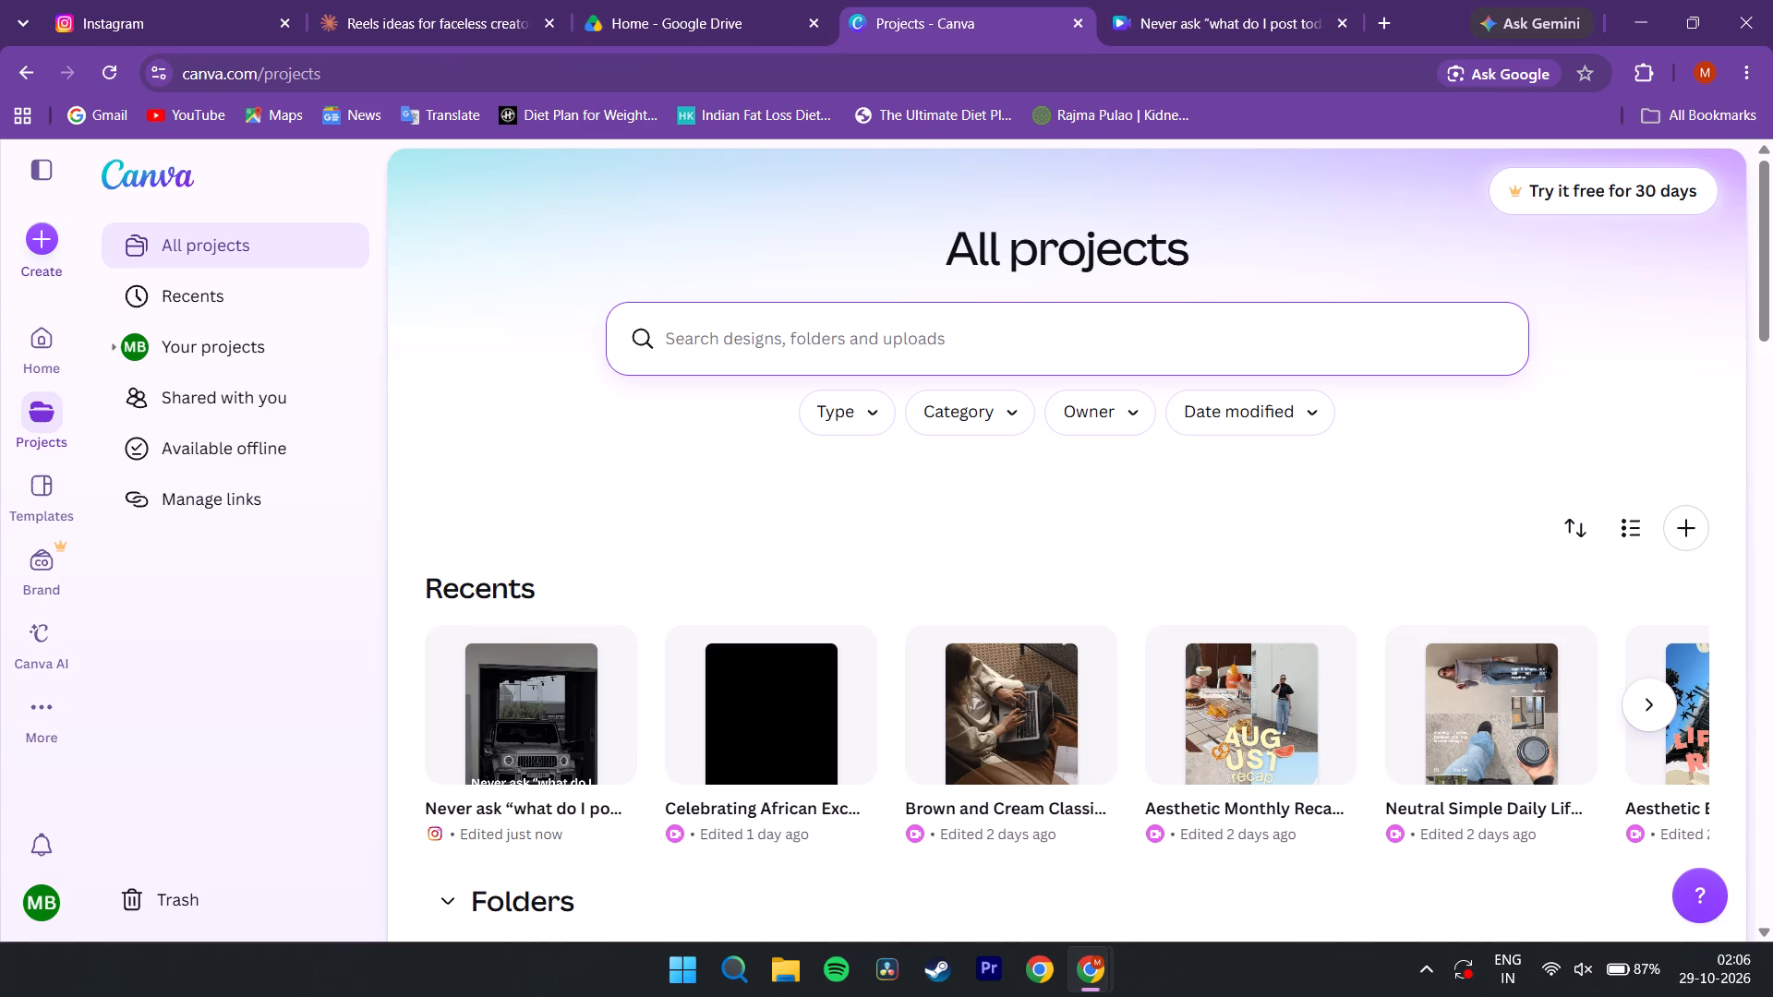
left_click(417, 0)
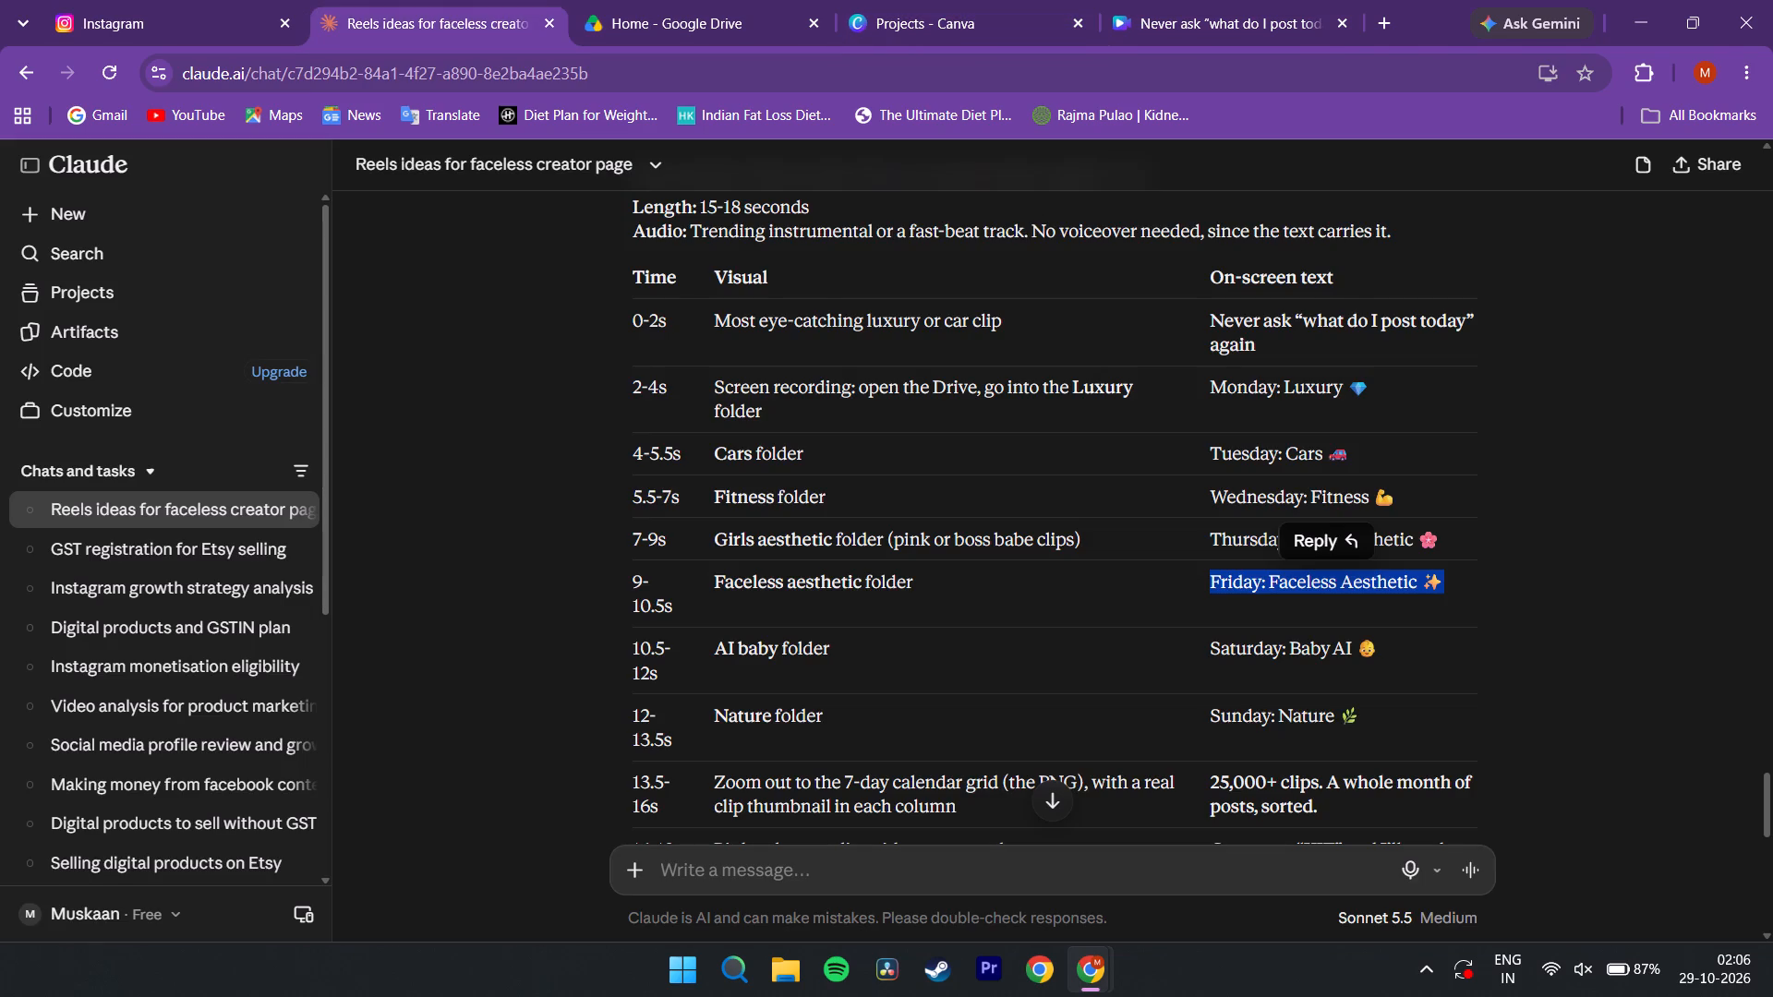
left_click_drag(1212, 650, 1385, 655)
key("ctrl+c")
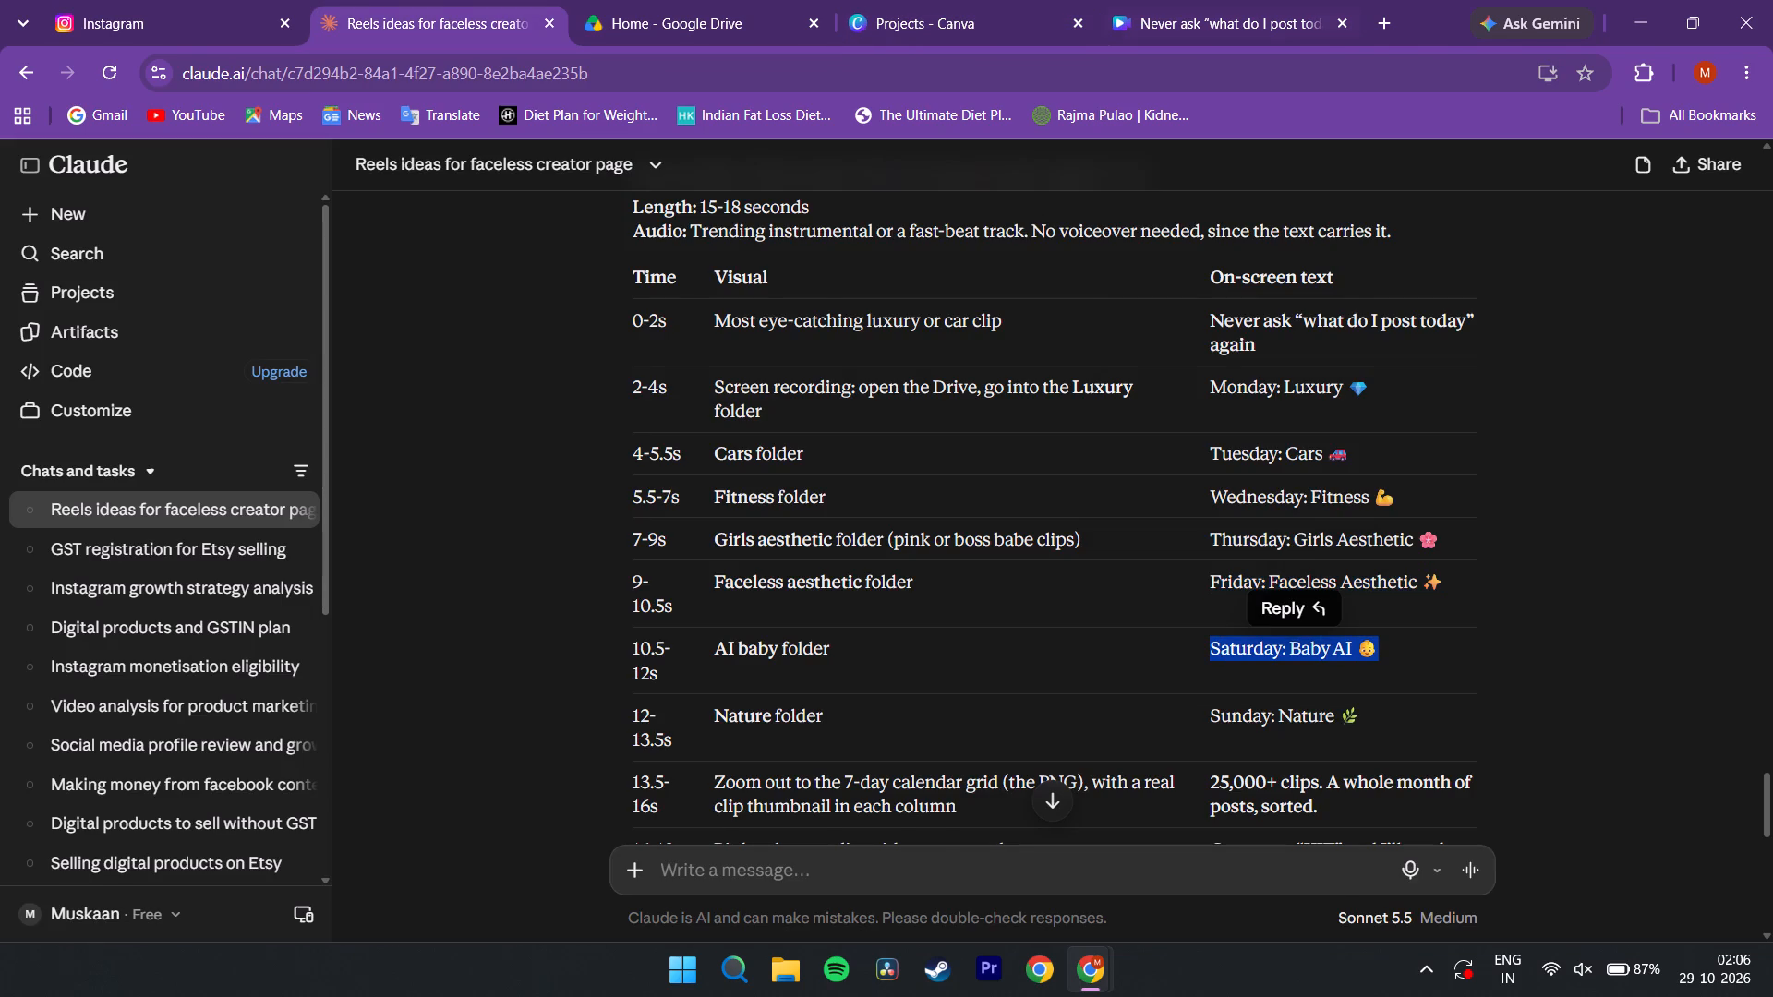
left_click(1169, 18)
key("ctrl+v")
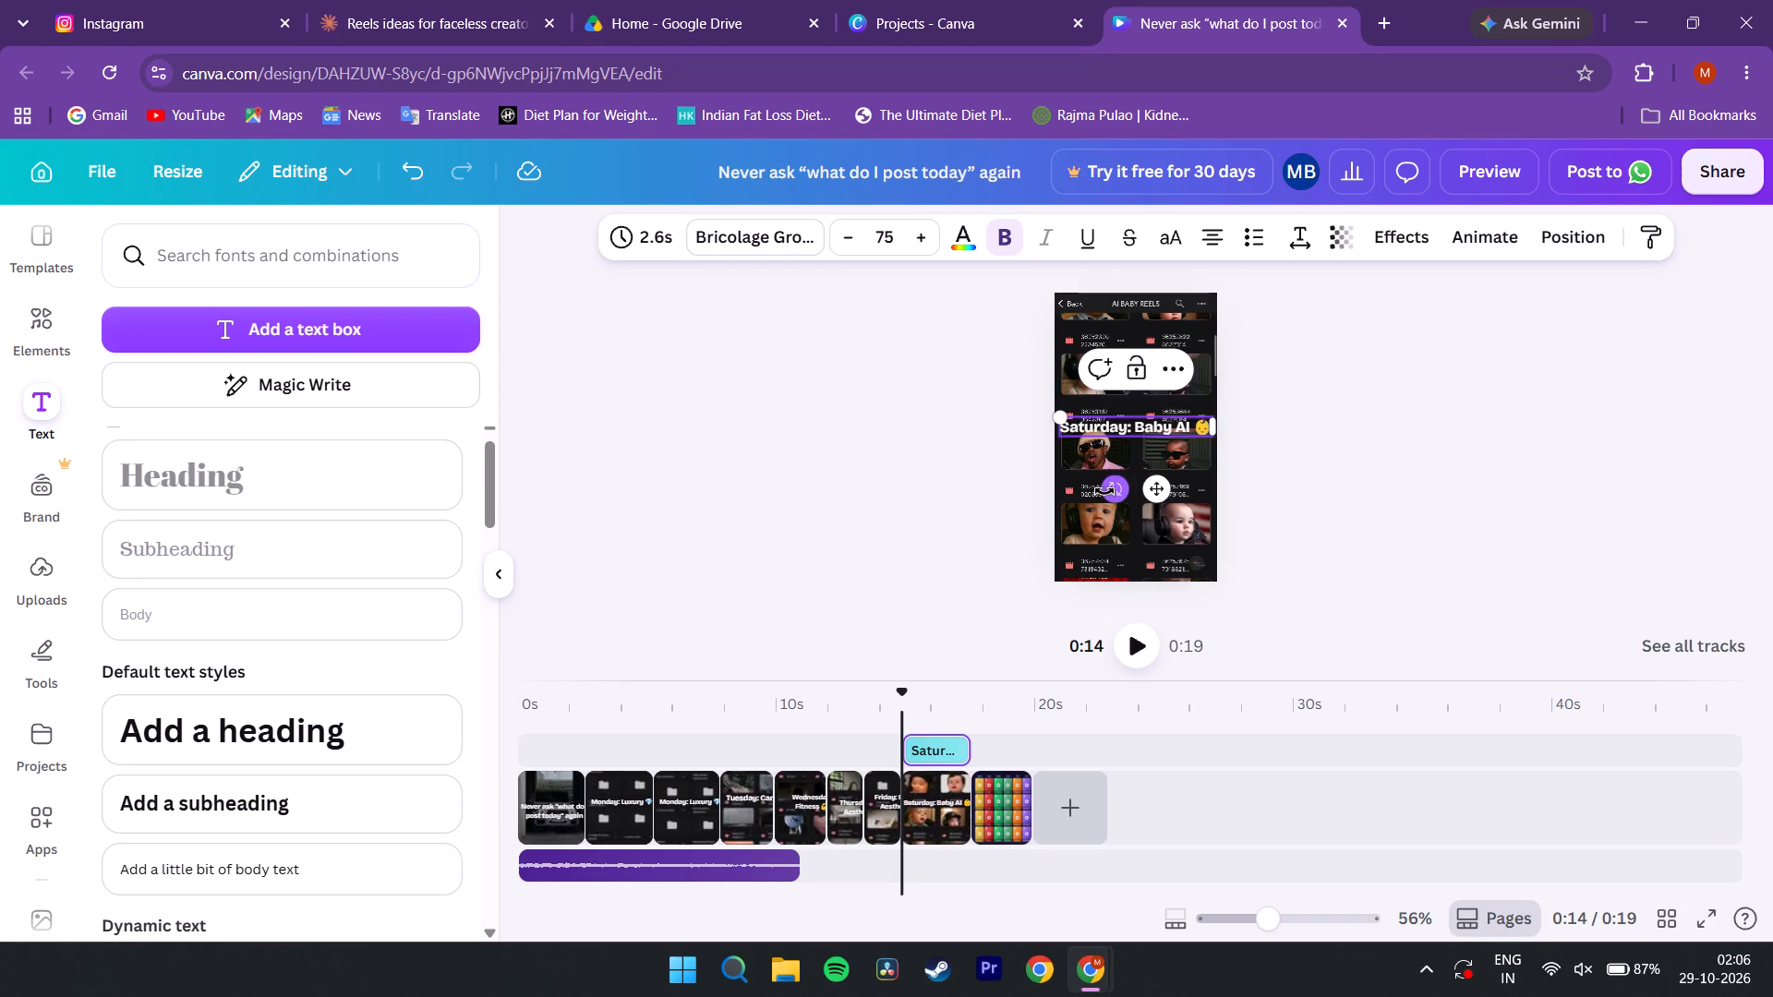
Move the "Saturday: Baby AI 👶" text slightly lower and a little to the right, near the middle of the page.
left_click_drag(1159, 486, 1159, 495)
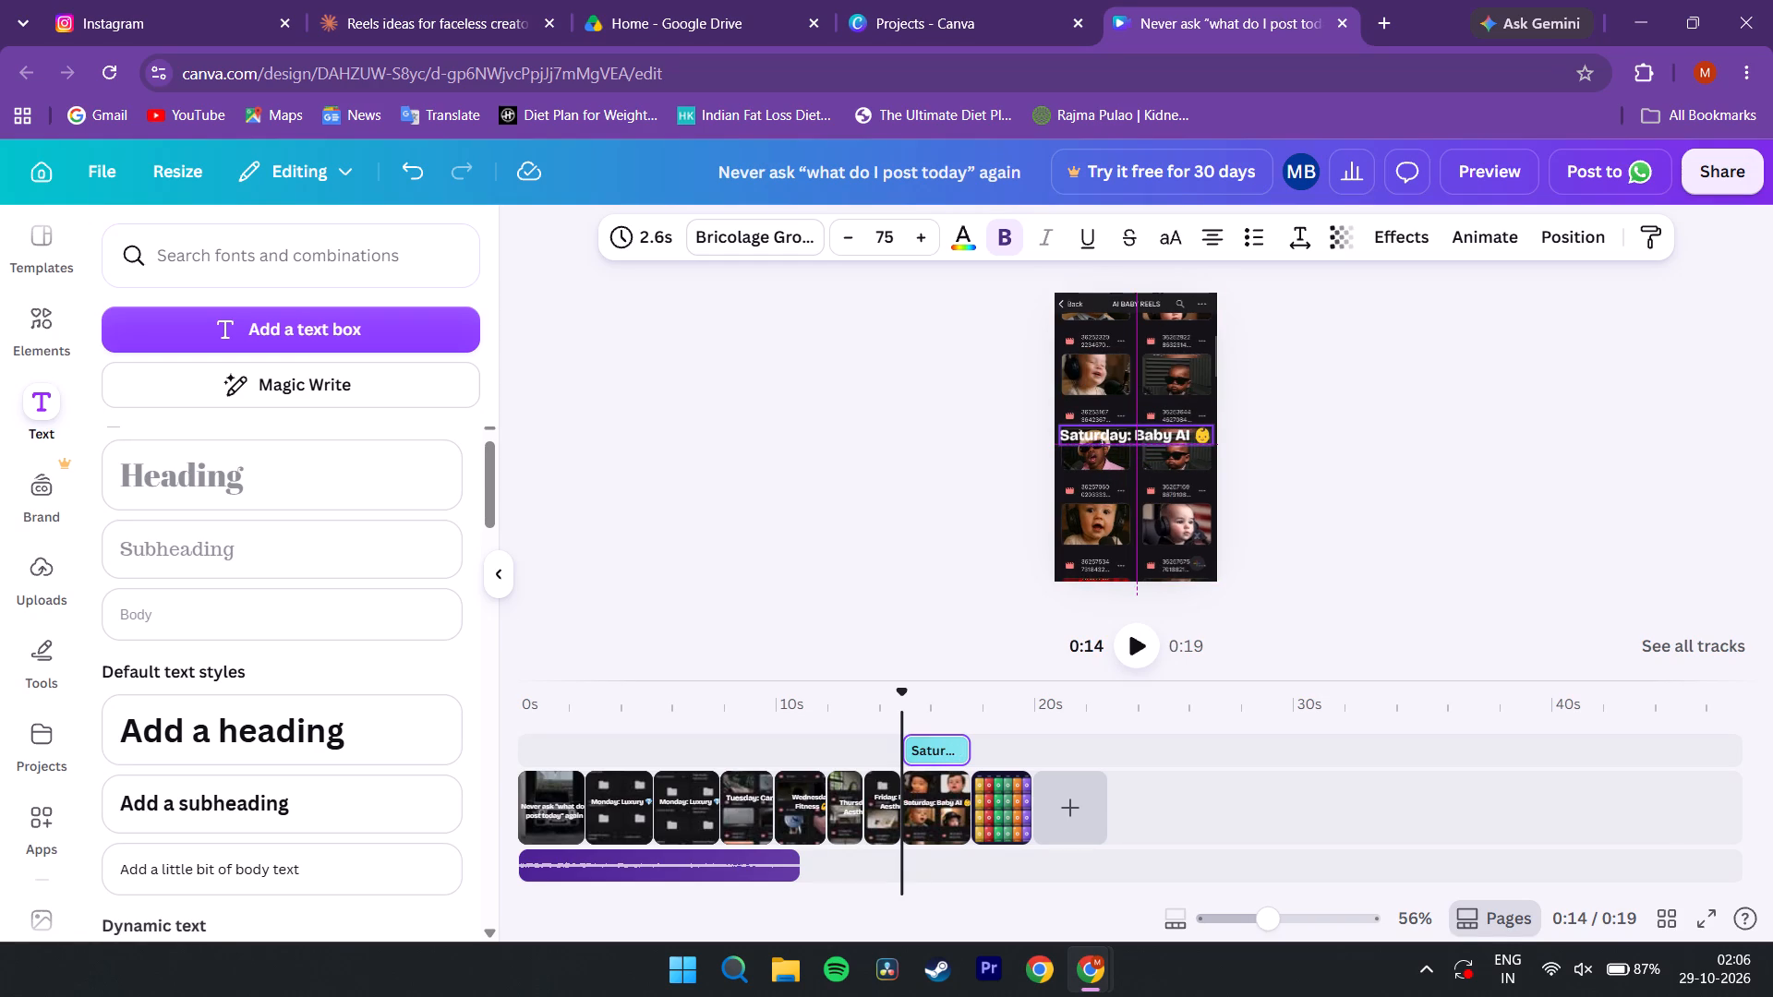
left_click_drag(1159, 495, 1160, 495)
left_click(1338, 489)
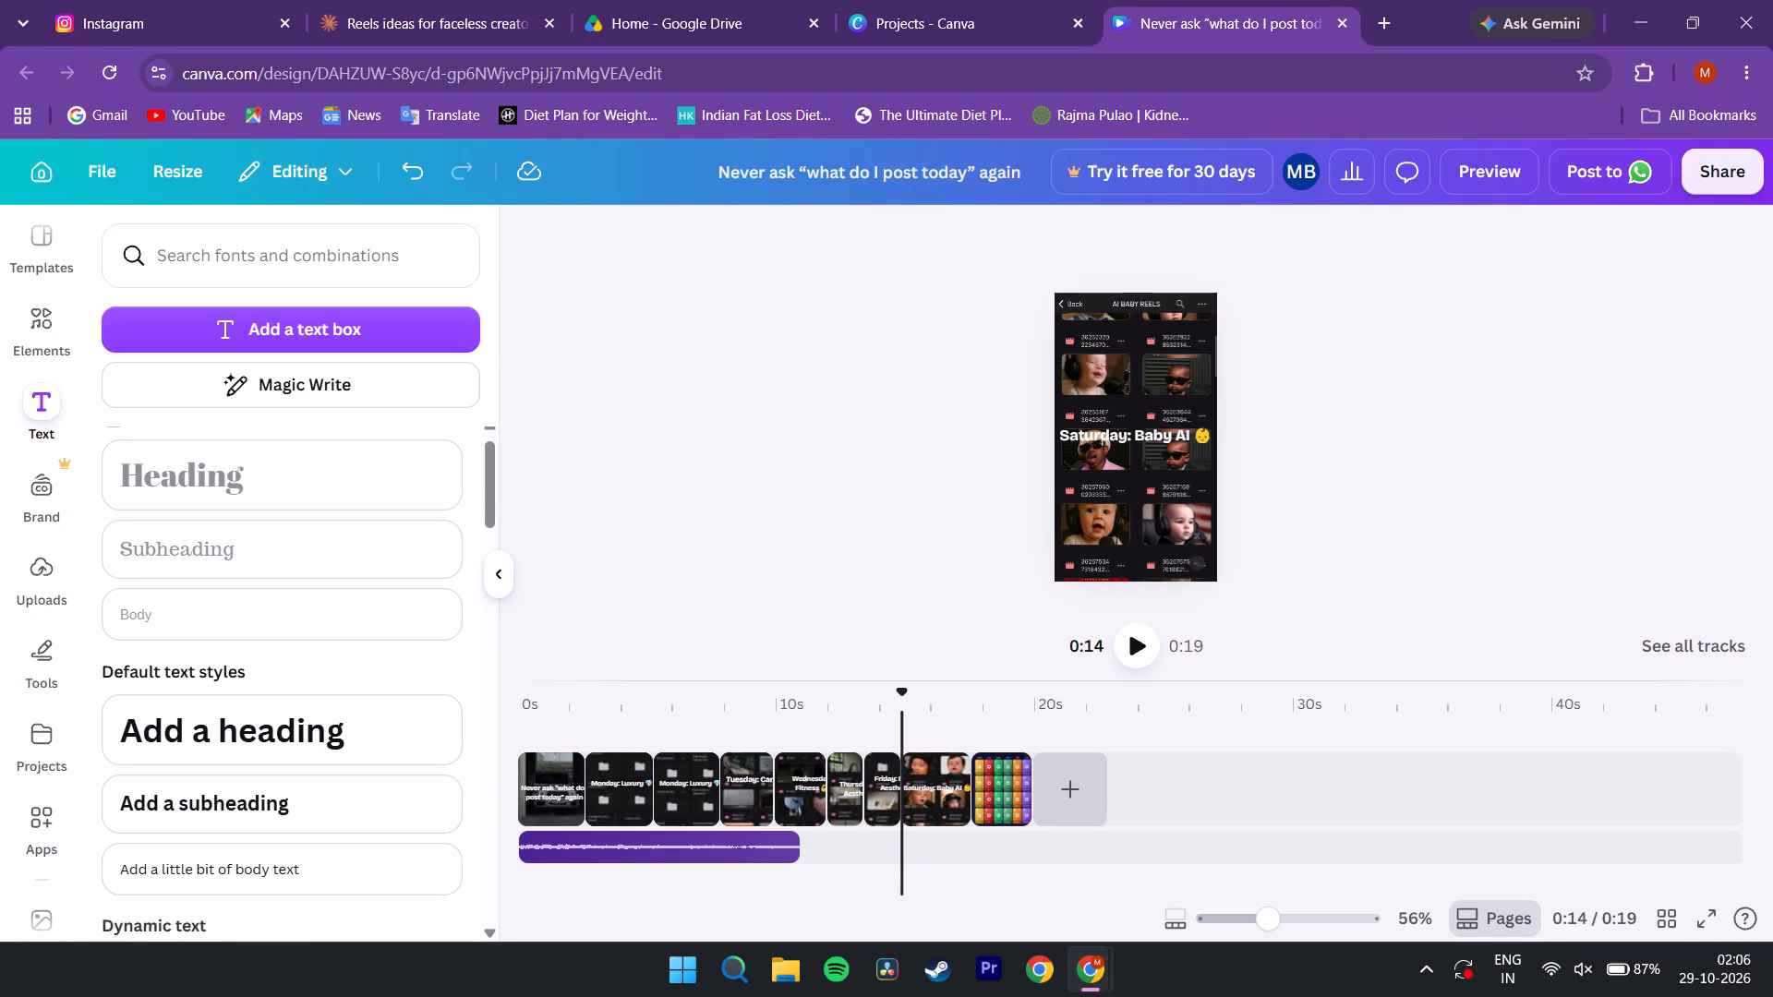
left_click(1123, 427)
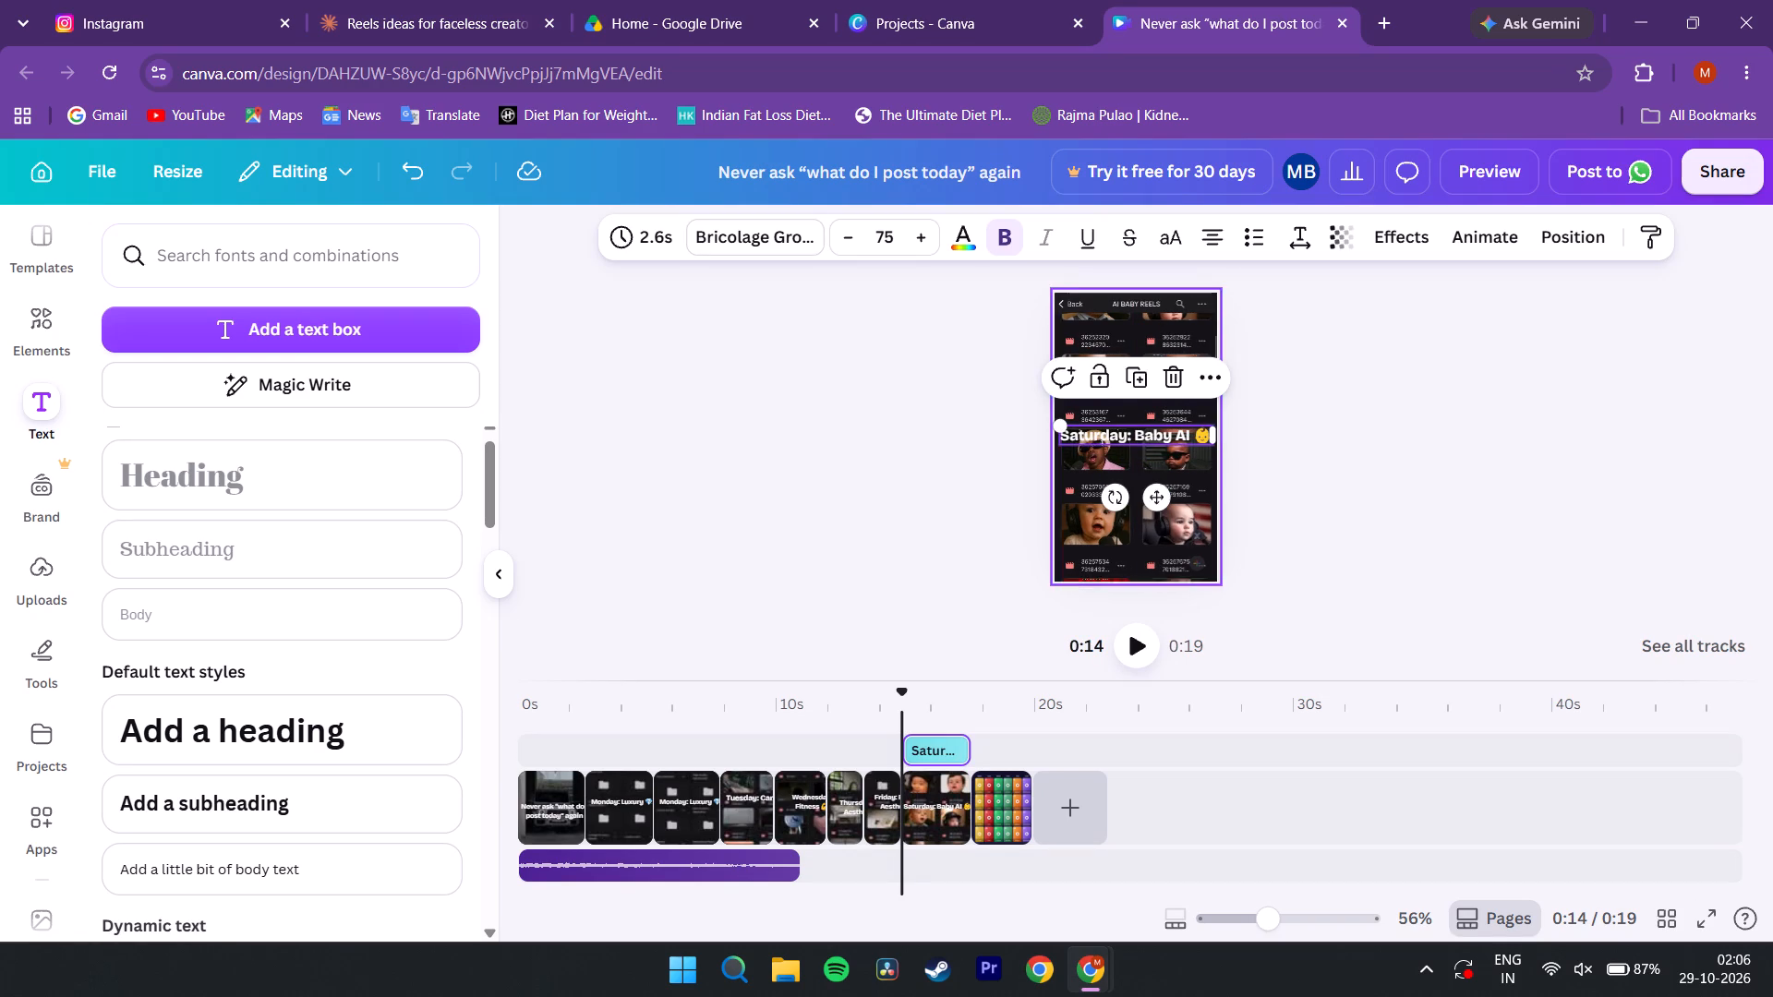
left_click(1162, 495)
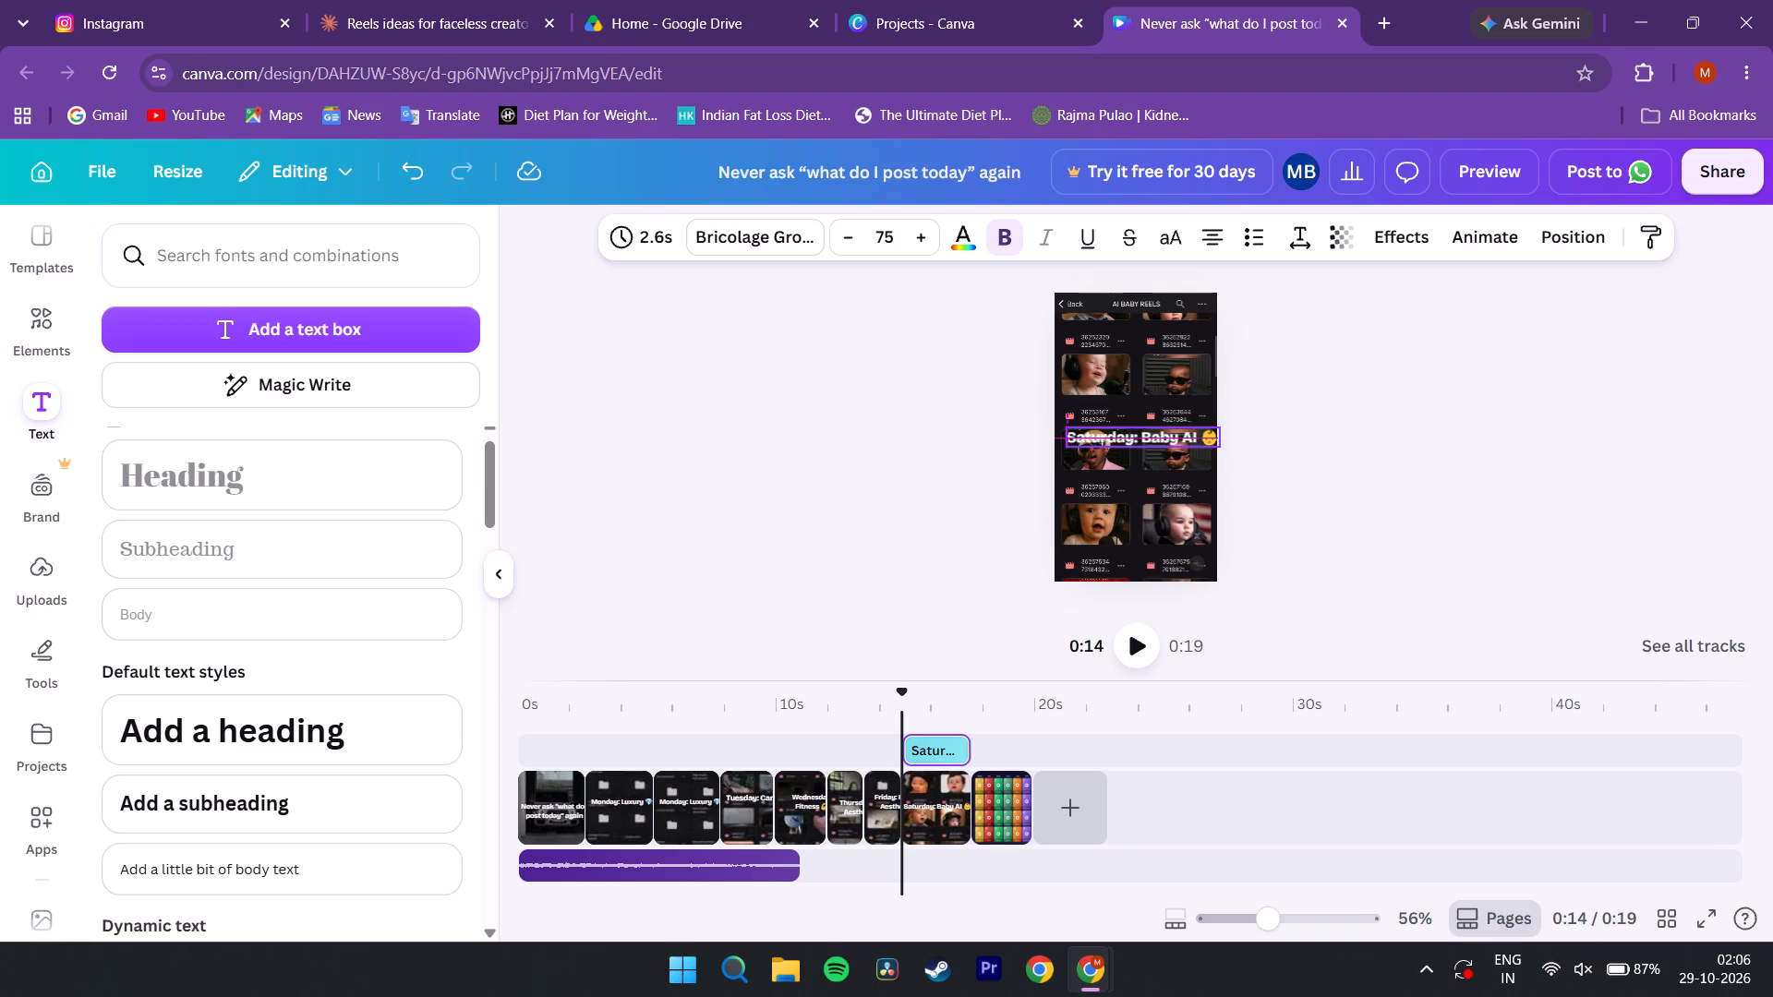
left_click(1302, 493)
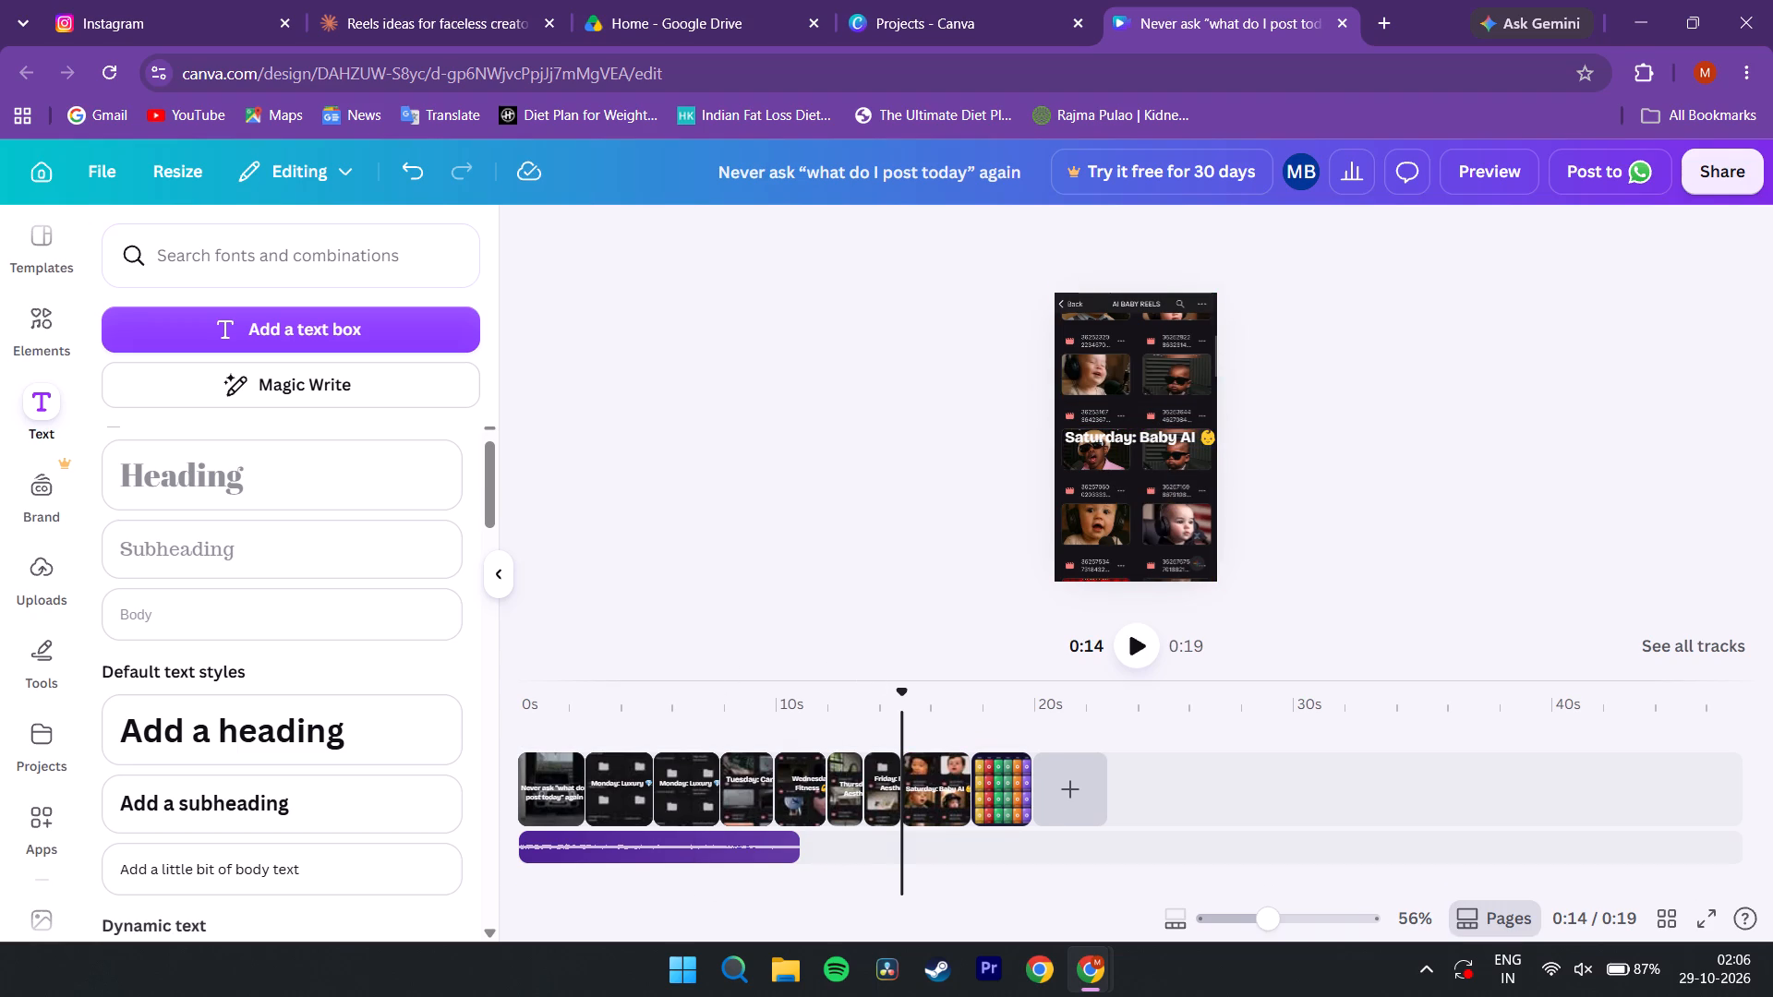
left_click_drag(902, 691, 515, 706)
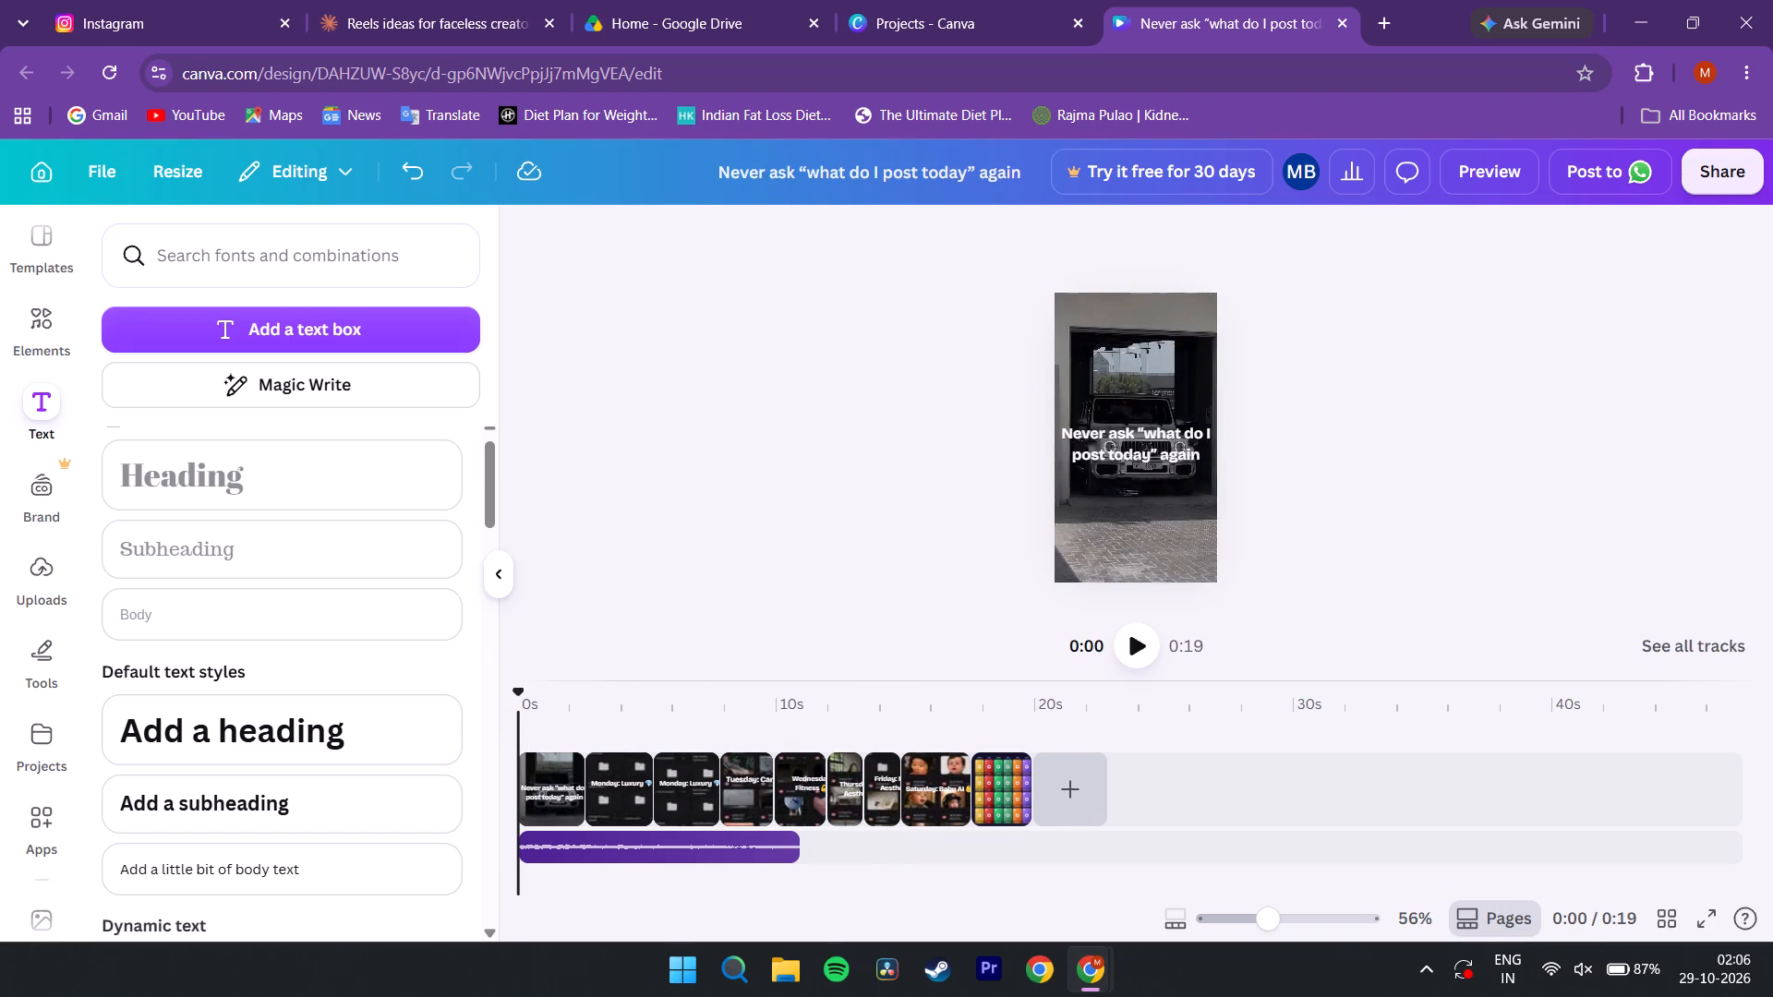
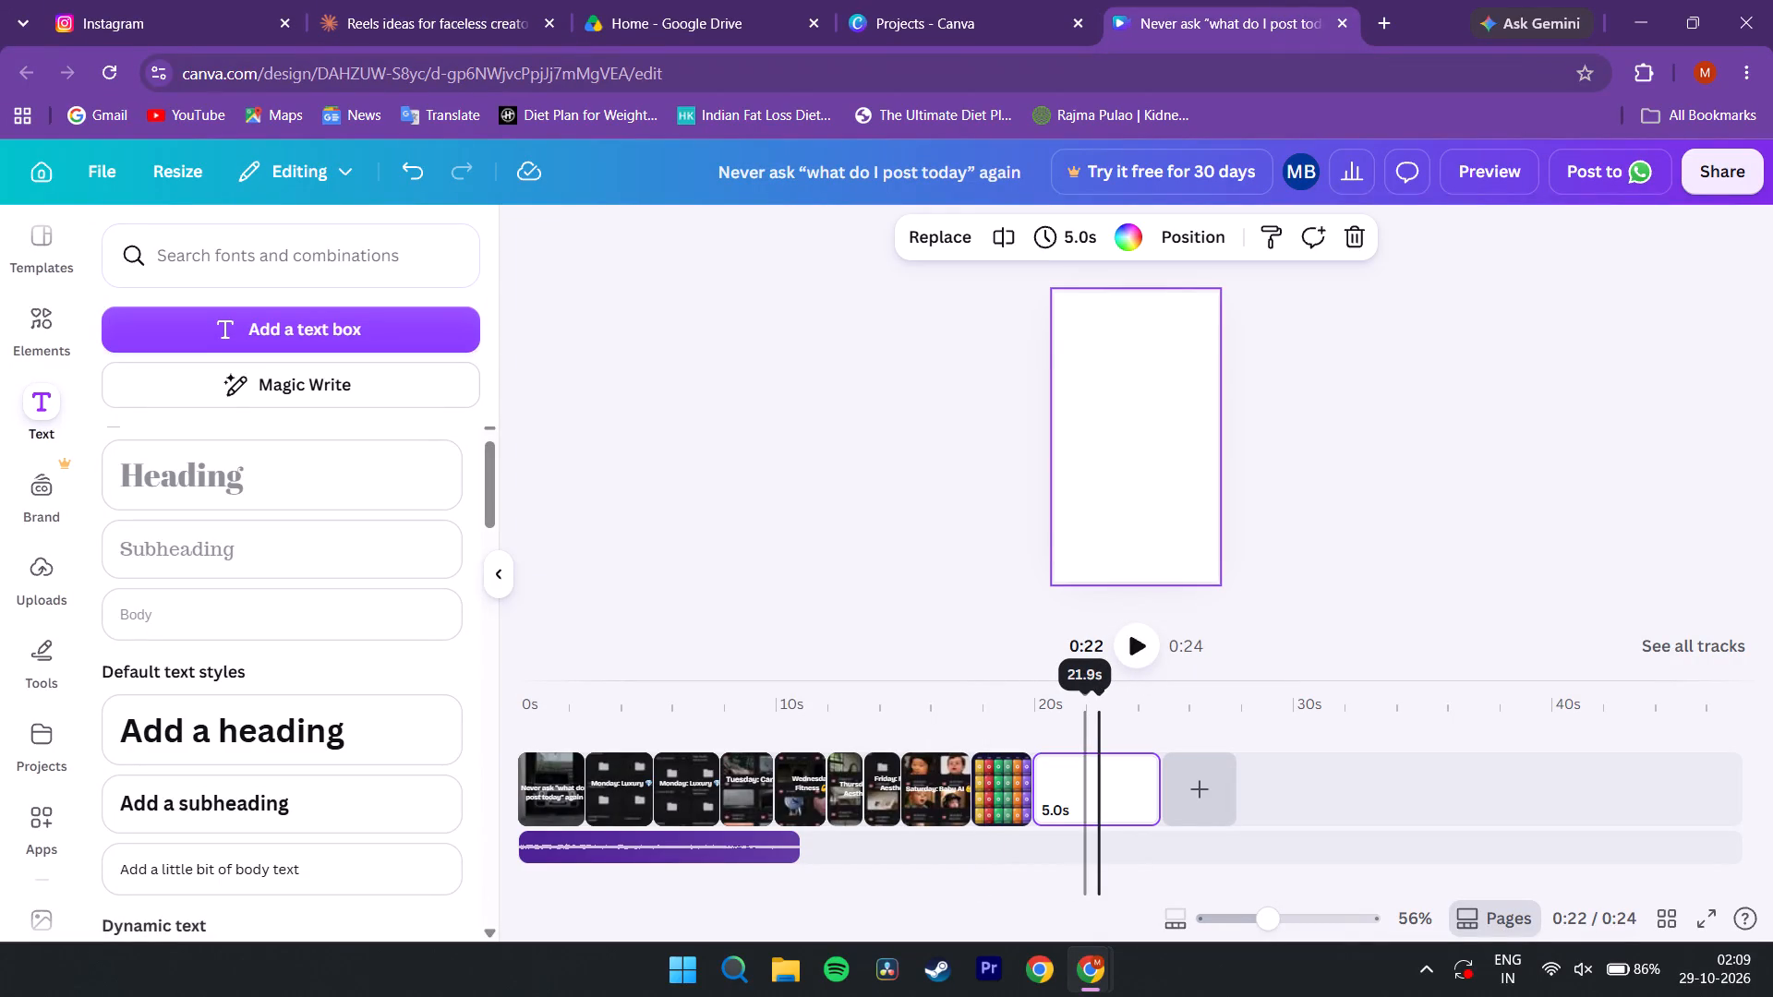
left_click_drag(1101, 698, 1211, 722)
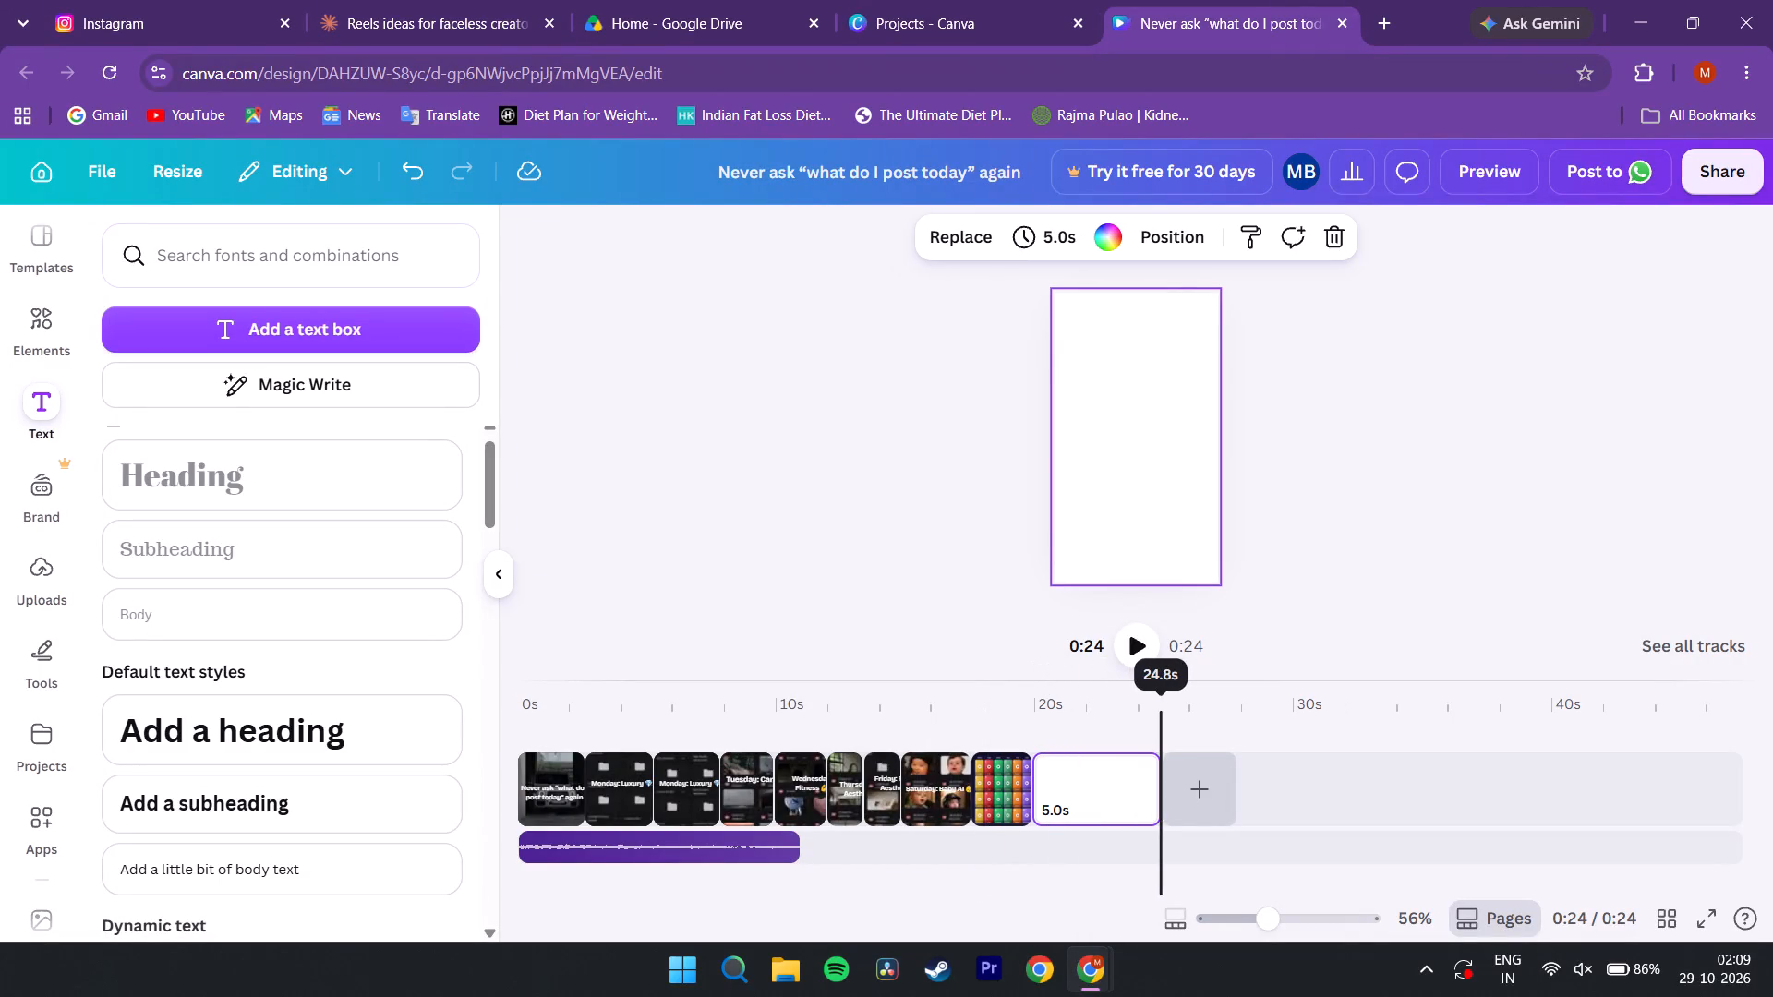
left_click_drag(1211, 722, 1060, 721)
key("space")
key("space")
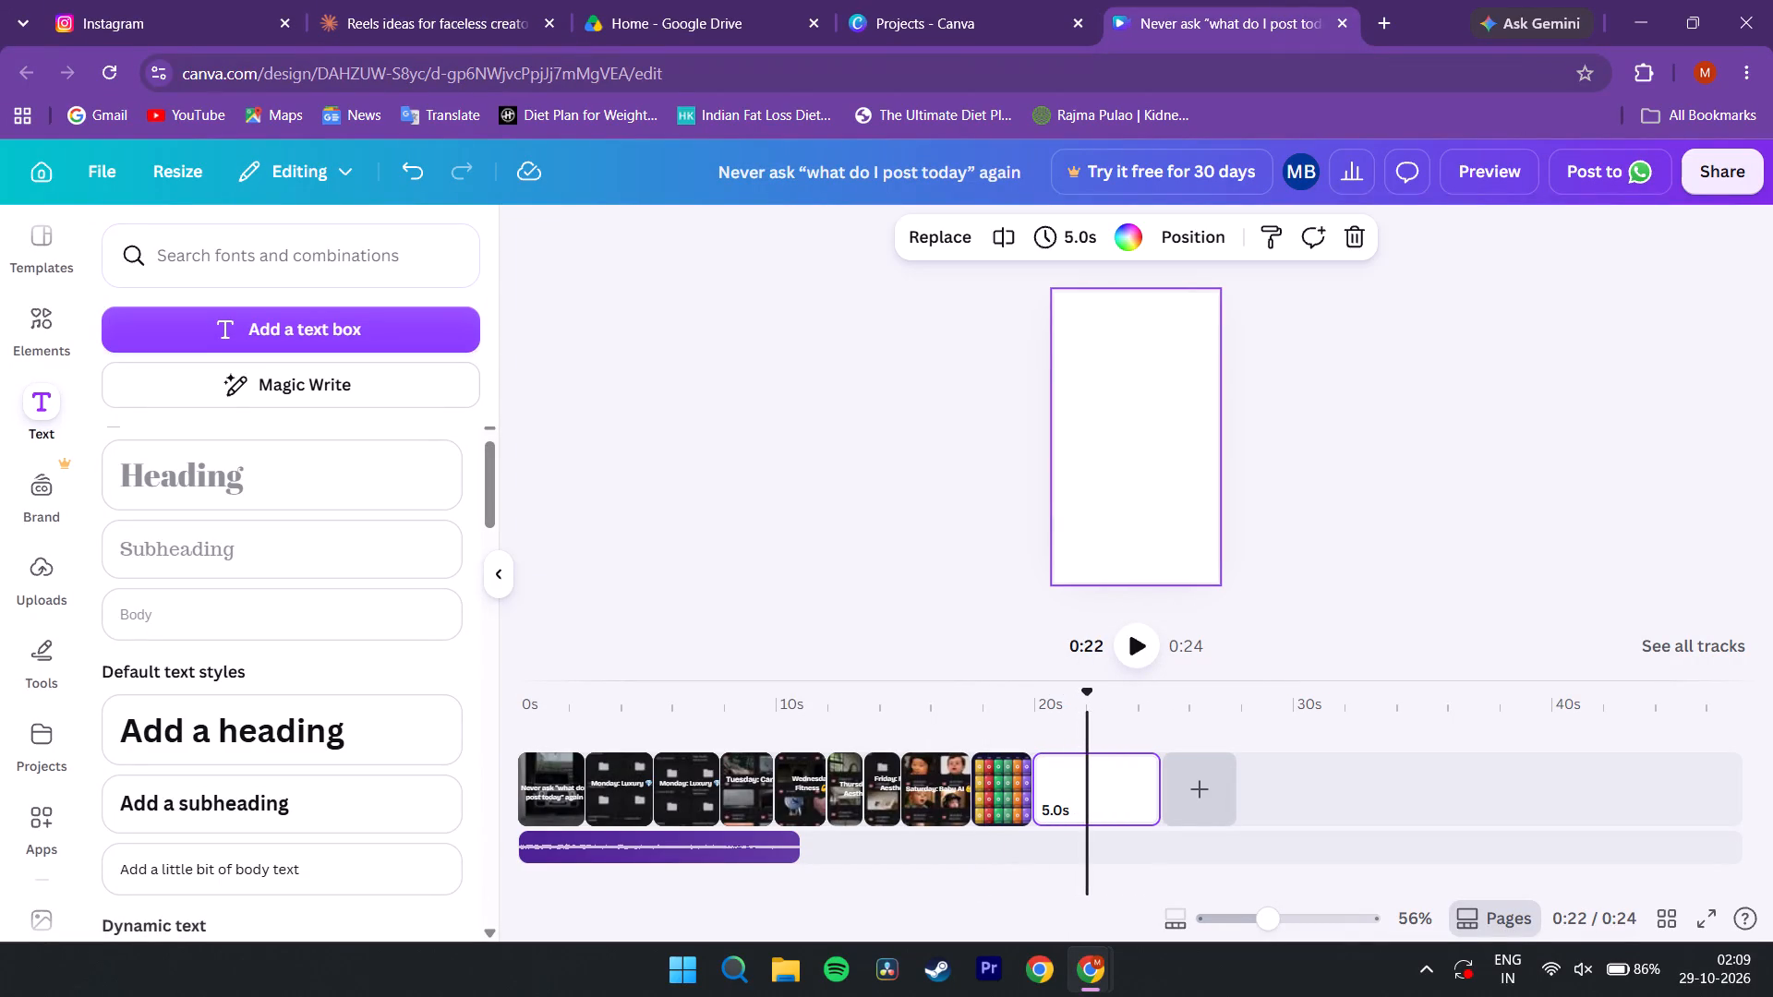
left_click(946, 250)
left_click(44, 318)
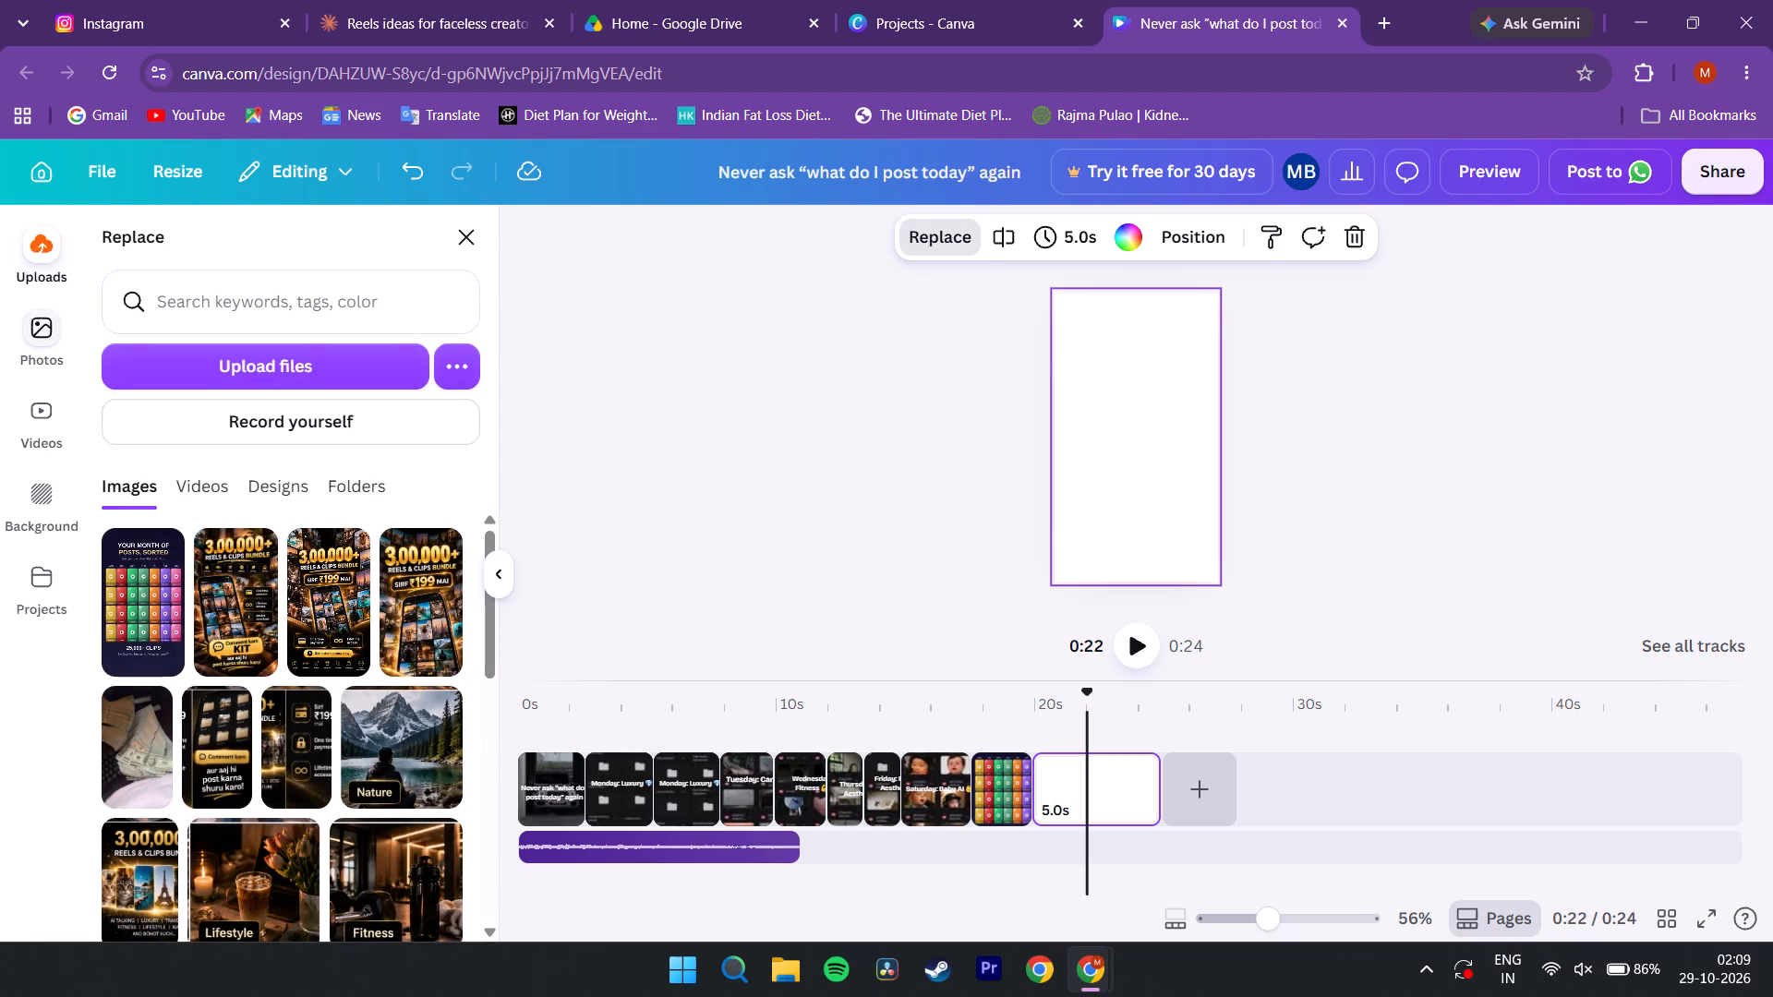
left_click(51, 239)
left_click(207, 490)
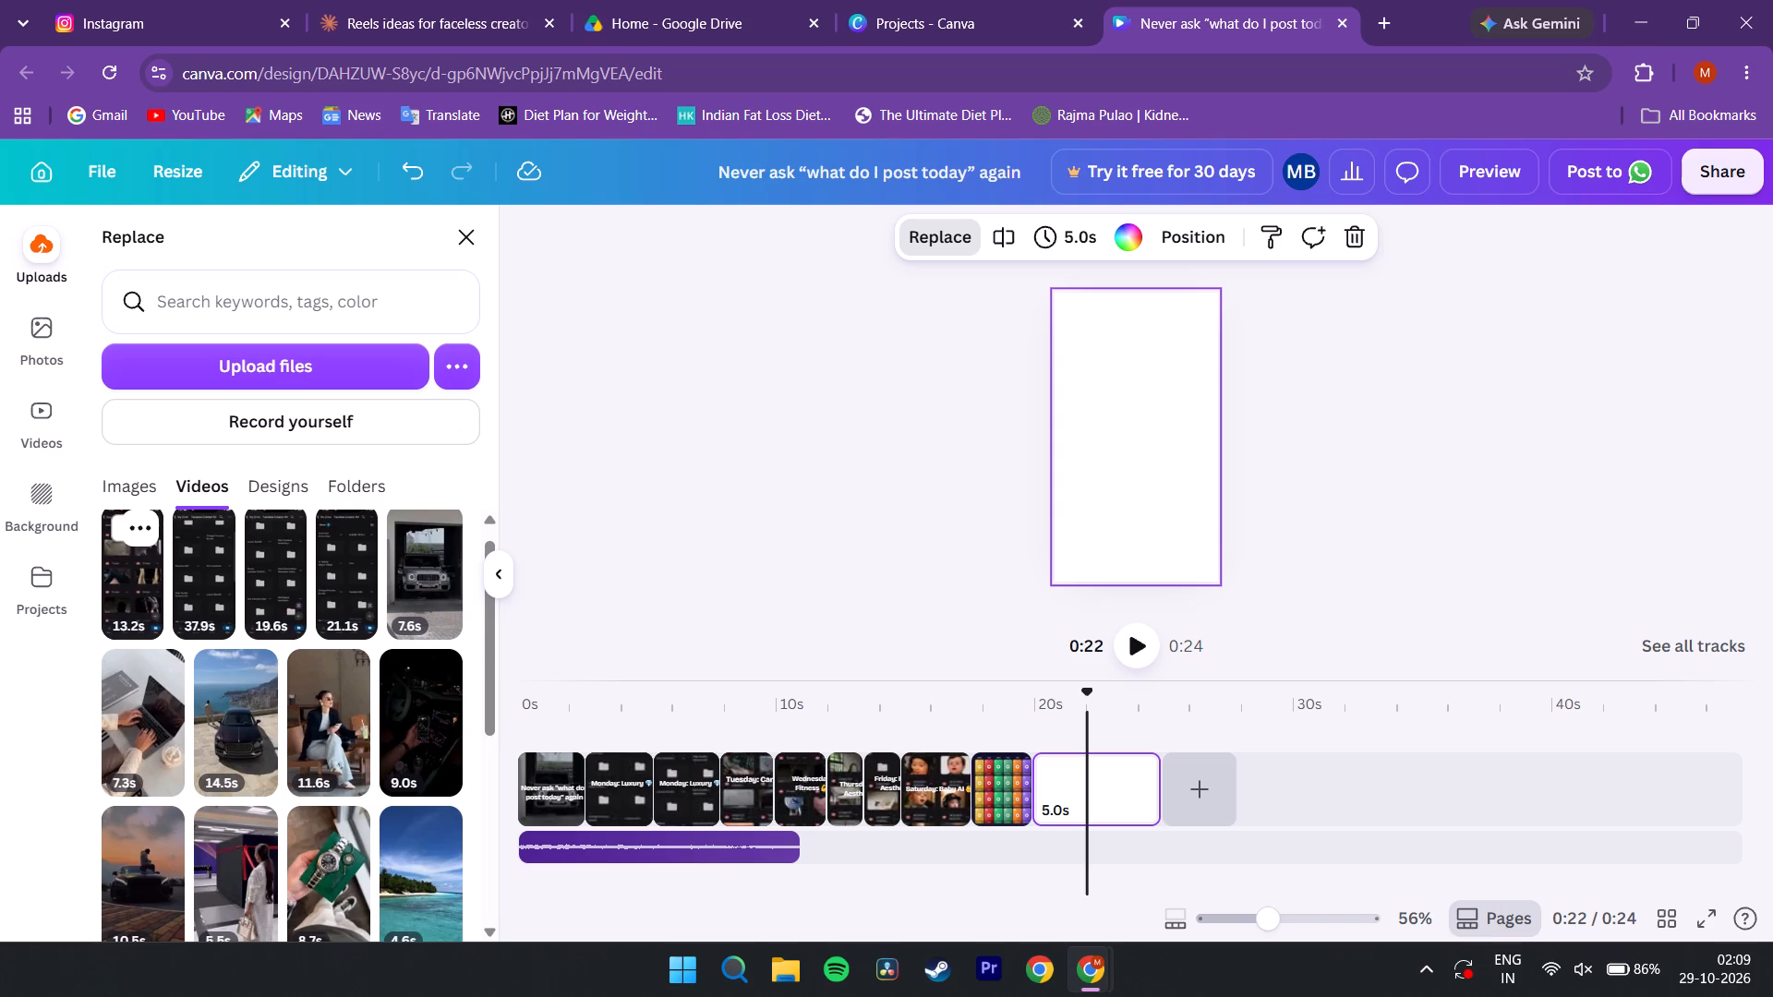
left_click(42, 341)
left_click(39, 251)
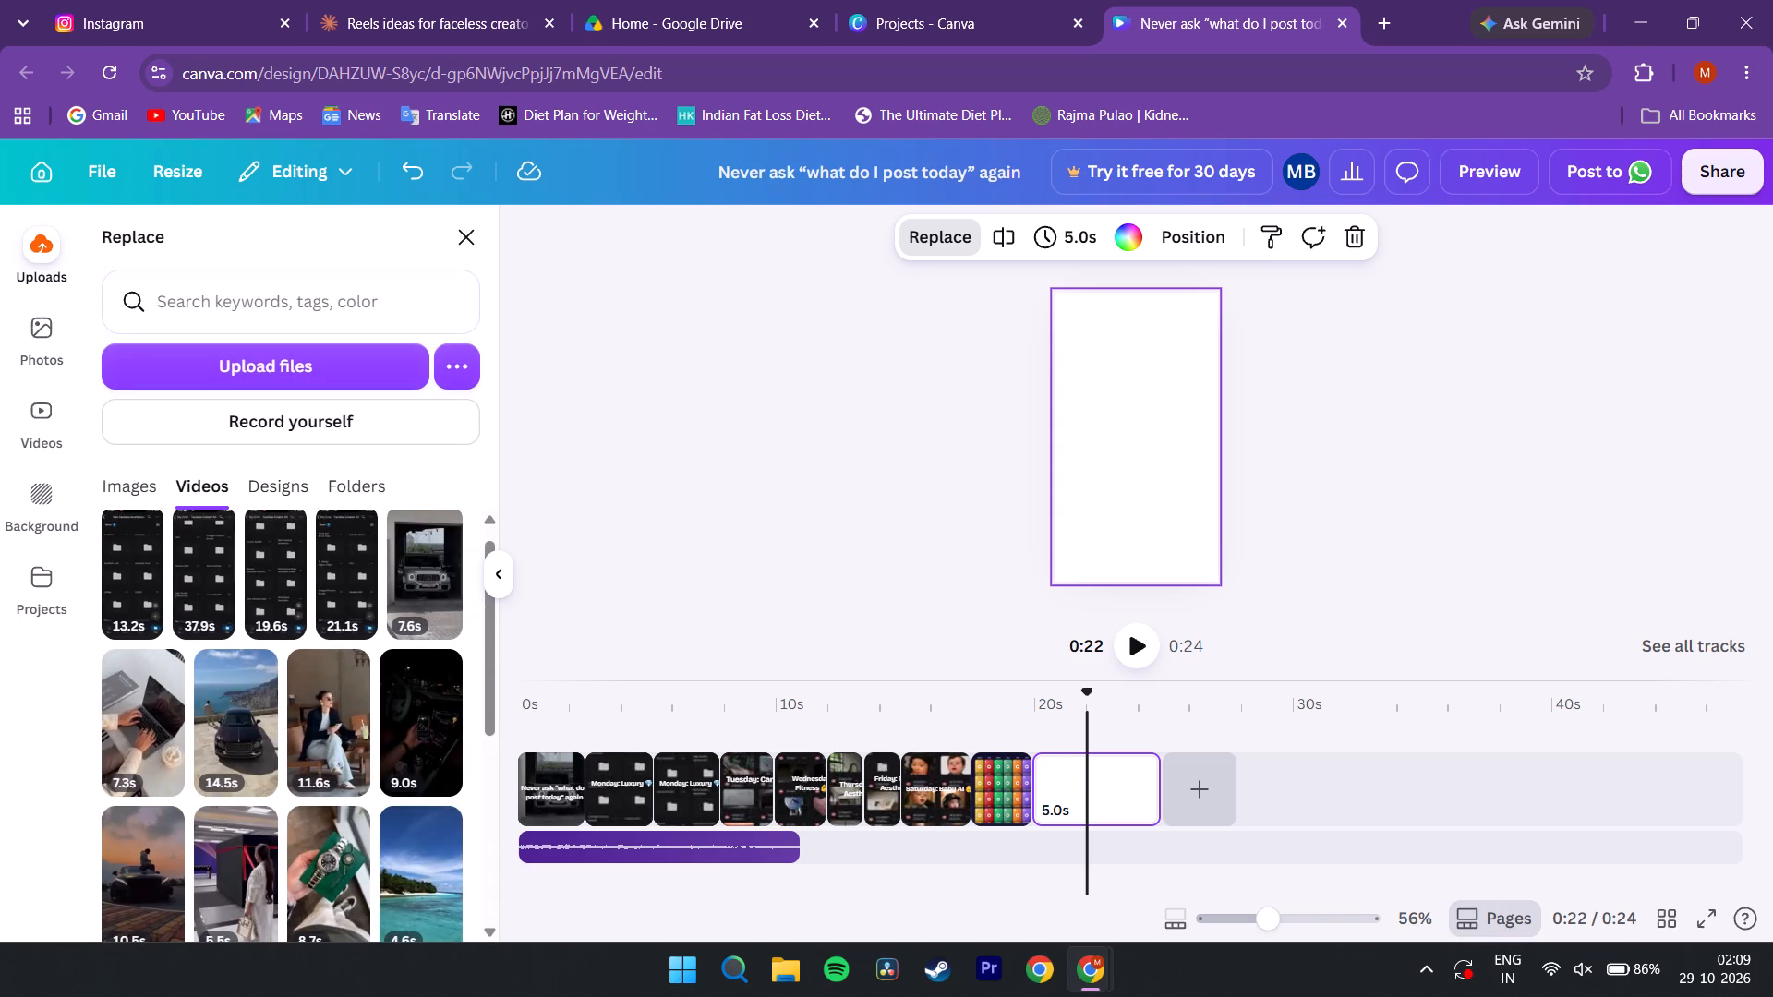
left_click(103, 69)
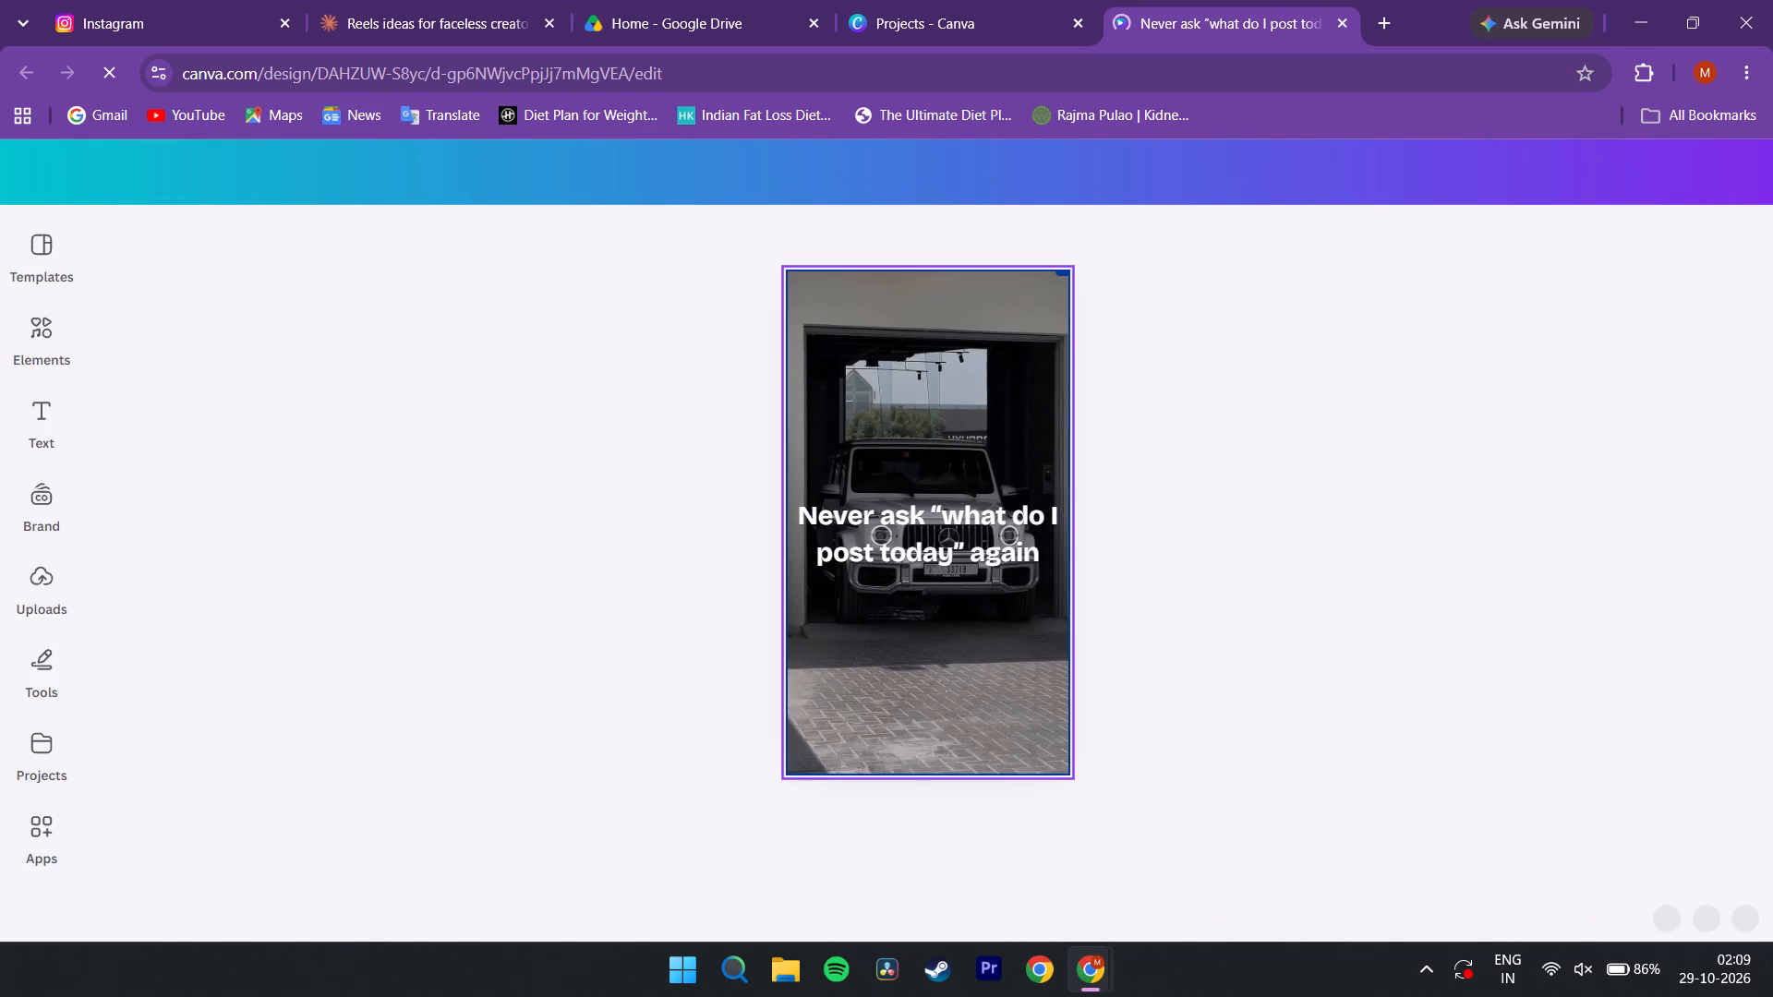
Move the blank 5.0s page ahead of the calendar grid page, directly after the Saturday page.
left_click_drag(672, 721, 675, 721)
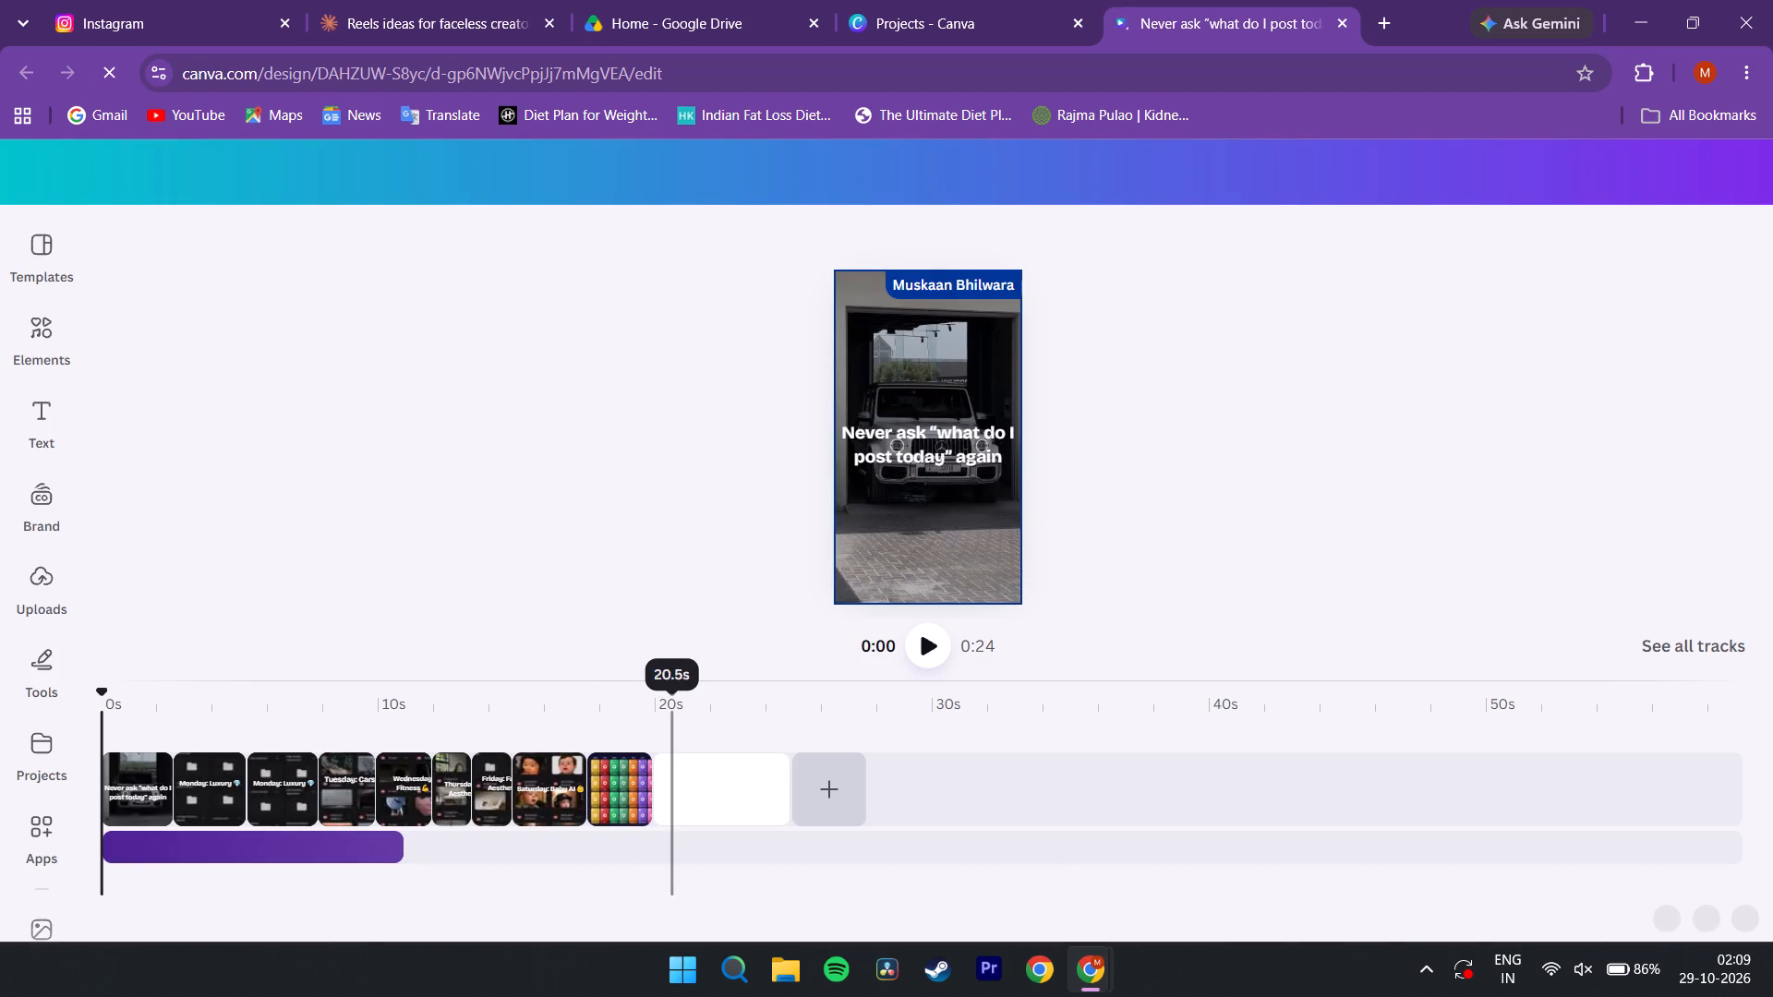
left_click_drag(675, 721, 689, 722)
left_click(700, 802)
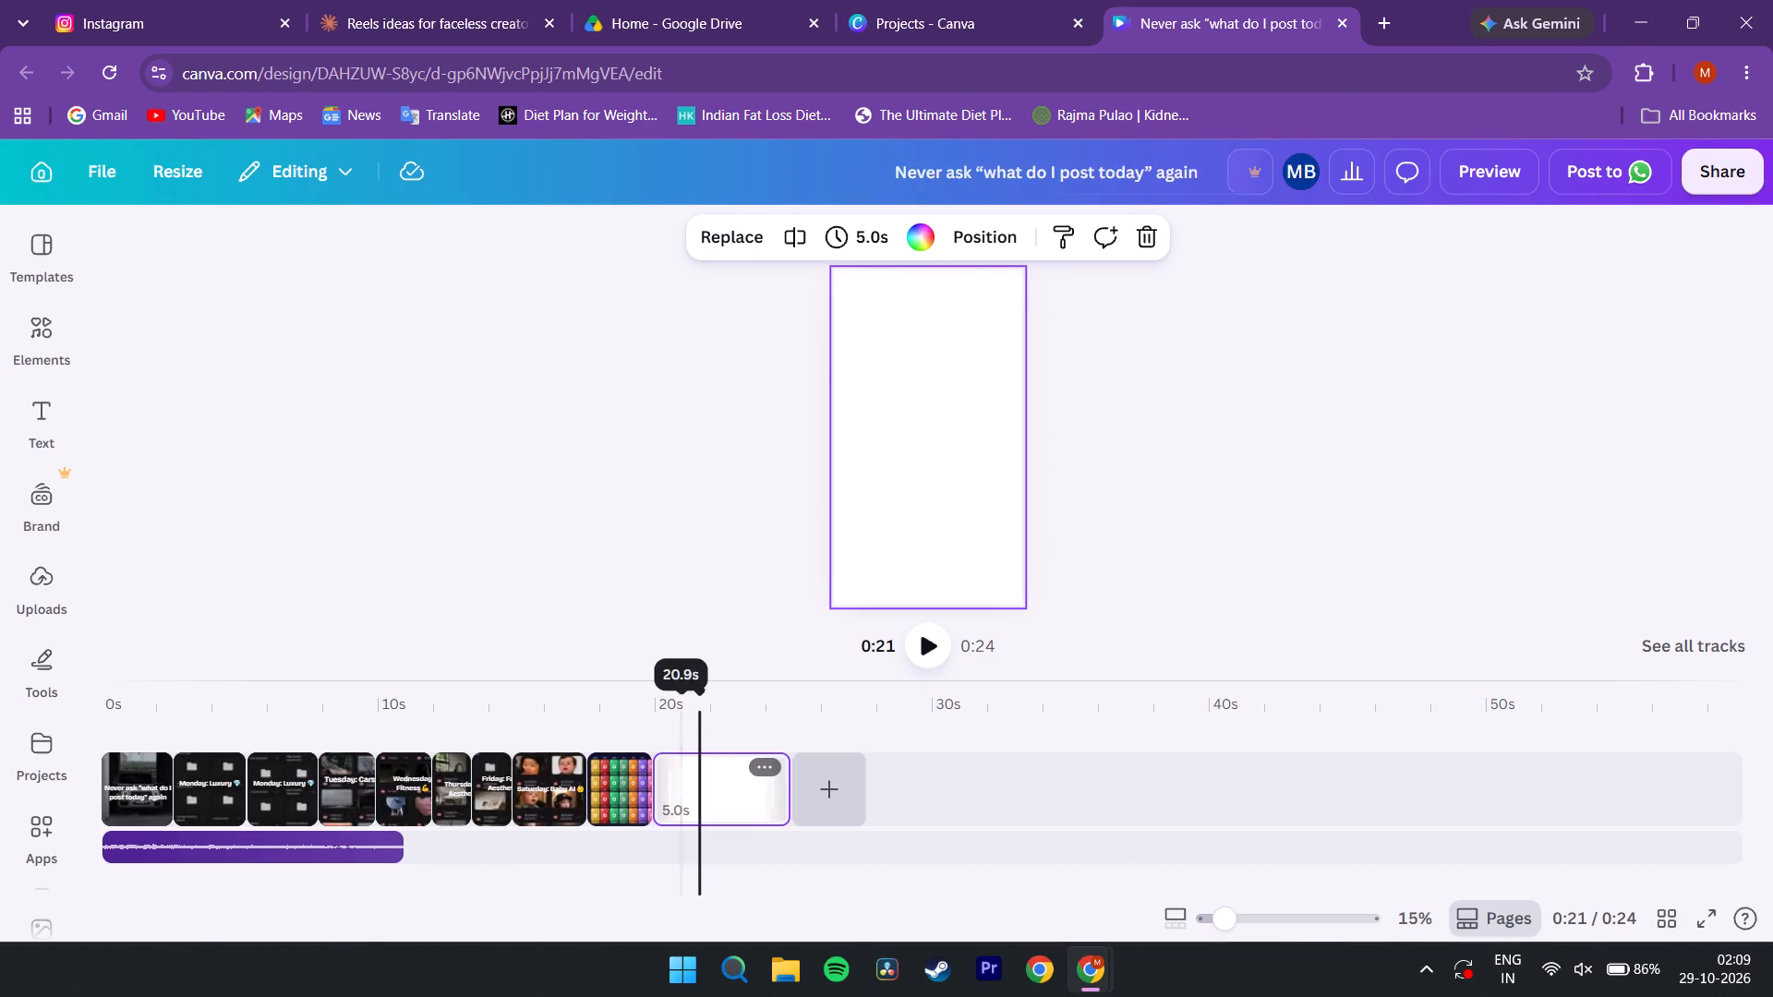
left_click_drag(681, 795, 632, 799)
left_click_drag(630, 799, 726, 794)
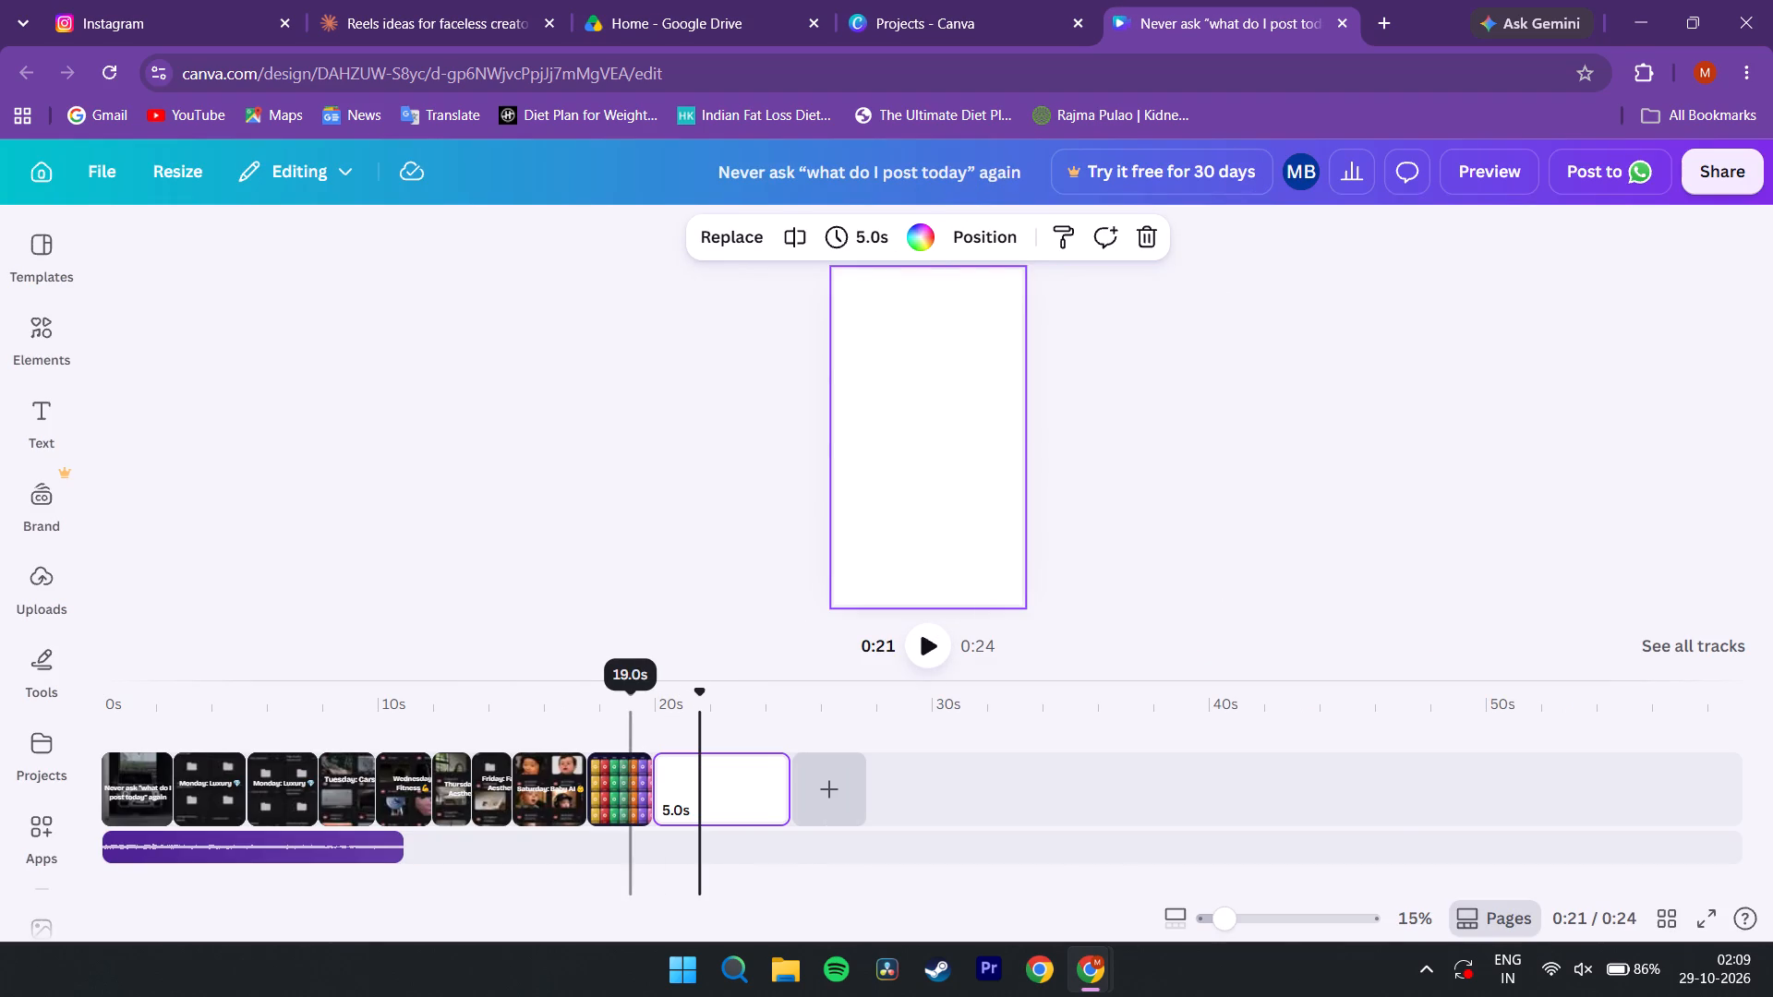
left_click_drag(726, 794, 730, 795)
left_click(674, 788)
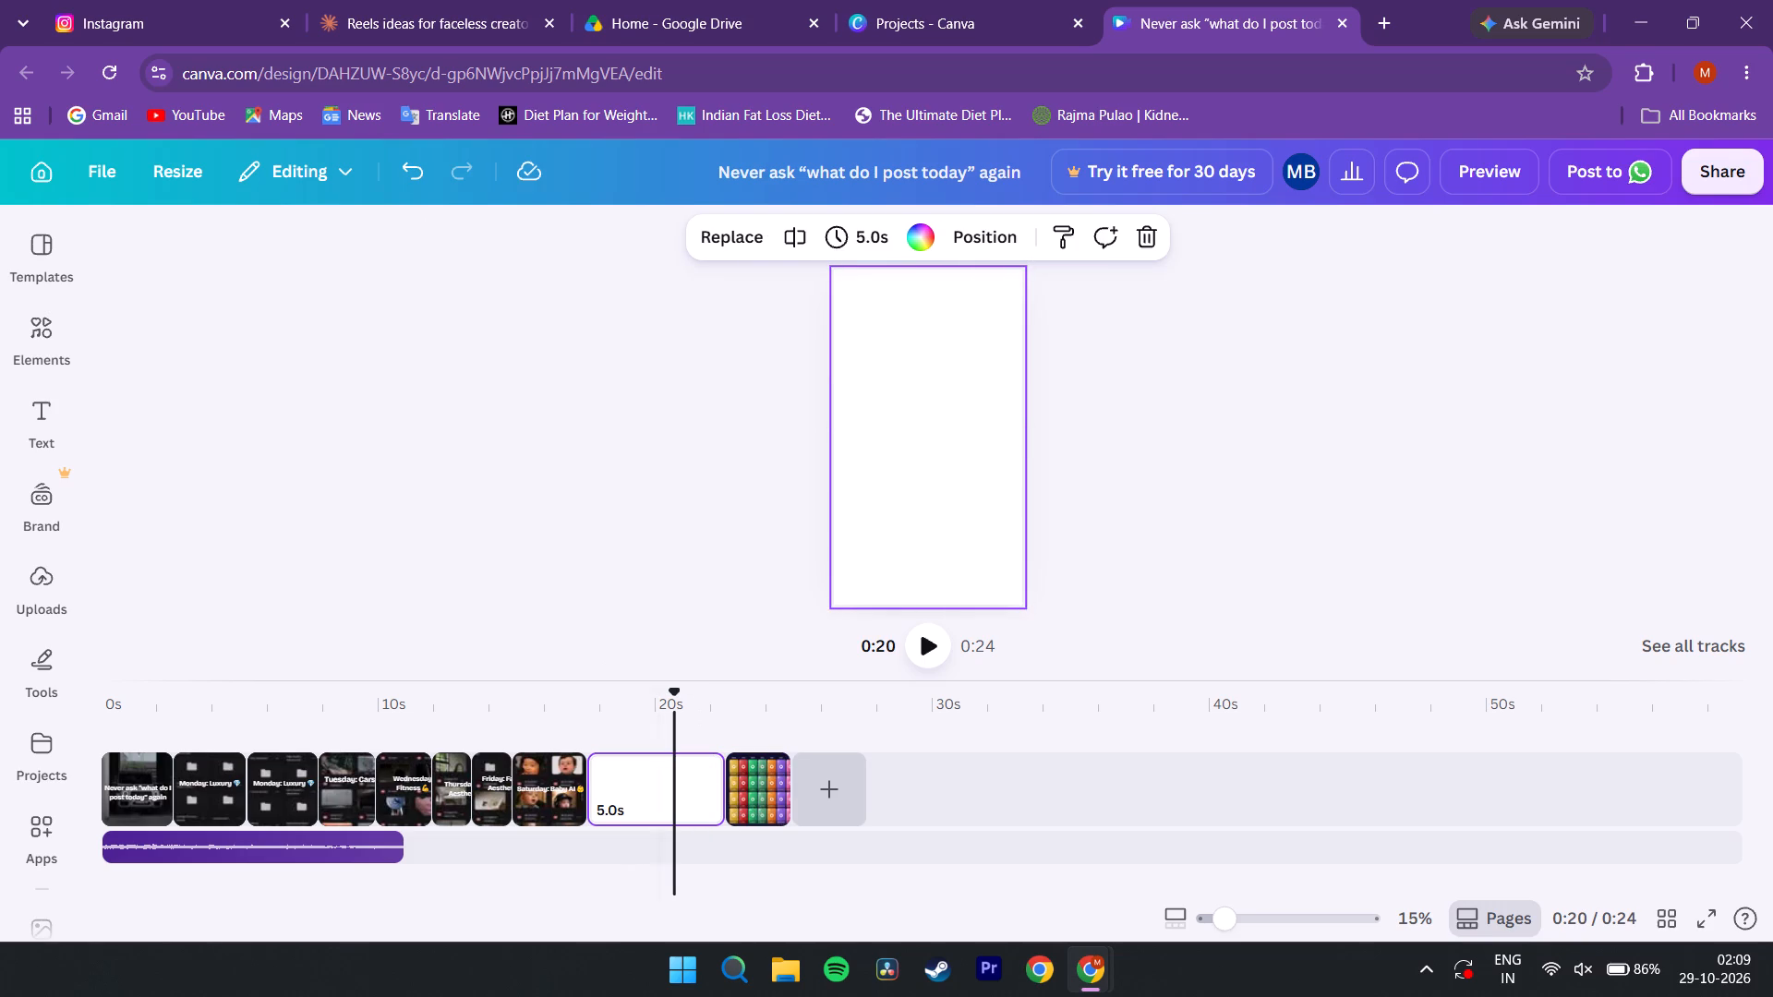
Replace the blank page's background with the 30.0s screen-recording video from the uploaded videos.
left_click(729, 248)
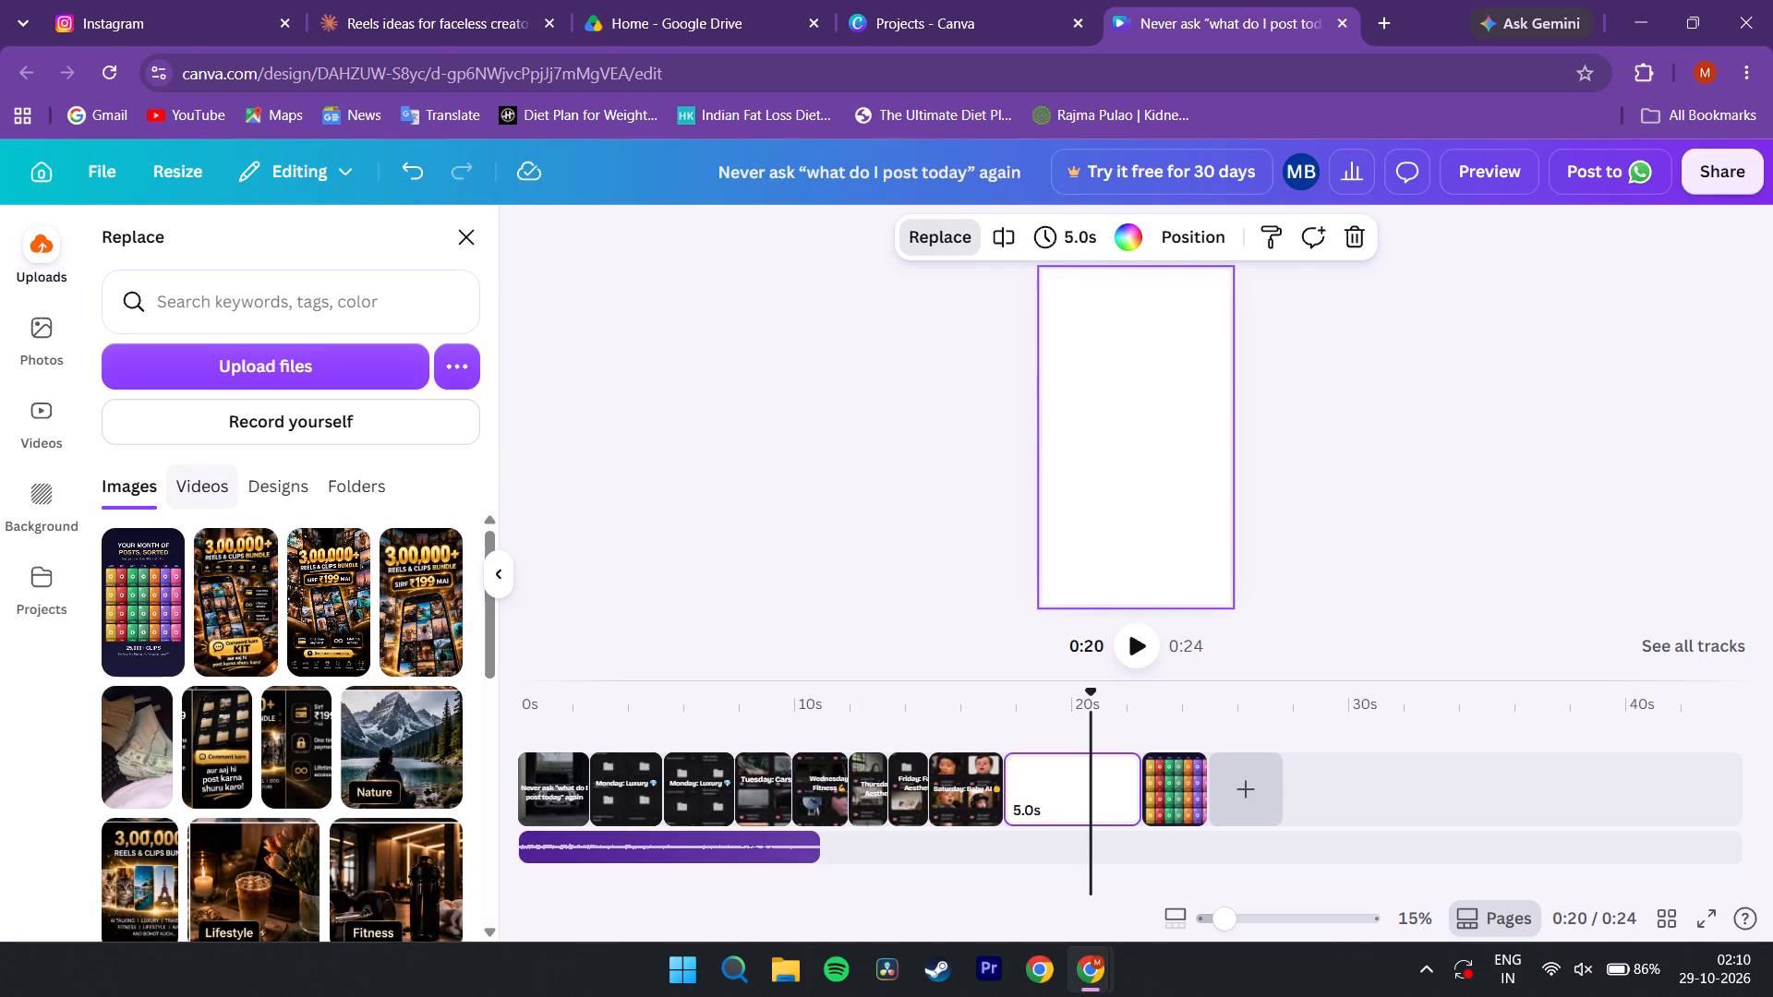
left_click(203, 496)
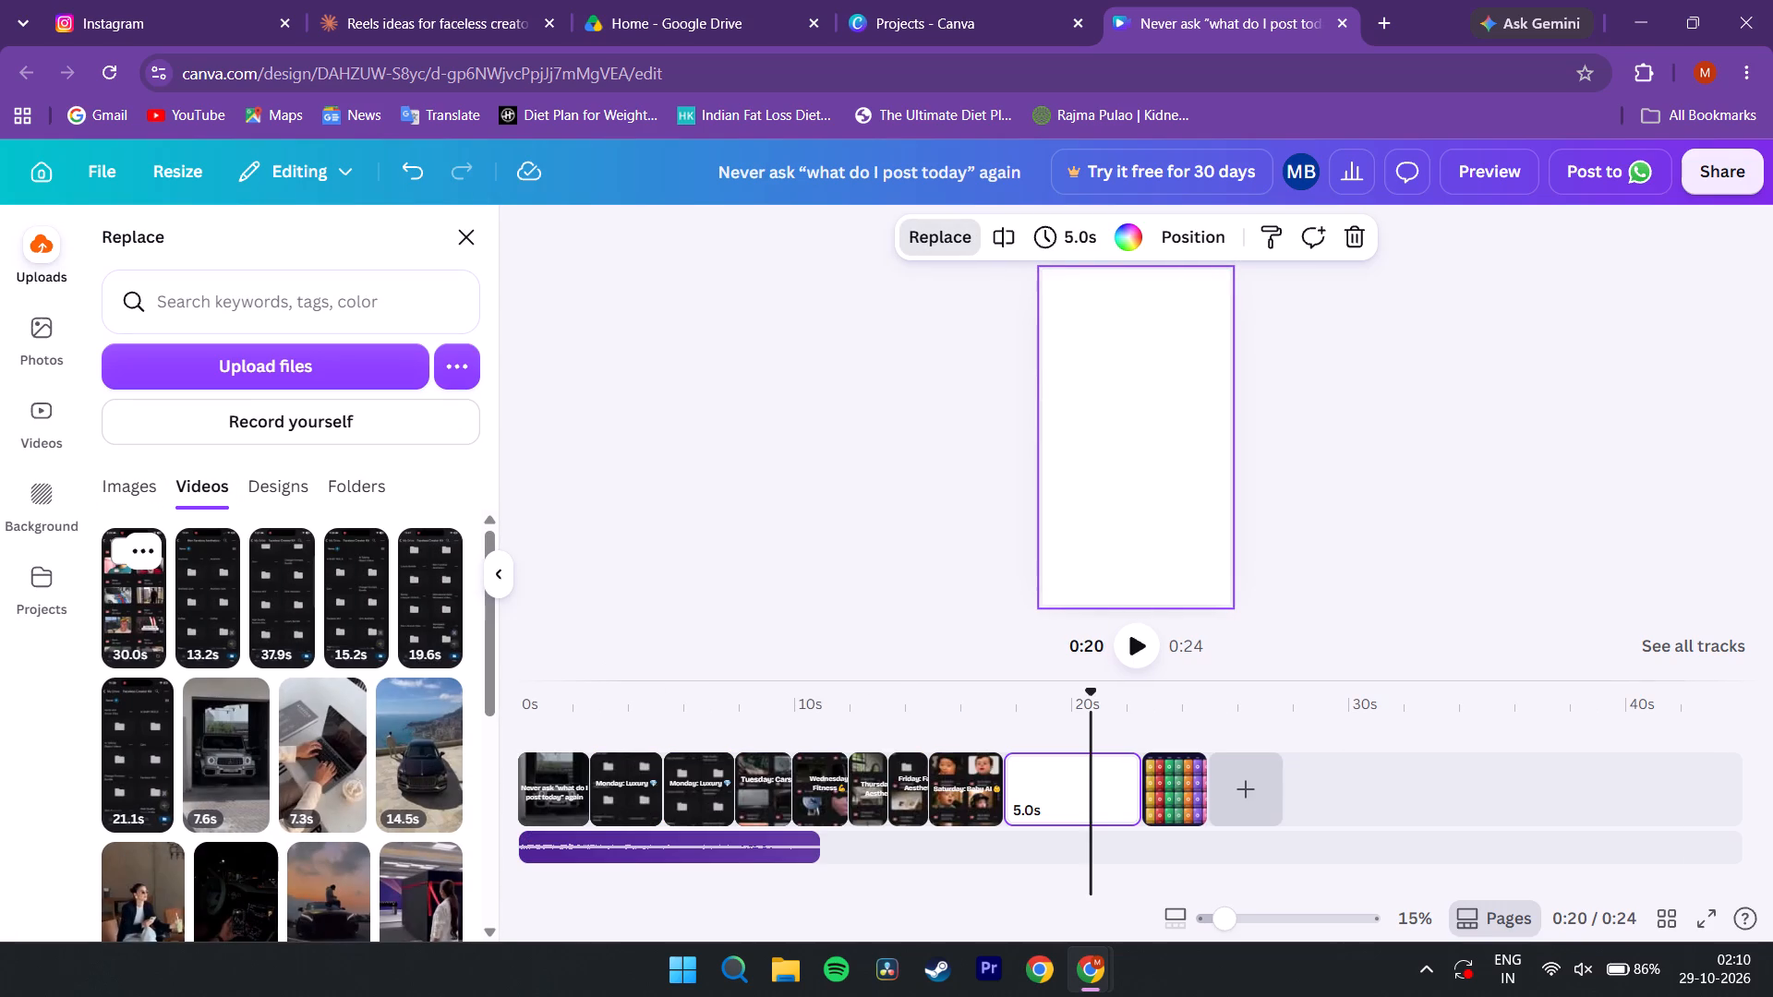
left_click(130, 615)
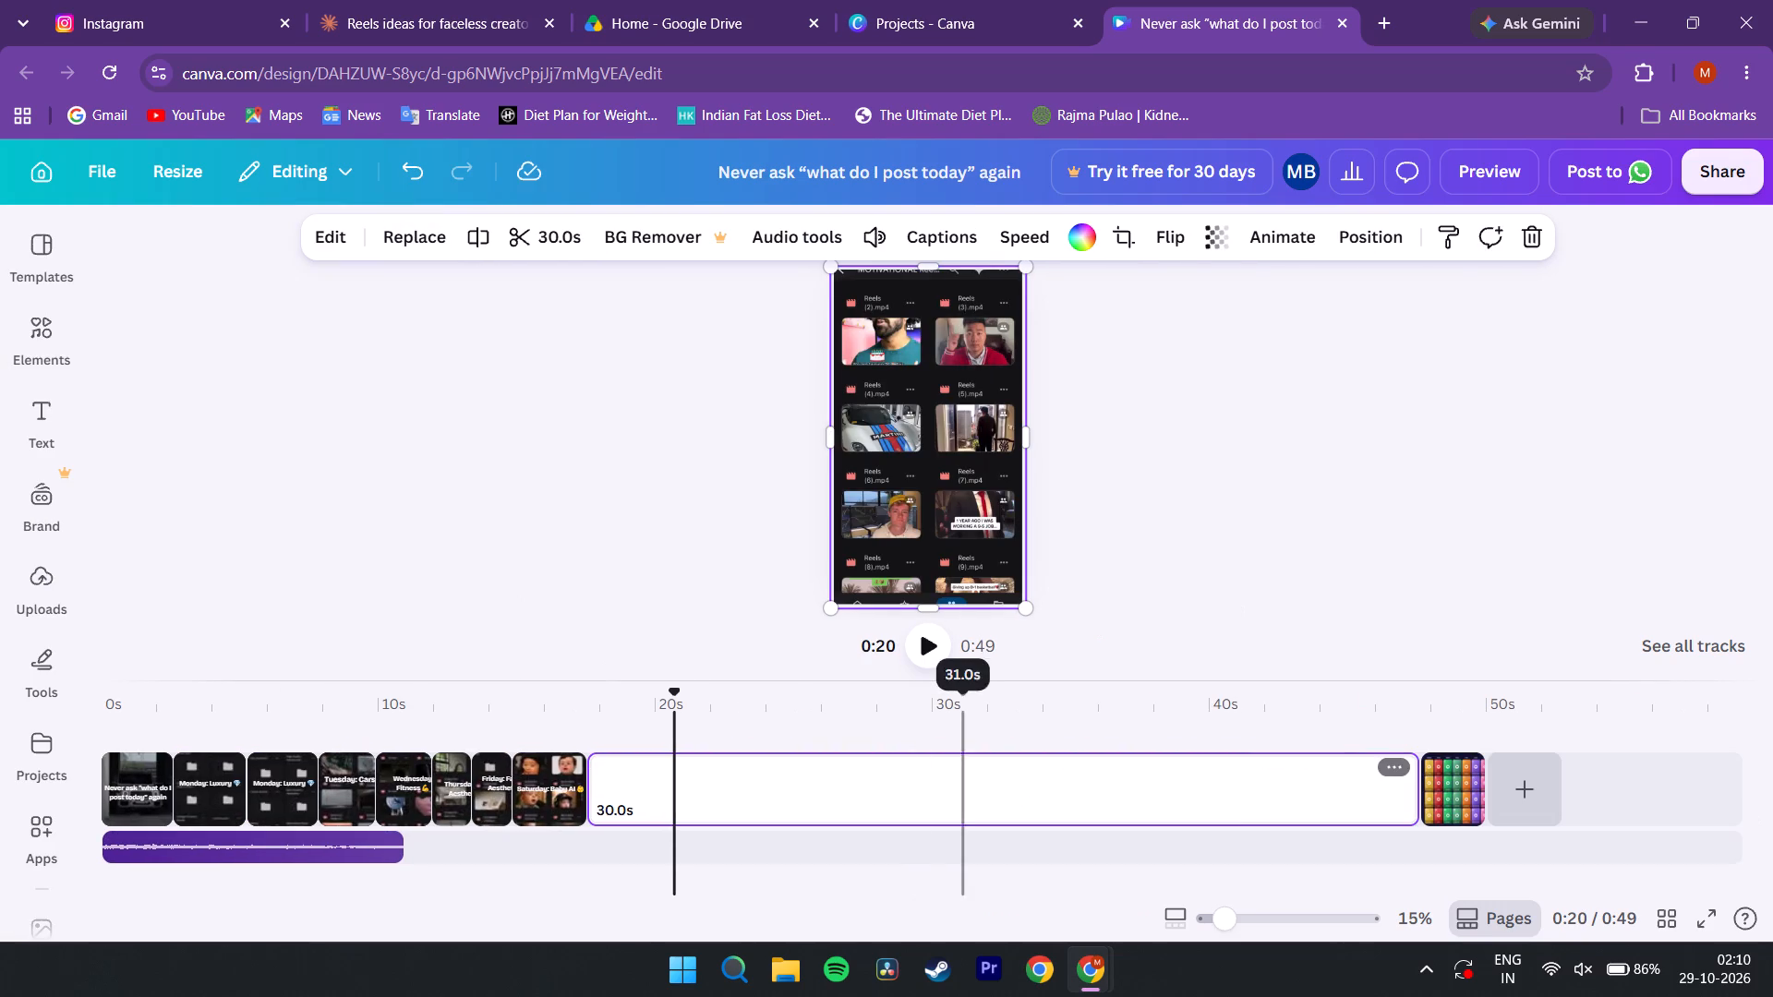
Shift the video slightly down within its crop so the MOTIVATIONAL folder title shows at the top of the page.
left_click_drag(1202, 707, 1215, 707)
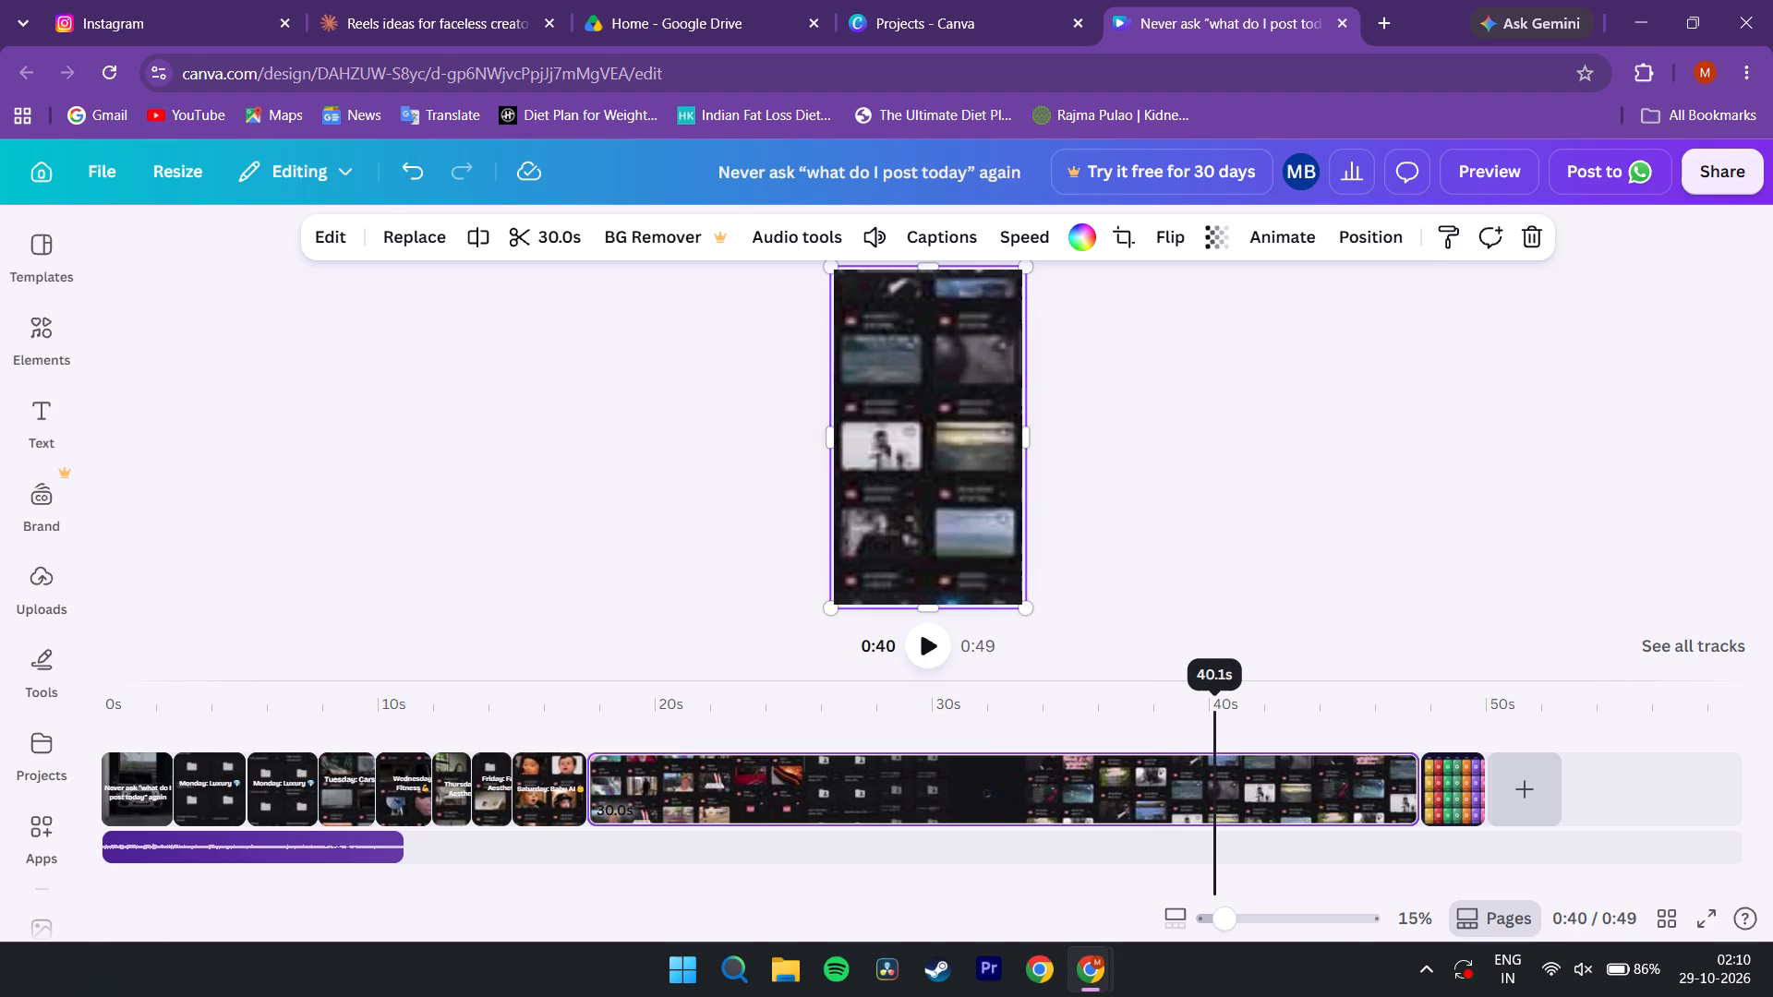
left_click_drag(1215, 707, 1191, 712)
double_click(976, 470)
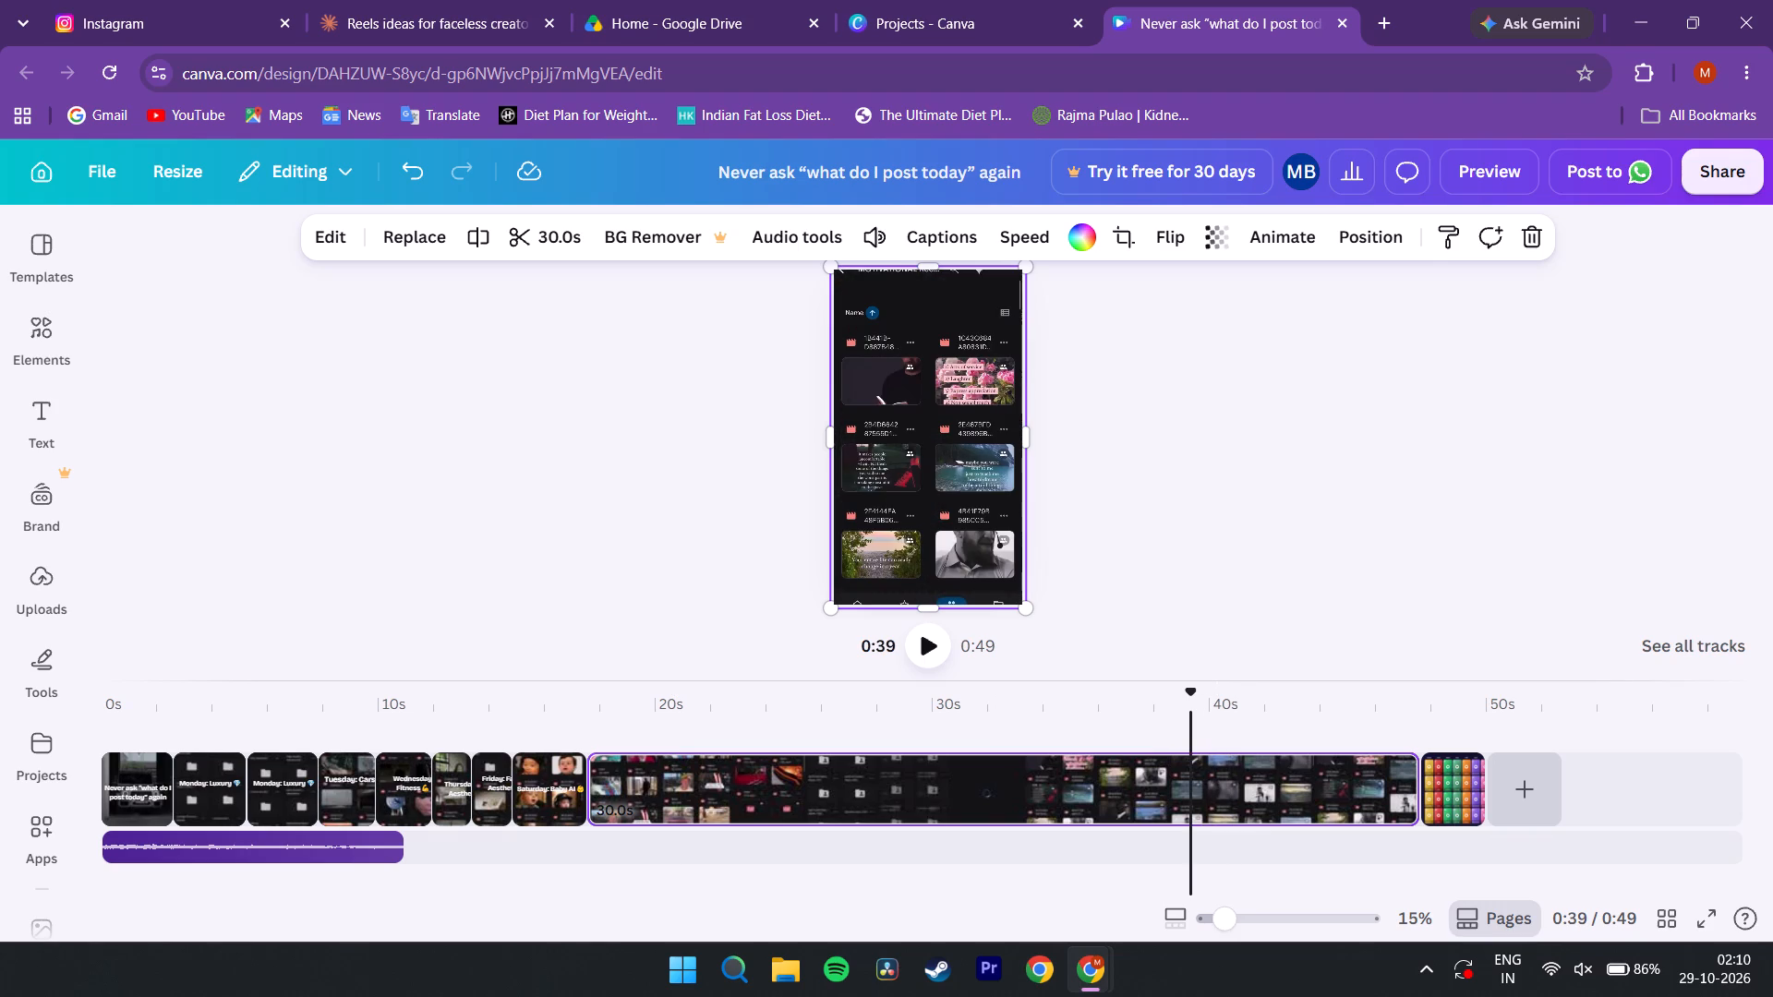
double_click(924, 310)
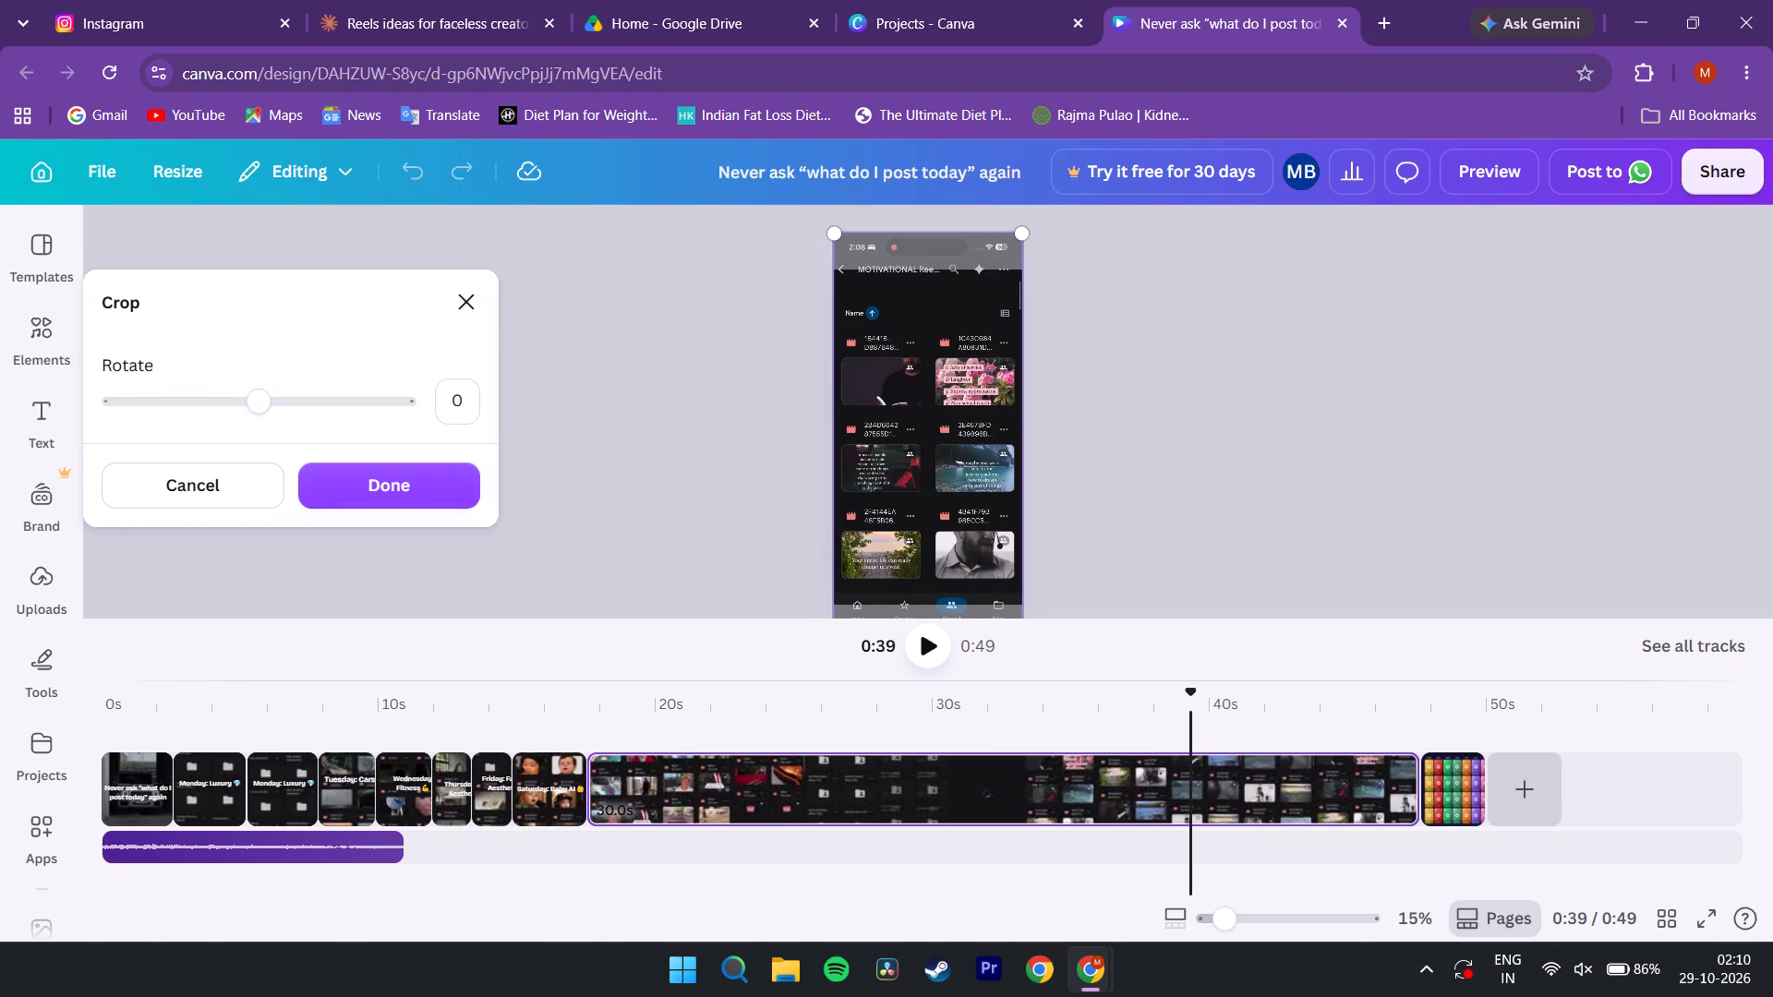
left_click_drag(924, 310, 923, 341)
left_click(1128, 356)
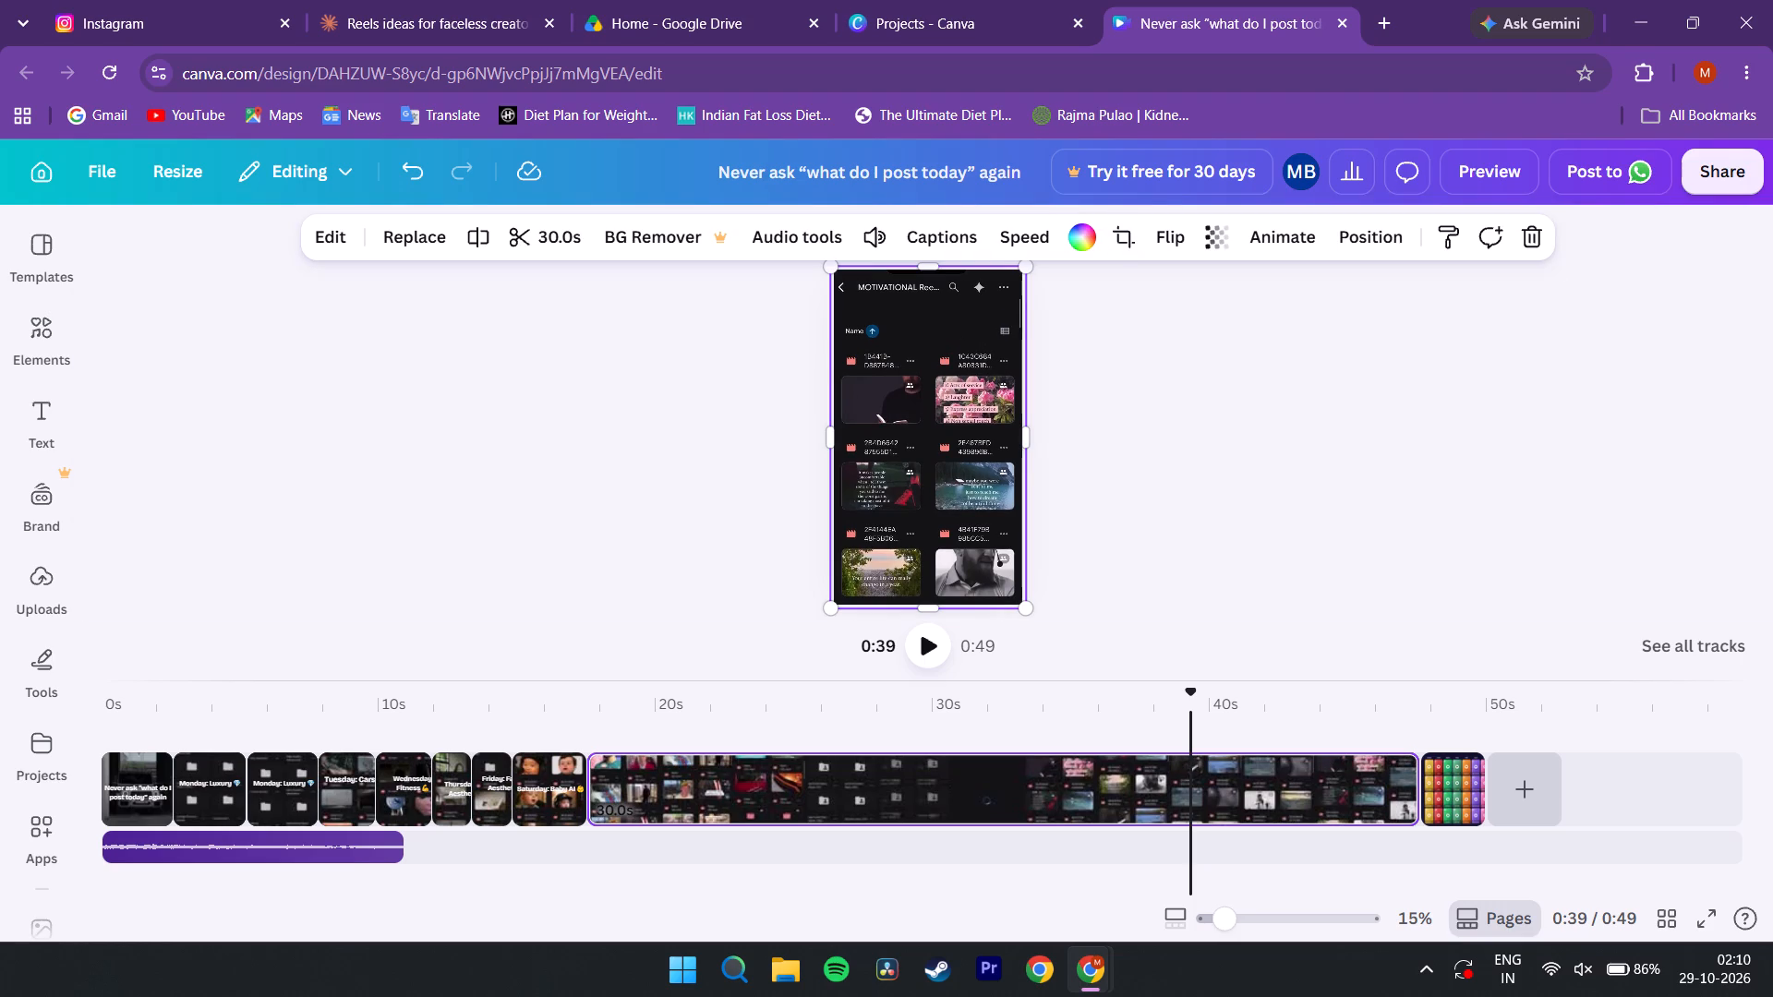
Split the 30.0s recording at about 0:40, where the MOTIVATIONAL folder starts scrolling, and delete the part before the split.
left_click_drag(1193, 691, 1284, 707)
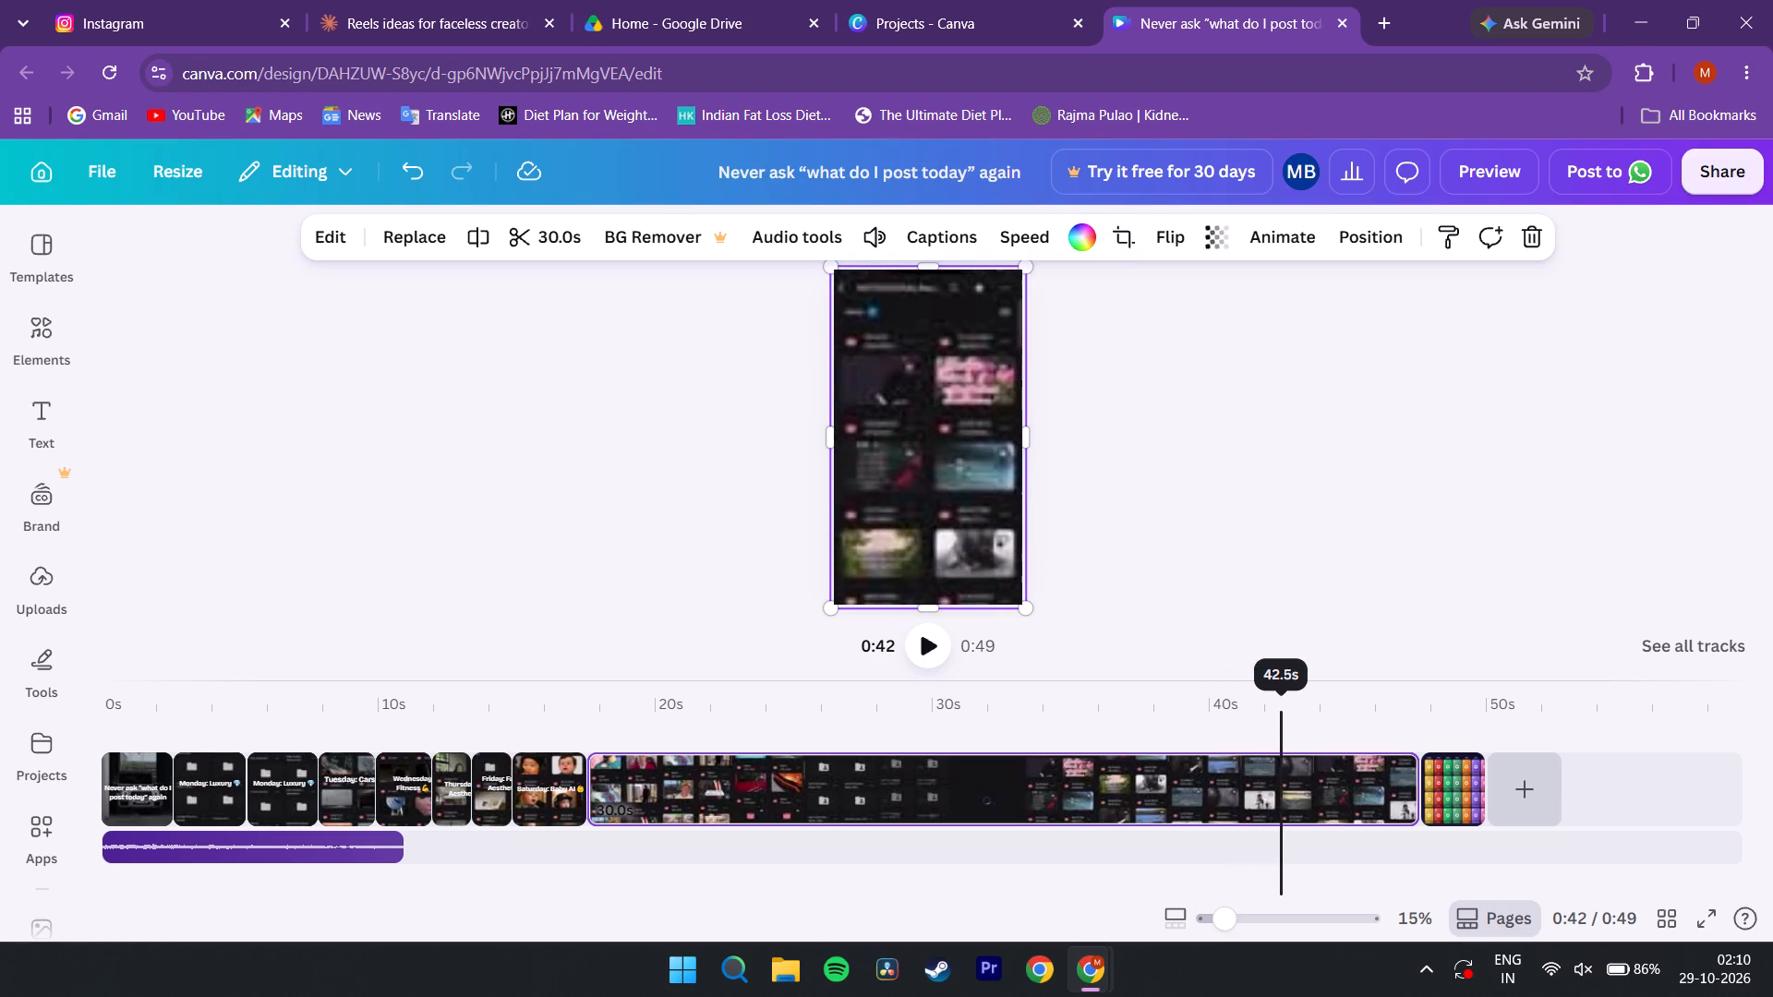
left_click_drag(1284, 707, 1282, 718)
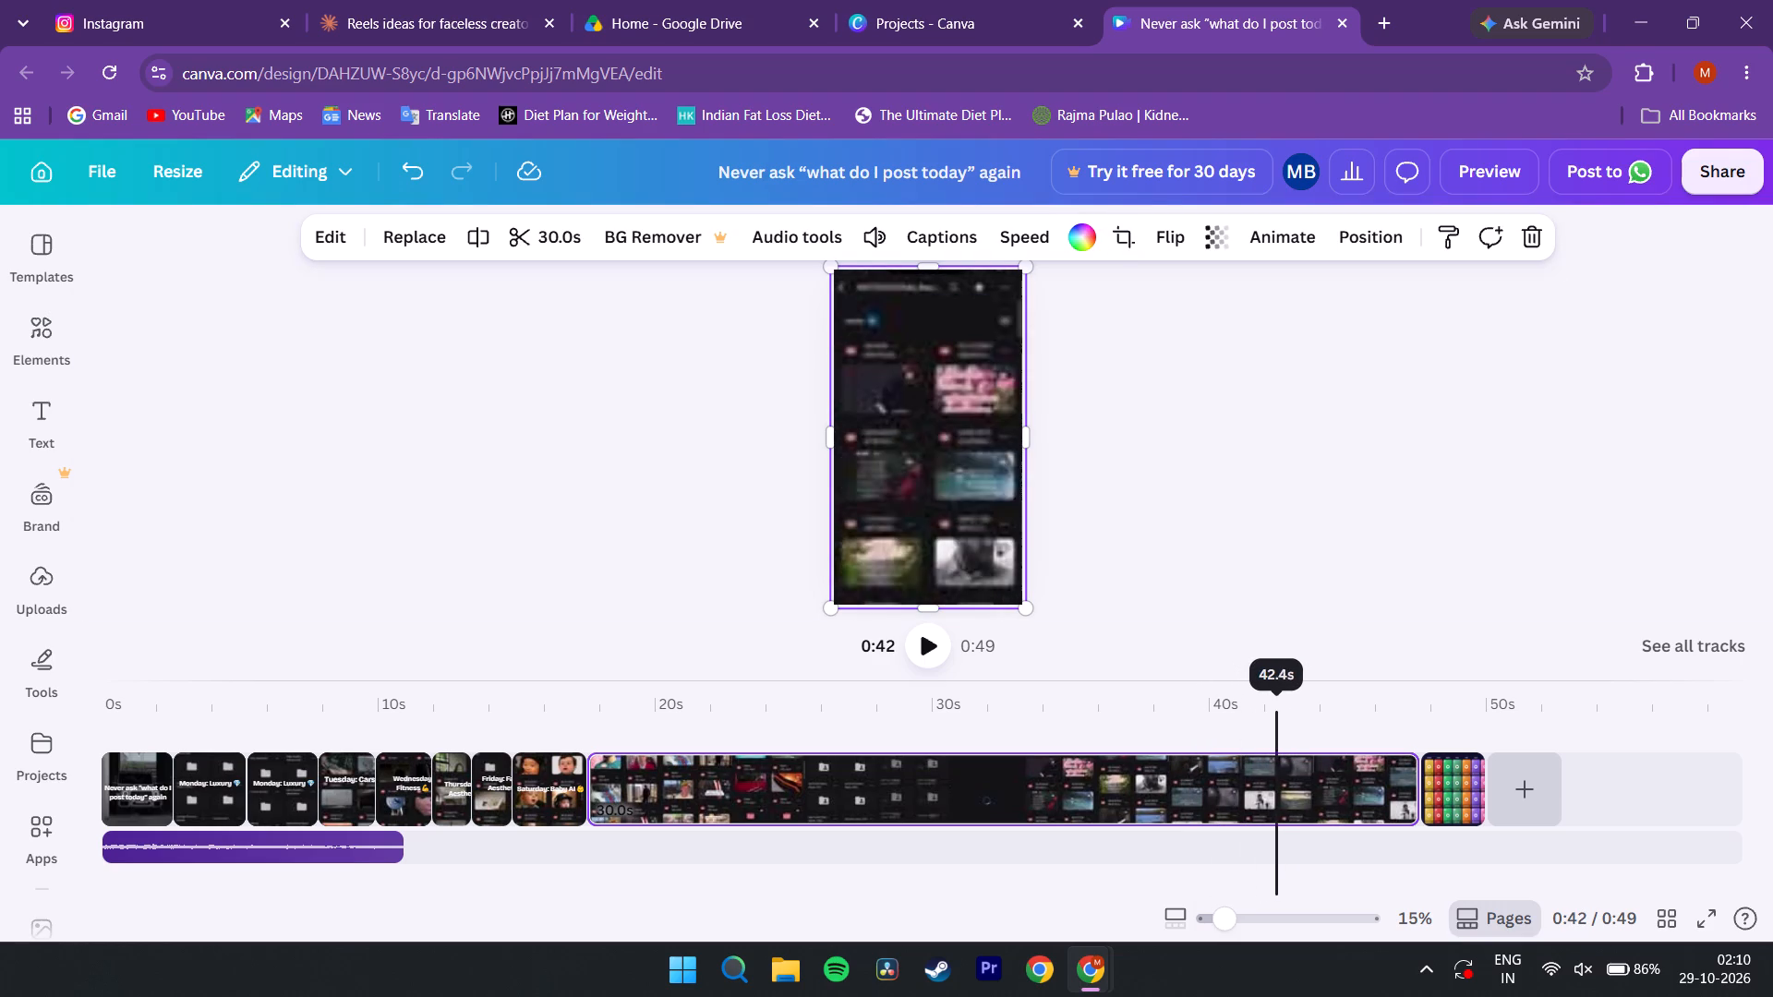
left_click_drag(1282, 718, 1390, 733)
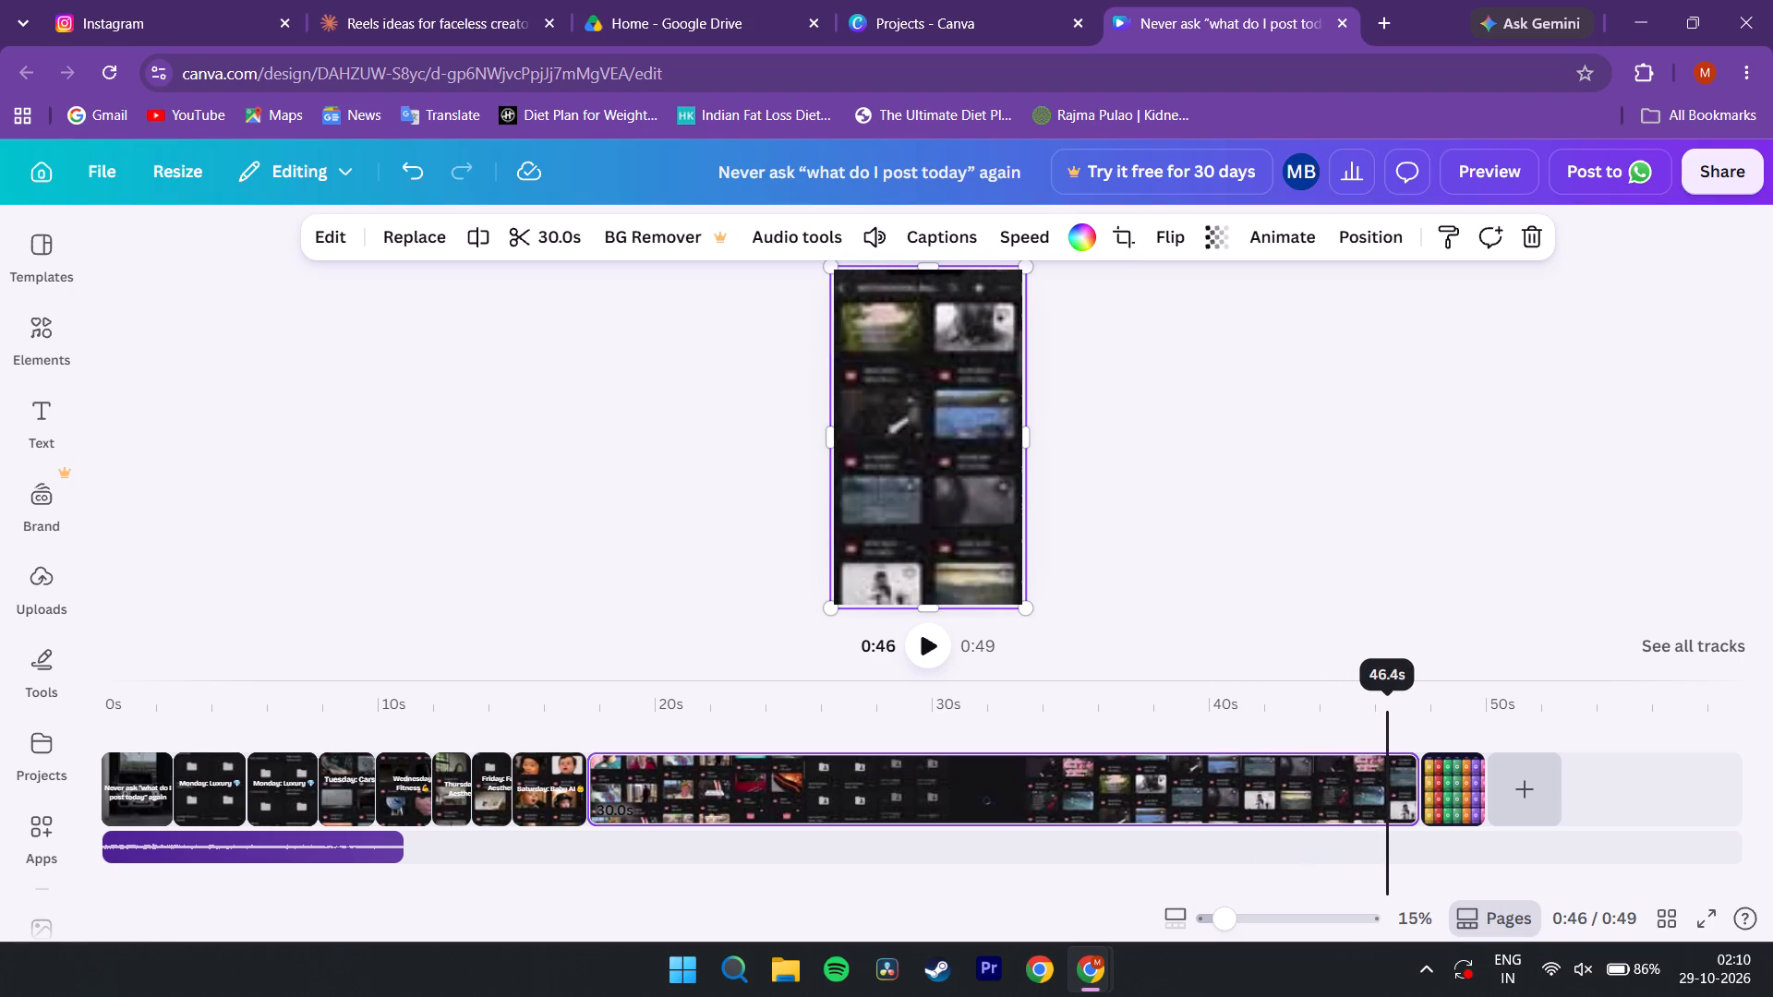
left_click_drag(1390, 733, 1310, 726)
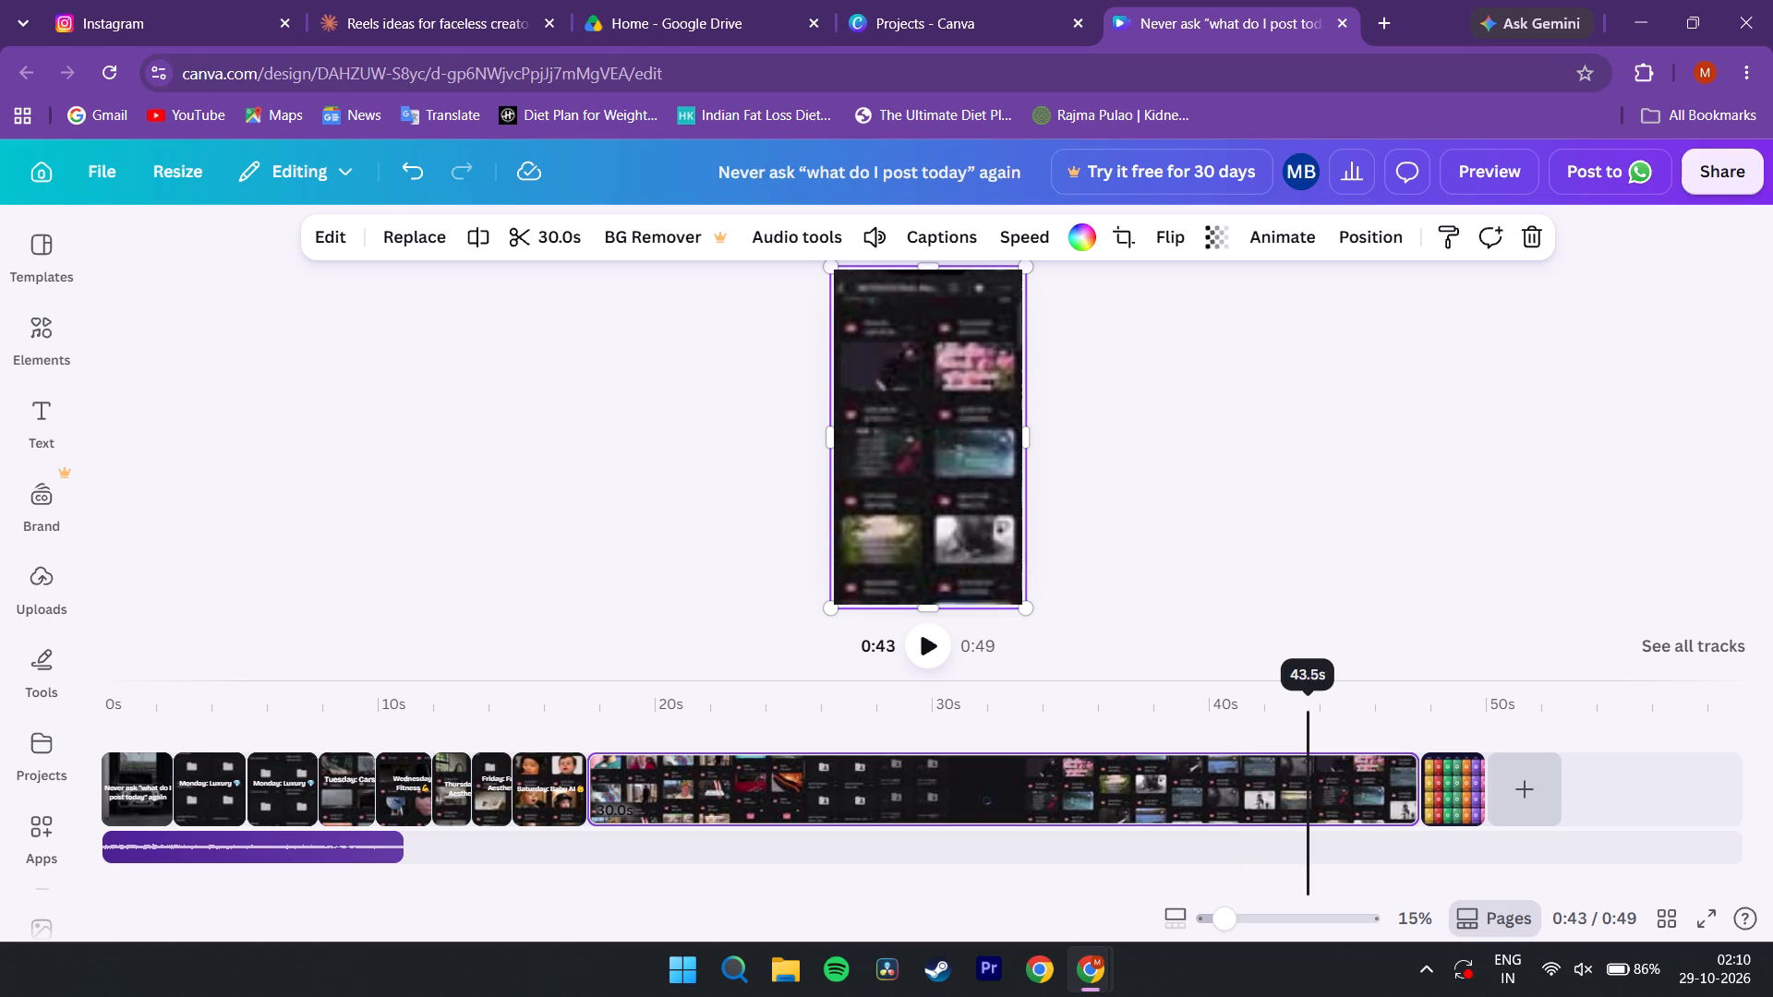
left_click_drag(1310, 726, 1403, 735)
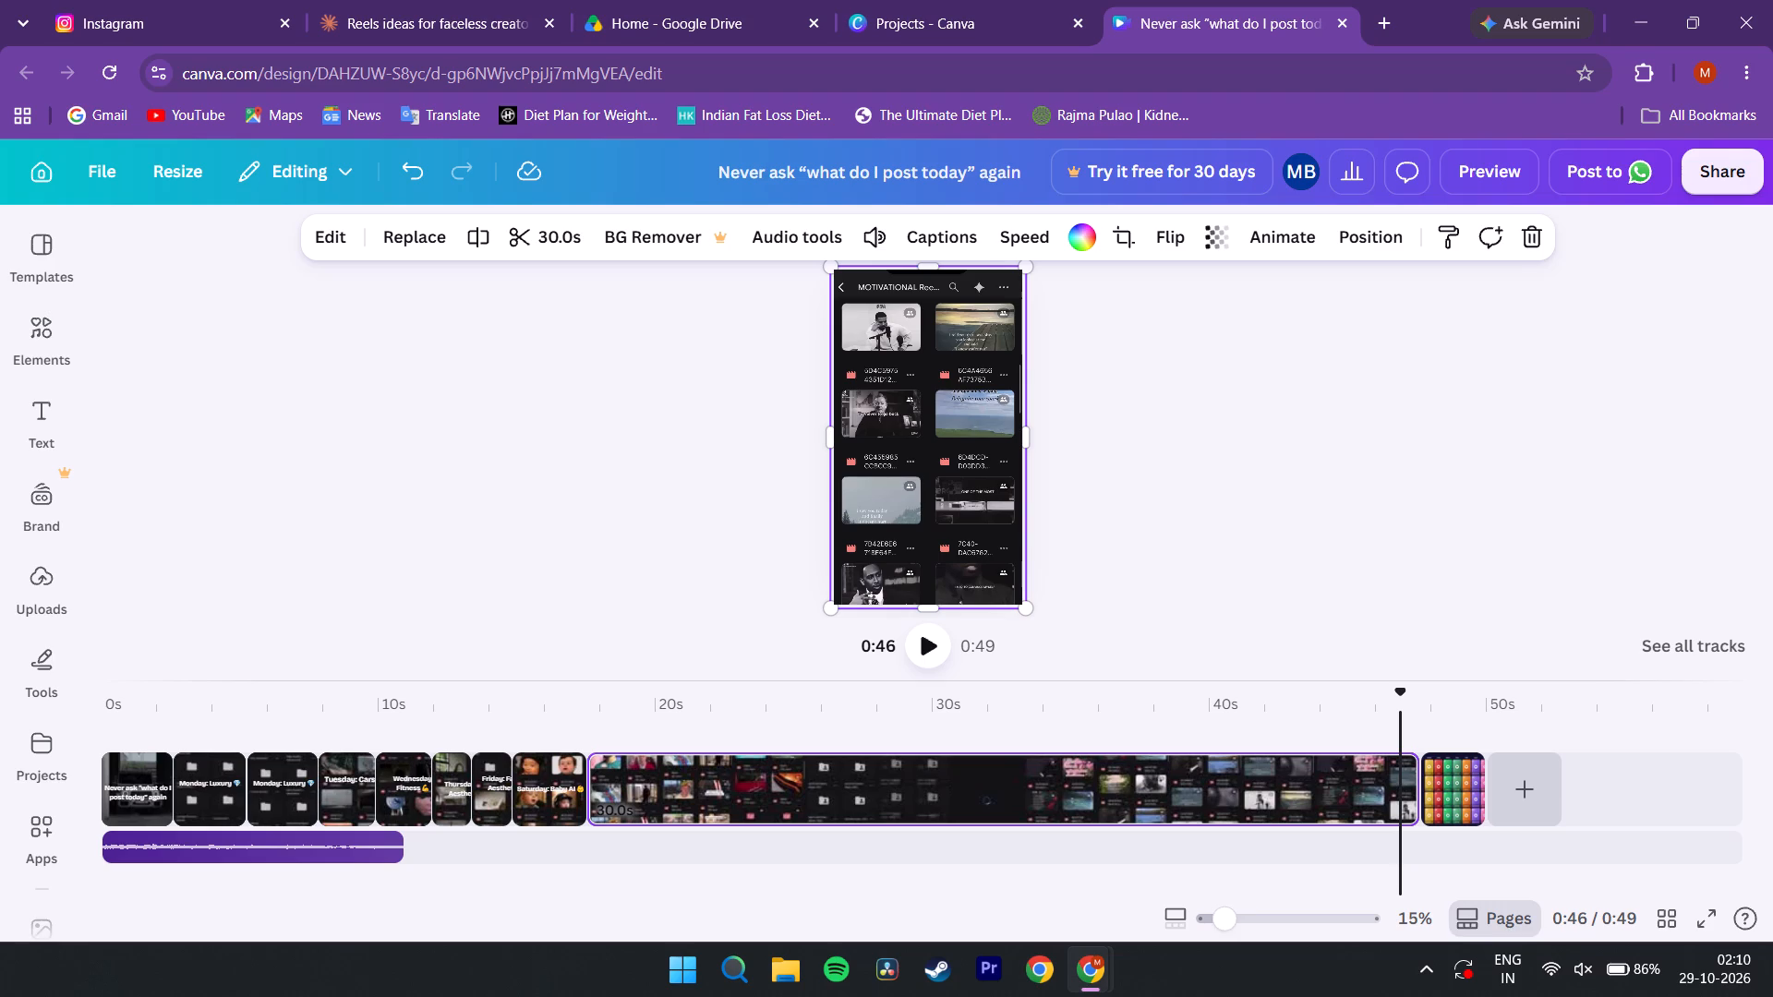
left_click_drag(1403, 695, 1374, 699)
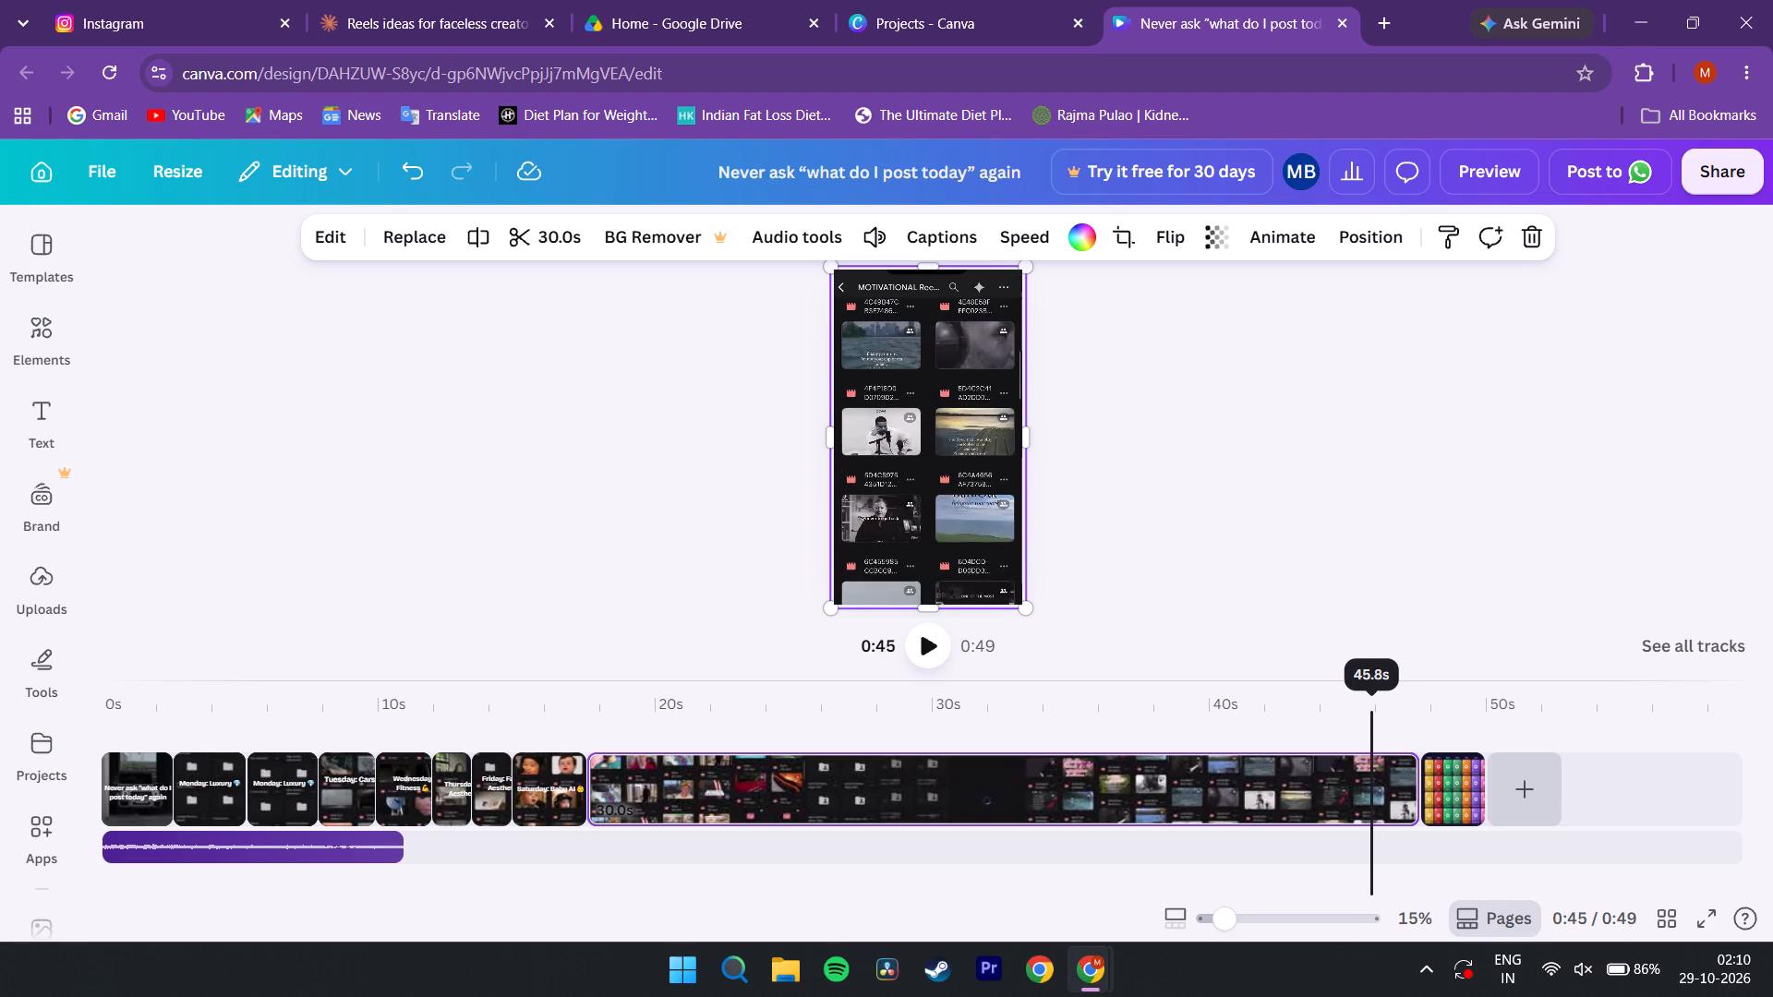
left_click_drag(1374, 699, 1354, 702)
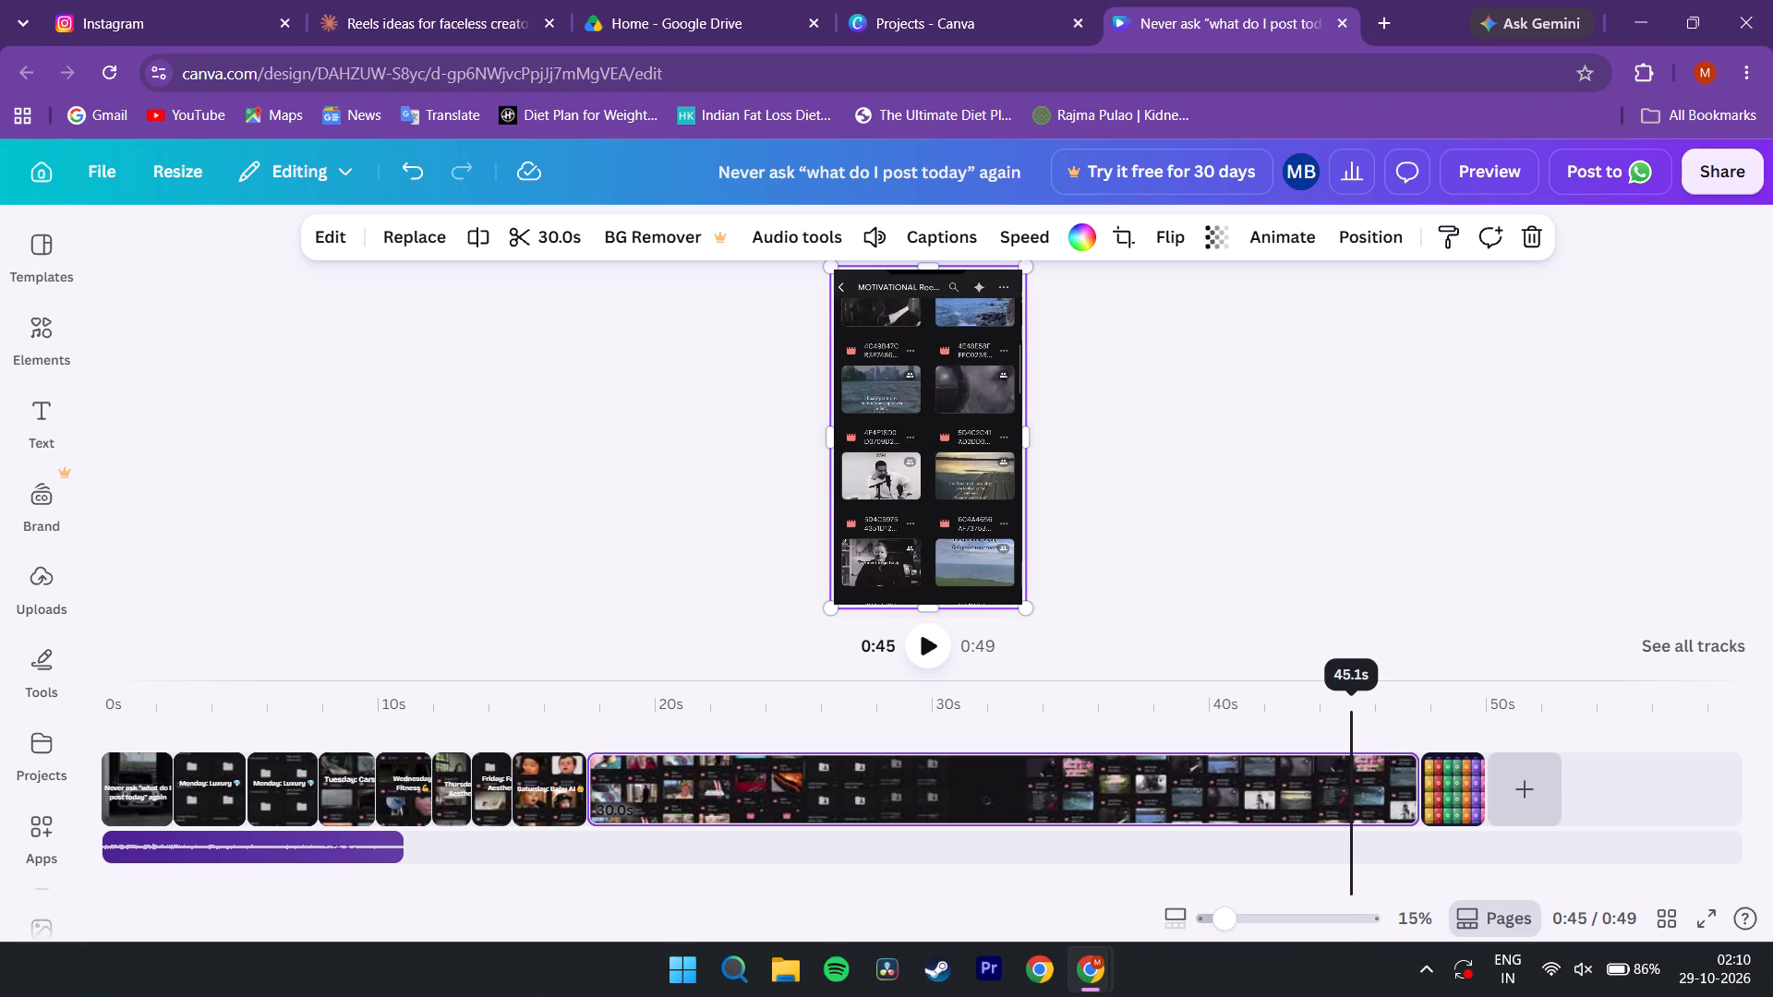
left_click_drag(1354, 702, 1342, 703)
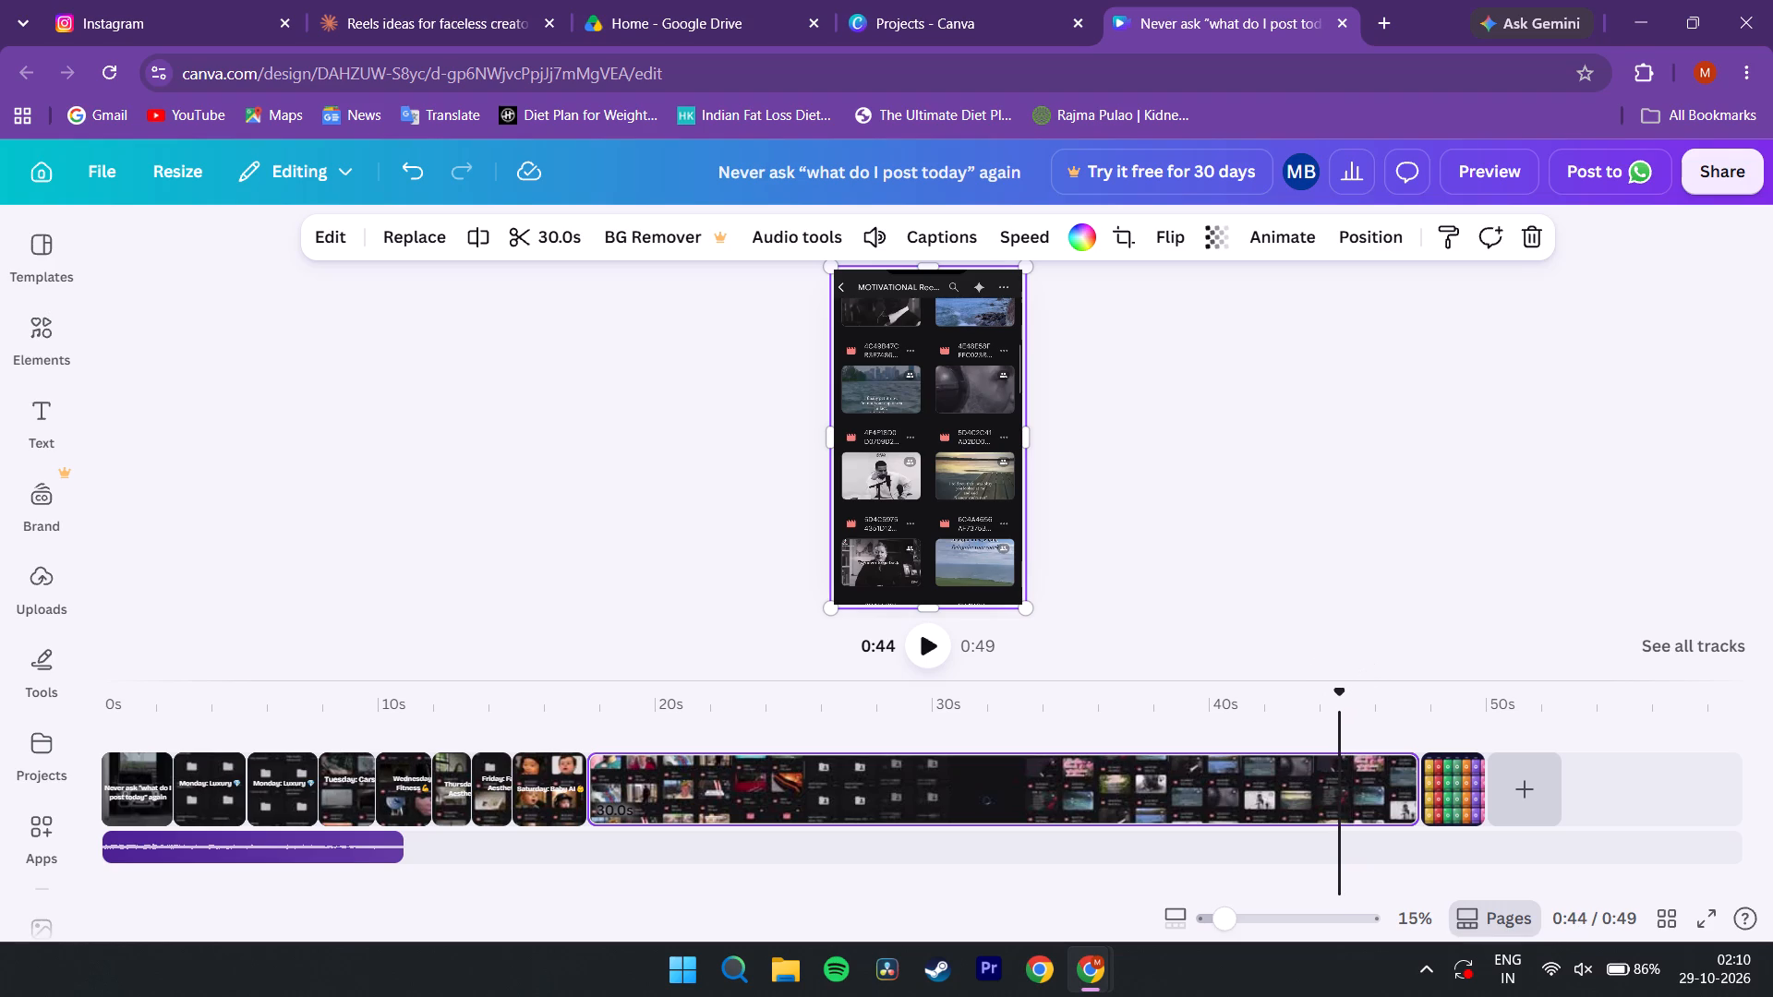
left_click_drag(1340, 691, 1322, 694)
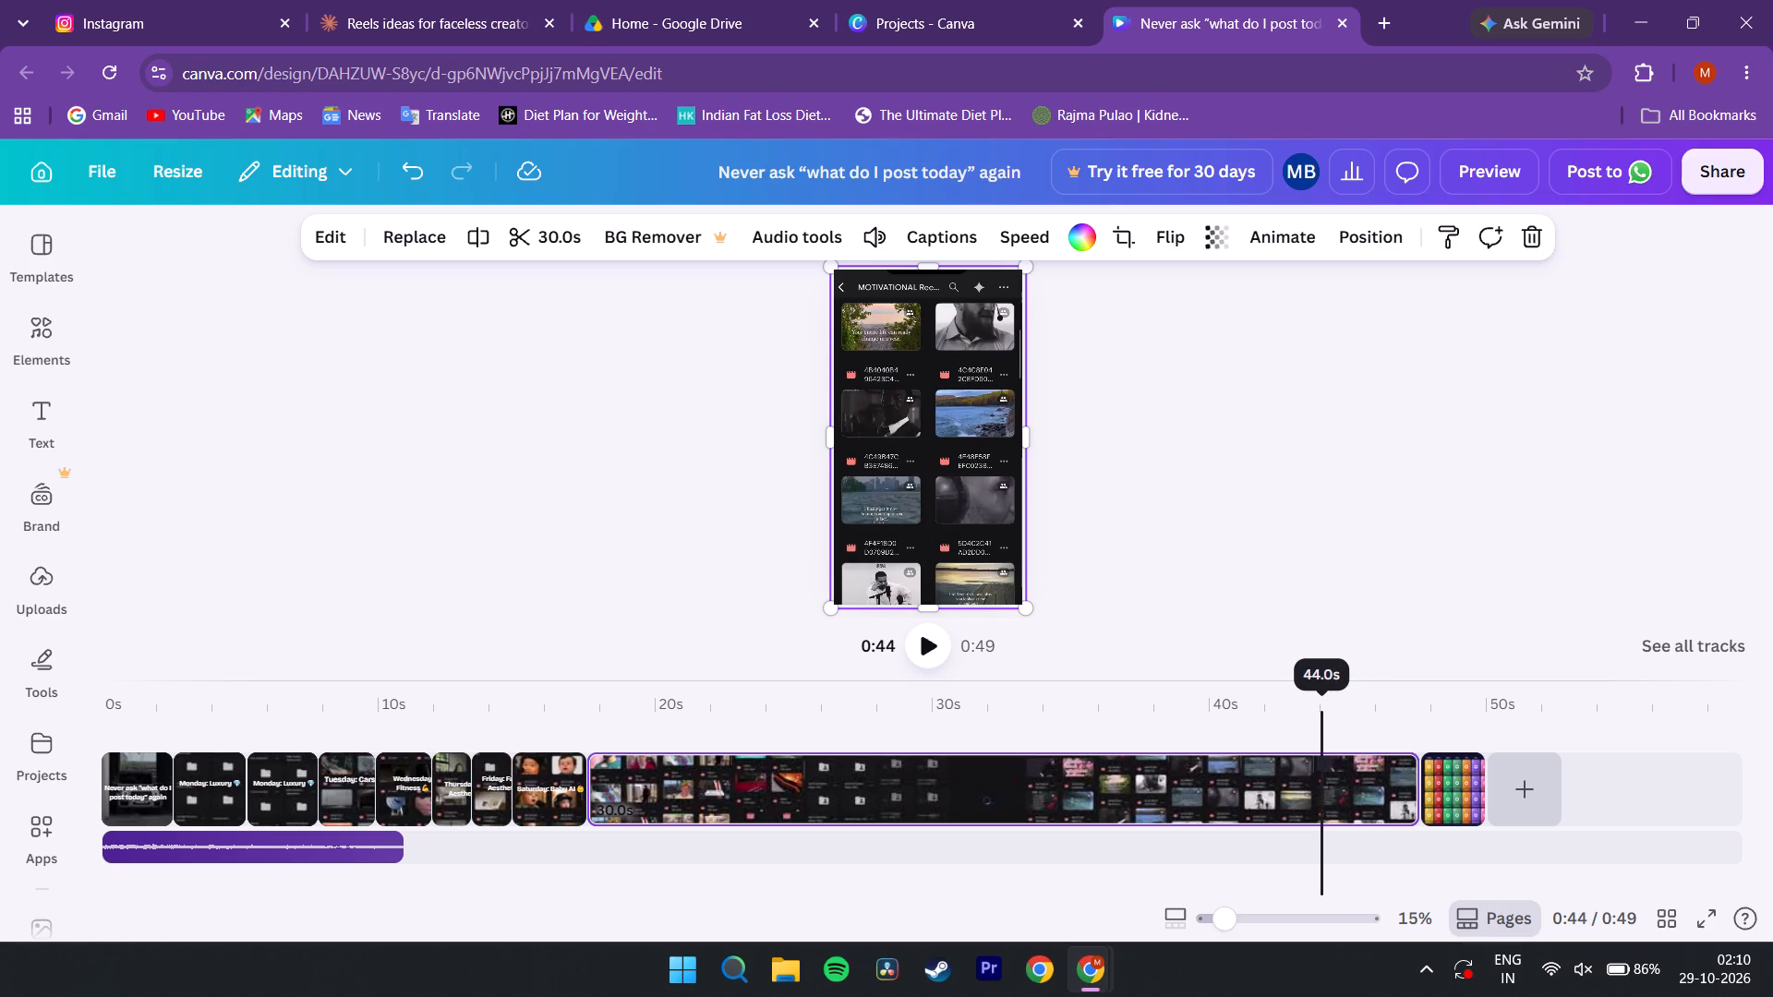
left_click_drag(1322, 694, 1312, 695)
left_click_drag(1312, 695, 1309, 696)
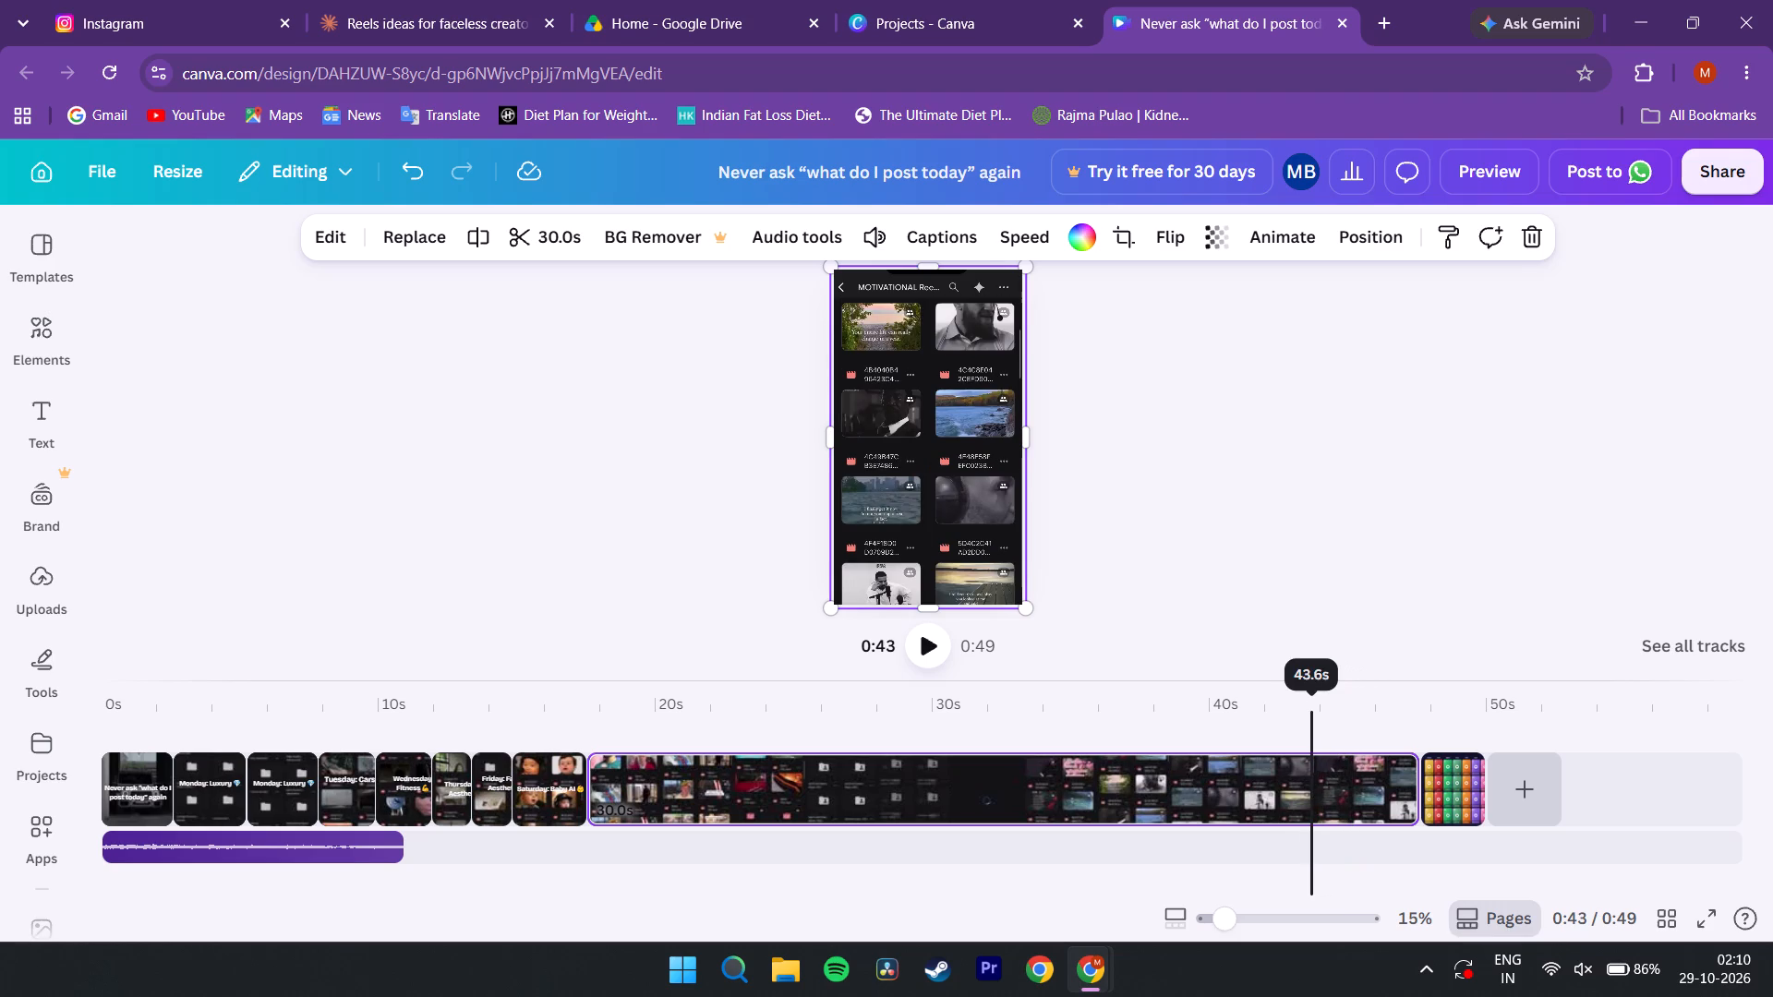
left_click_drag(1309, 696, 1293, 699)
left_click_drag(1293, 699, 1272, 703)
left_click_drag(1272, 703, 1267, 703)
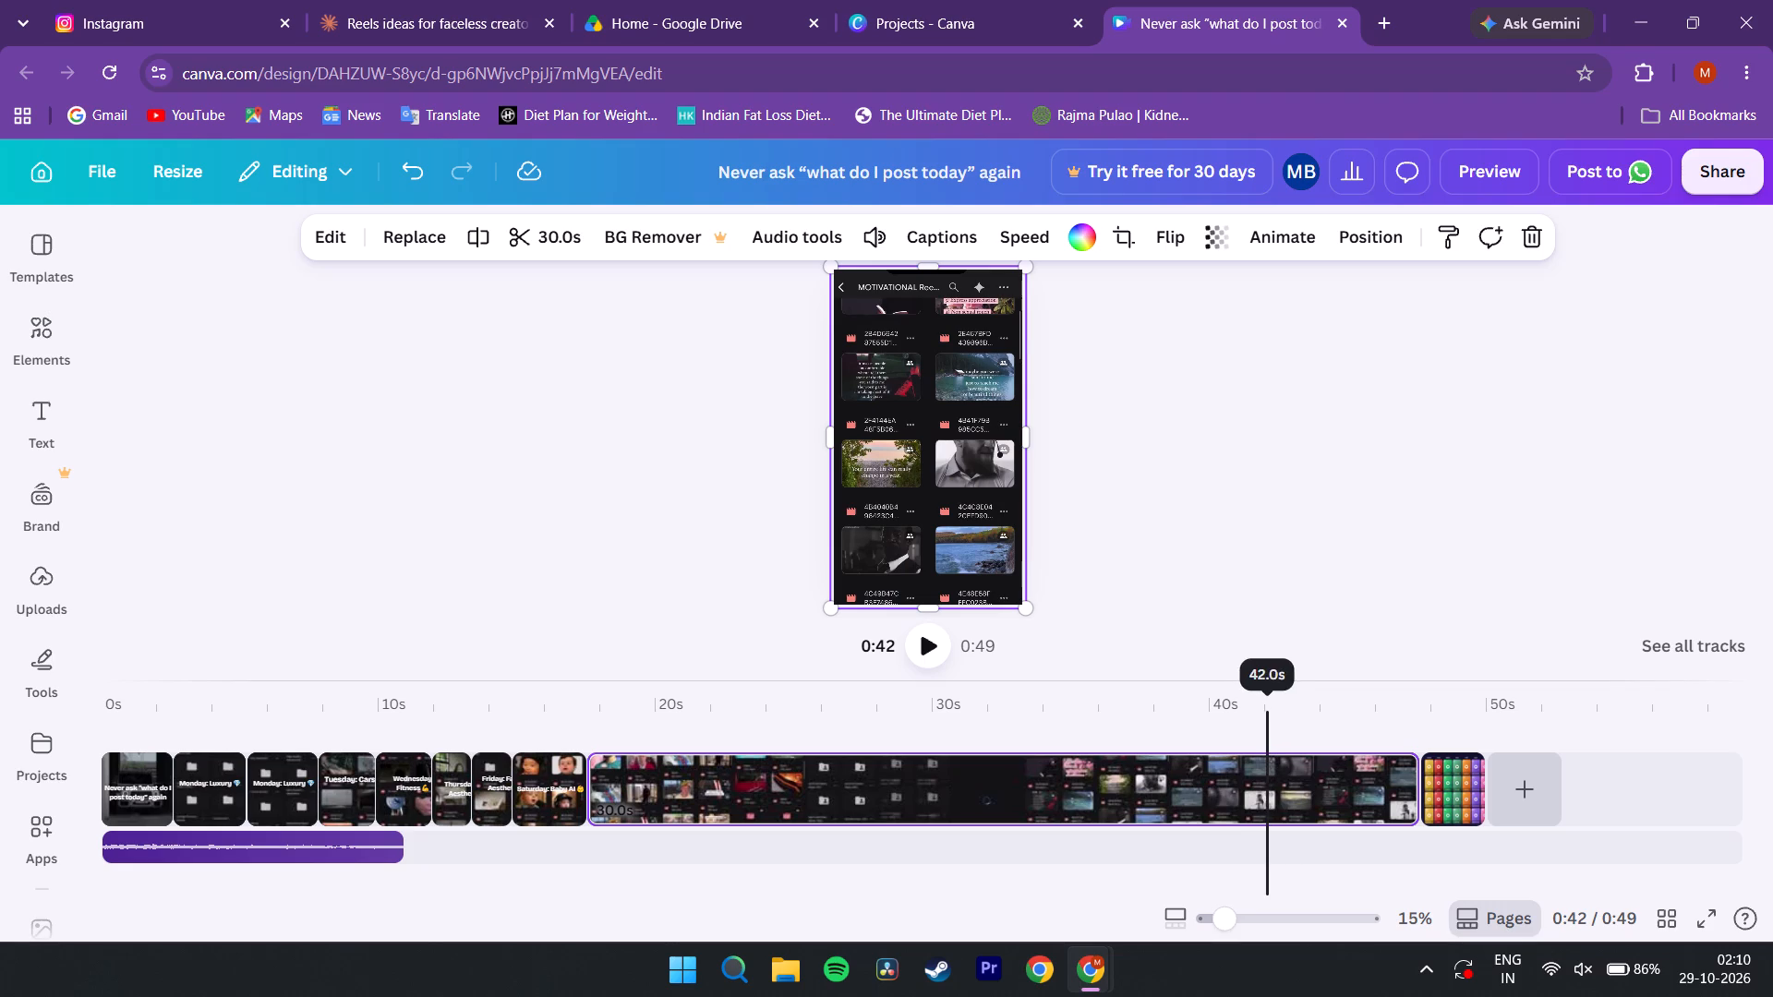
left_click_drag(1267, 703, 1257, 706)
left_click_drag(1257, 706, 1230, 708)
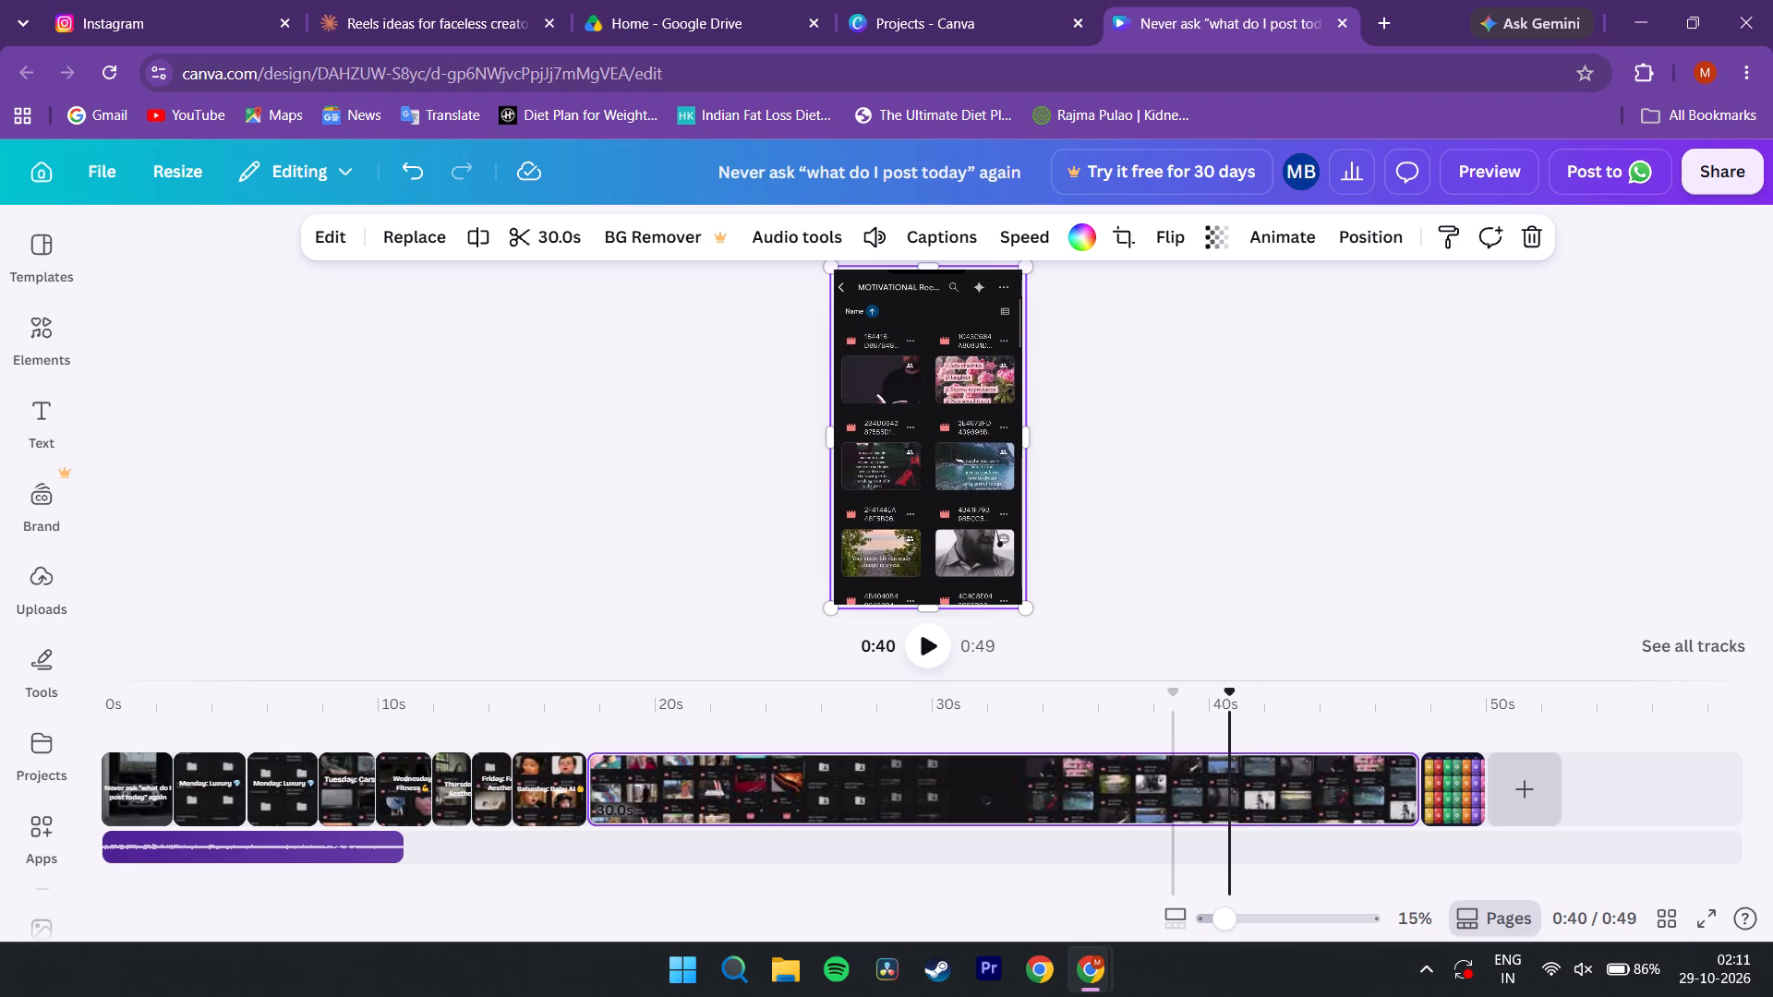
left_click(482, 246)
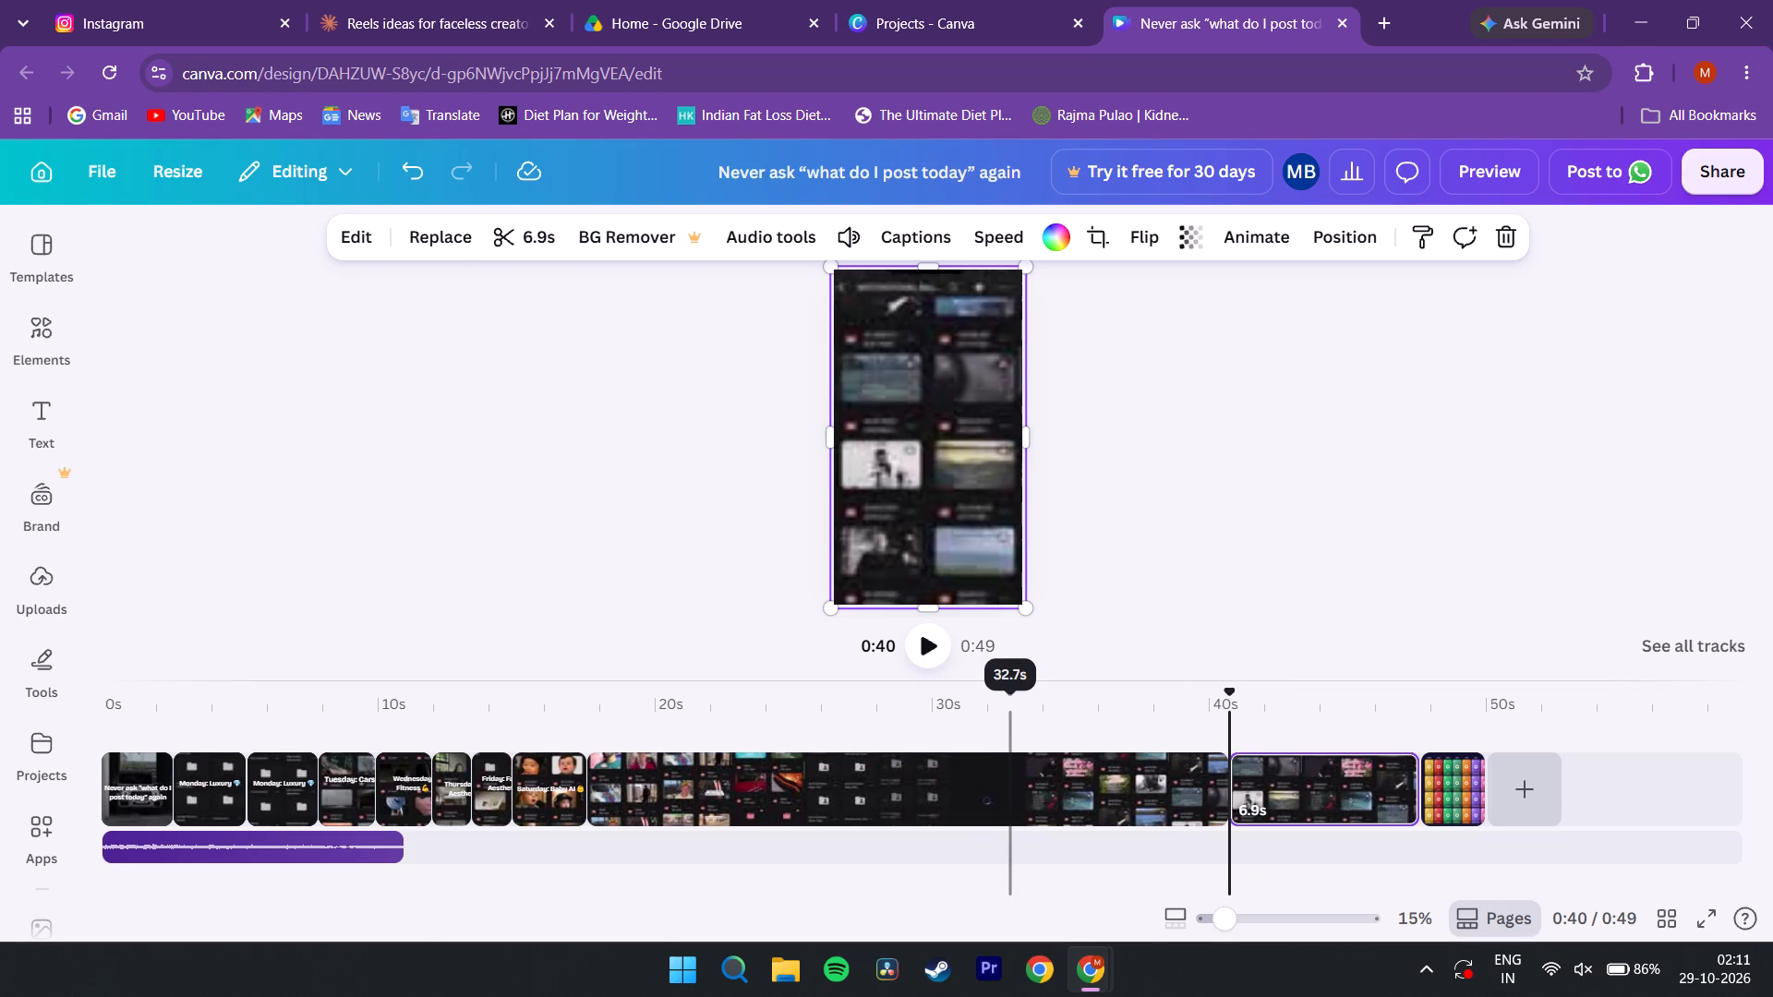
left_click(1021, 772)
key("Delete")
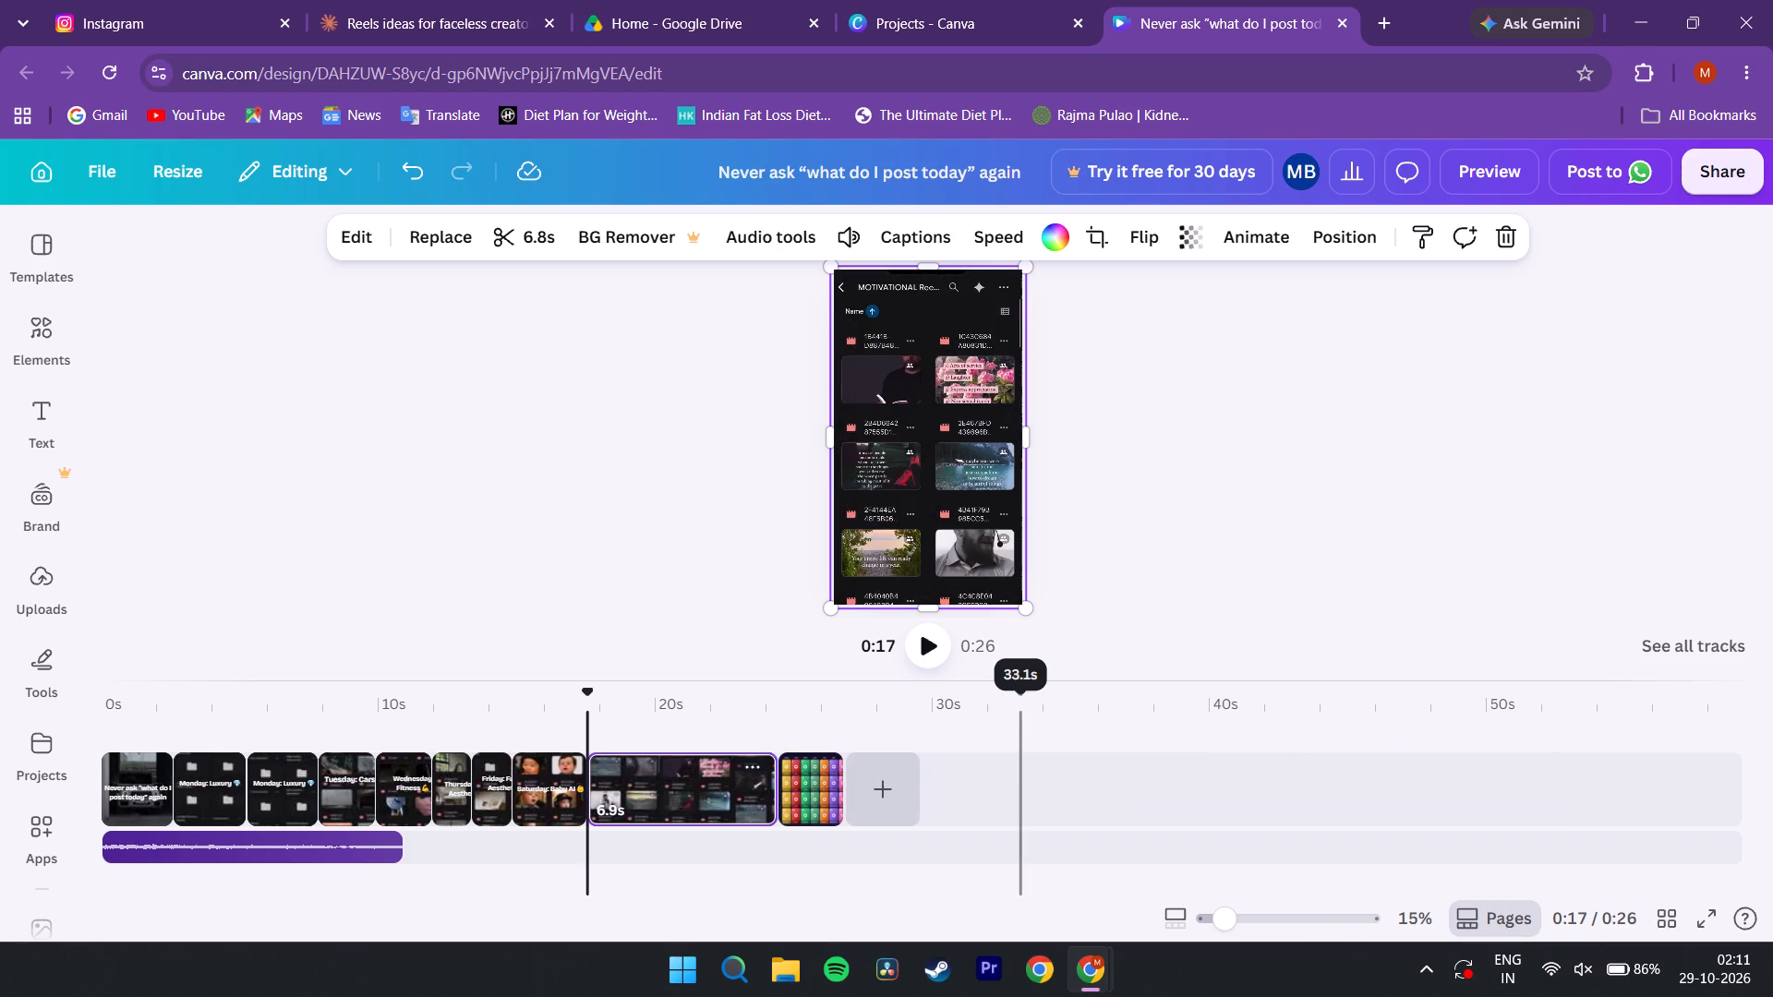
Play the remaining motivational clip from its start to about 0:23 to check the scrolling.
key("space")
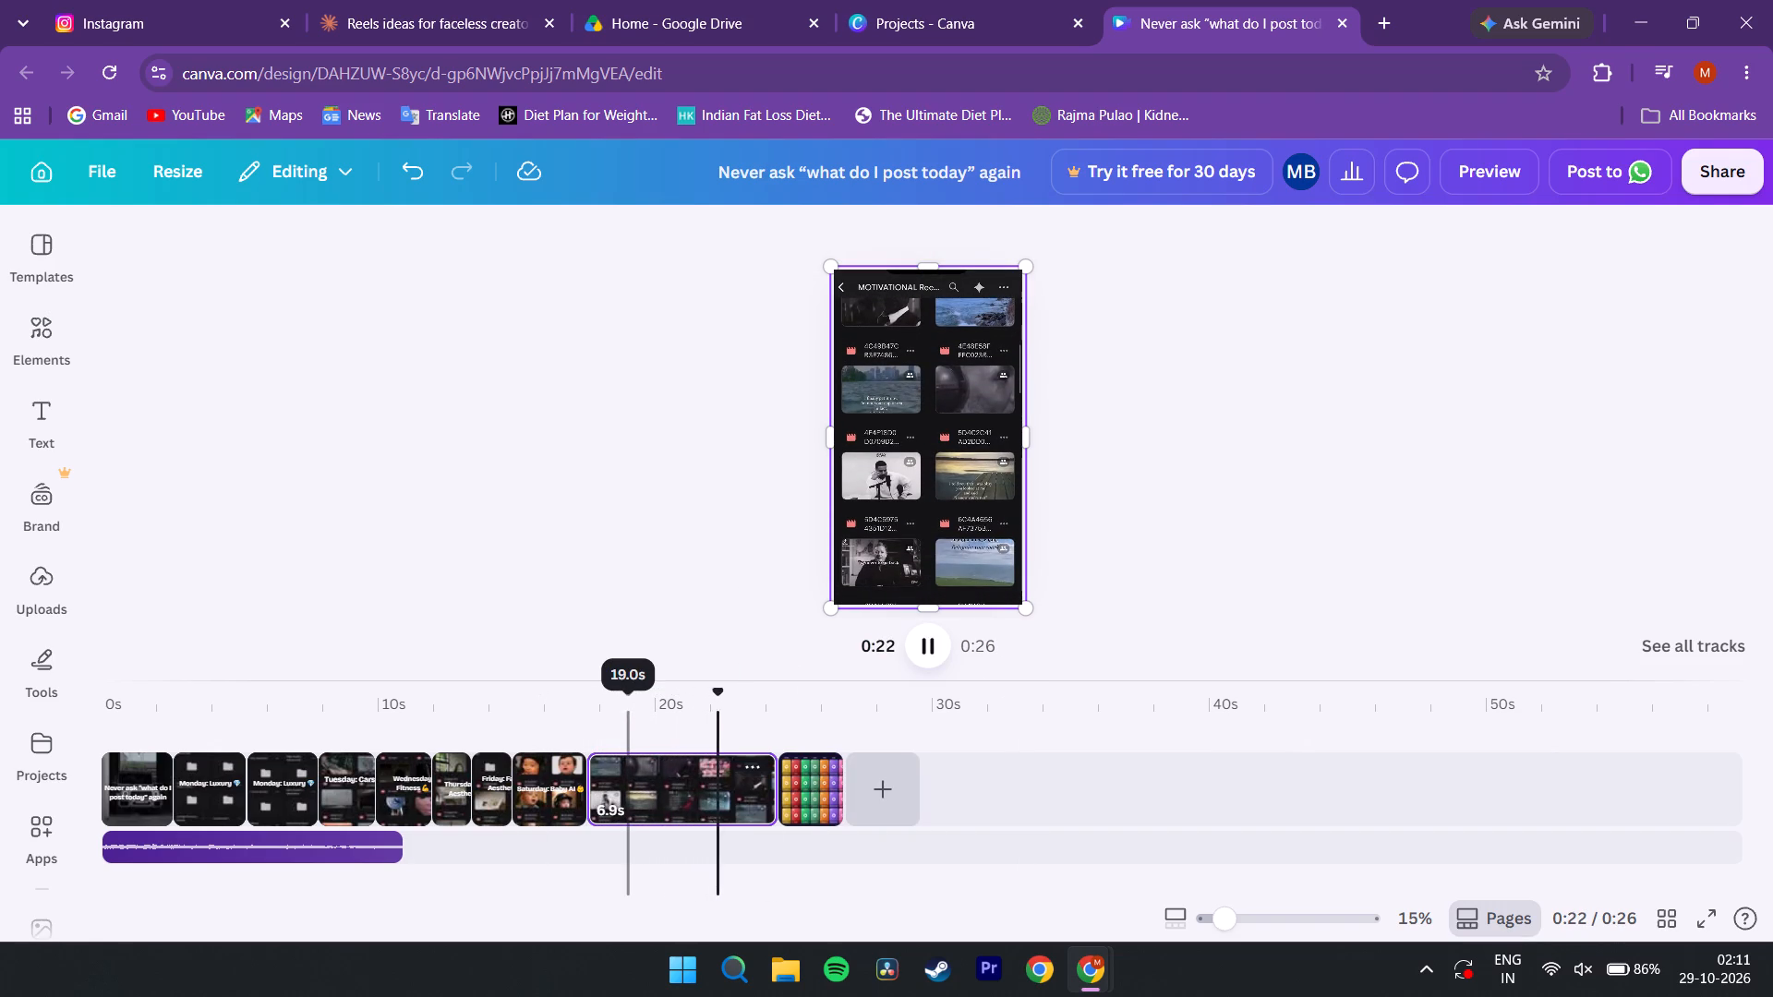
key("space")
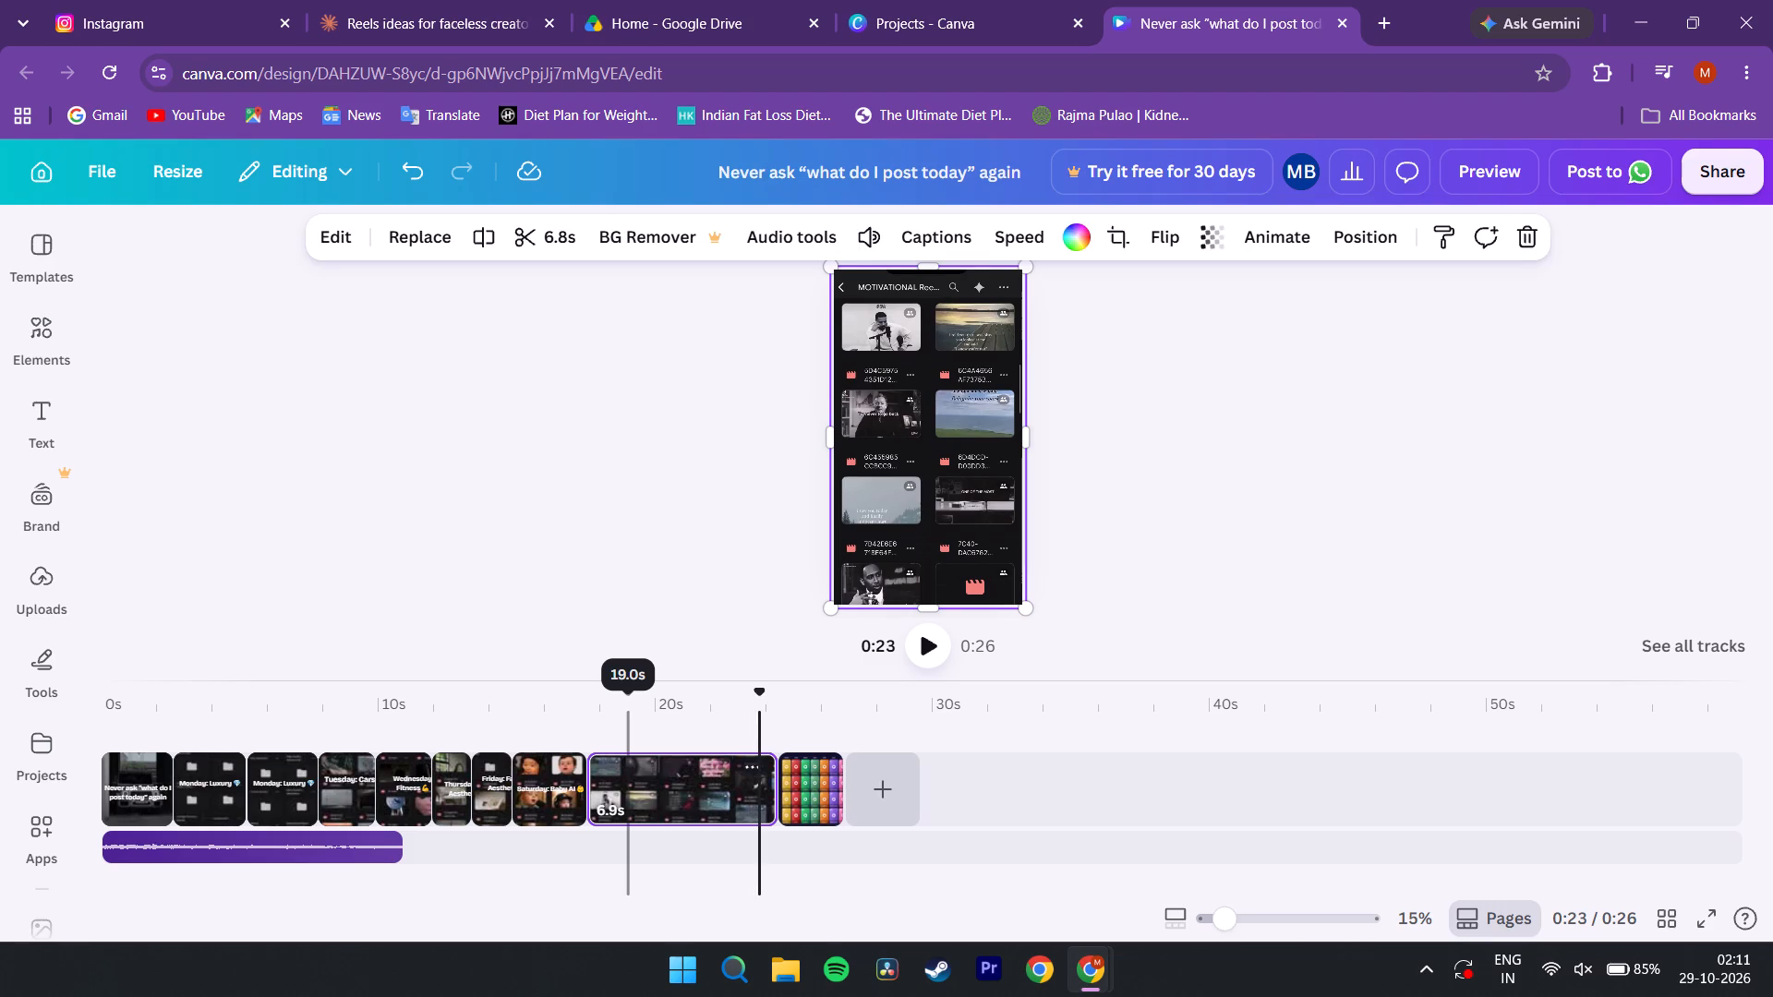
Trim the end of the motivational folder clip so it lasts 6.2 seconds.
left_click_drag(772, 790, 752, 795)
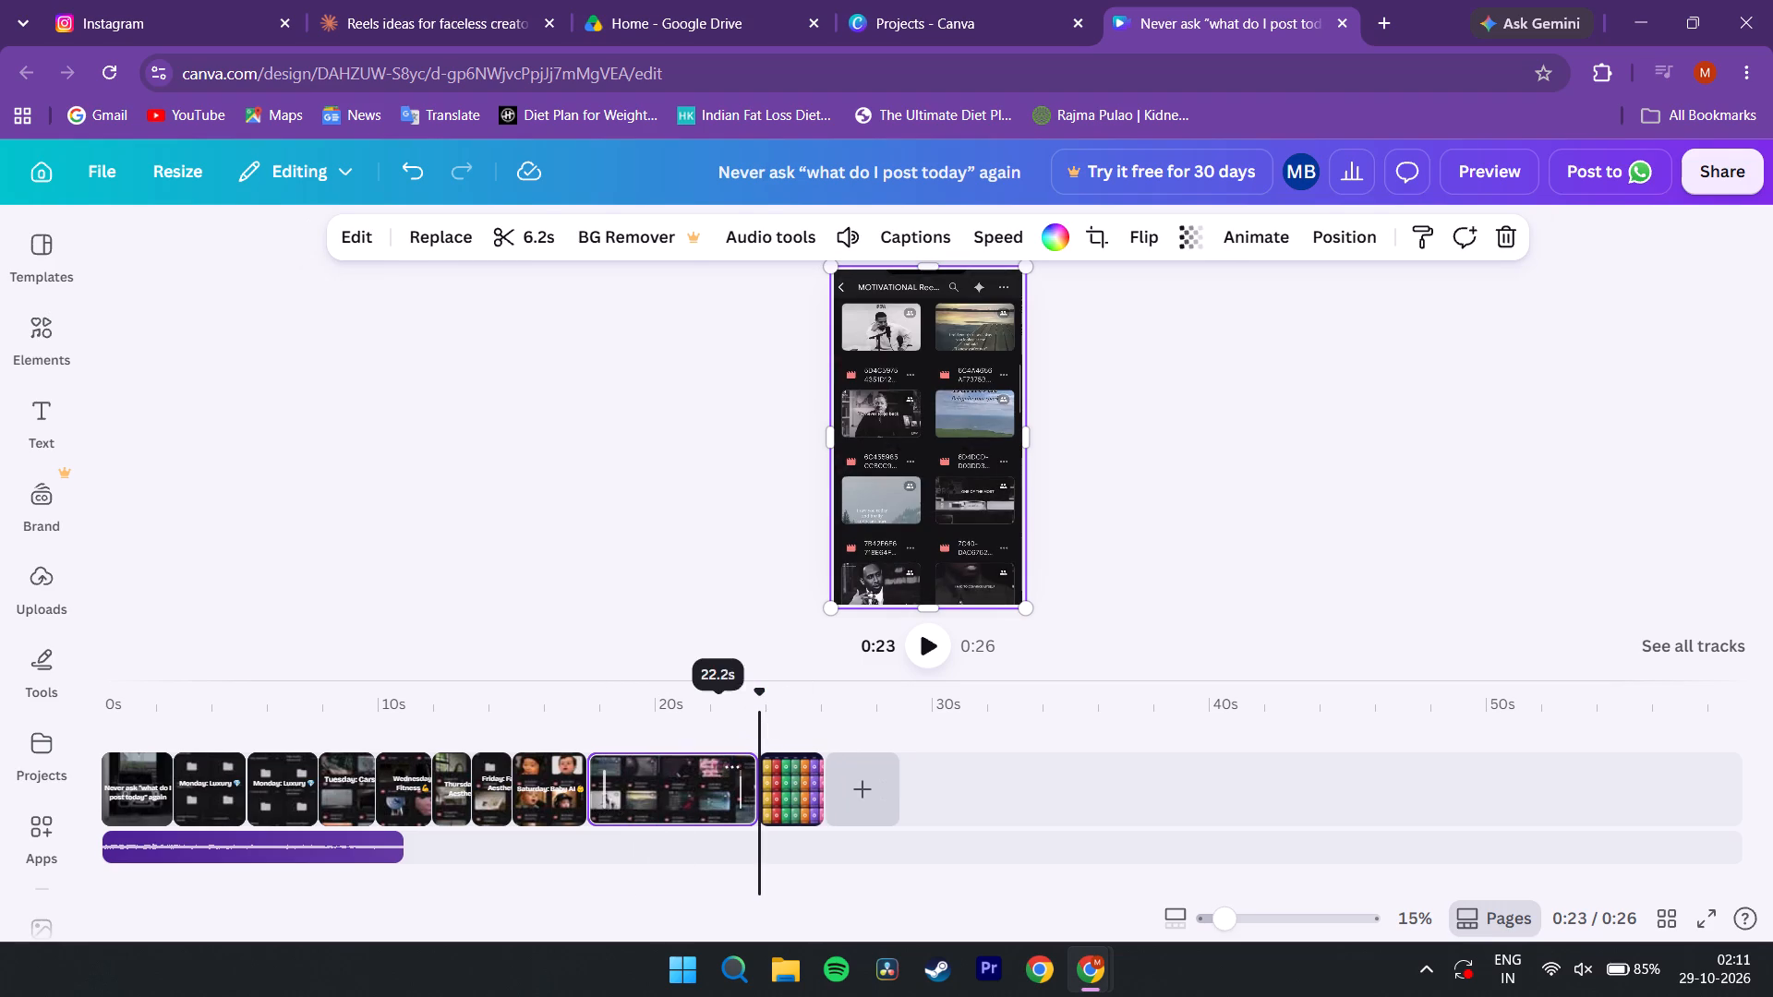
Set the motivational folder clip's video speed to 1.75 and play it back through to the calendar page.
left_click(687, 788)
left_click(1031, 231)
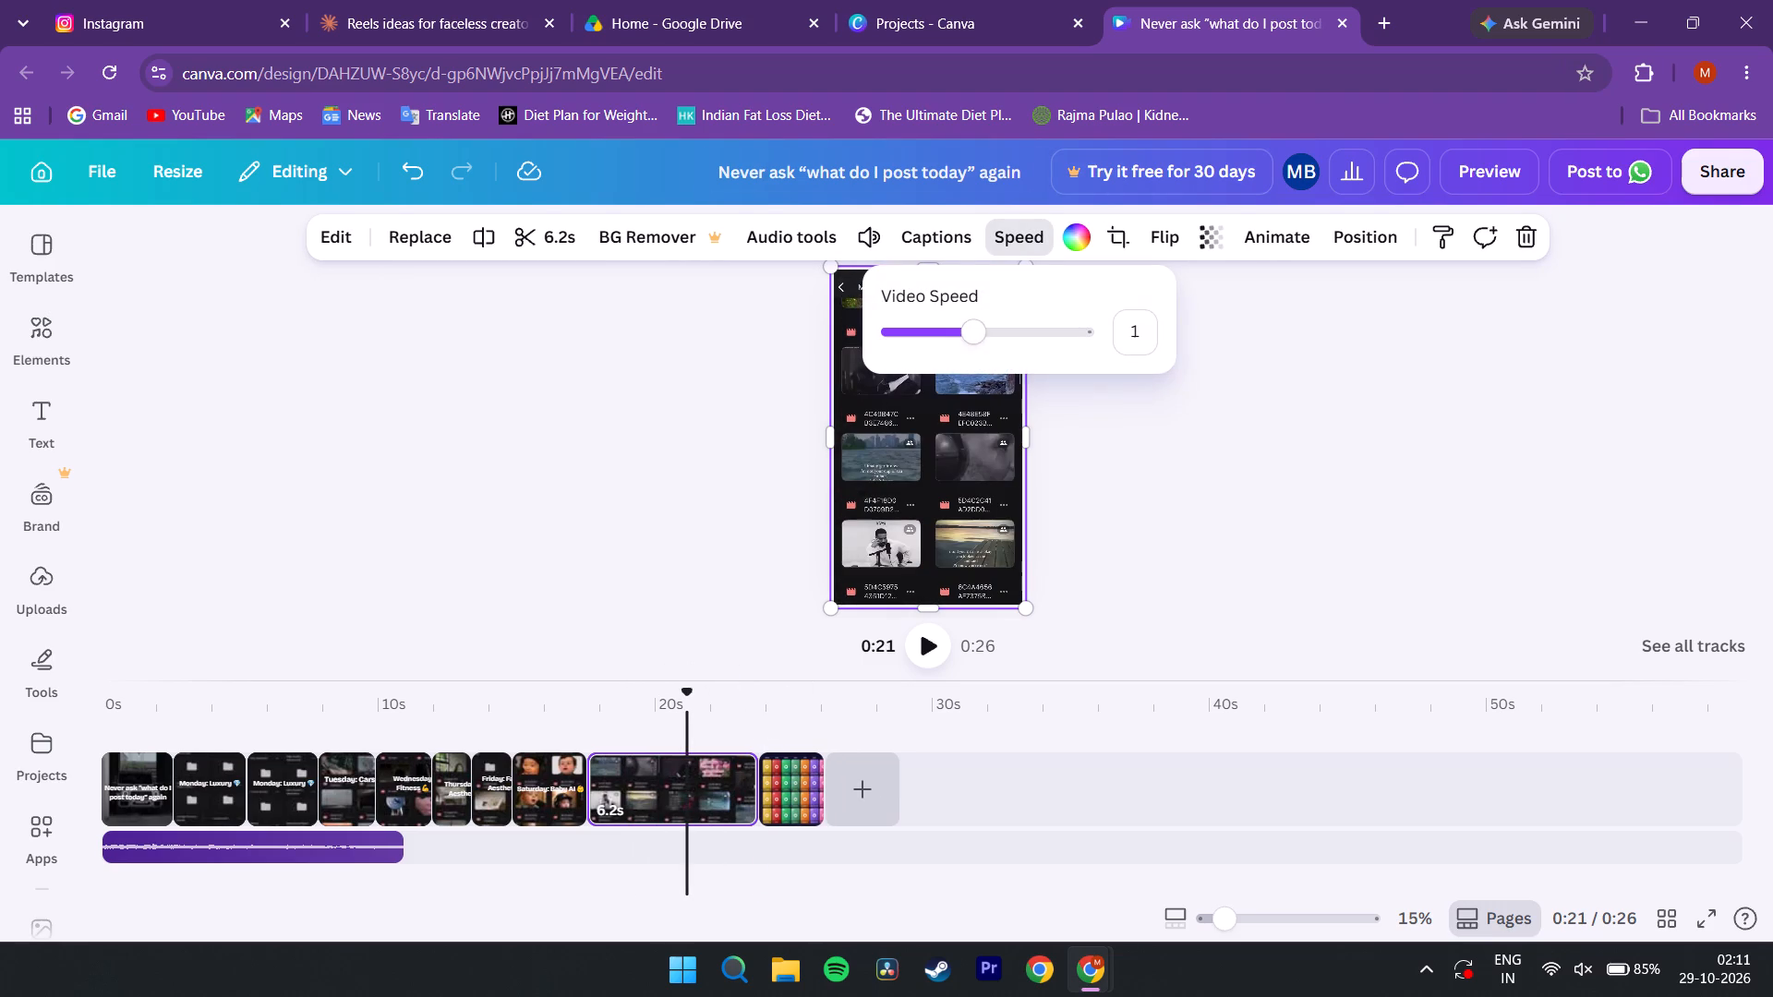
left_click_drag(978, 337, 1069, 340)
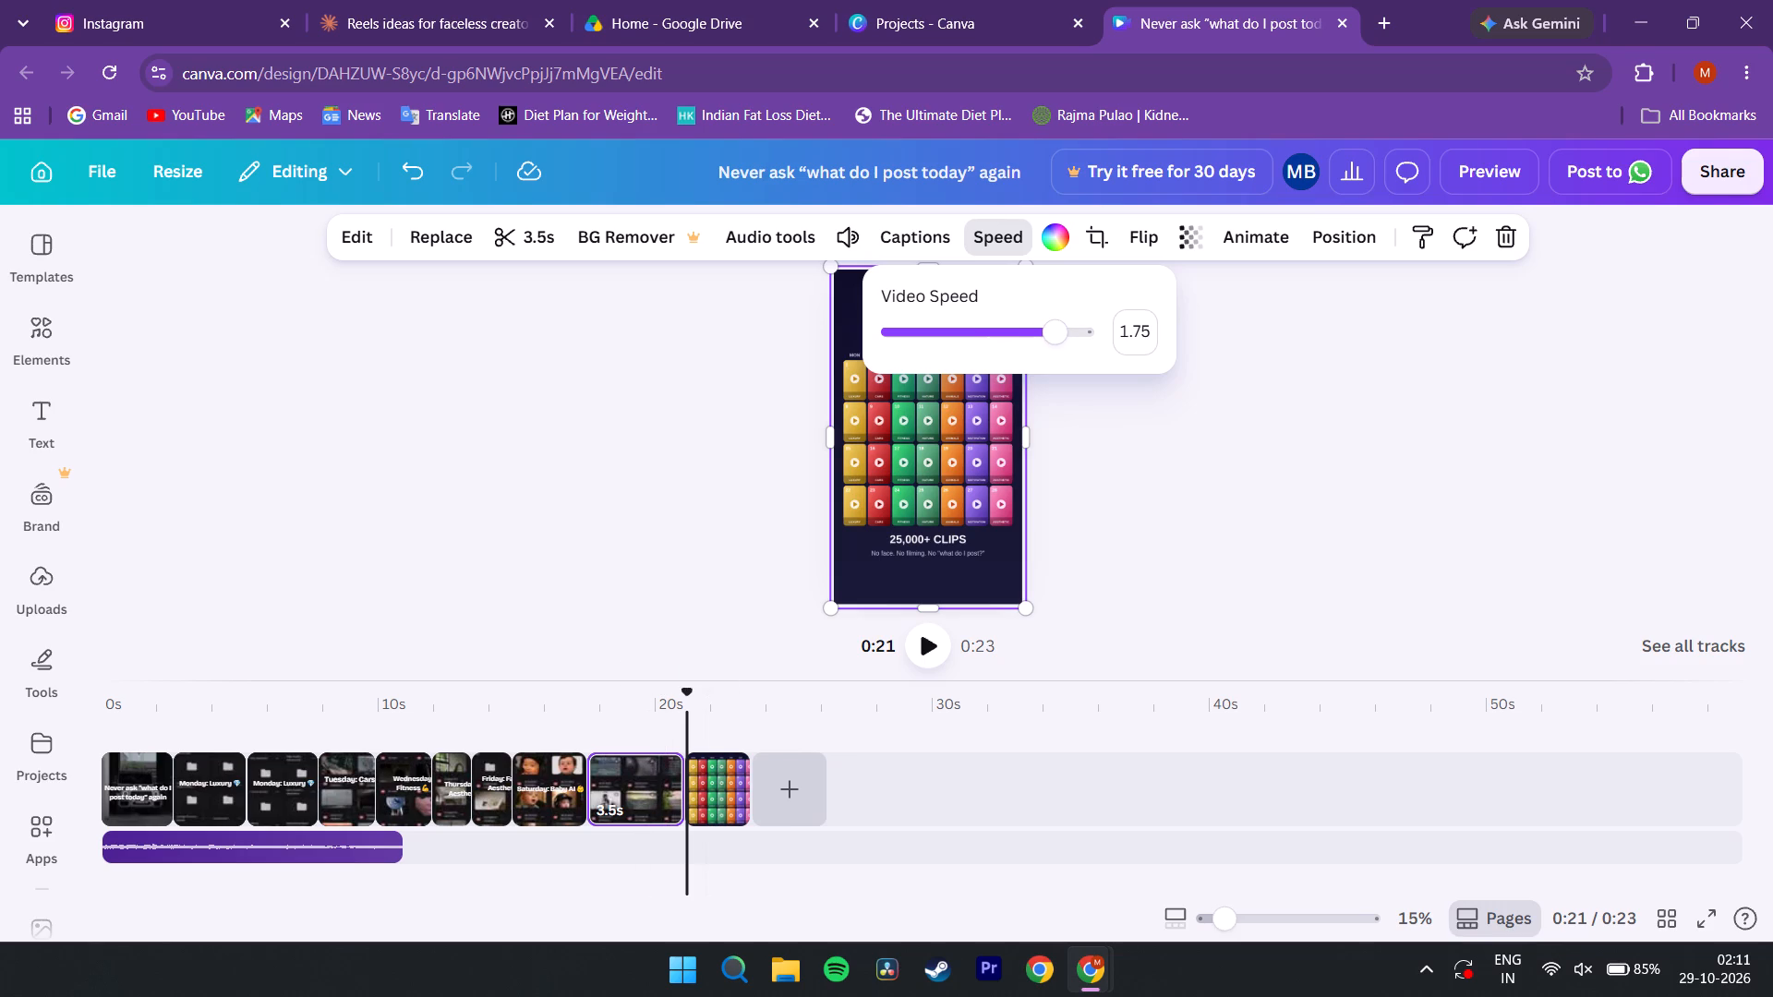
left_click_drag(689, 689, 645, 695)
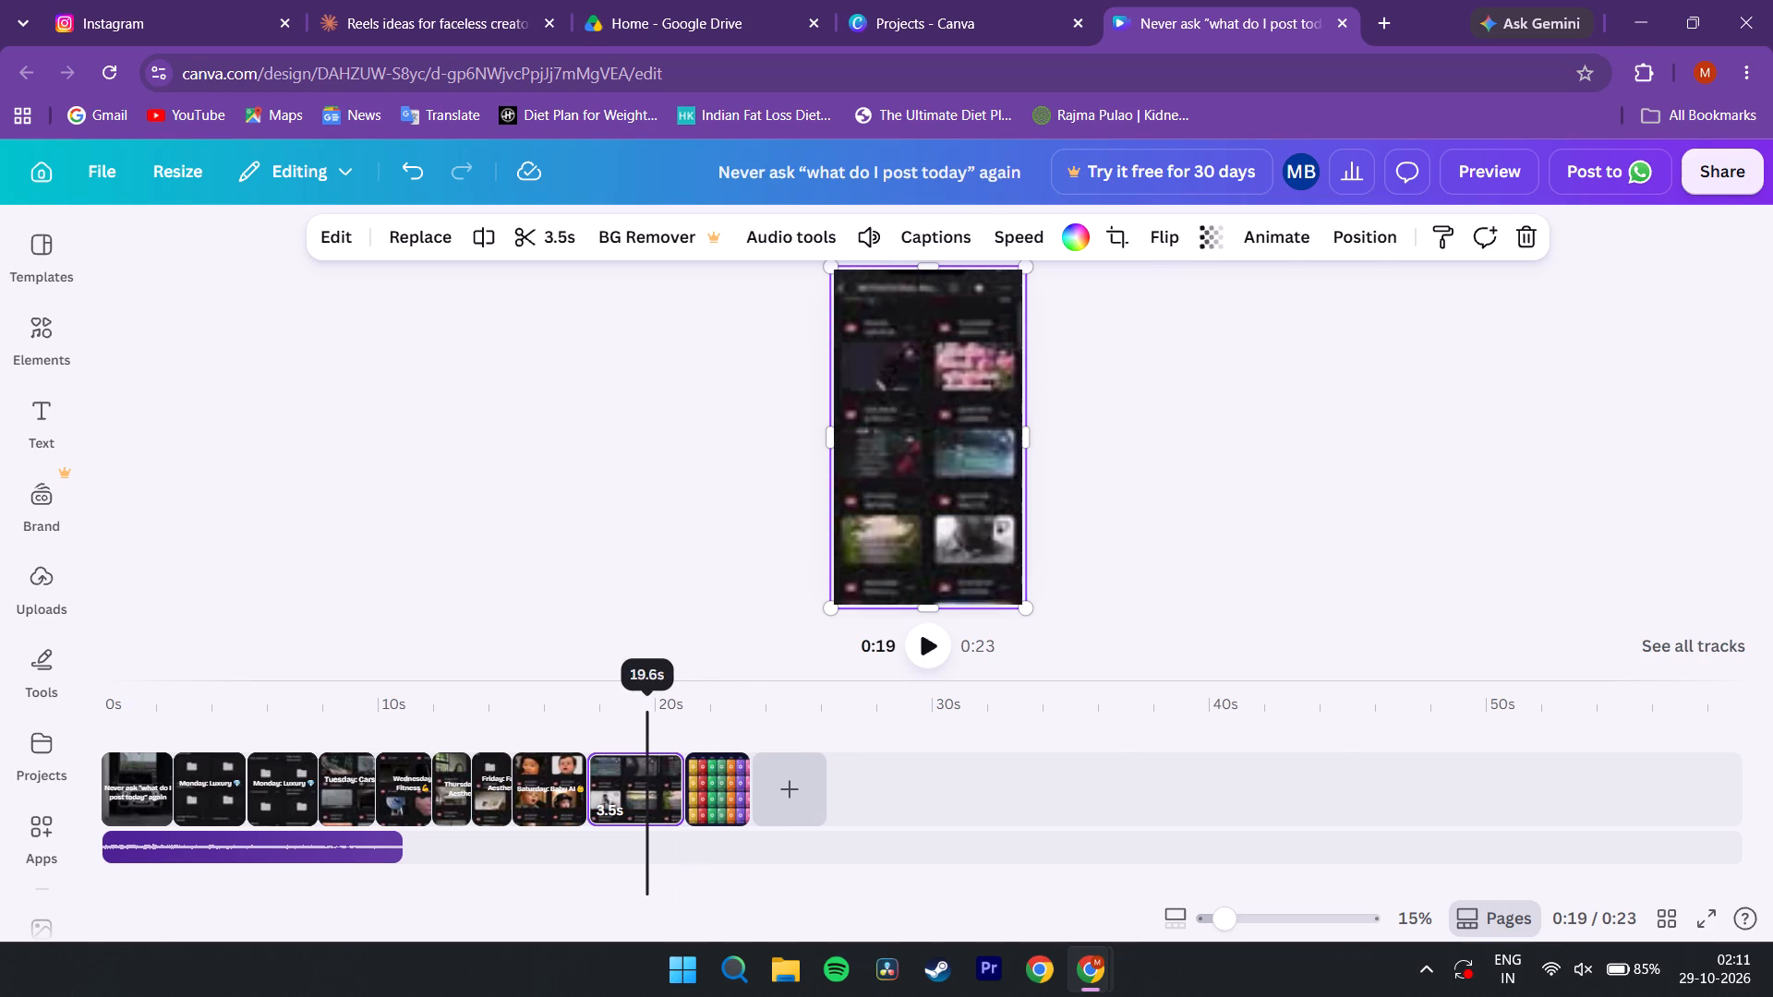
key("space")
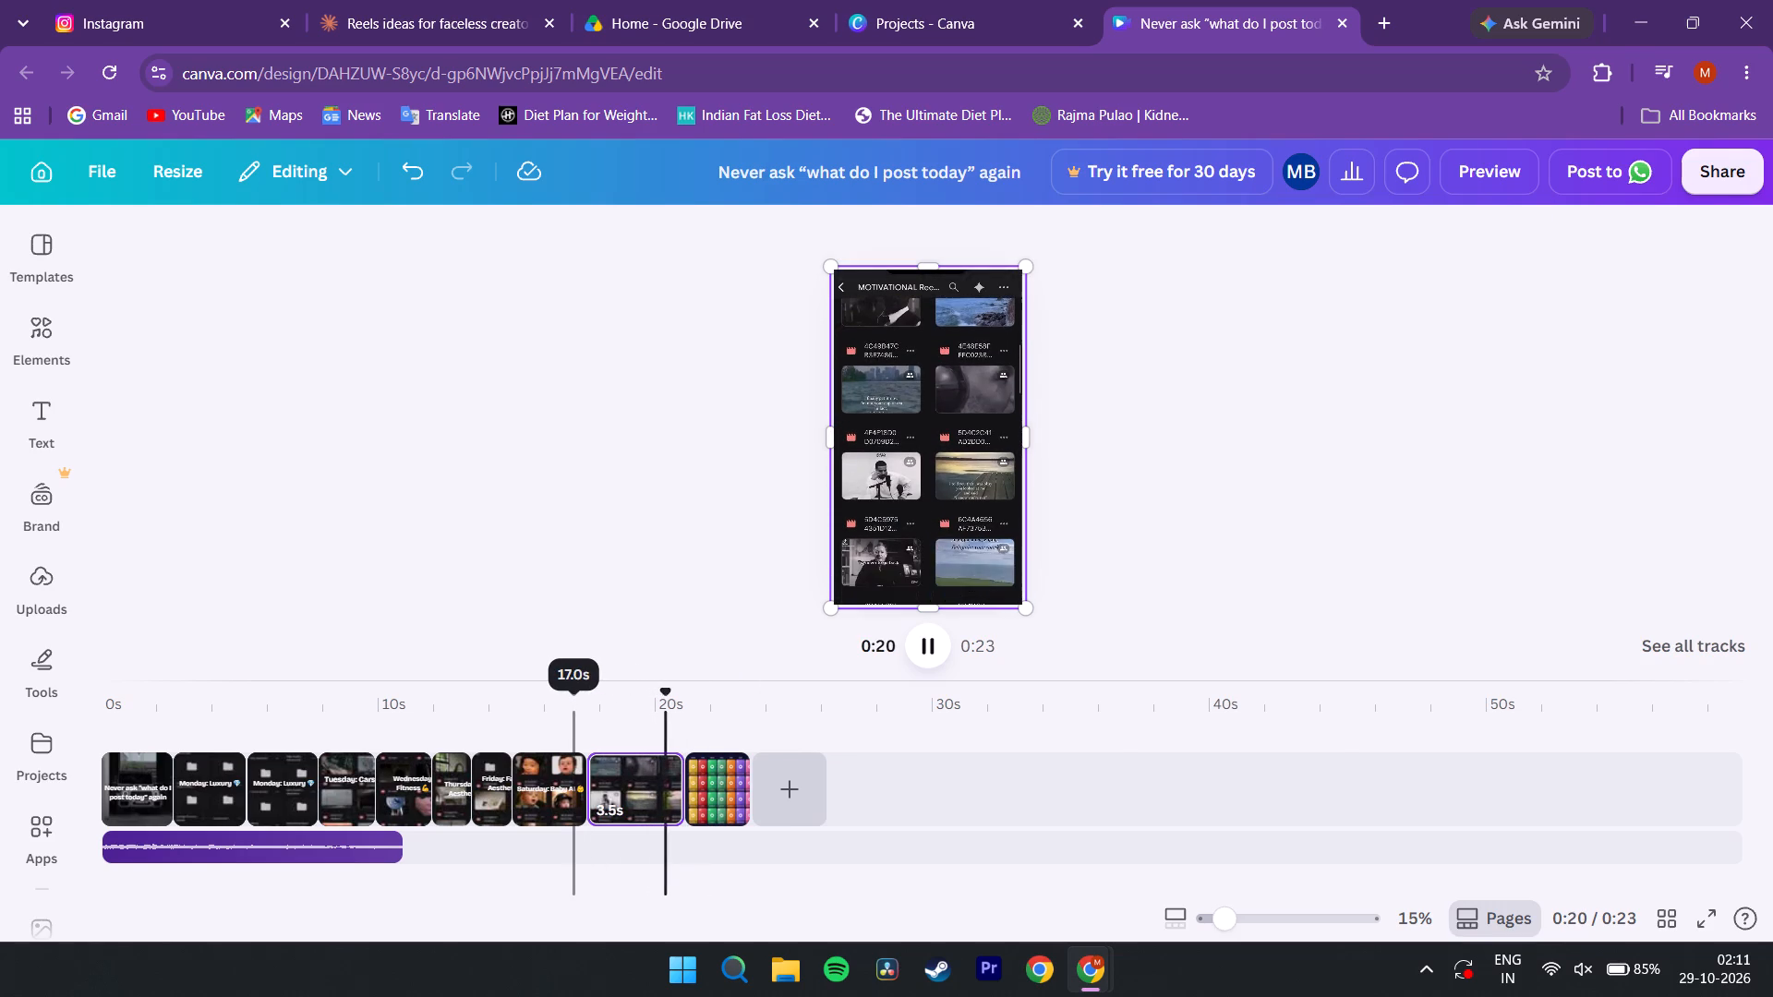
key("space")
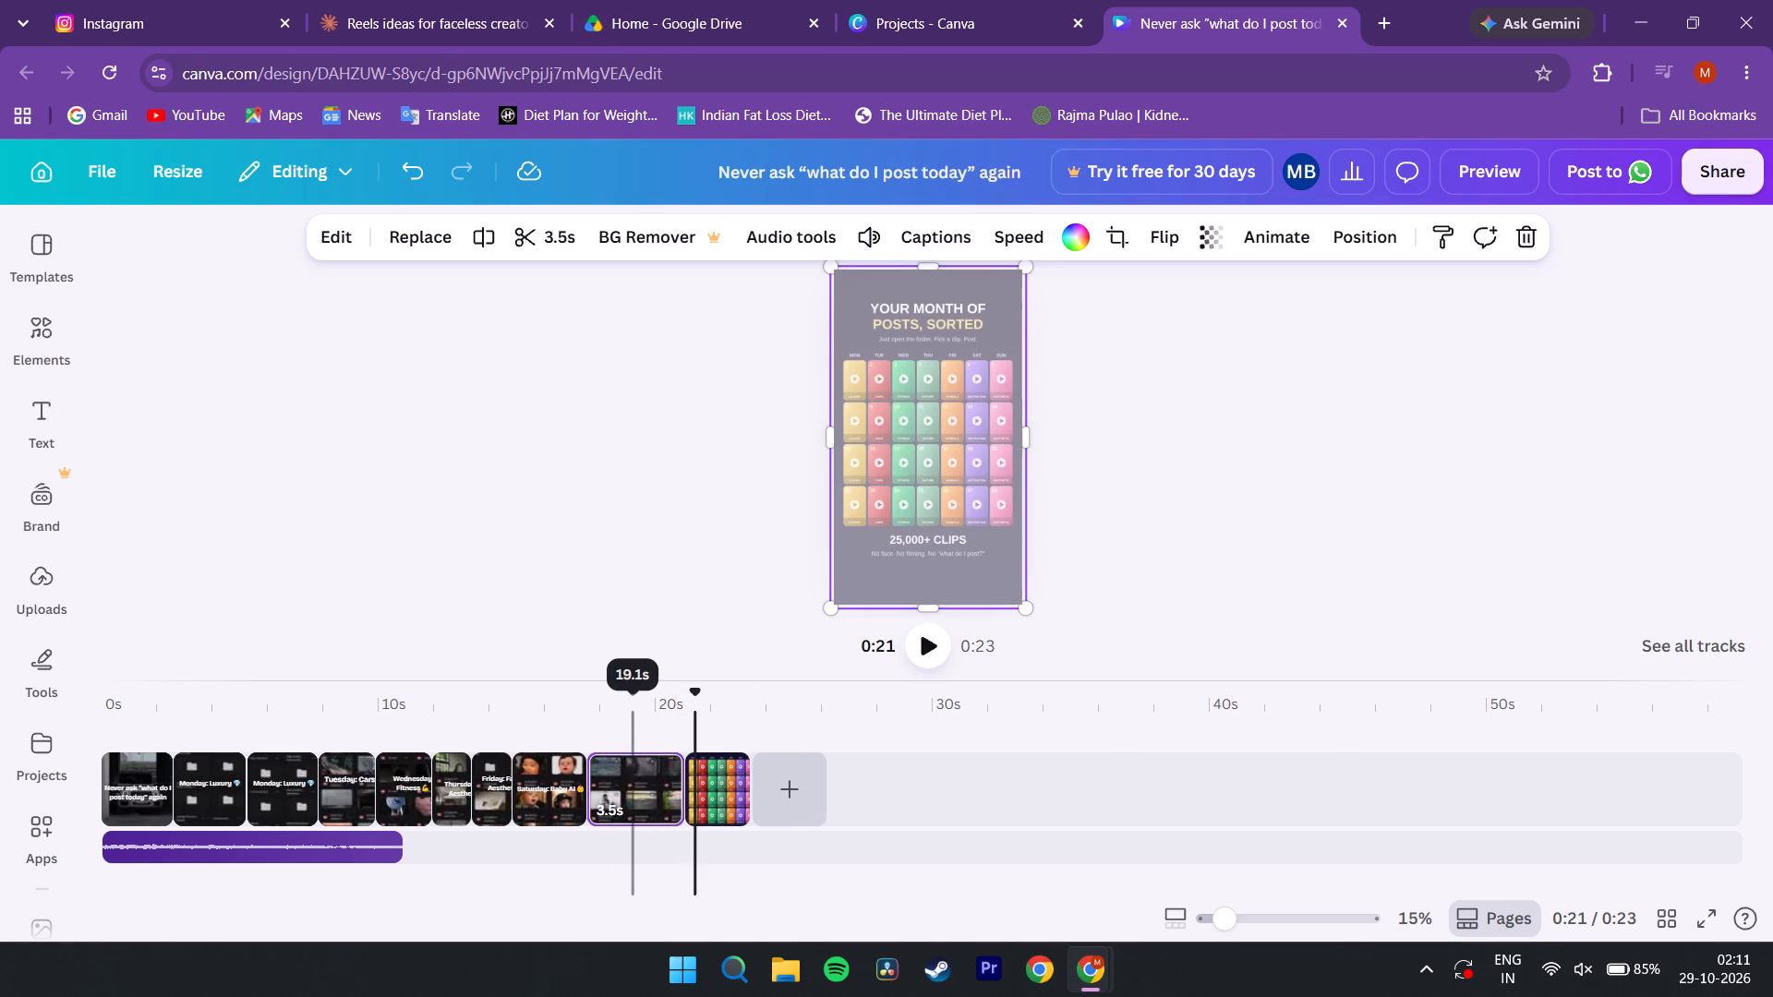
left_click_drag(697, 693, 609, 699)
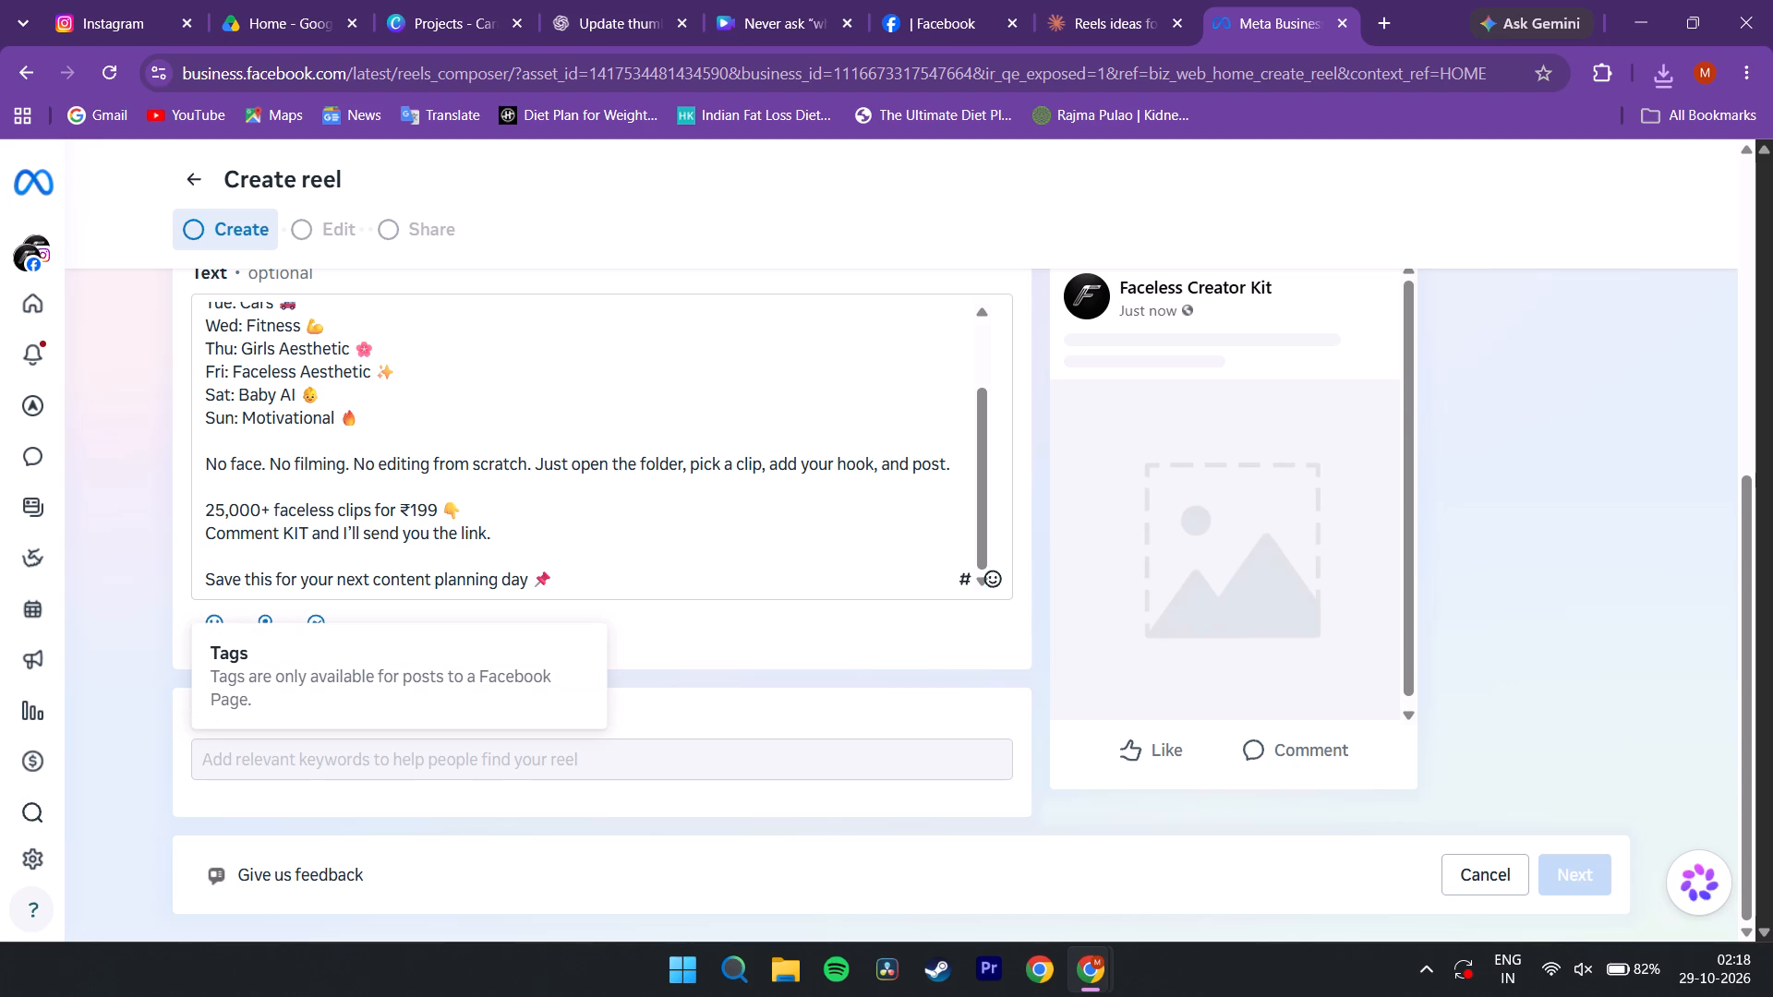
Check the reel's Post to destinations for the Facebook page, Instagram account and groups on offer.
scroll(228, 603, "up", 1)
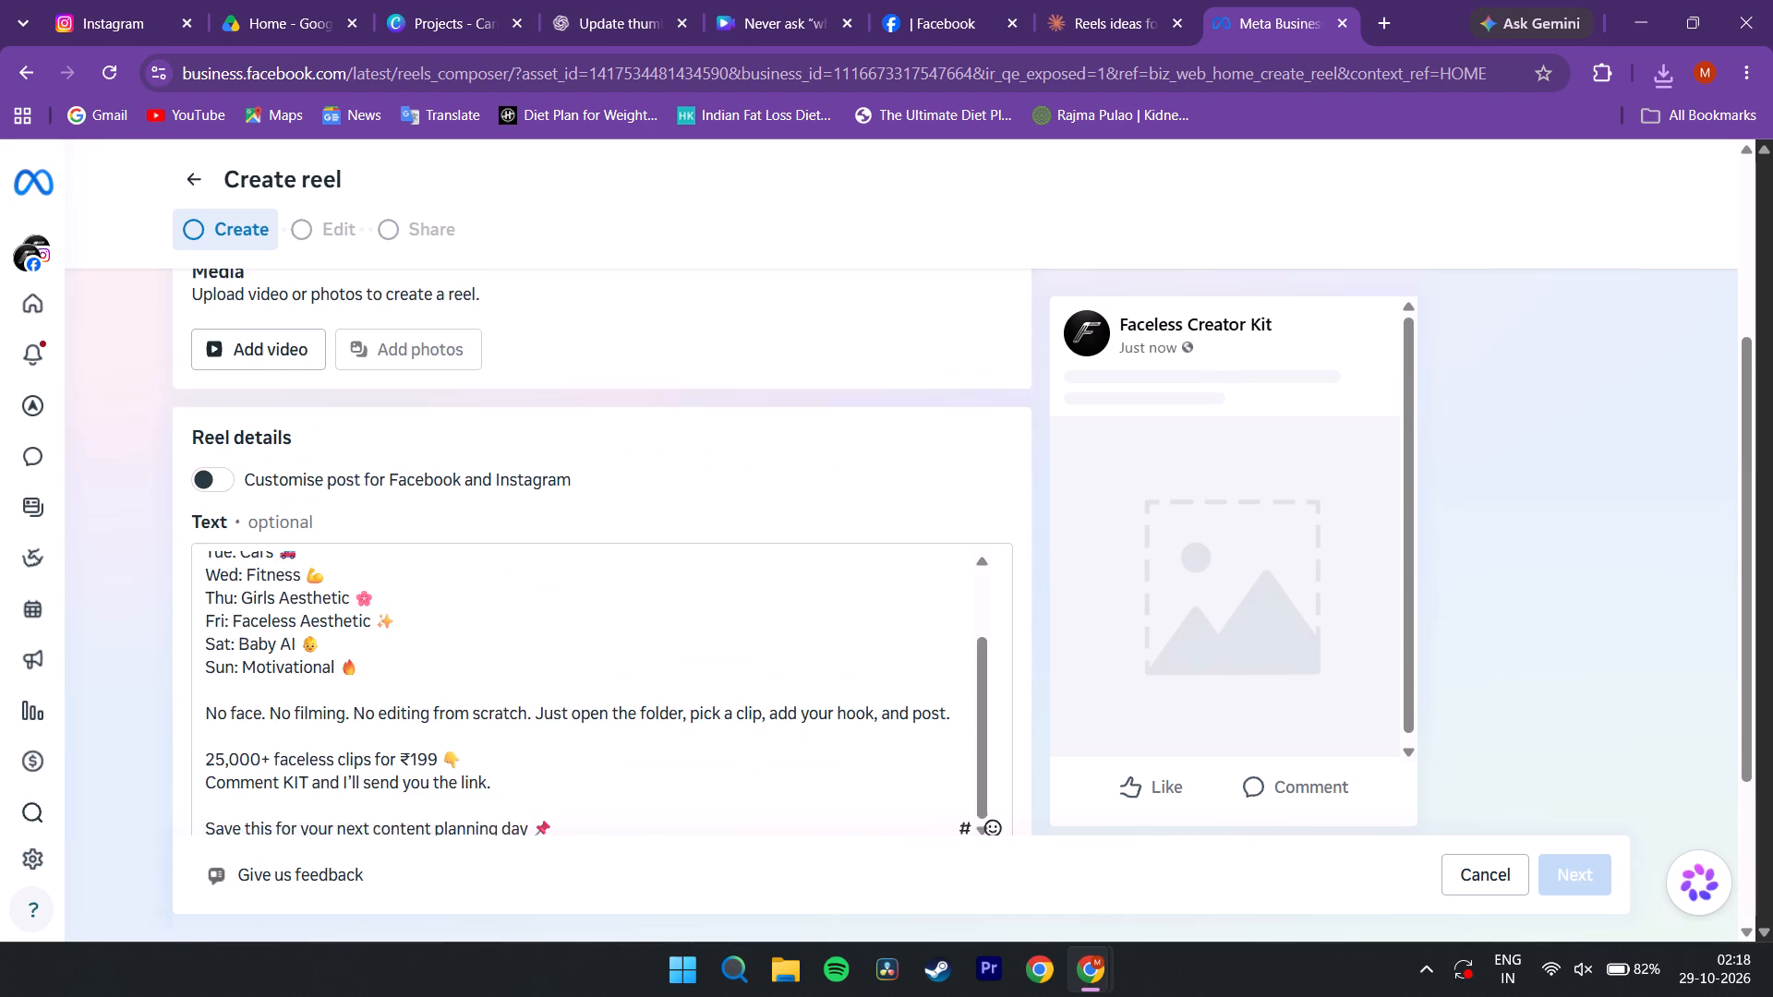
scroll(228, 603, "up", 1)
scroll(181, 537, "up", 1)
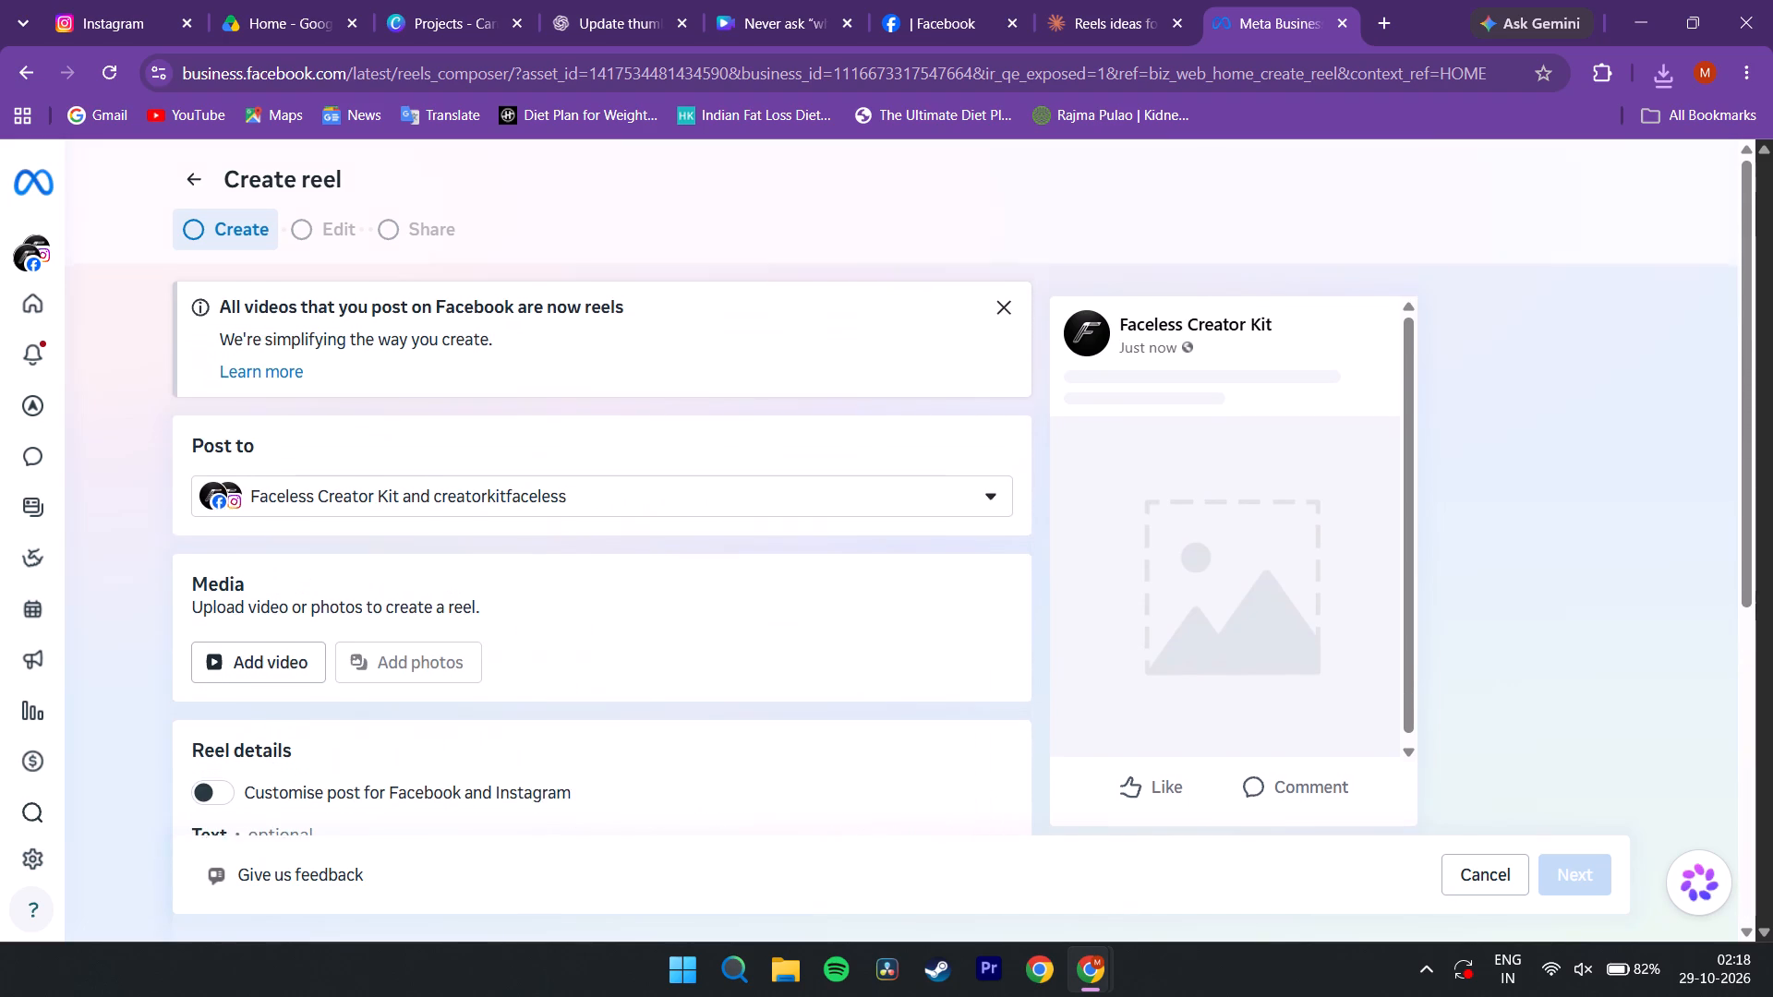
scroll(181, 537, "up", 1)
left_click(441, 486)
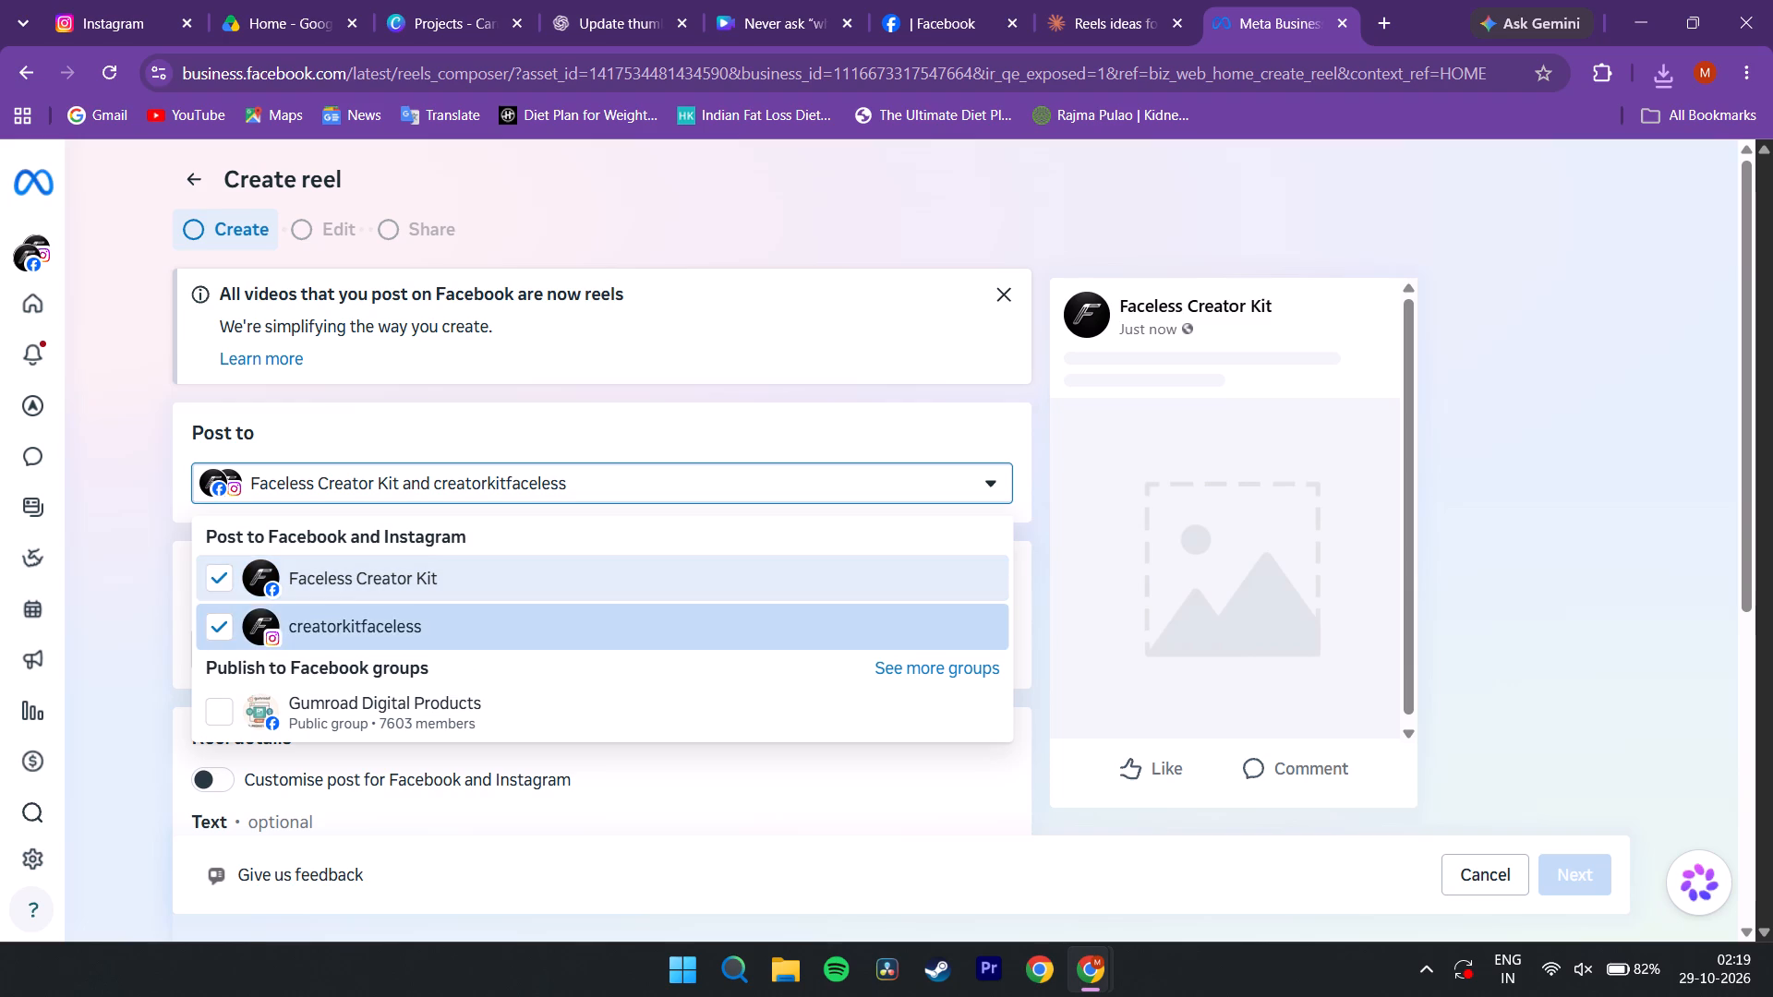
left_click(156, 698)
scroll(366, 522, "up", 1)
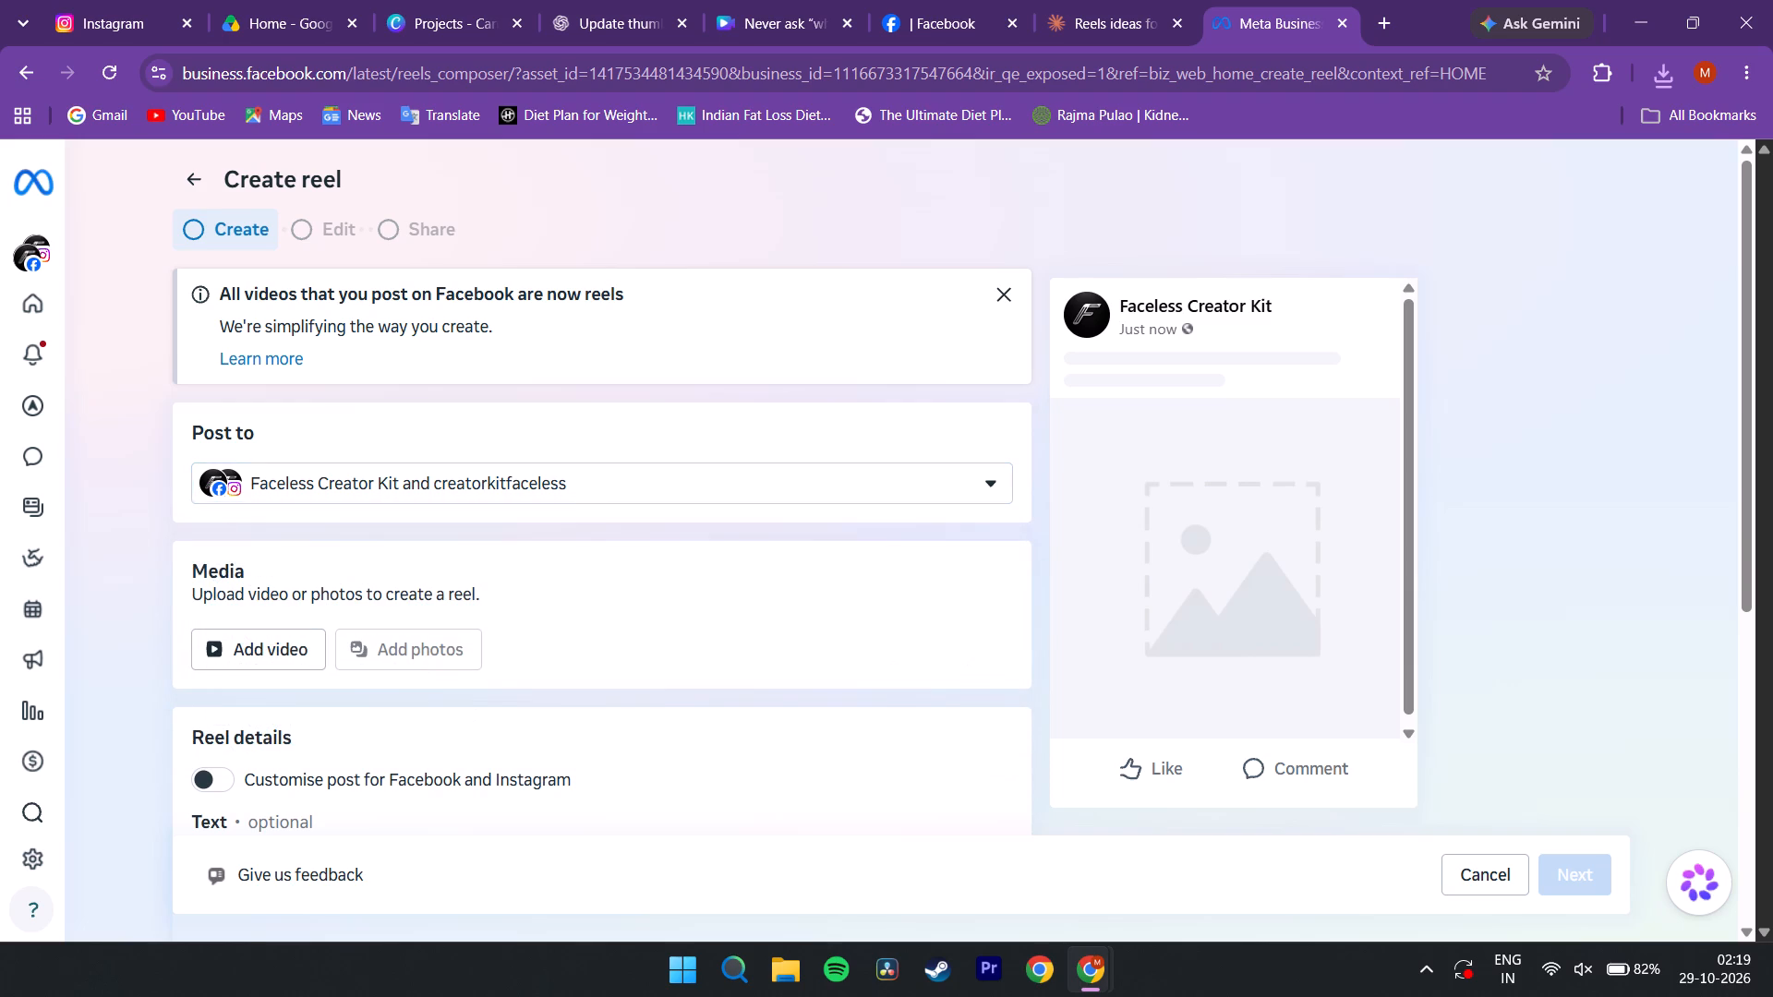
scroll(366, 522, "up", 1)
Append the copied hashtags #facelesspage #facelessreels #facelessinstagram #contentcreator #instagramgrowth below the caption's last line, separated by a blank line.
scroll(332, 567, "down", 1)
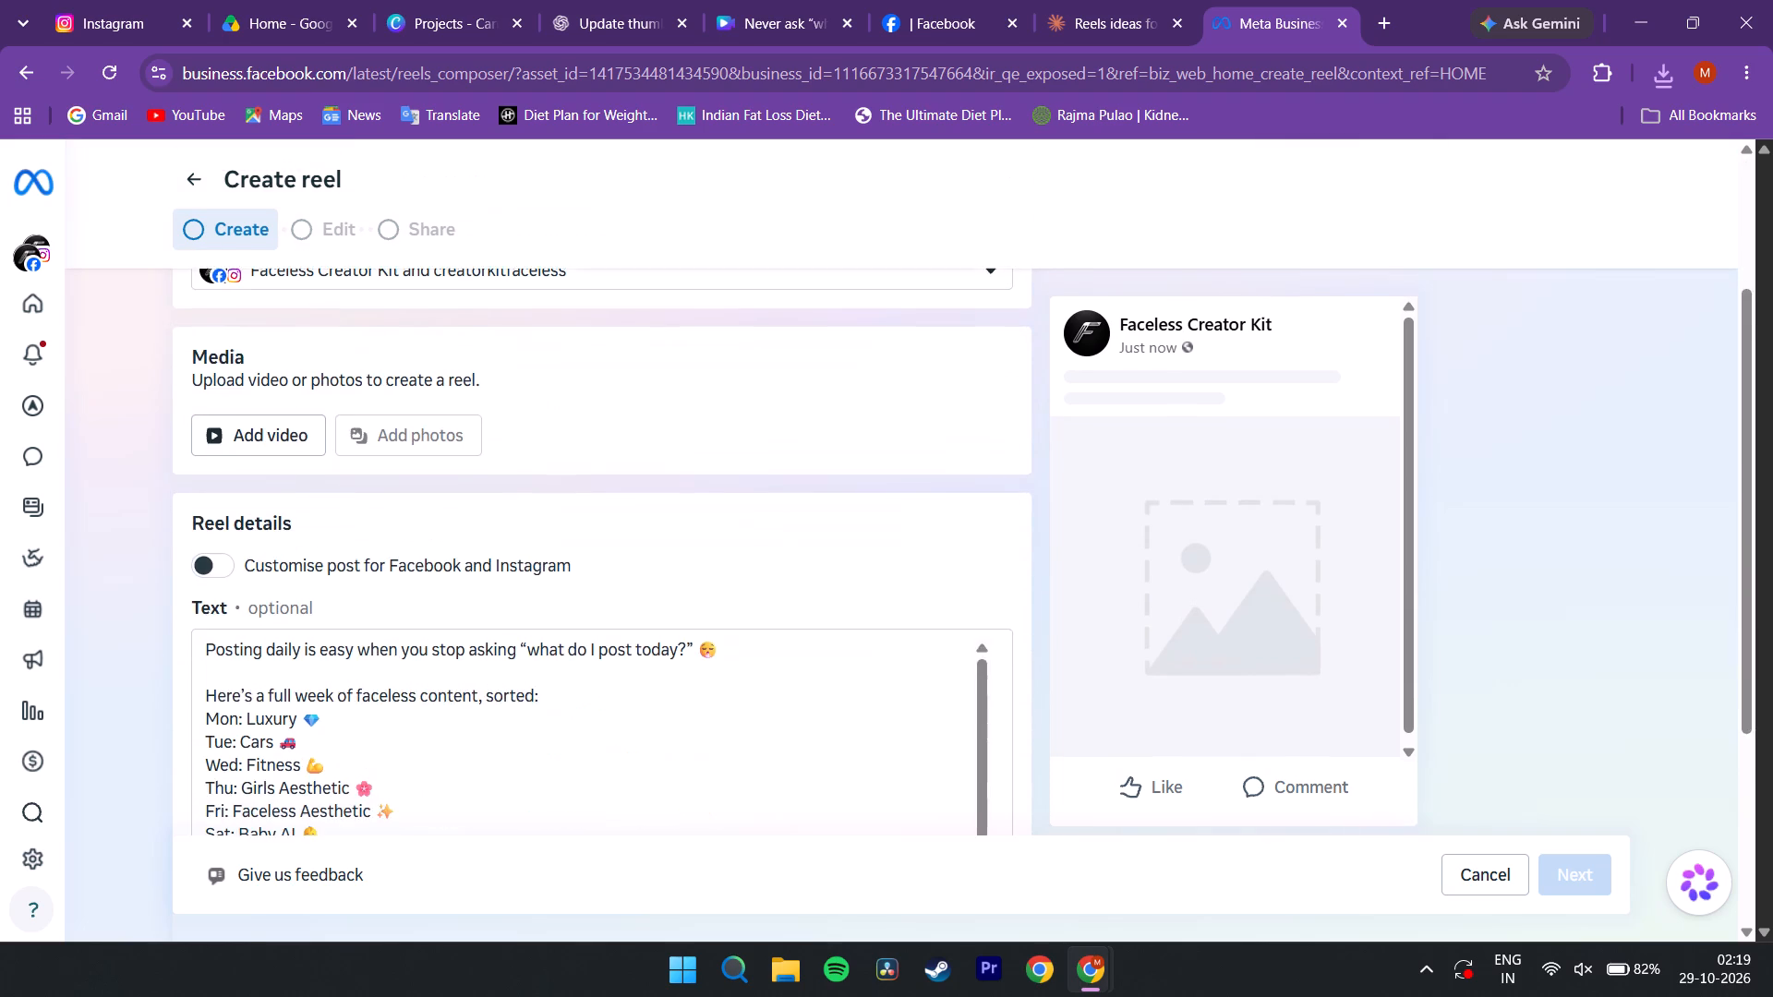
scroll(332, 567, "down", 3)
scroll(720, 609, "down", 1)
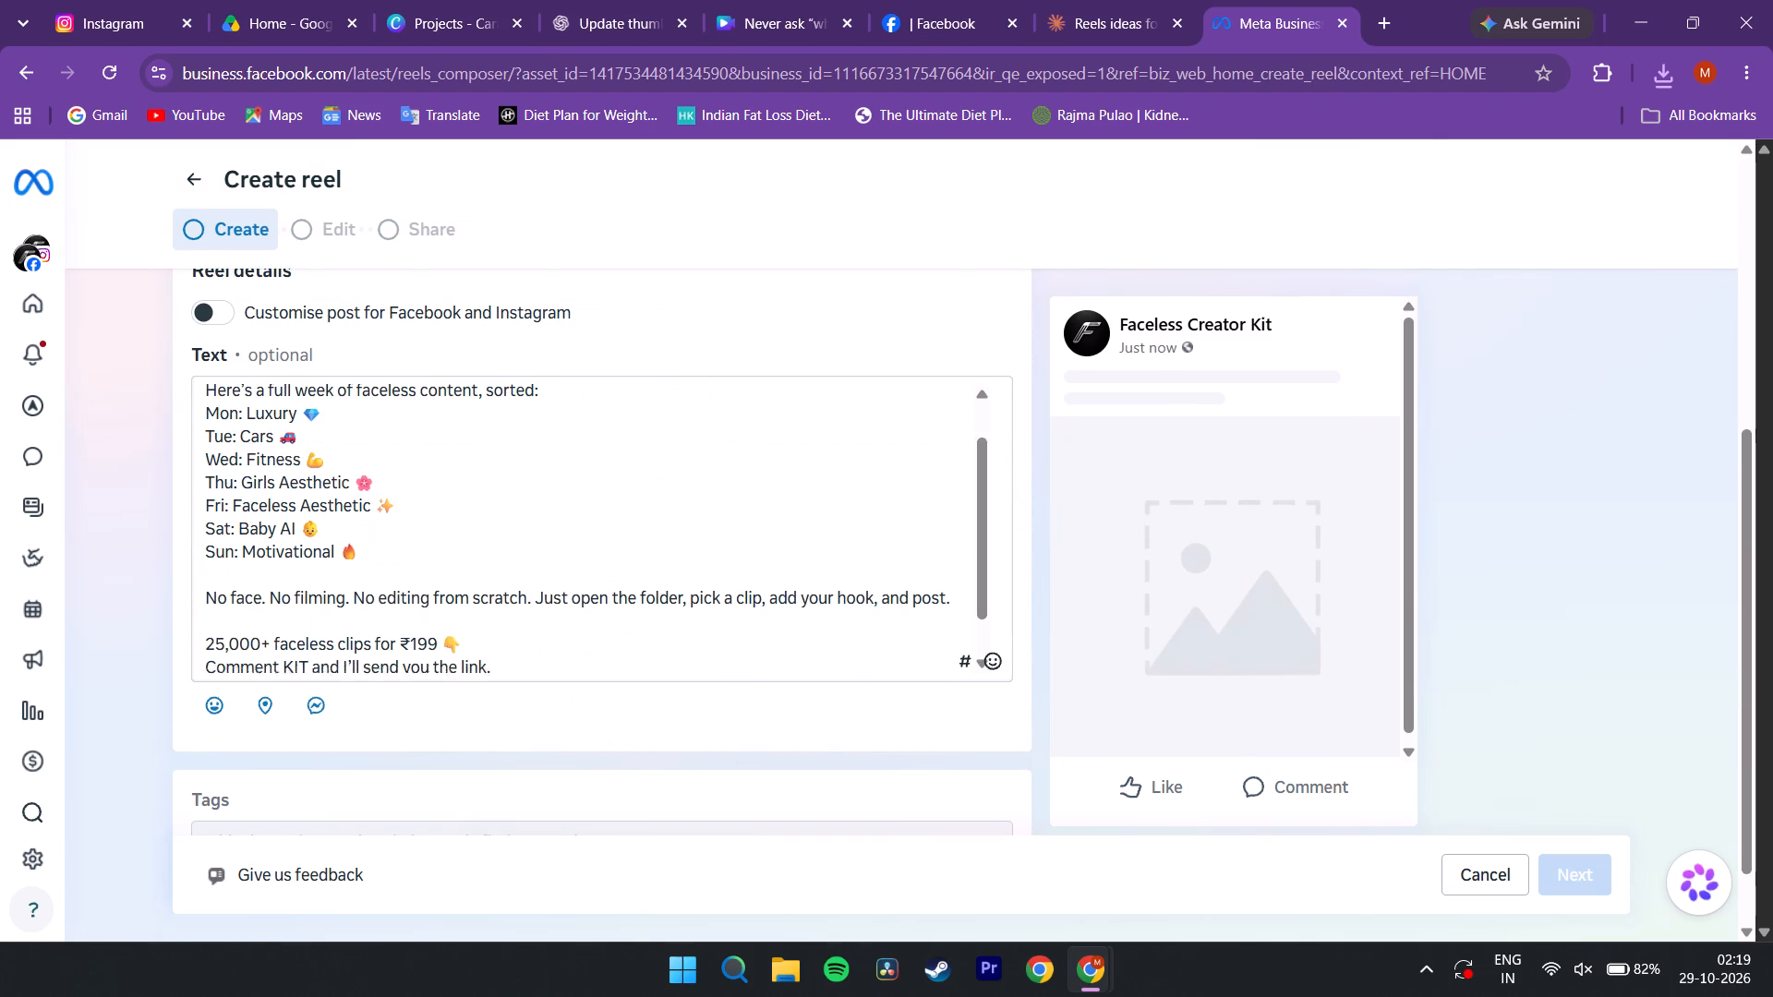
scroll(720, 609, "down", 1)
left_click(586, 659)
key("shift+Return")
key("shift+Return")
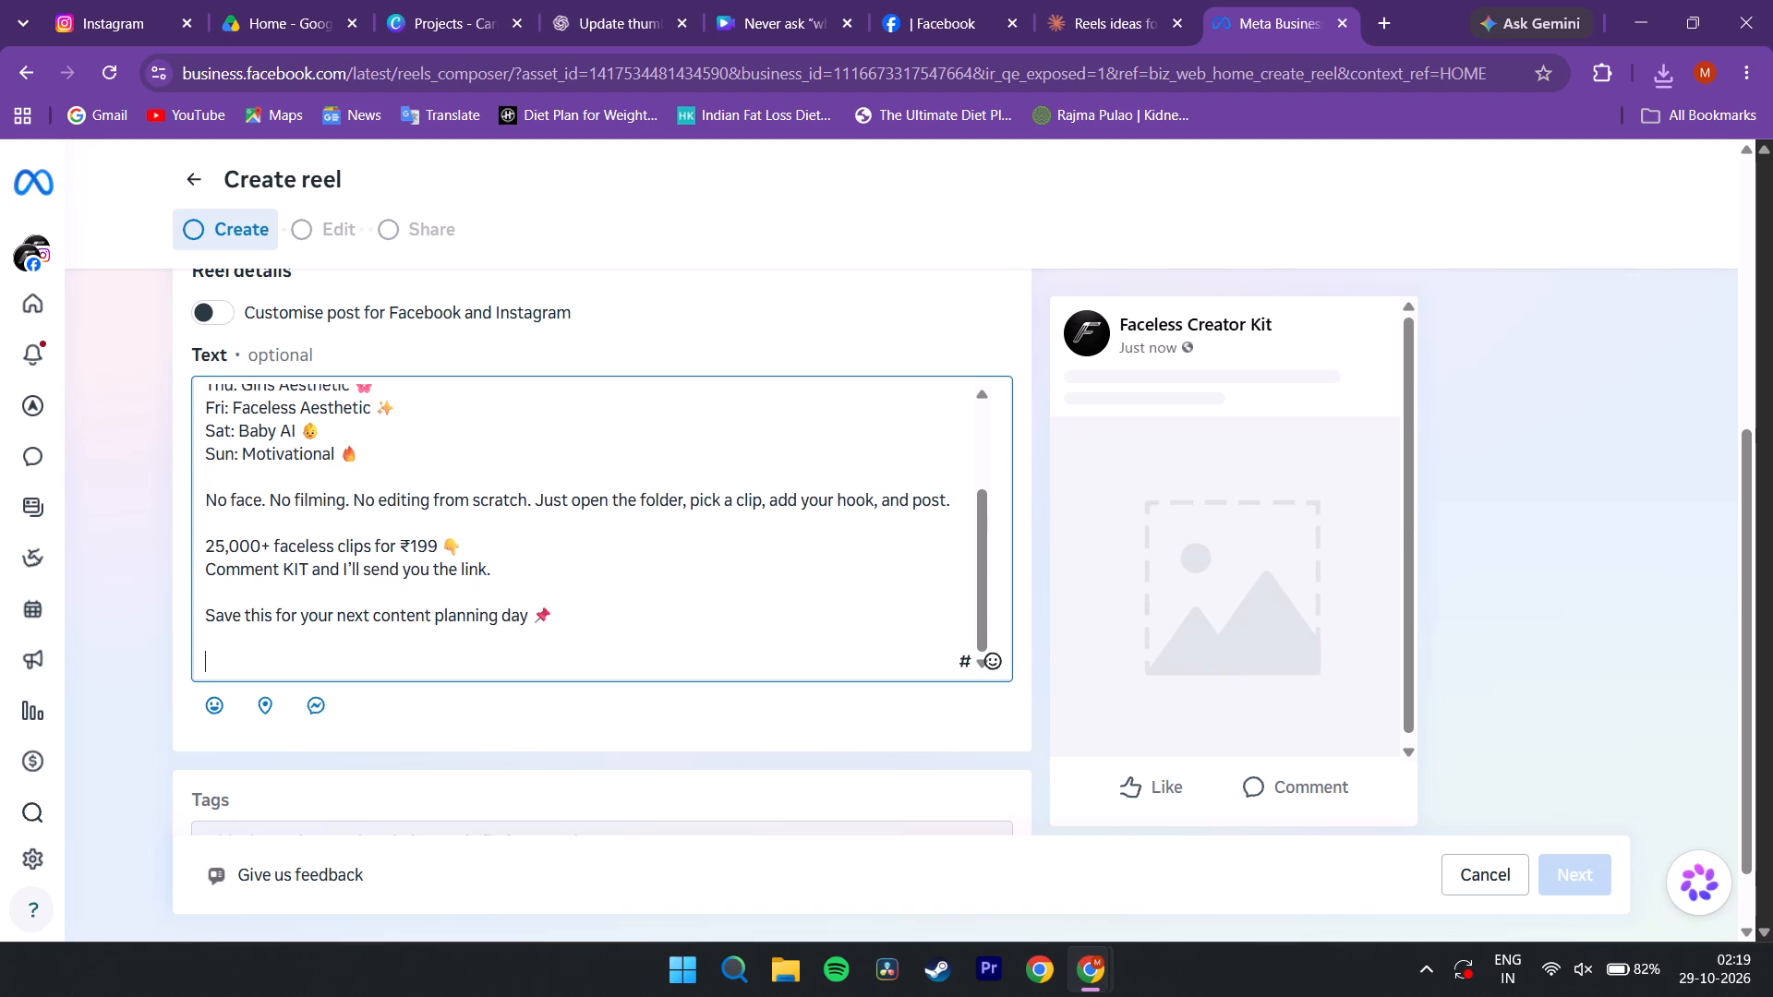
key("ctrl+v")
scroll(586, 659, "down", 1)
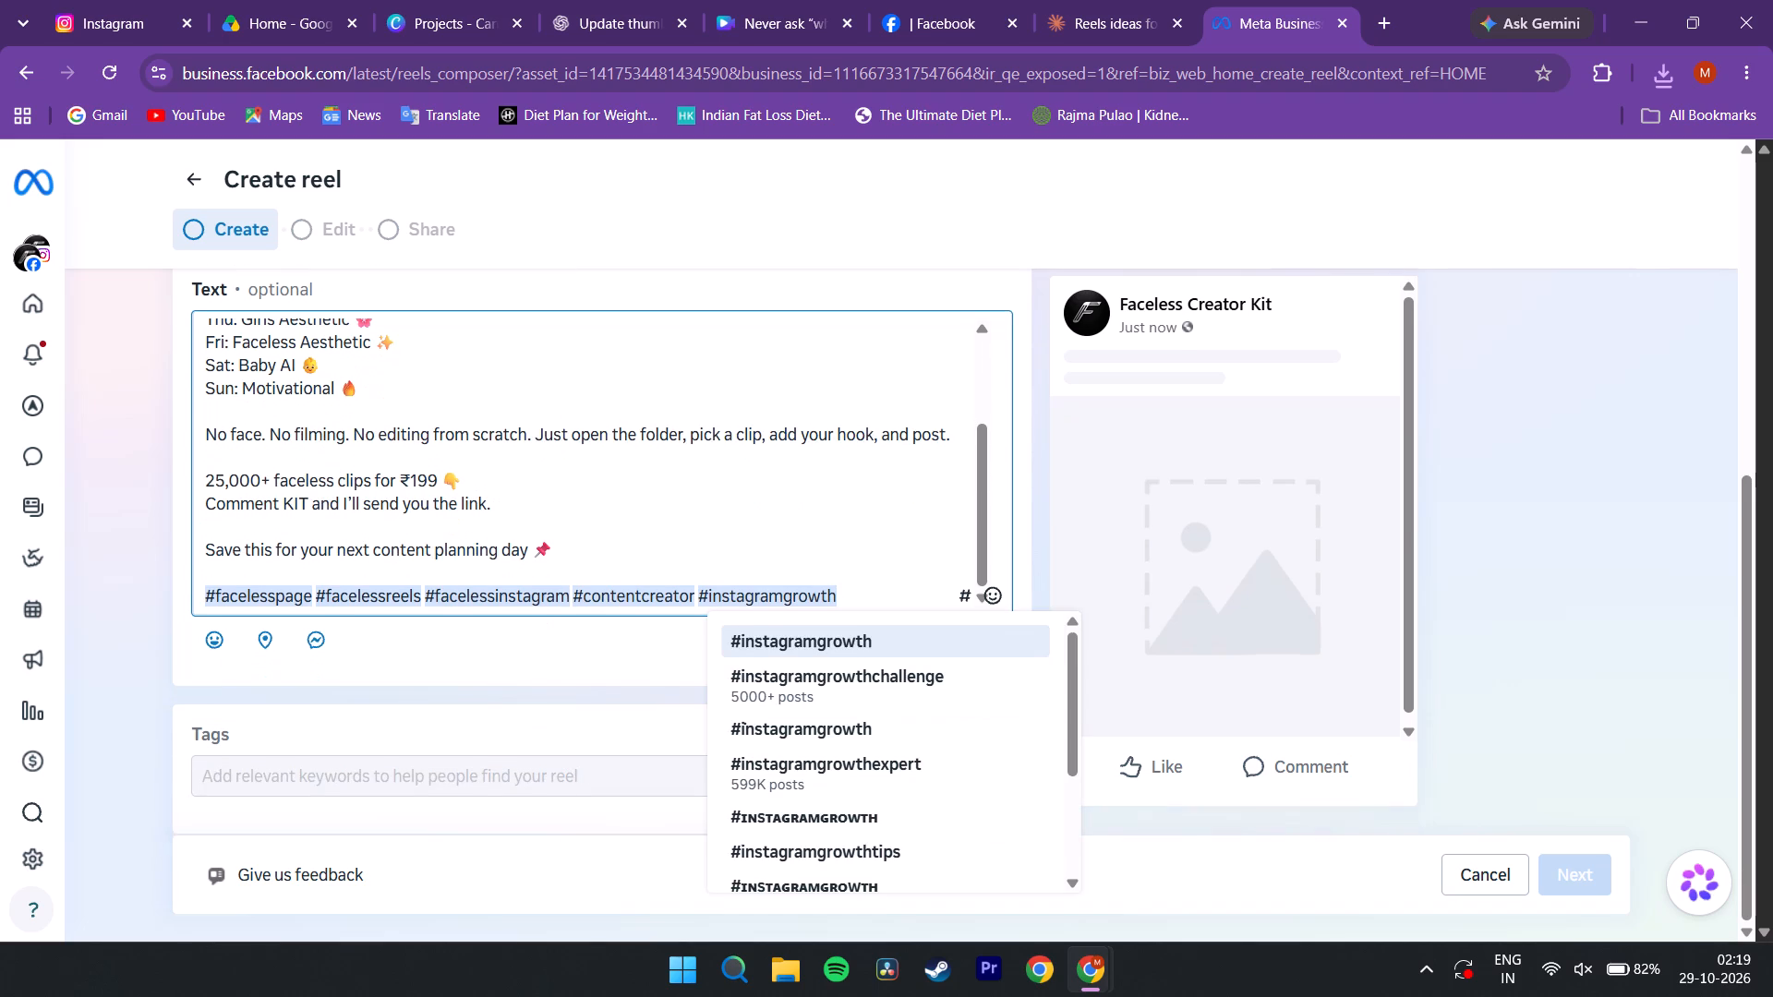
scroll(586, 659, "down", 1)
left_click(860, 631)
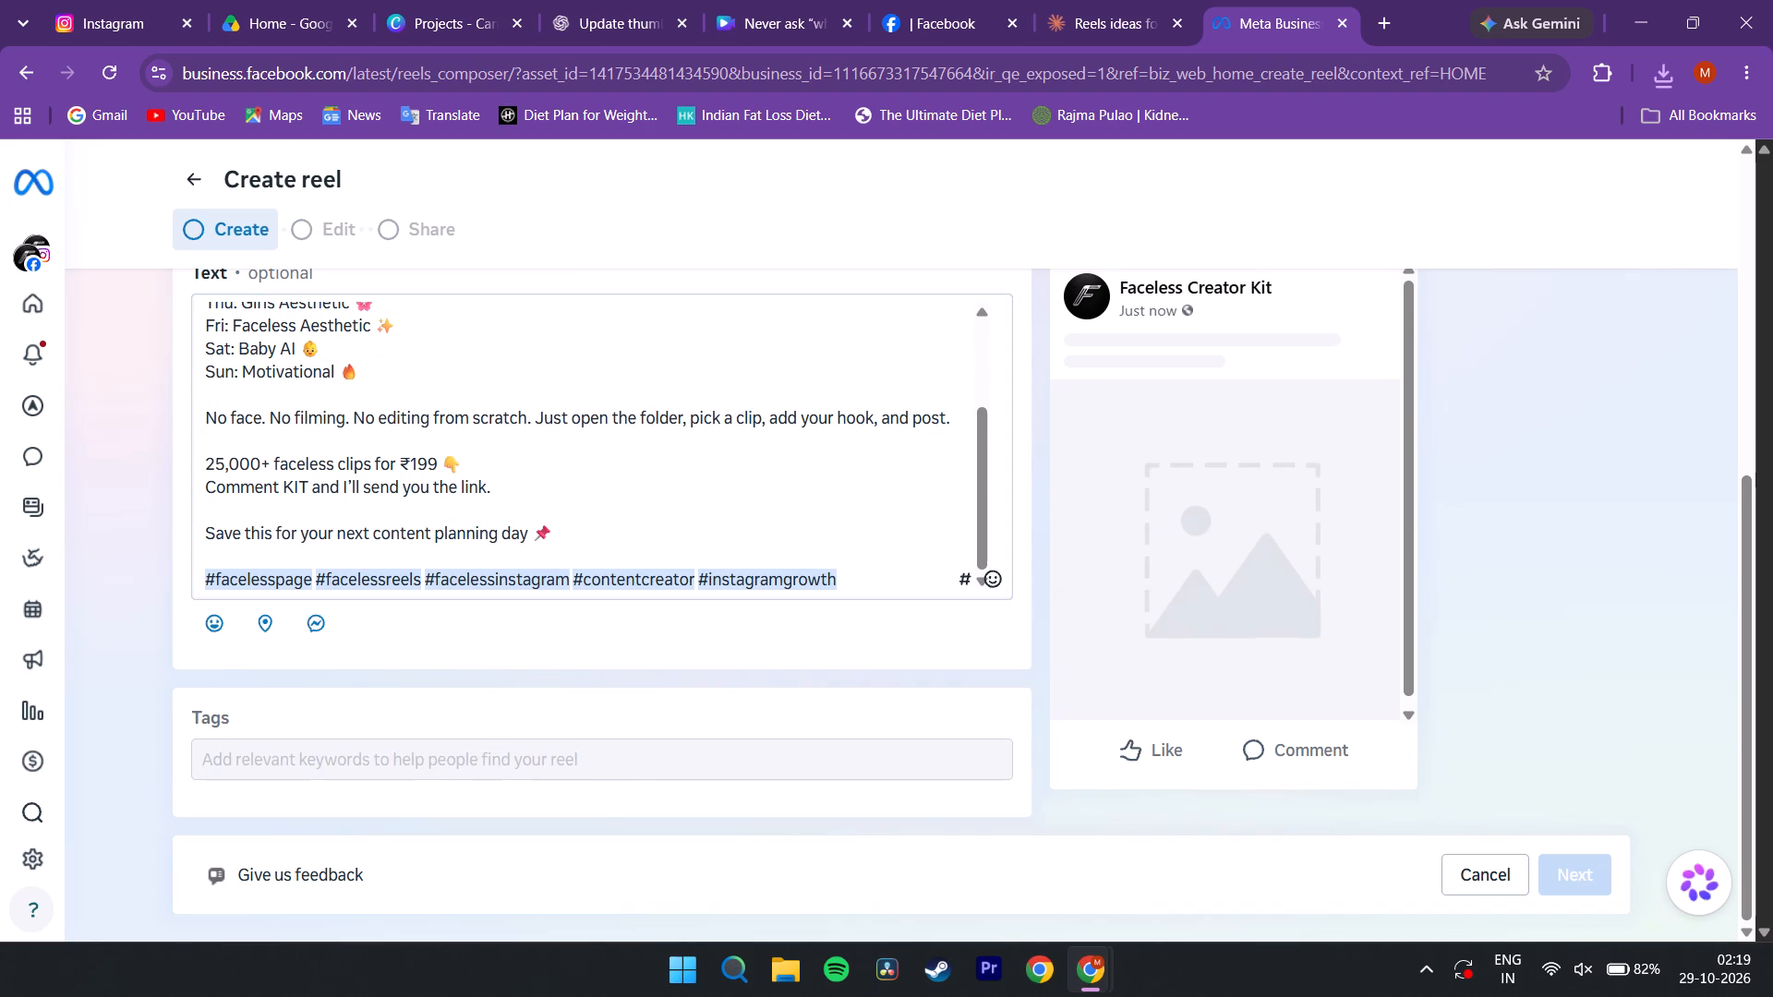